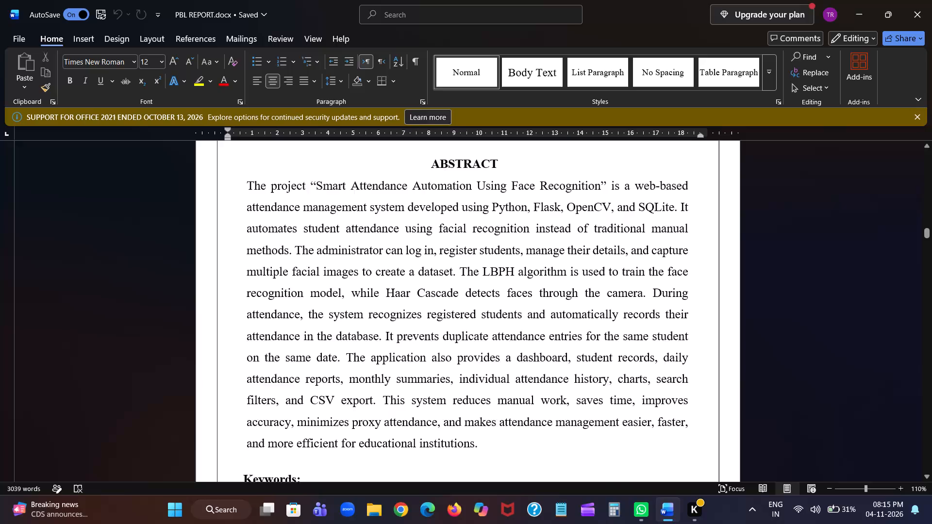
Examine the report's table of contents alongside the abstract, the start of Chapter 2 and the acknowledgement page.
scroll(568, 313, down, 1)
scroll(568, 313, up, 1)
scroll(568, 313, down, 1)
scroll(568, 313, up, 1)
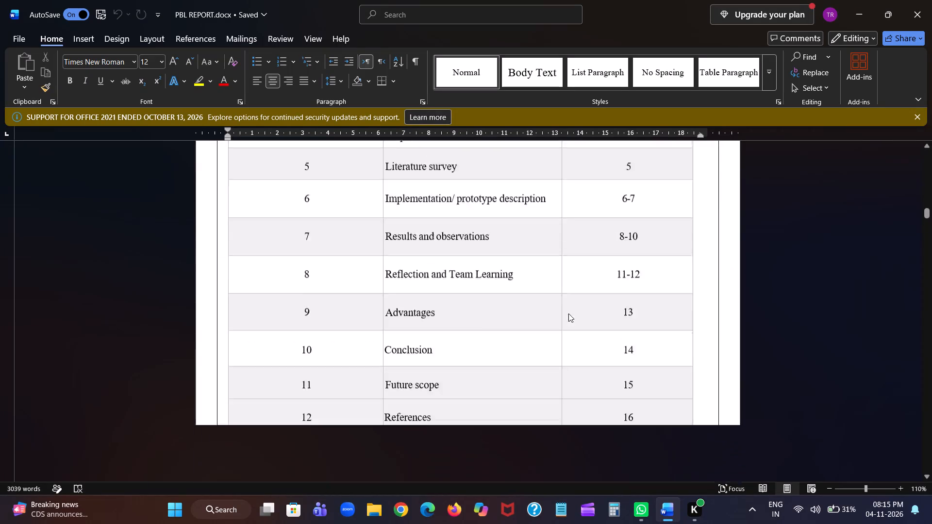
scroll(568, 313, up, 1)
scroll(568, 313, down, 2)
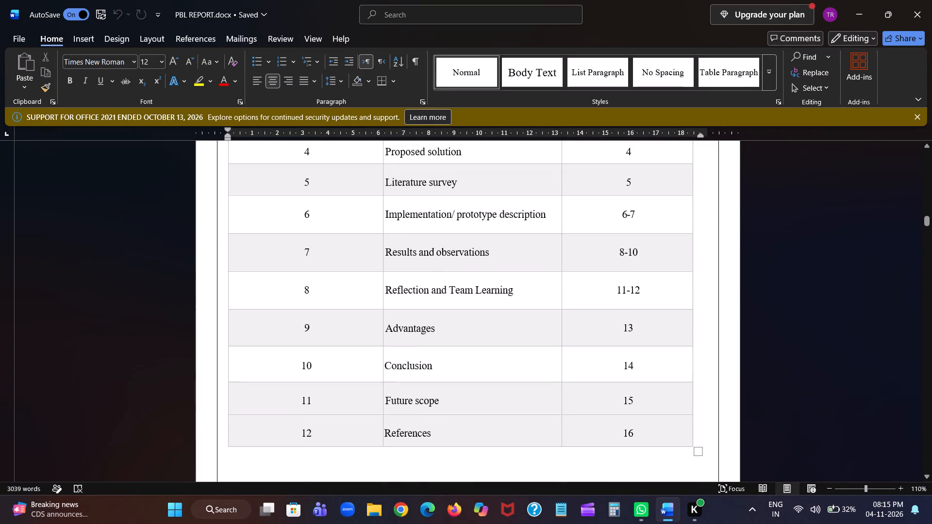
scroll(568, 313, down, 2)
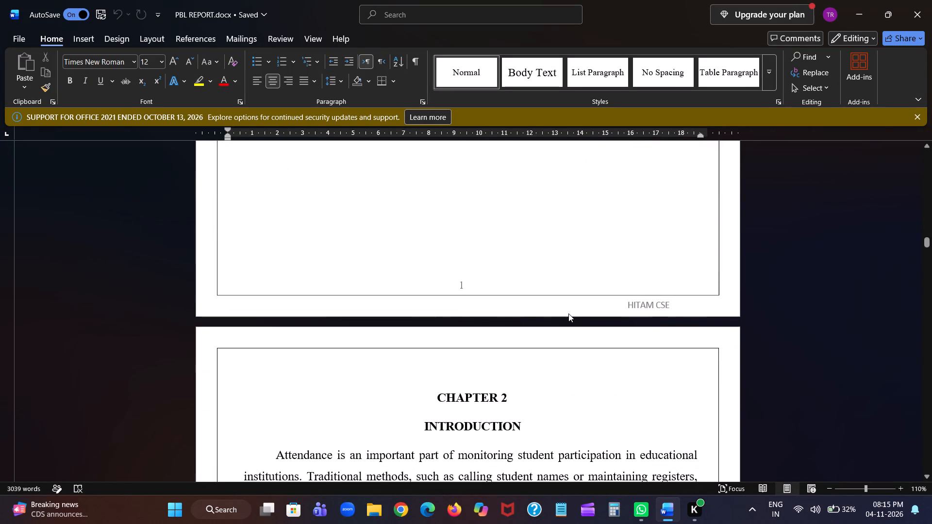
scroll(568, 313, down, 1)
scroll(568, 313, up, 1)
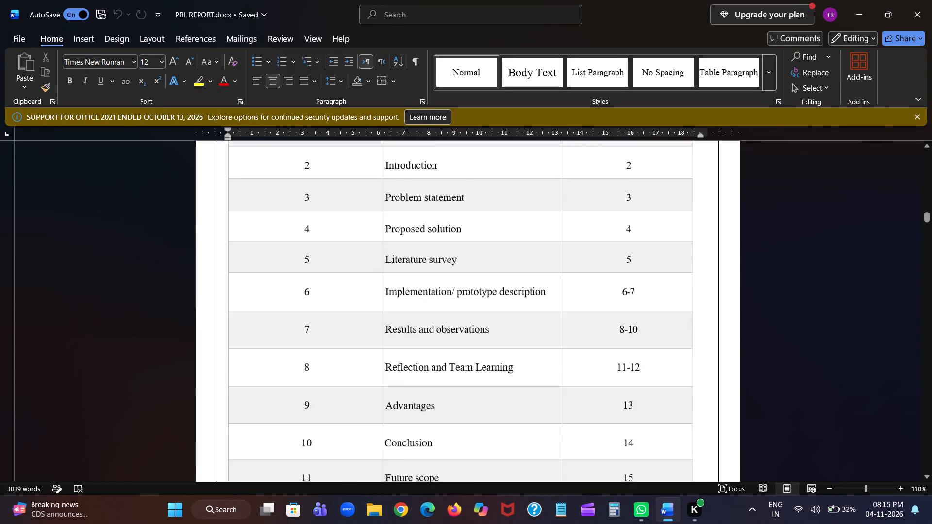
scroll(568, 313, up, 3)
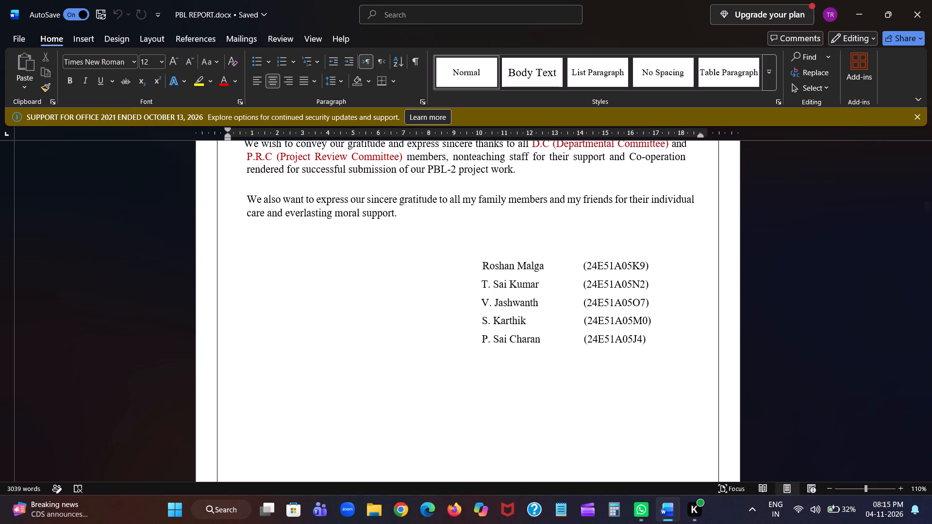
Look through the report body from the abstract's keywords, past the literature survey and implementation chapters, to the appendix.
scroll(568, 313, down, 3)
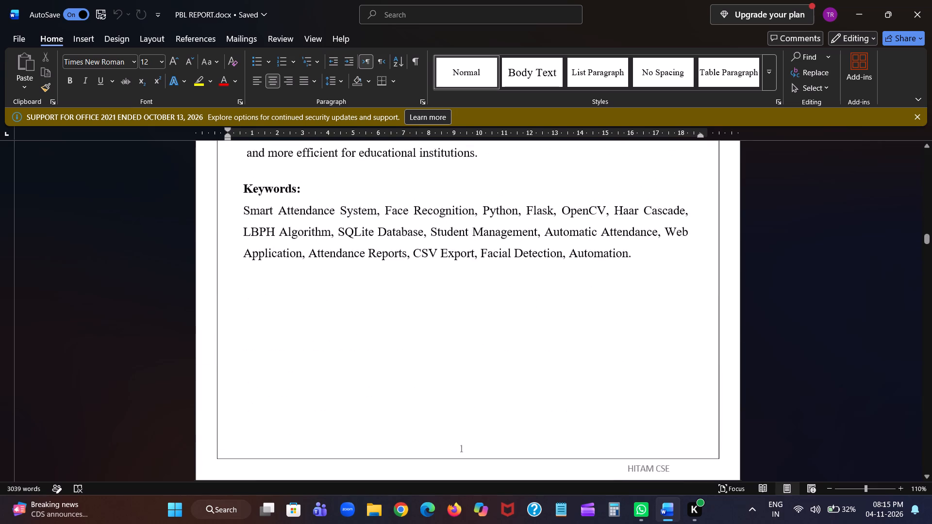
scroll(568, 313, down, 4)
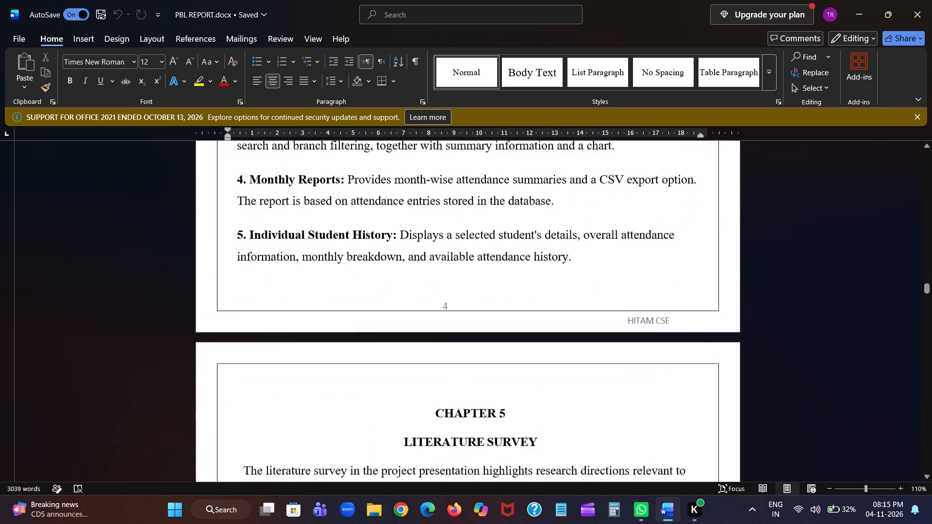
scroll(568, 313, down, 2)
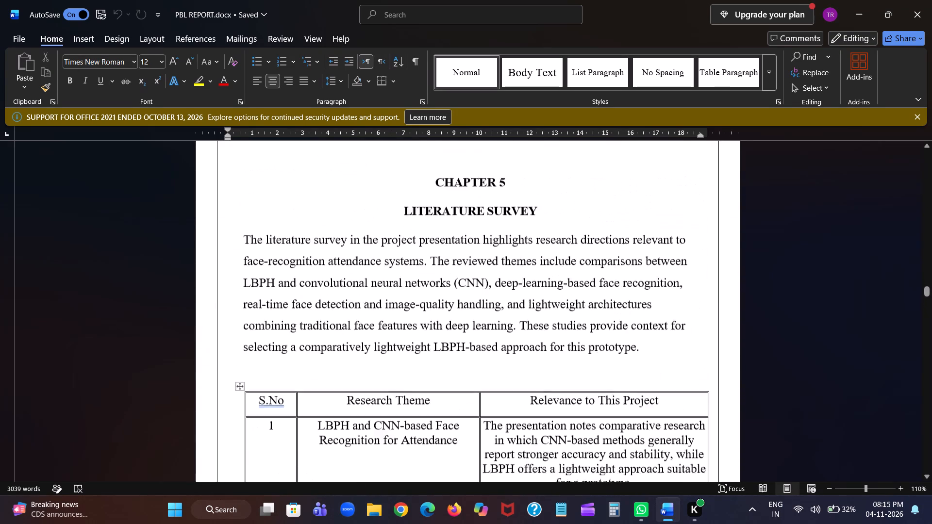
scroll(568, 313, down, 1)
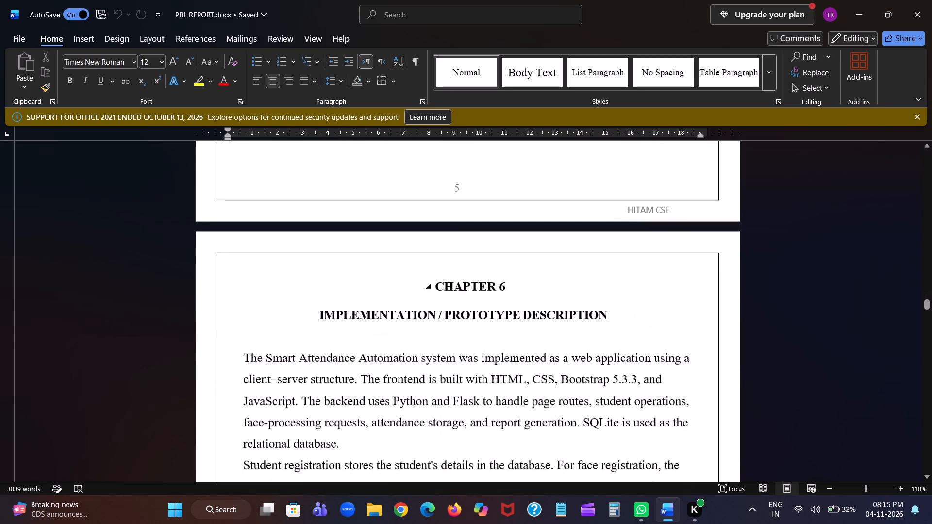
scroll(568, 313, down, 6)
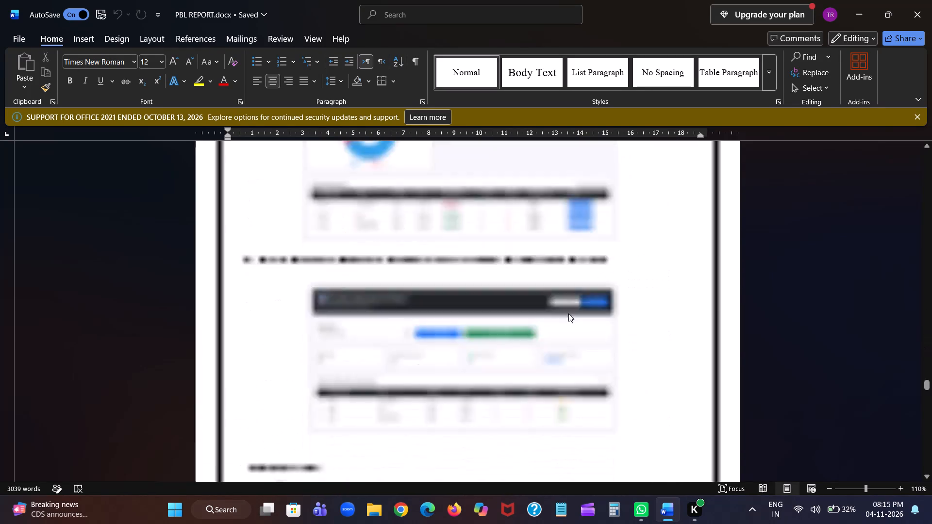
scroll(568, 313, down, 9)
scroll(568, 313, up, 1)
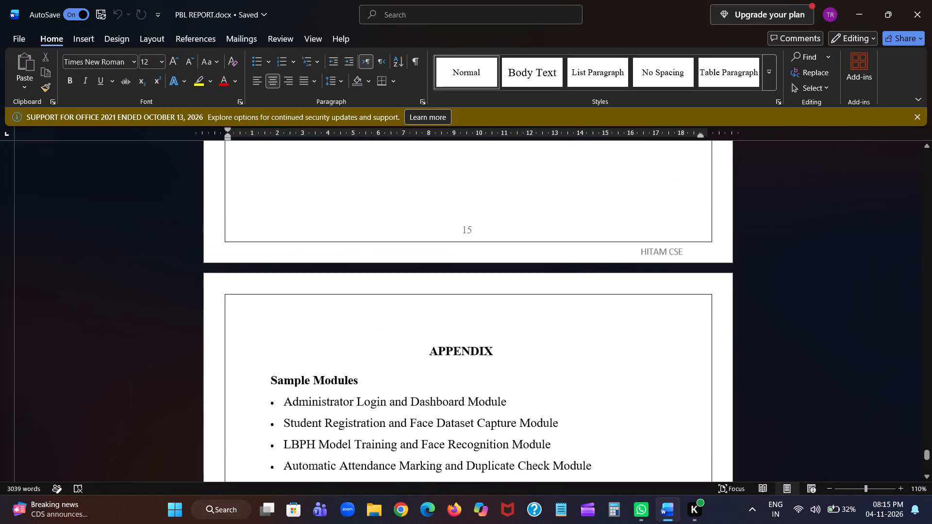
Review the report's front matter from the title page to the student name list closing the acknowledgement.
scroll(568, 313, up, 20)
scroll(568, 313, up, 3)
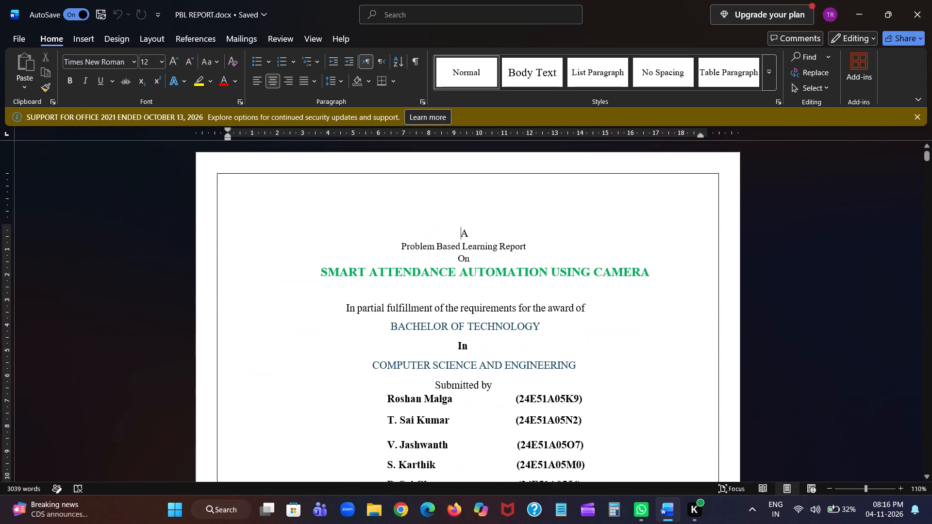
scroll(568, 313, up, 2)
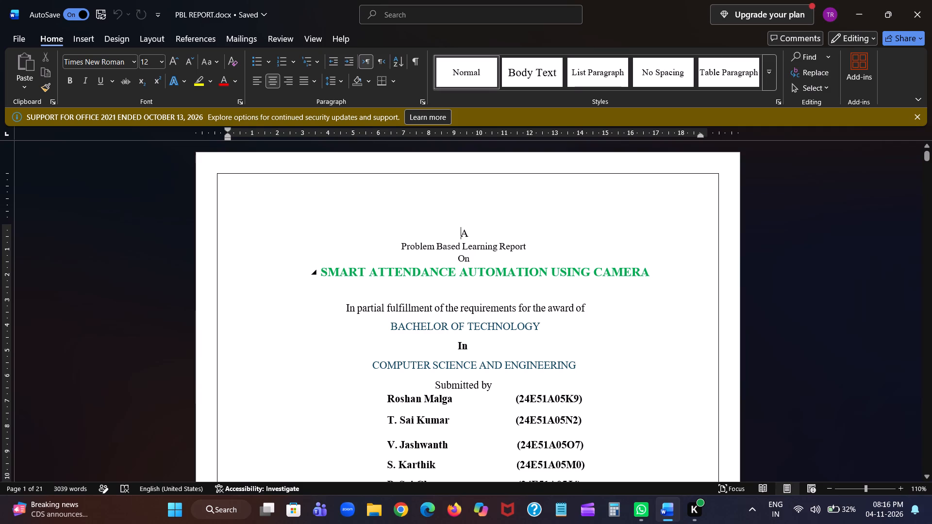
click(595, 268)
scroll(507, 356, down, 1)
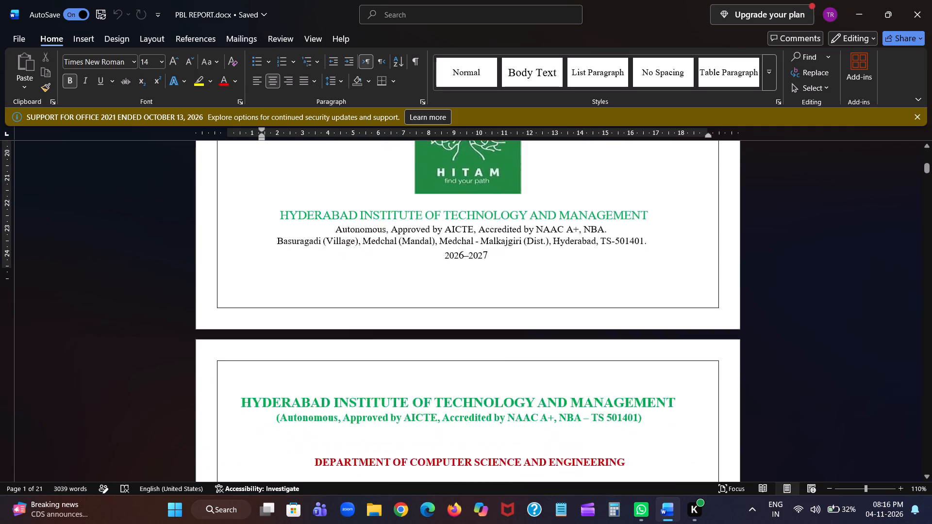
scroll(482, 302, down, 2)
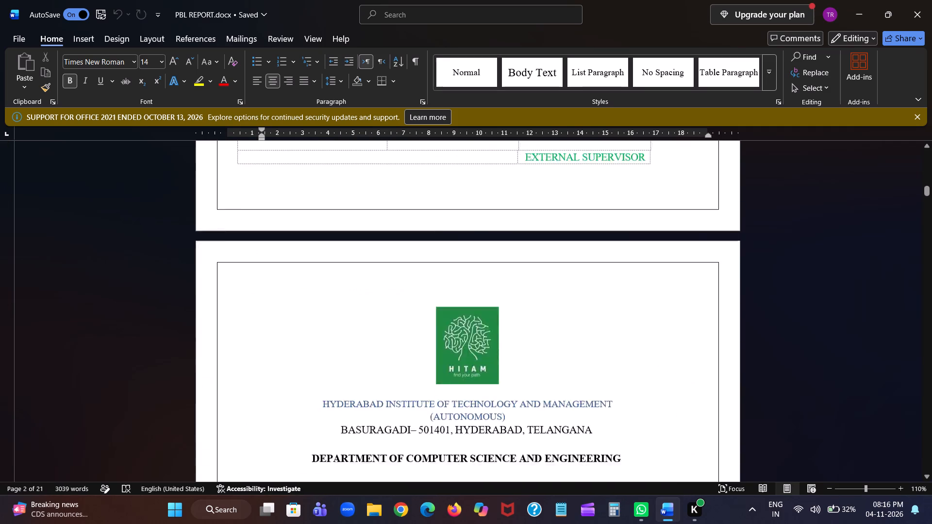
scroll(482, 302, down, 4)
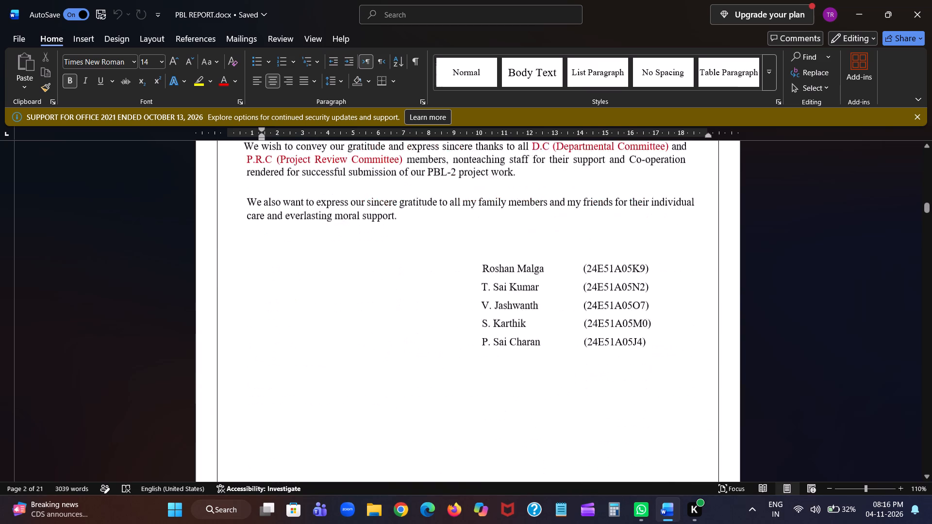
Review the report's table of contents, from the proposed solution entry through the references entry.
scroll(482, 302, down, 1)
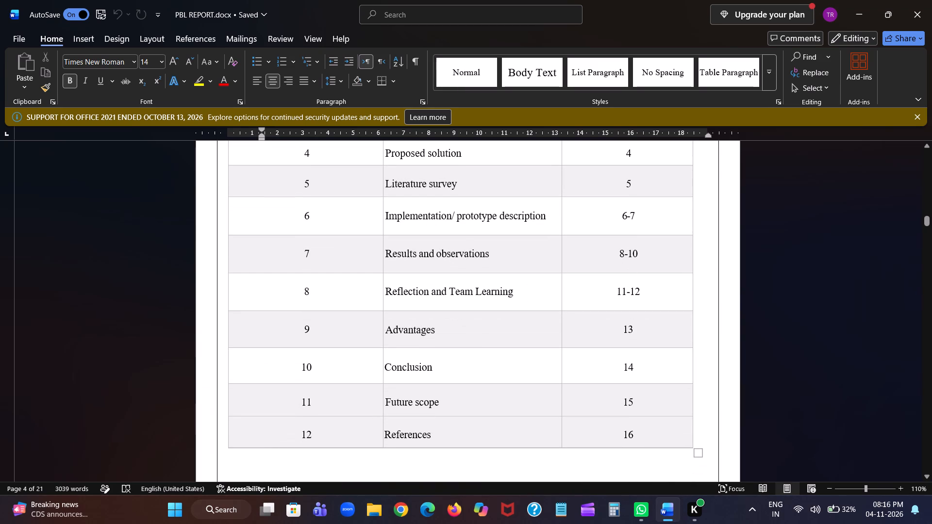
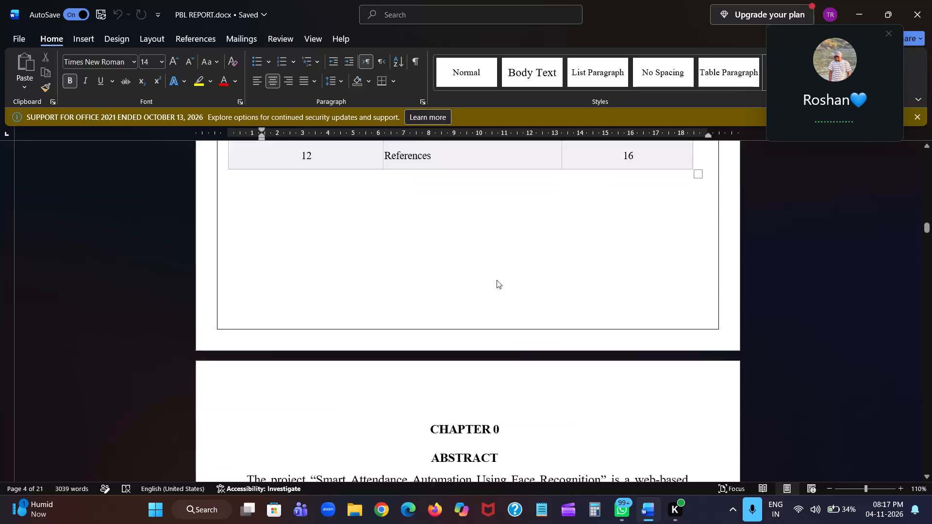
Look back from the table of contents through the declaration to the certificate page, examining its text and the supervisor and program head block.
scroll(497, 280, up, 1)
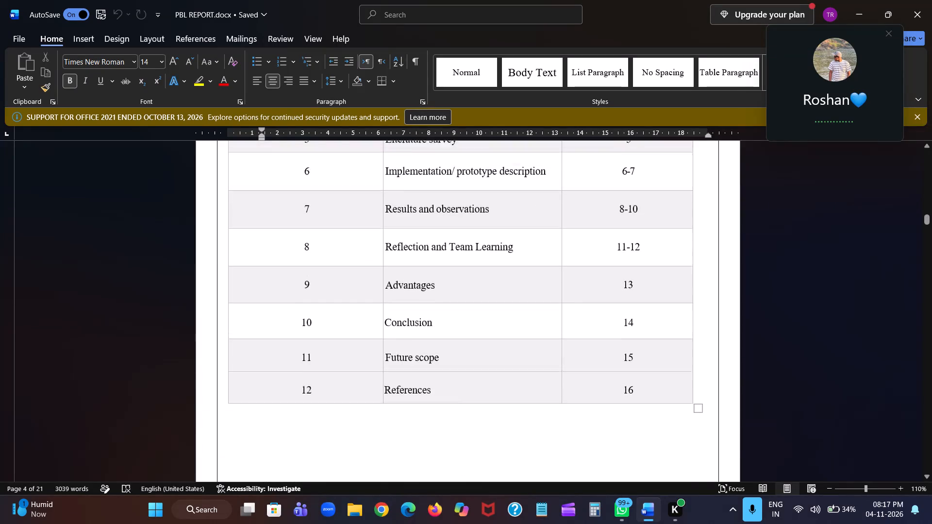
scroll(497, 280, up, 4)
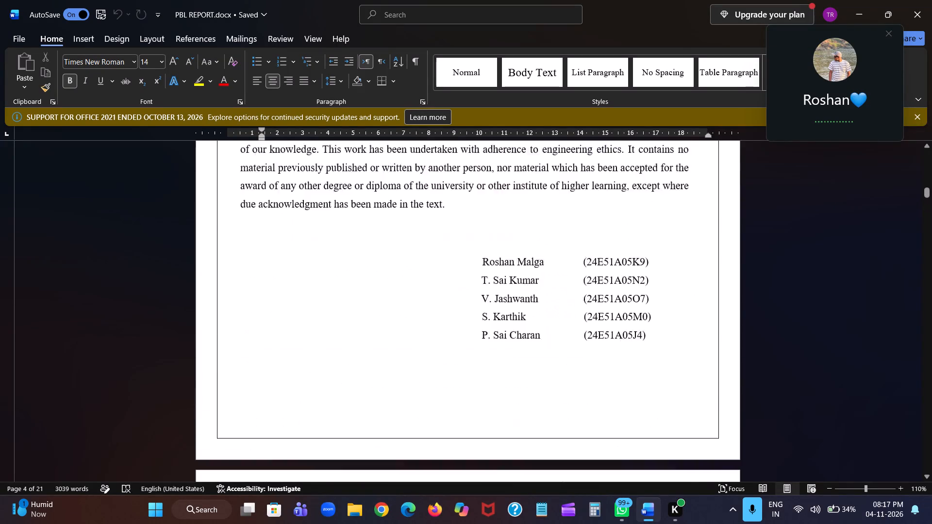
scroll(497, 280, up, 3)
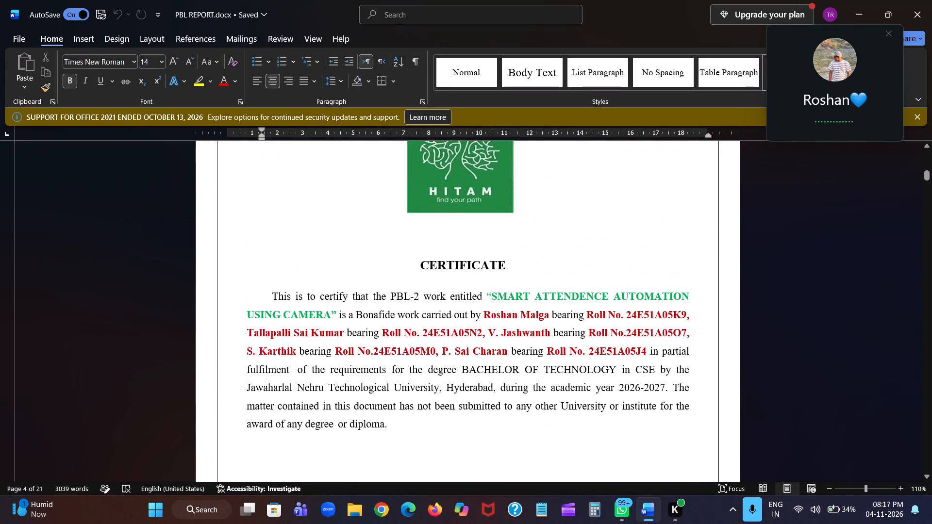
scroll(497, 280, up, 1)
scroll(497, 280, down, 1)
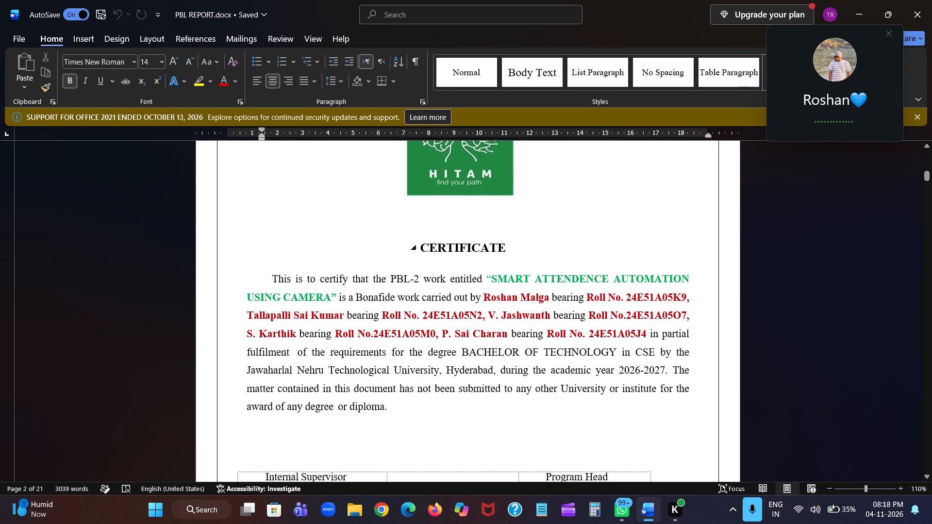
scroll(535, 278, down, 1)
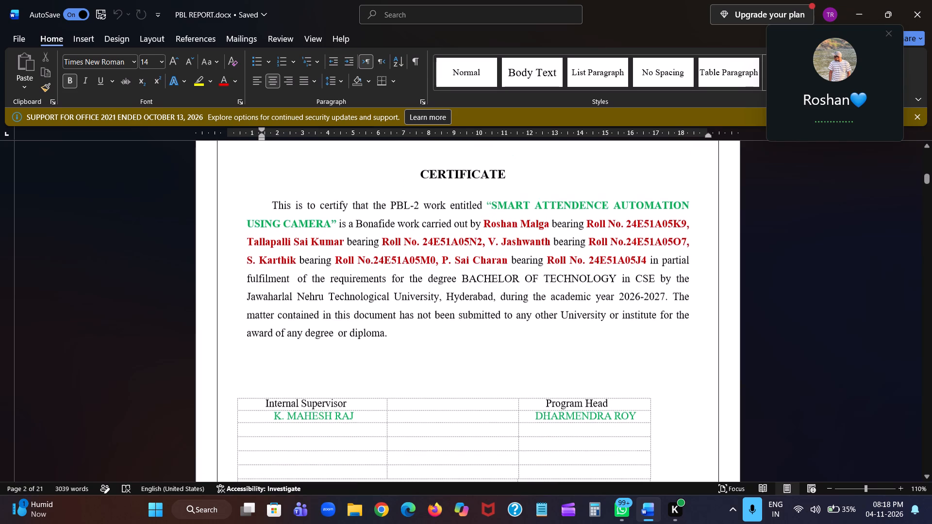
Change the EXTERNAL SUPERVISOR label in the certificate's signature table to sentence case.
scroll(535, 278, down, 3)
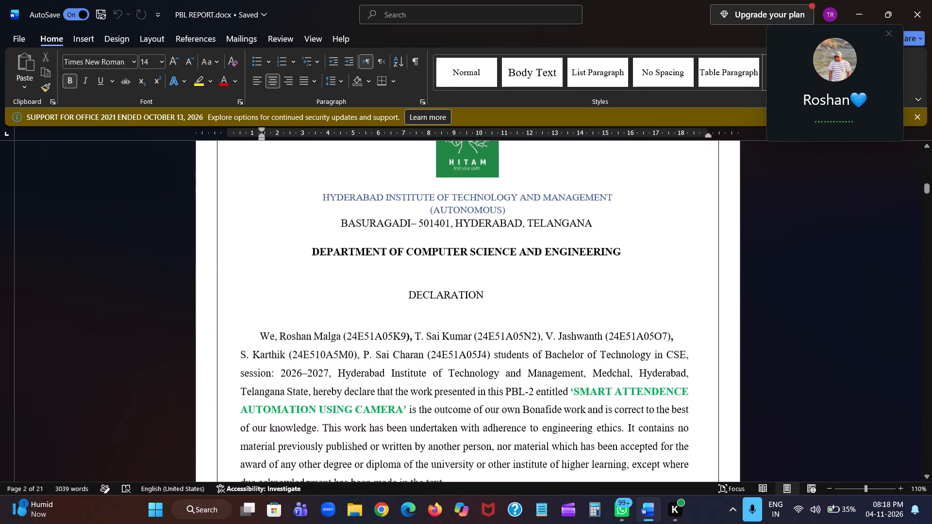
scroll(535, 278, down, 1)
scroll(535, 278, up, 2)
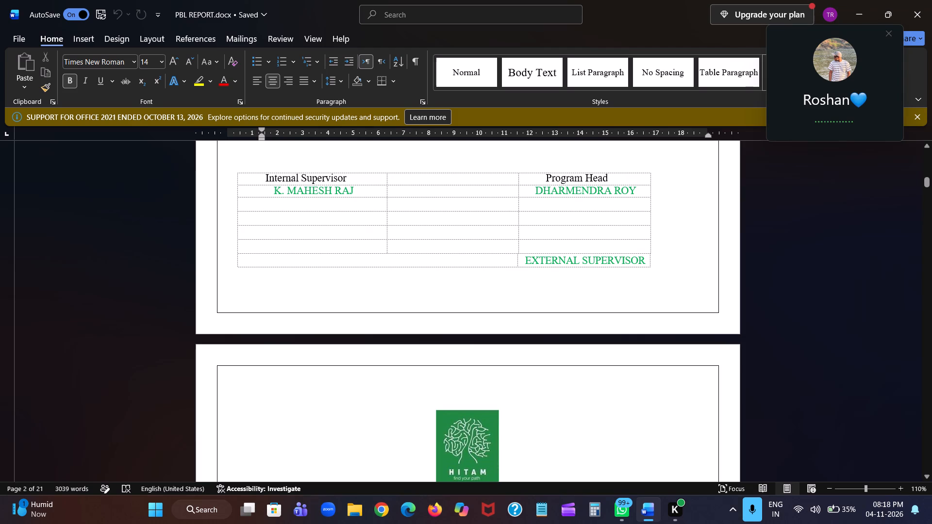
click(644, 261)
drag(644, 261, 543, 264)
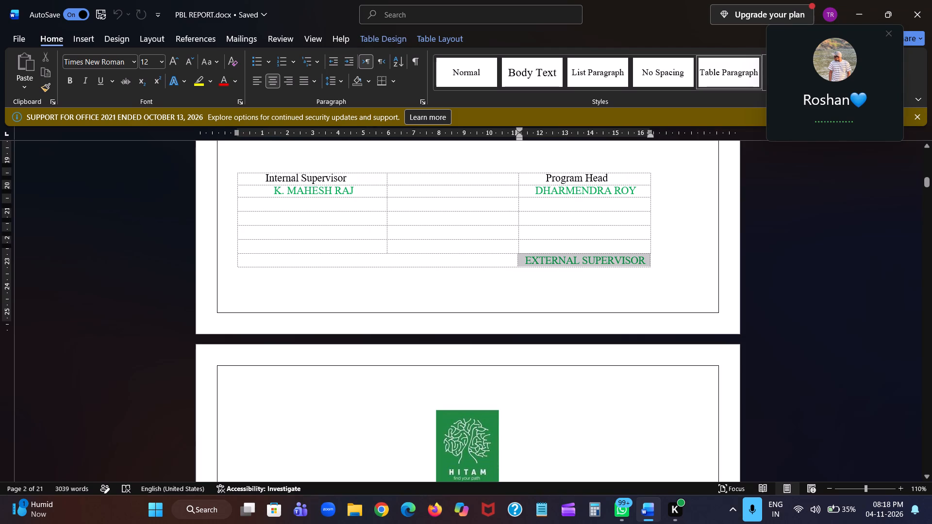
drag(543, 264, 528, 261)
click(528, 261)
drag(528, 261, 532, 260)
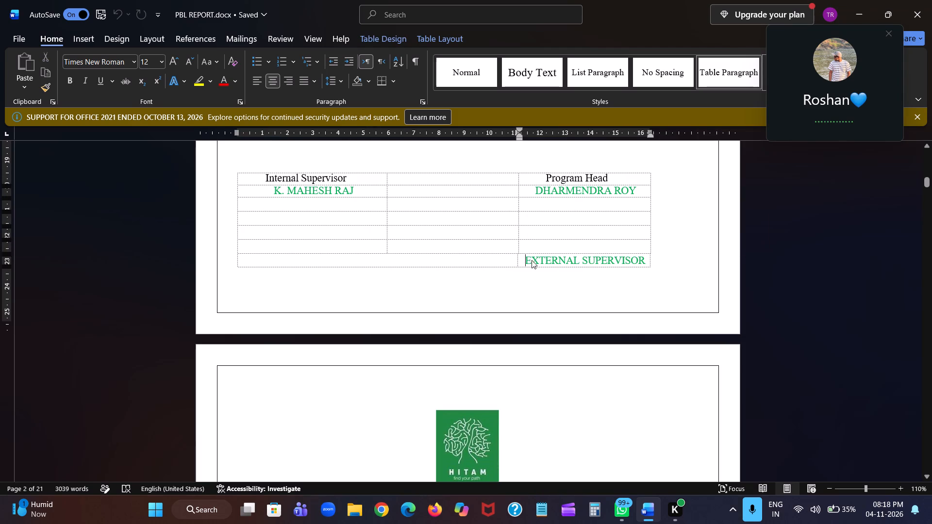
drag(532, 260, 640, 262)
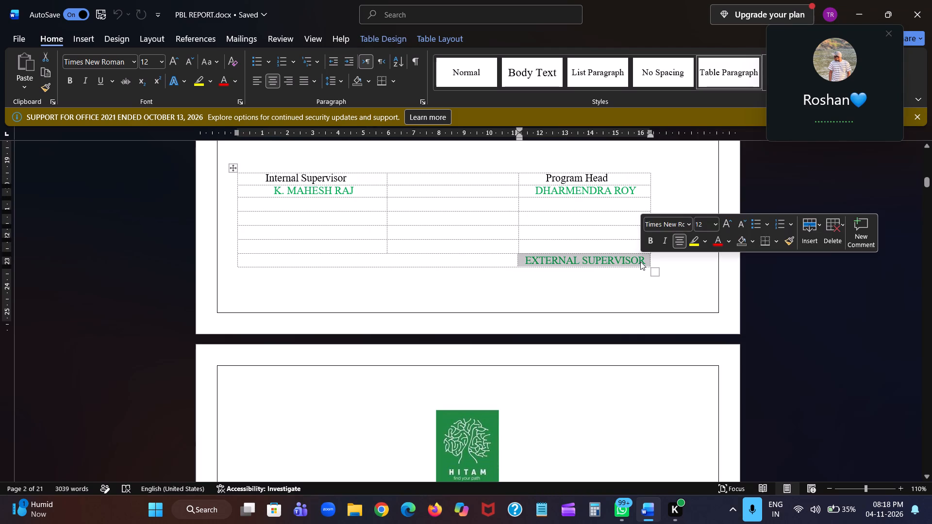
click(220, 62)
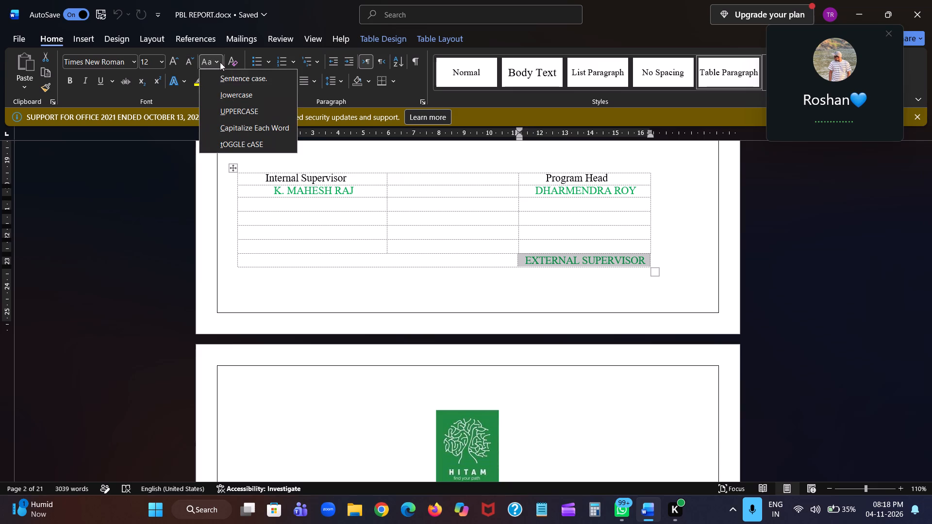
click(248, 82)
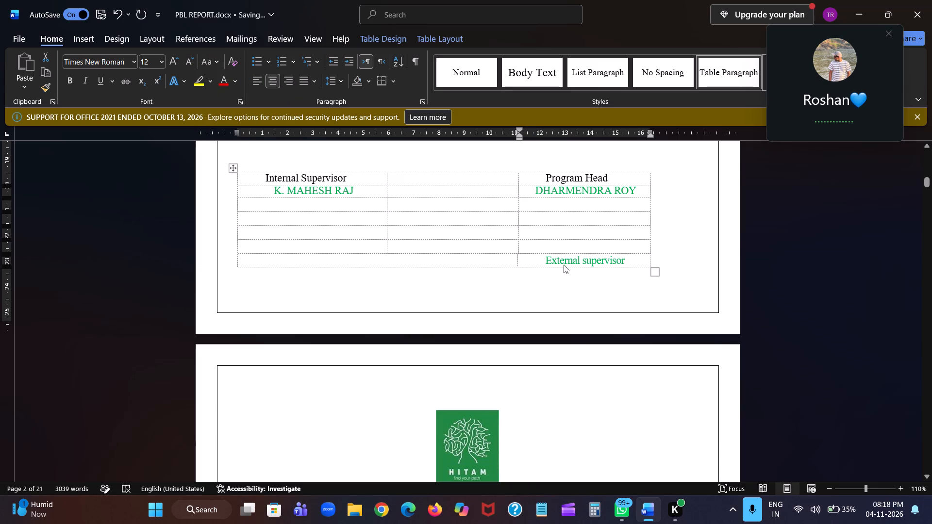
Set the font colour of the "External supervisor" label in the certificate's signature table to black and save the report.
double_click(558, 262)
triple_click(558, 262)
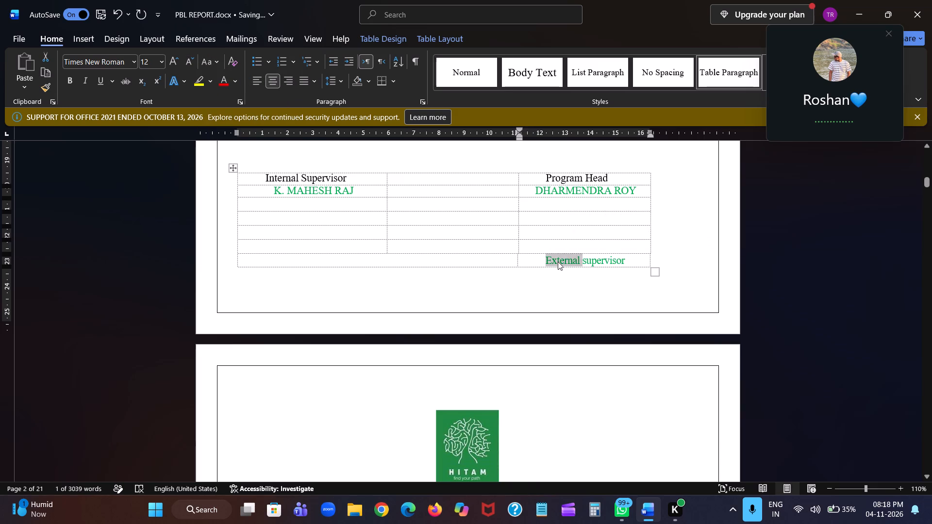
double_click(558, 262)
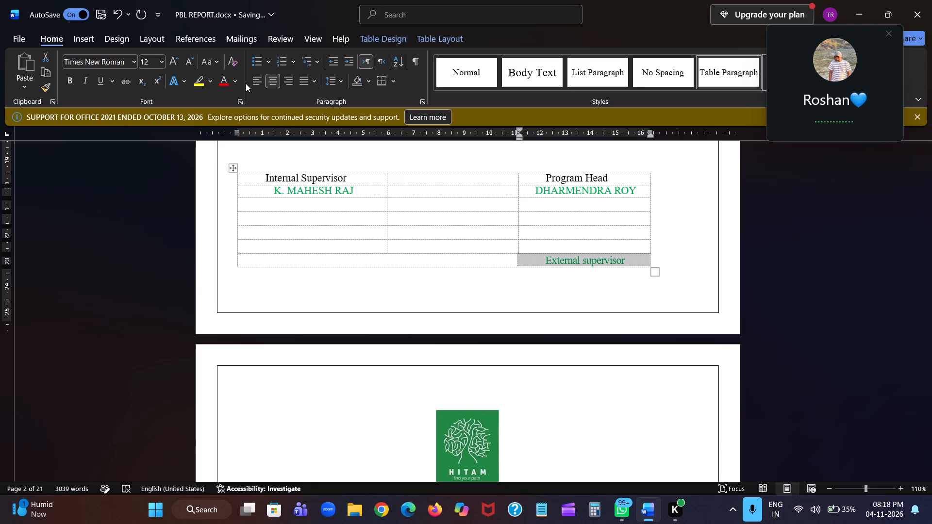
click(235, 85)
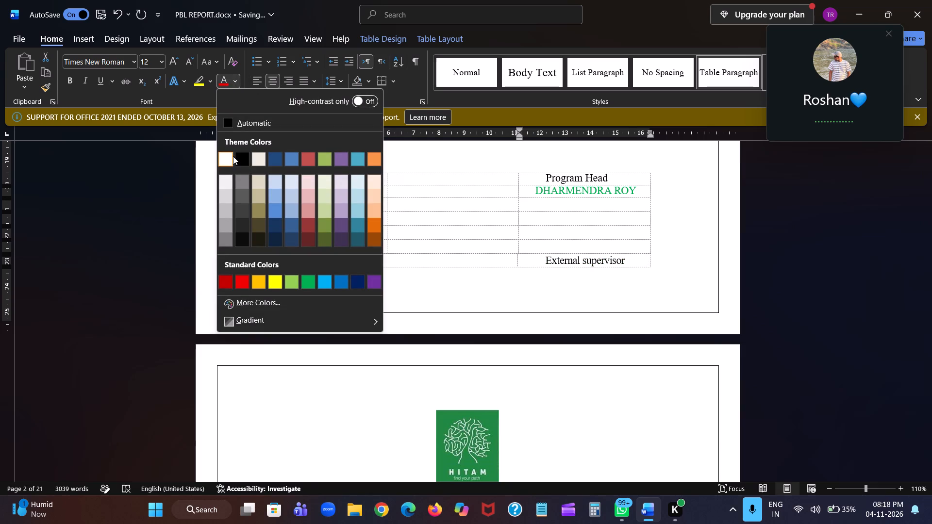
click(233, 156)
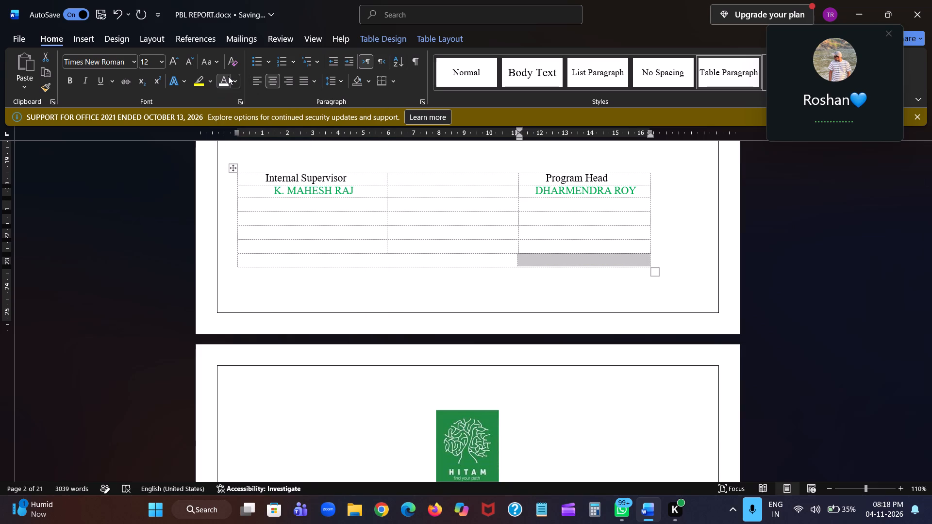
click(232, 77)
click(246, 155)
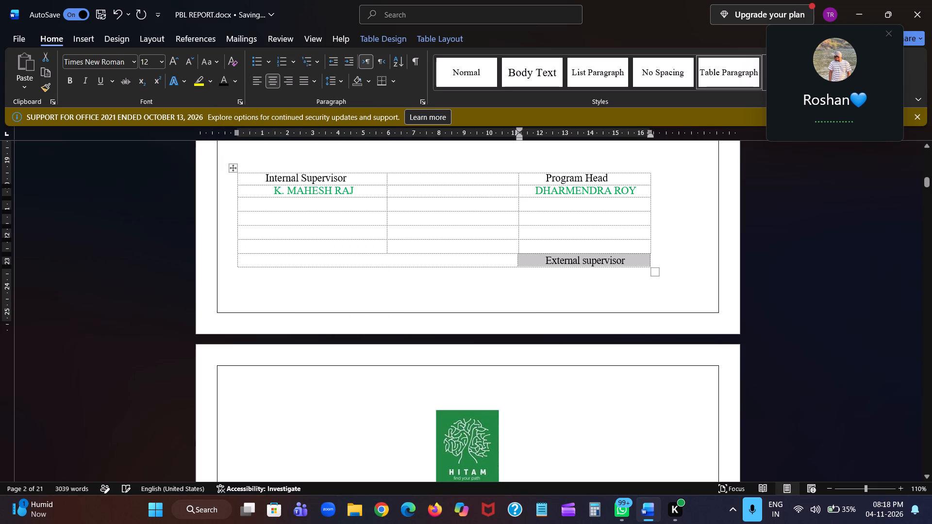
click(533, 312)
scroll(533, 312, down, 1)
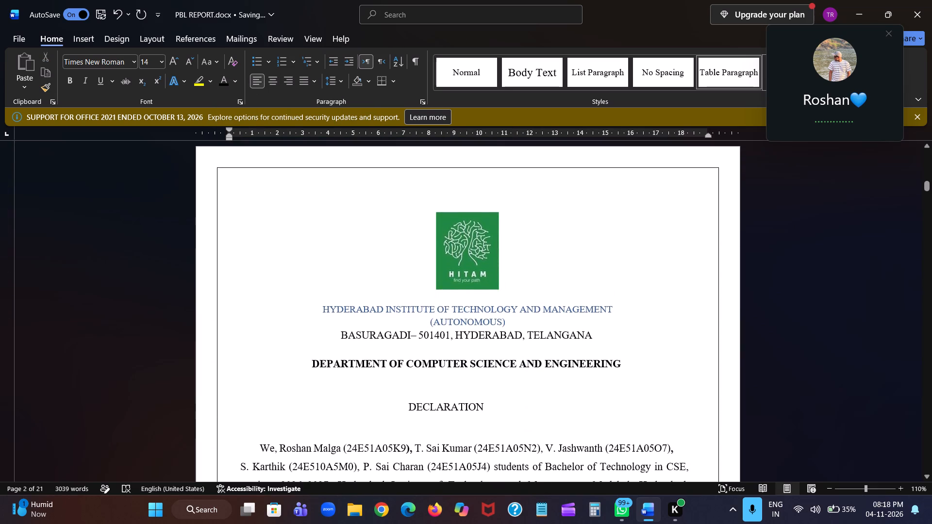
scroll(533, 312, down, 1)
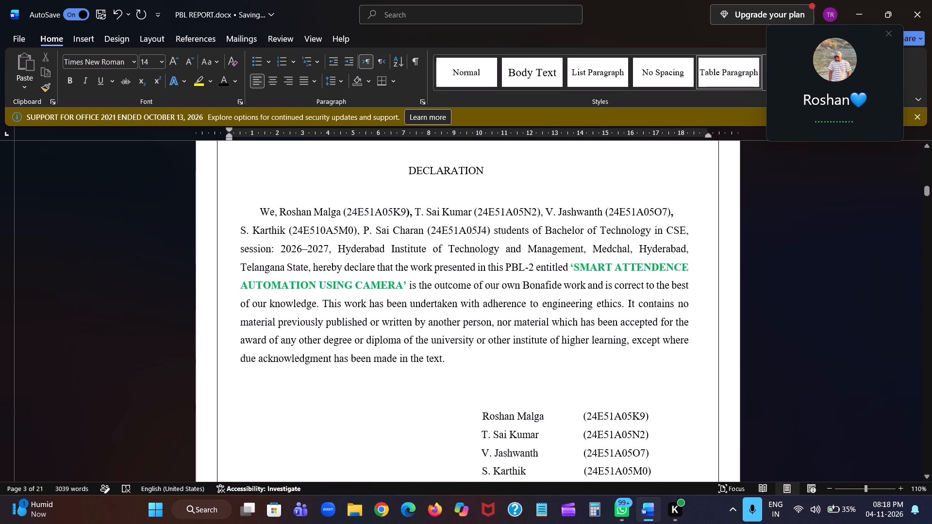
key(ctrl+s)
Capitalize the second word of the signature table label so it reads "External Supervisor", and save the report.
scroll(533, 312, up, 1)
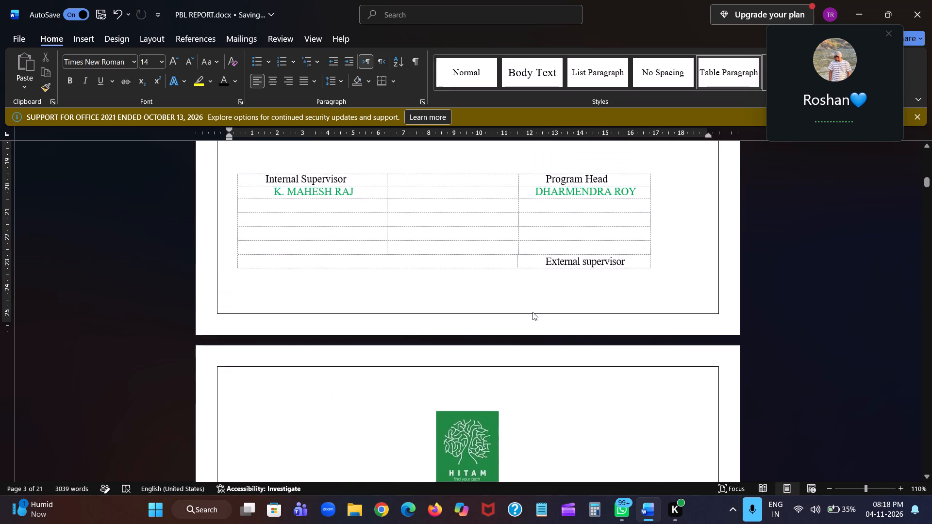
scroll(533, 312, up, 1)
click(584, 218)
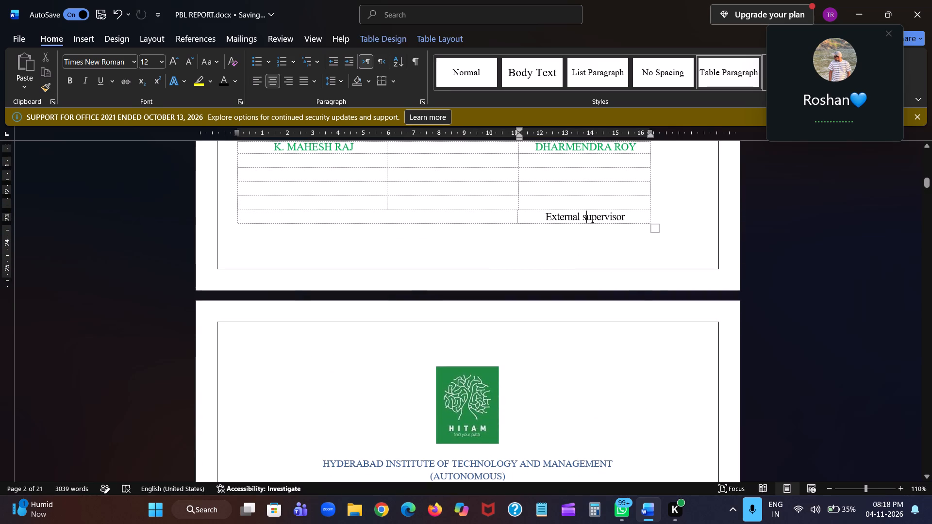
key(BackSpace)
key(shift+s)
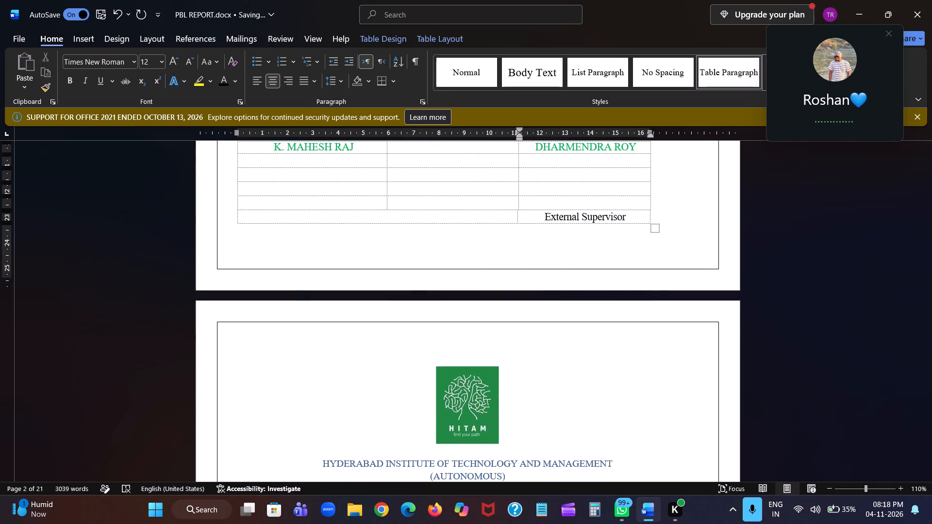
key(ctrl+s)
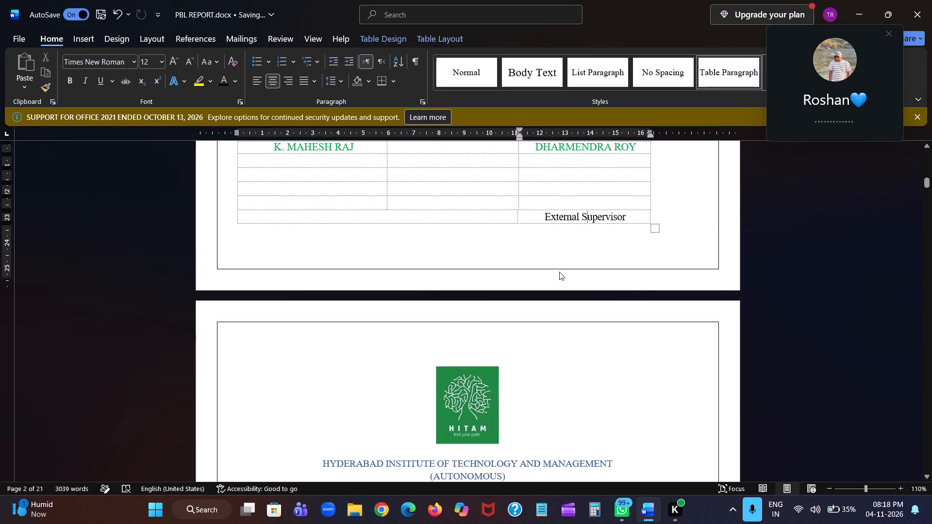
Look through the report from the declaration and acknowledgement, past the contents table and abstract, to the start of Chapter 3.
scroll(522, 338, down, 2)
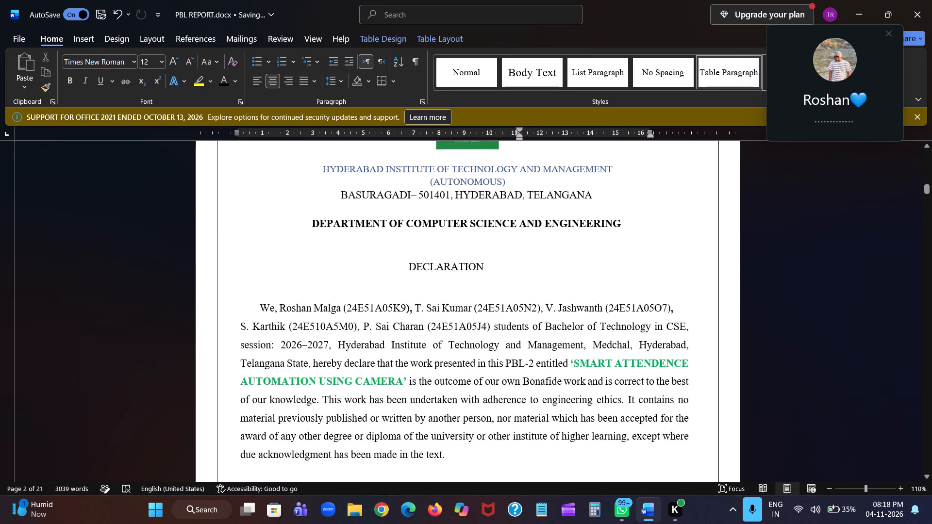
scroll(522, 338, down, 1)
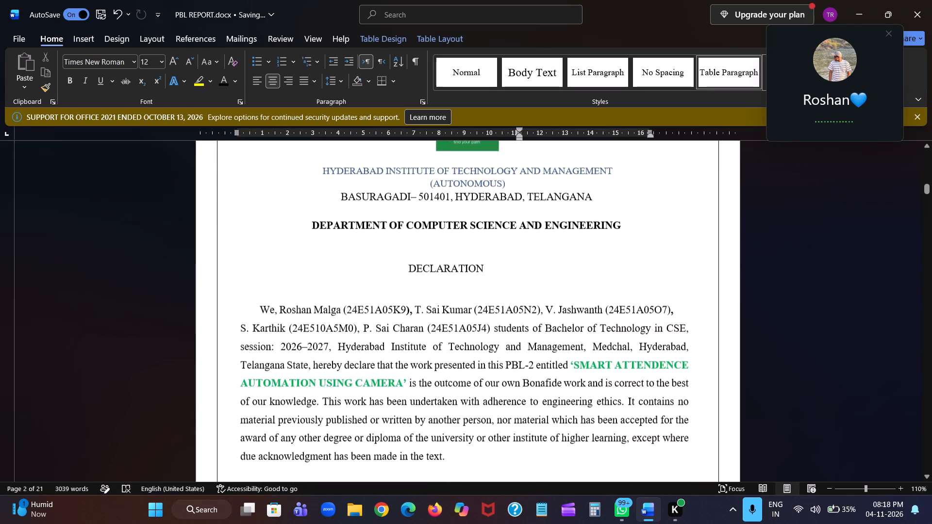
scroll(522, 338, down, 2)
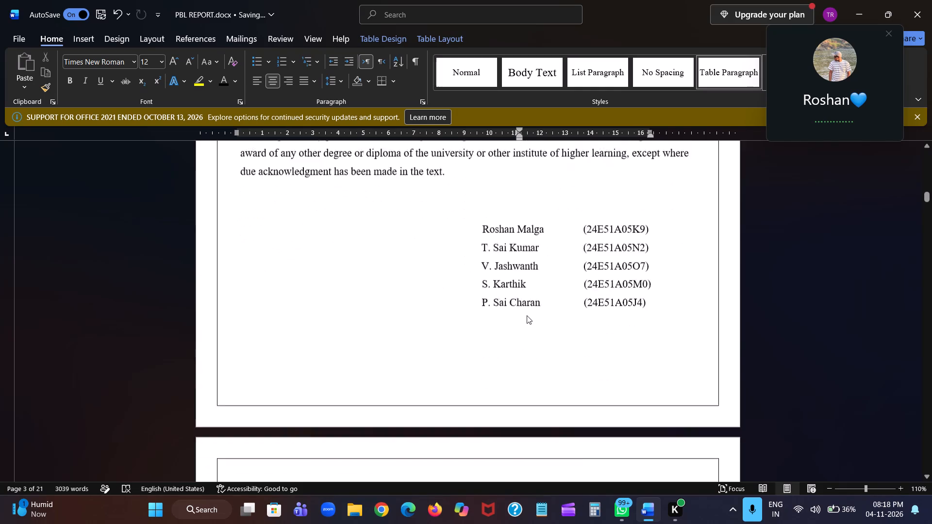
scroll(527, 315, down, 1)
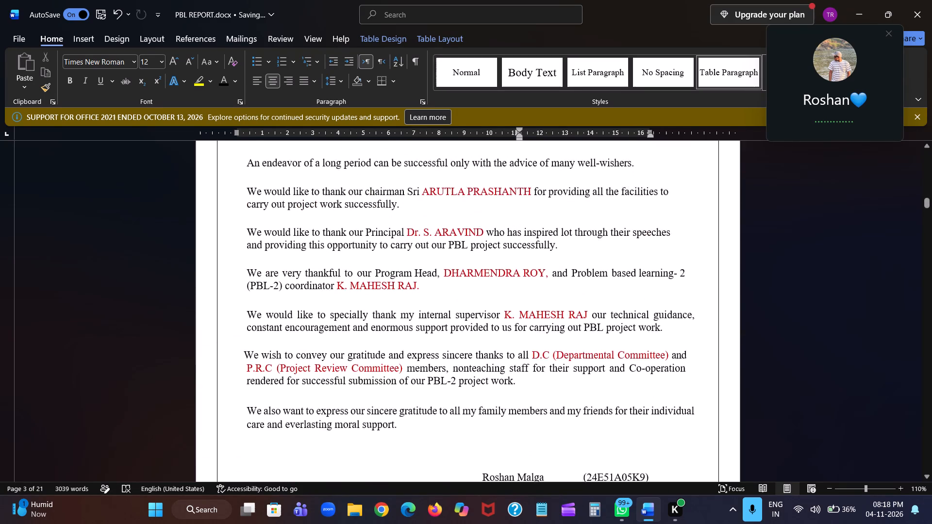
scroll(527, 315, down, 1)
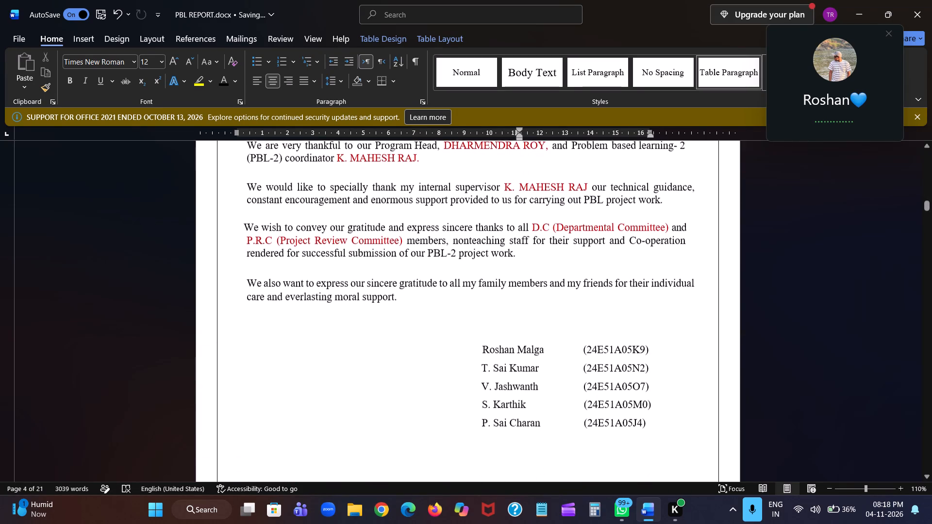
scroll(527, 315, down, 2)
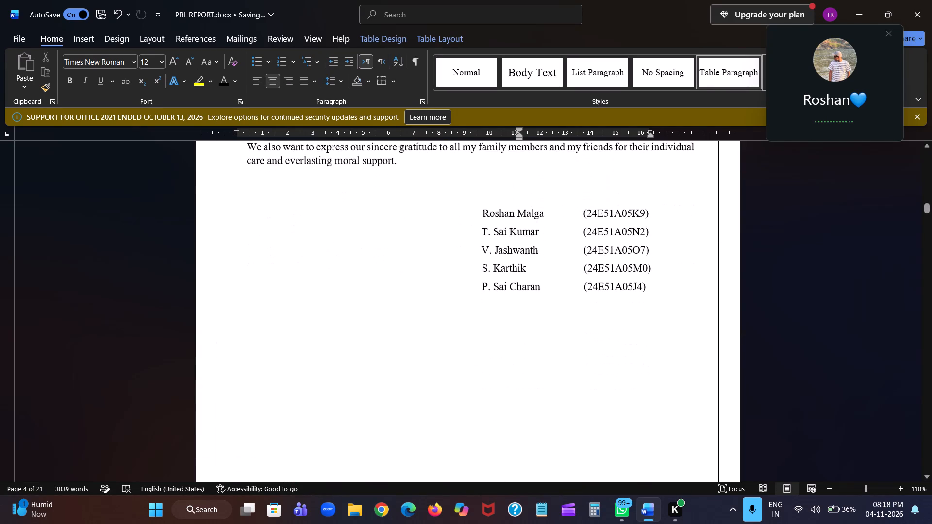
scroll(527, 315, down, 2)
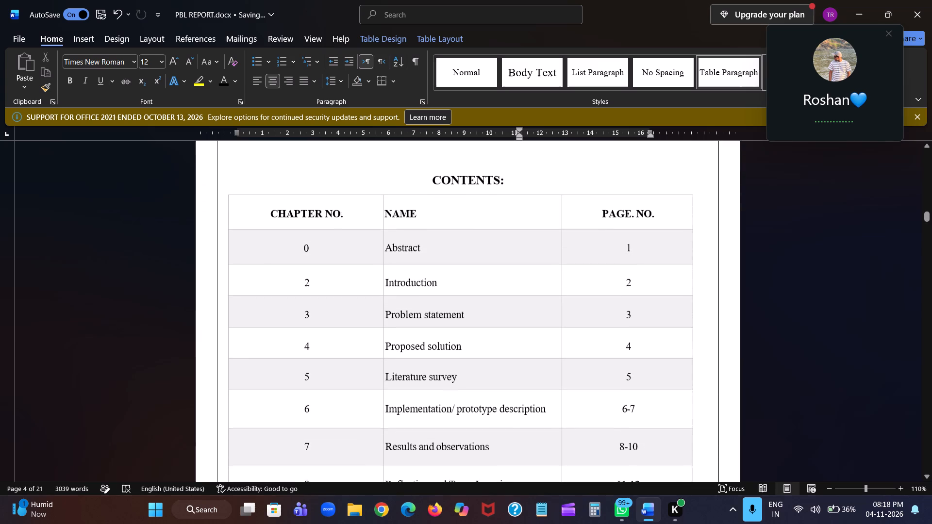
scroll(527, 315, down, 2)
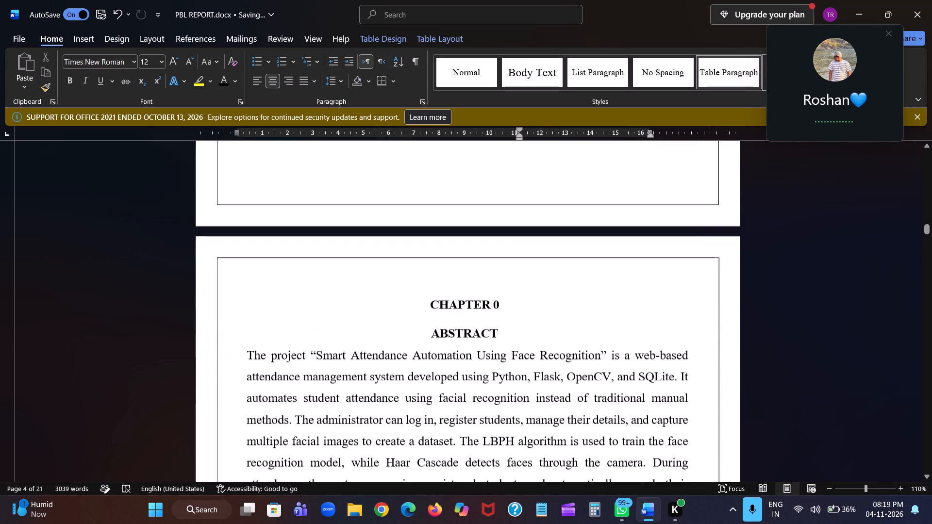
scroll(527, 315, up, 1)
scroll(527, 315, down, 1)
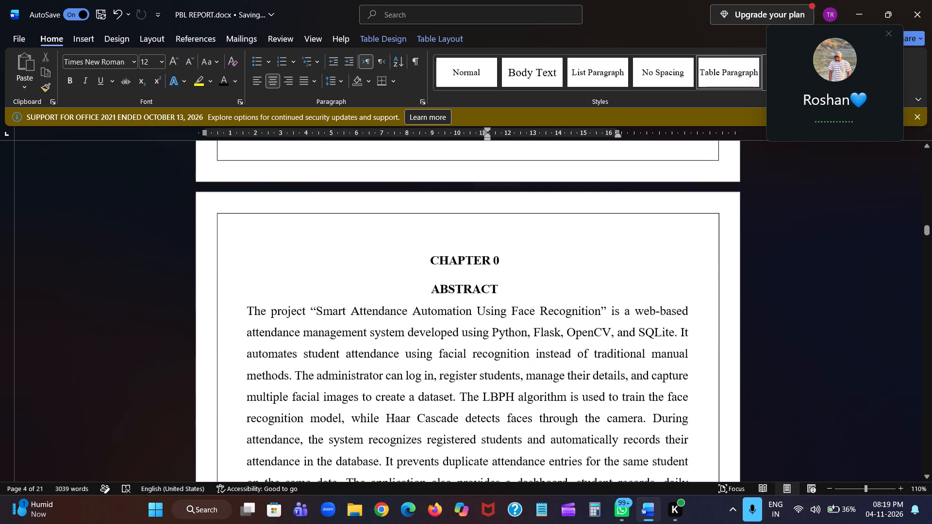
scroll(527, 315, down, 3)
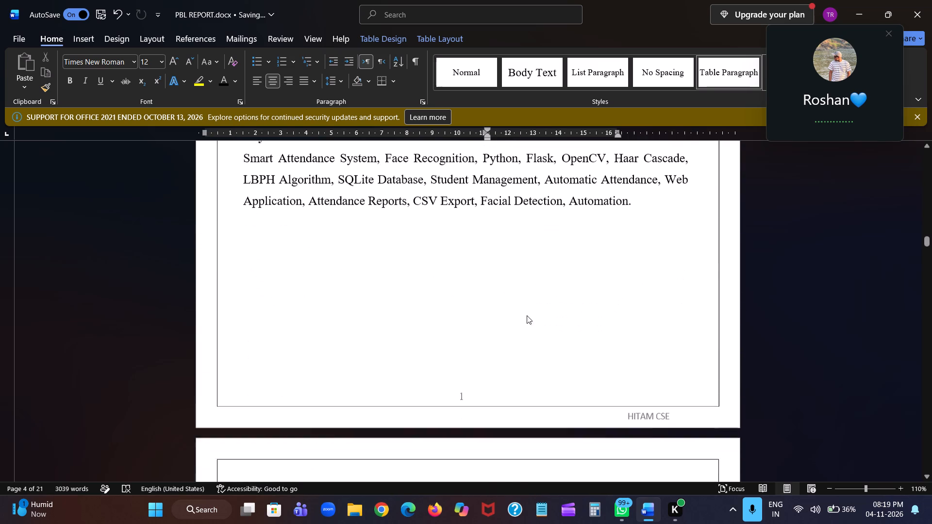
scroll(527, 315, down, 3)
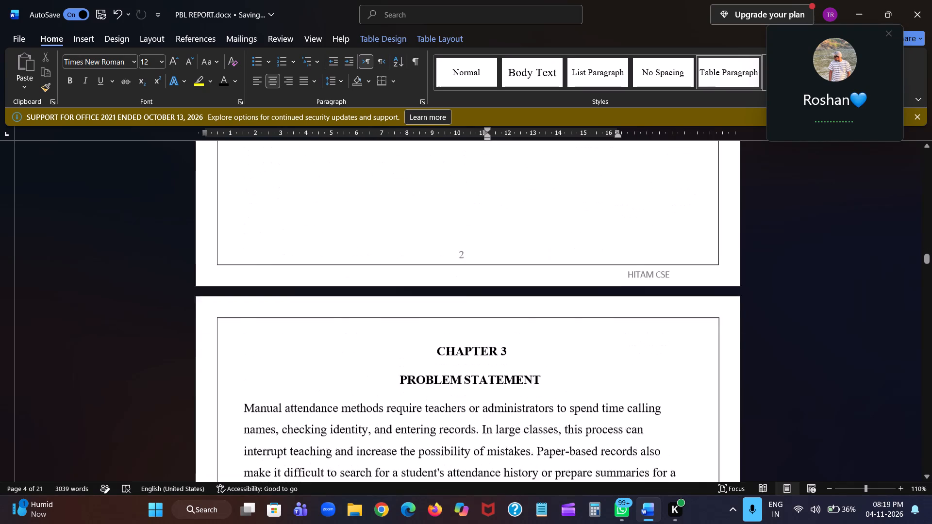
Copy the whole Chapter 2 Introduction text, from its first paragraph through the last bullet of the project objectives.
scroll(527, 315, up, 1)
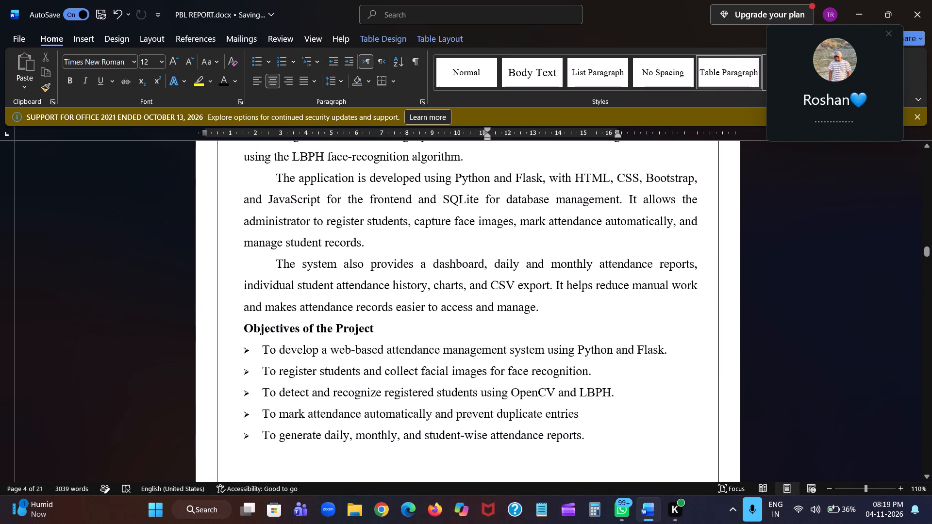
scroll(544, 296, up, 1)
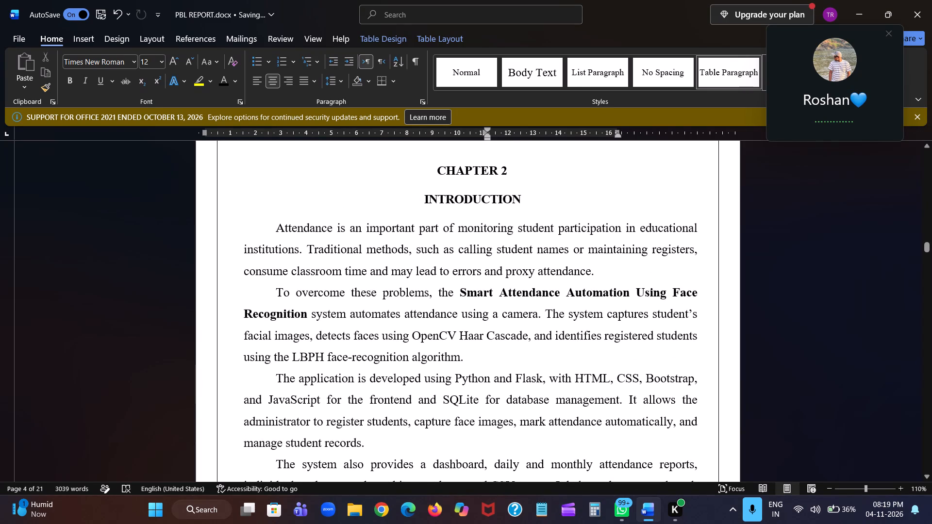
drag(276, 226, 478, 469)
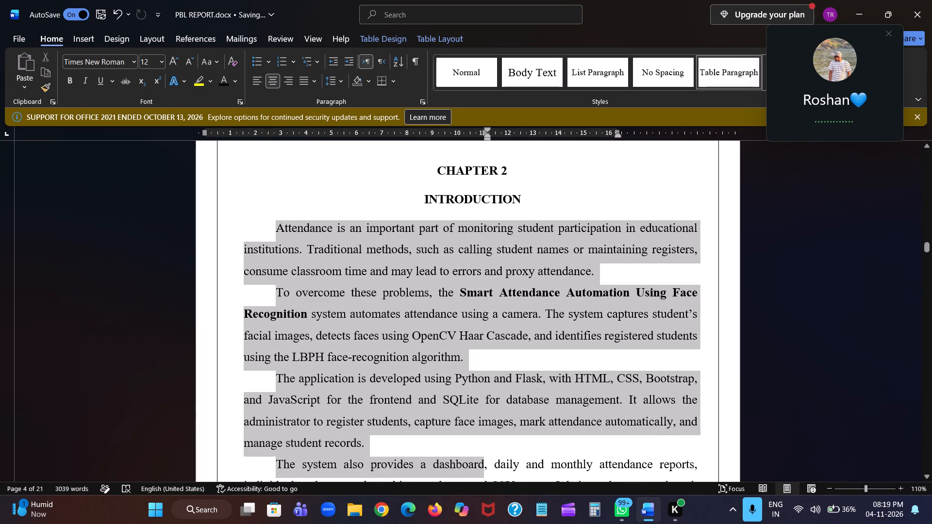
drag(478, 469, 585, 222)
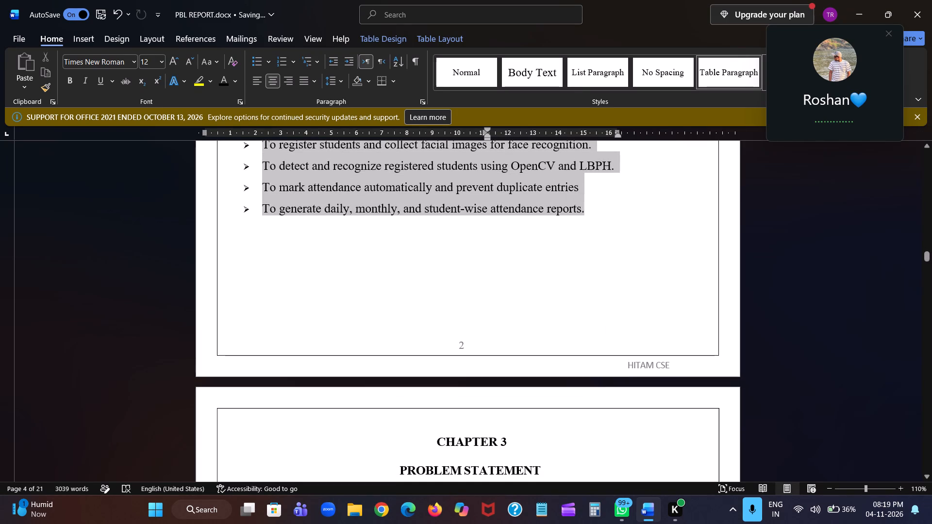
drag(585, 222, 585, 222)
key(ctrl+c)
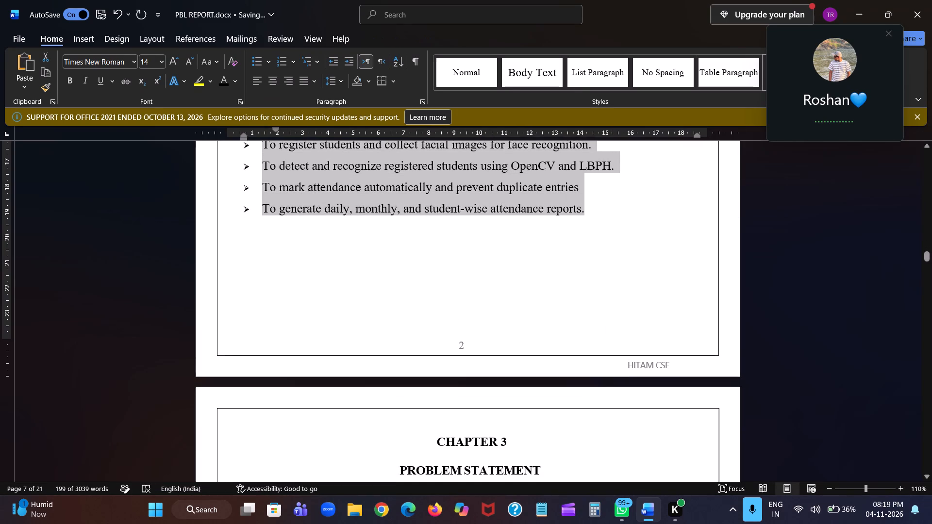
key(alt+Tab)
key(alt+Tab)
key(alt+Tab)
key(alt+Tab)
click(386, 505)
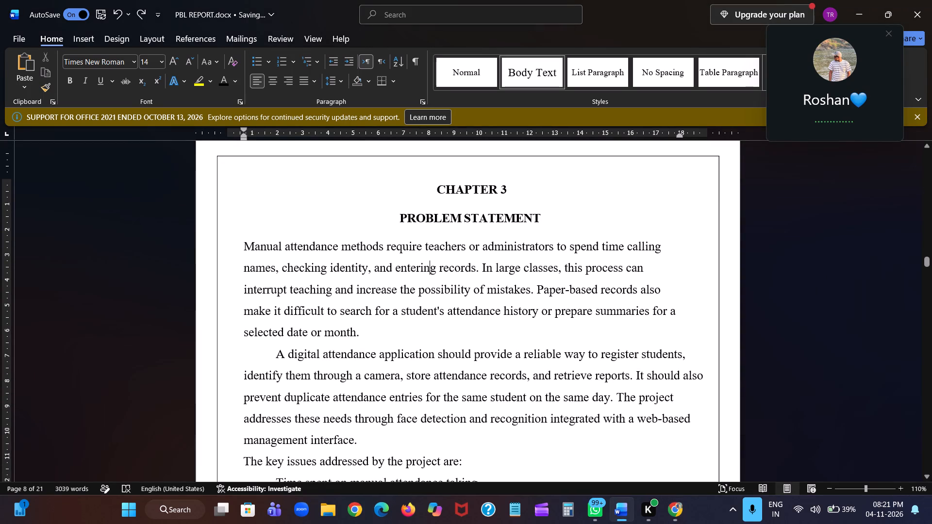
drag(243, 249, 468, 515)
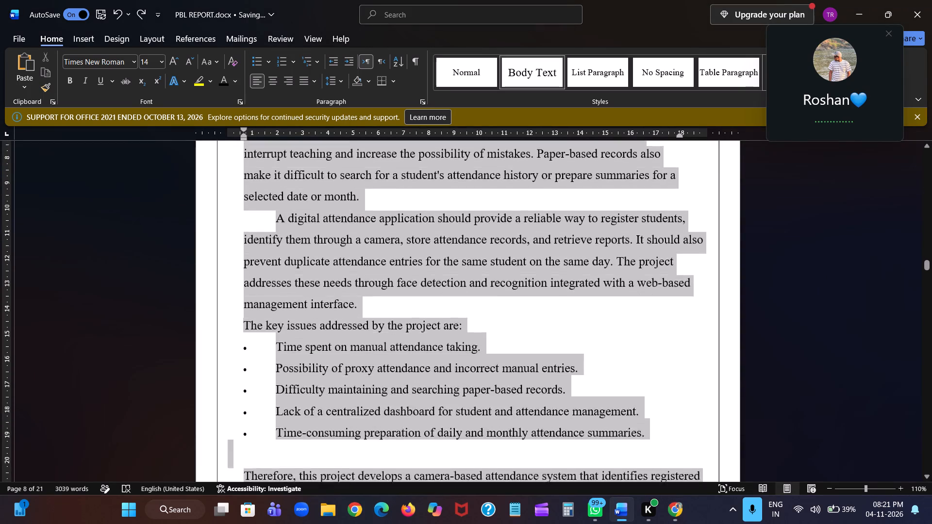
drag(468, 515, 439, 222)
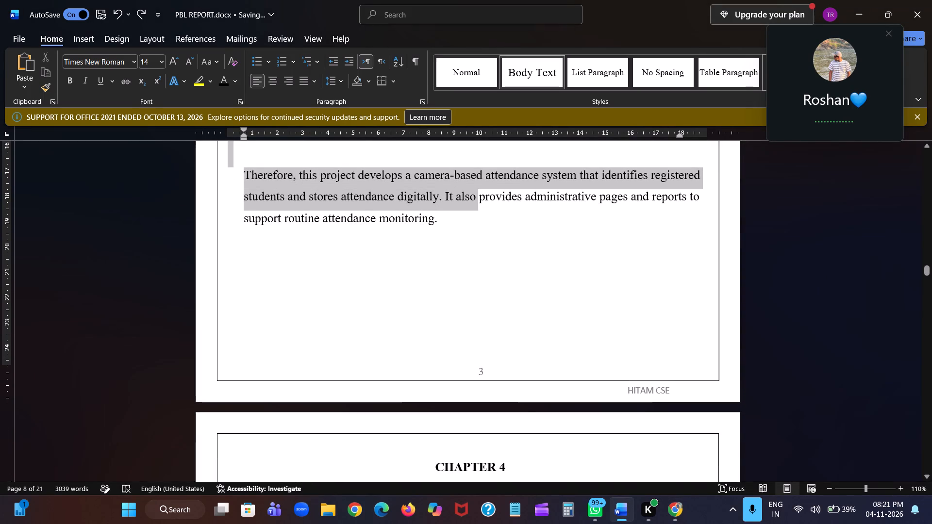
drag(439, 222, 433, 223)
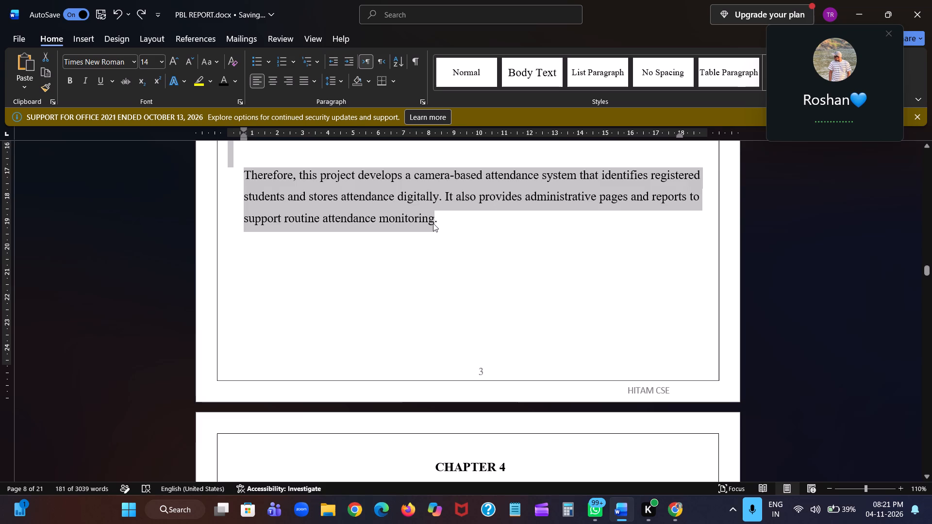
key(ctrl+v)
Delete the leftover full stop and its line after the pasted text's last paragraph, which ends with "educational institutions.".
scroll(433, 223, up, 1)
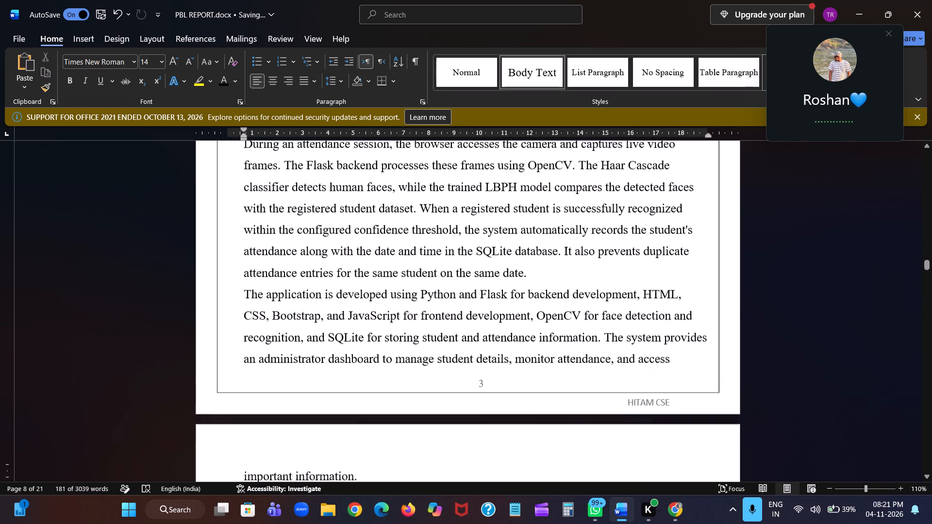
scroll(433, 223, up, 1)
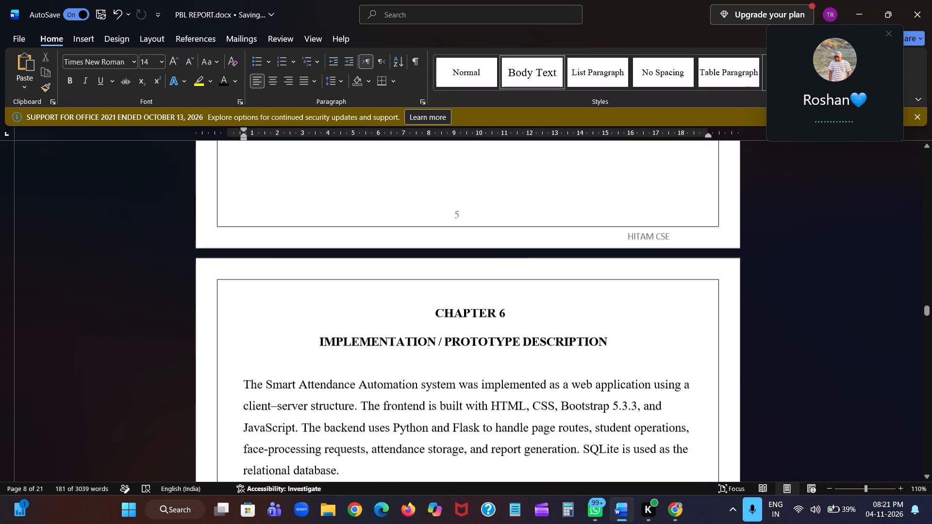
scroll(433, 223, up, 3)
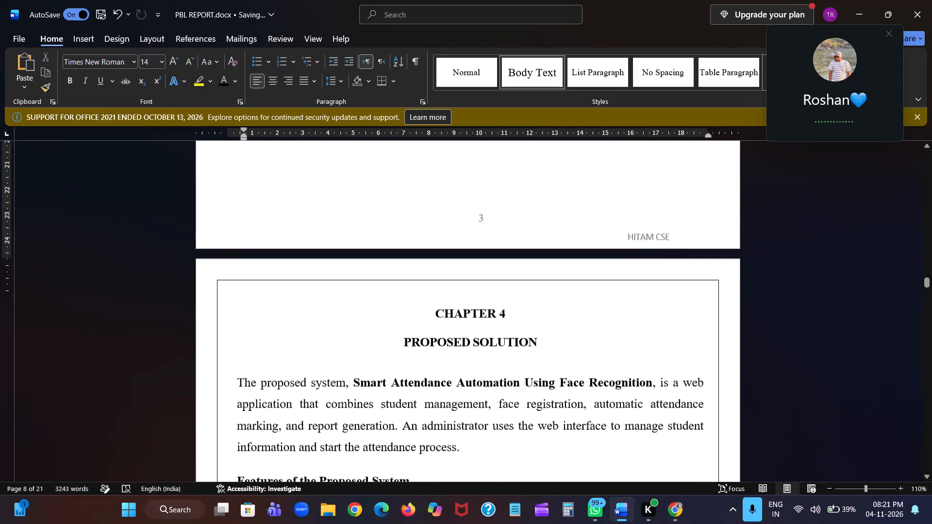
scroll(433, 223, up, 2)
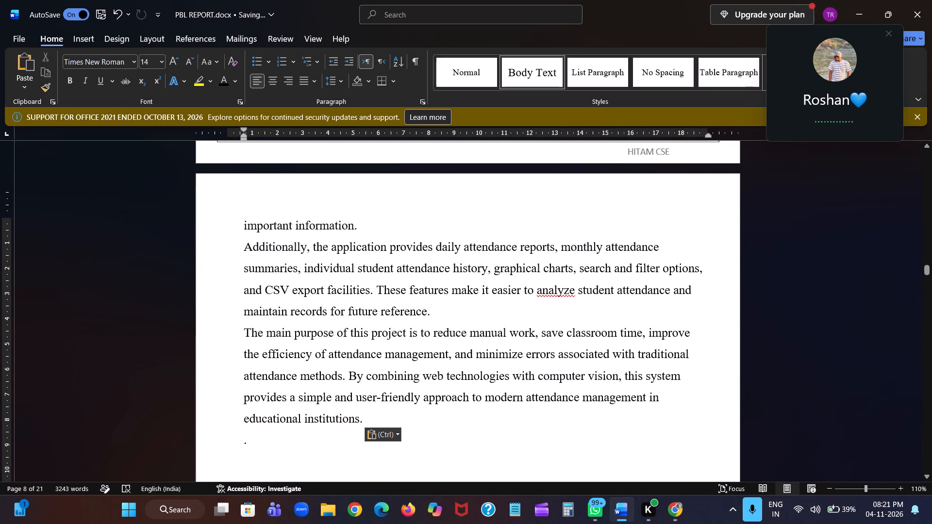
key(Right)
key(BackSpace)
key(BackSpace)
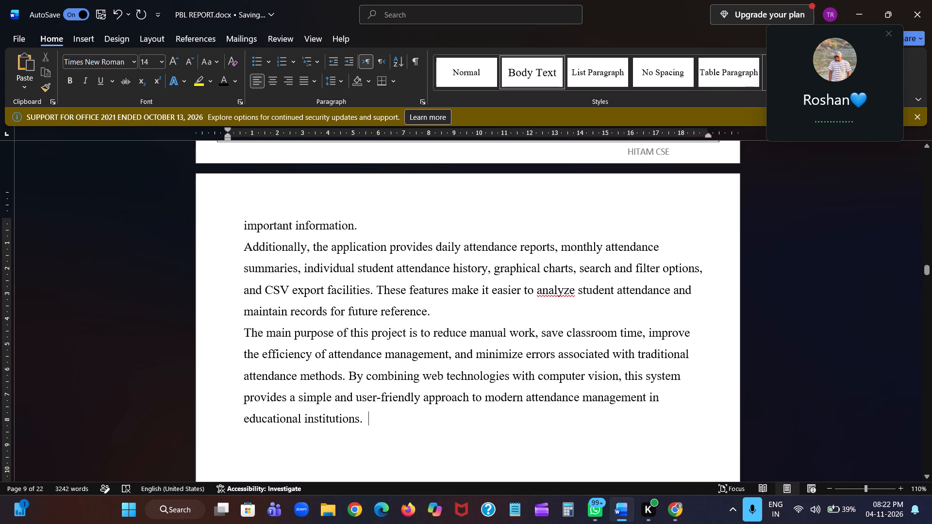
key(BackSpace)
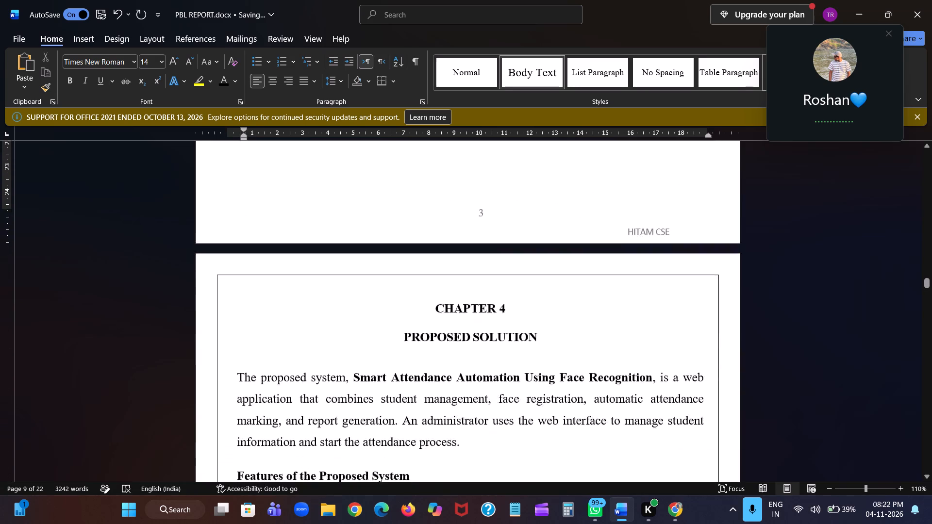
Review the pasted Chapter 3 text from its end up to the heading and back down to the page break.
scroll(372, 428, up, 1)
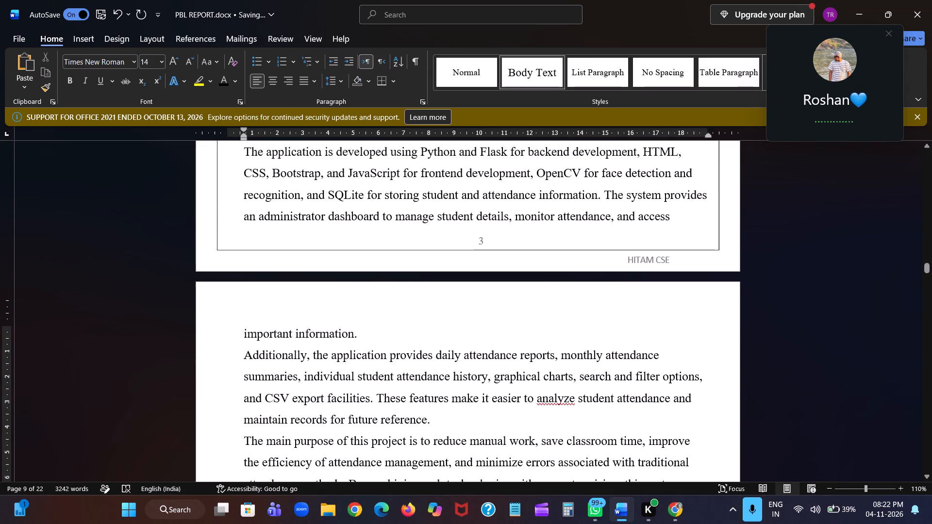
scroll(365, 326, up, 1)
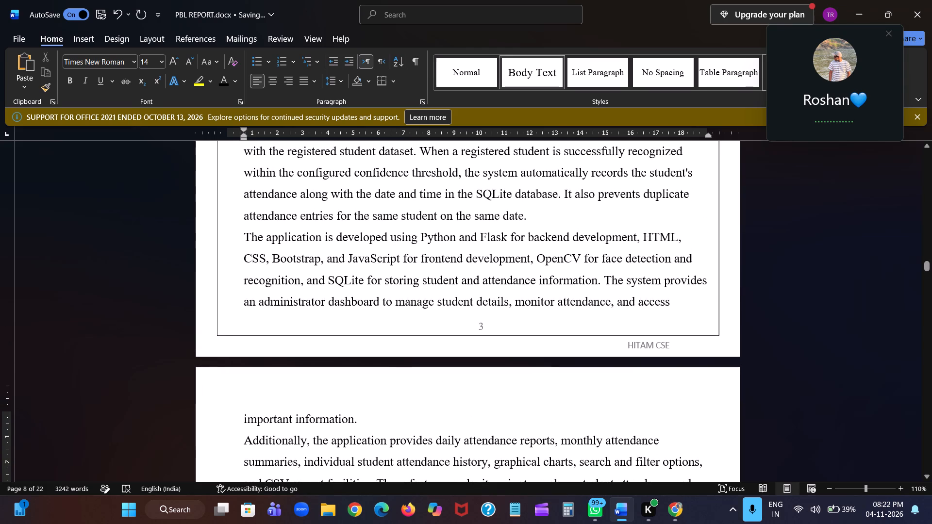
scroll(462, 284, up, 1)
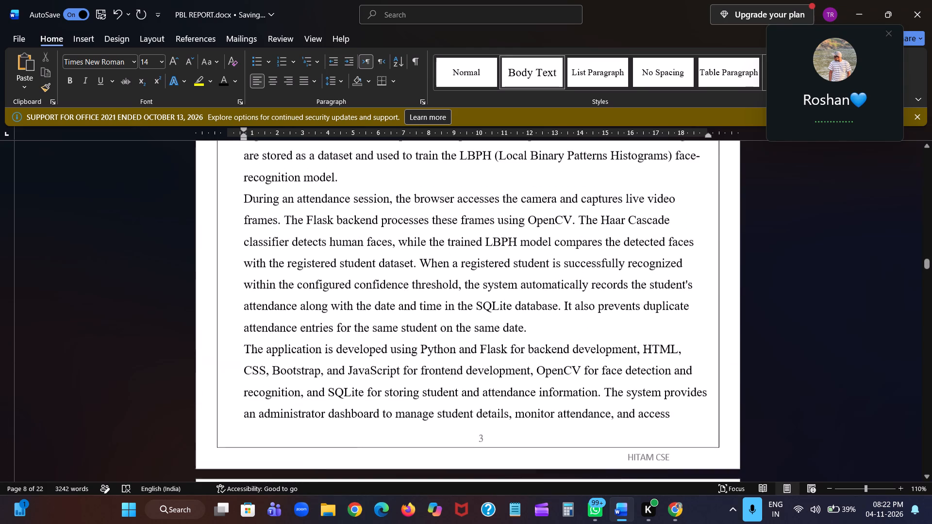
scroll(462, 284, up, 2)
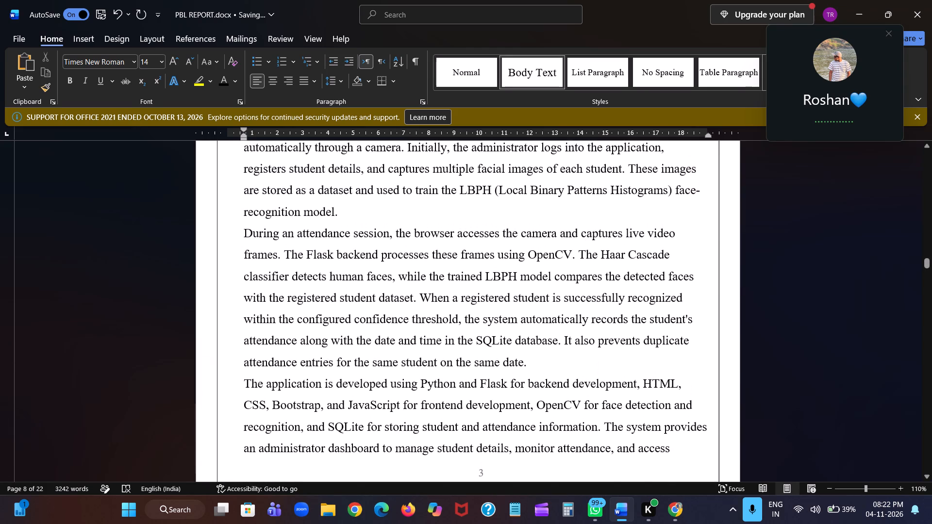
scroll(462, 284, up, 2)
scroll(462, 284, down, 1)
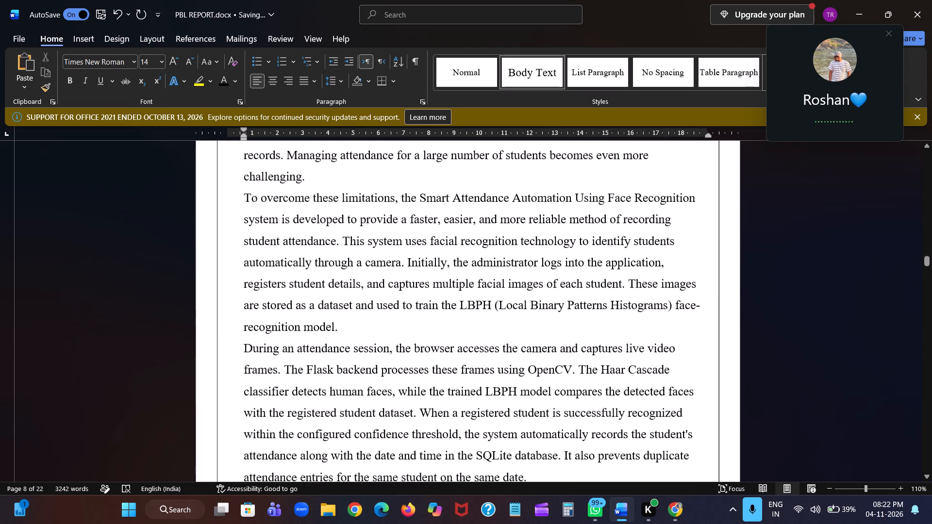
scroll(462, 284, down, 1)
scroll(462, 284, up, 1)
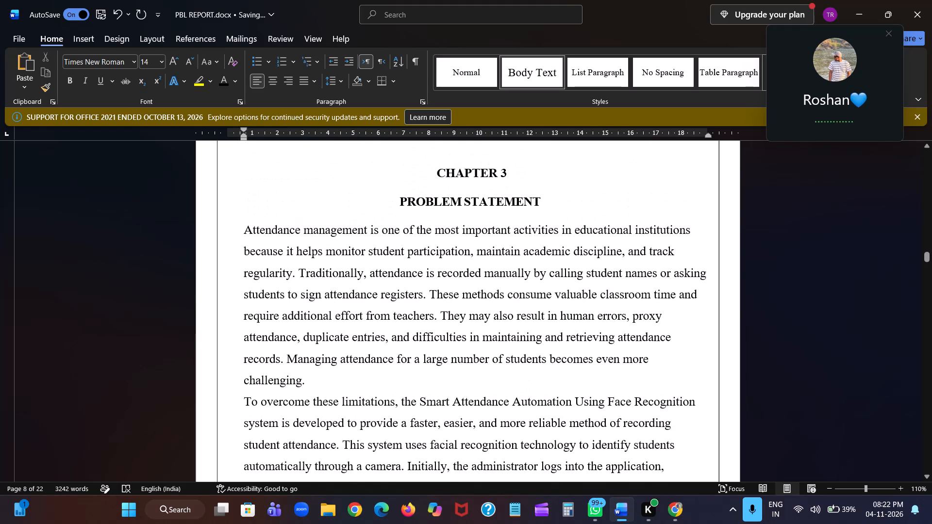
scroll(450, 231, down, 1)
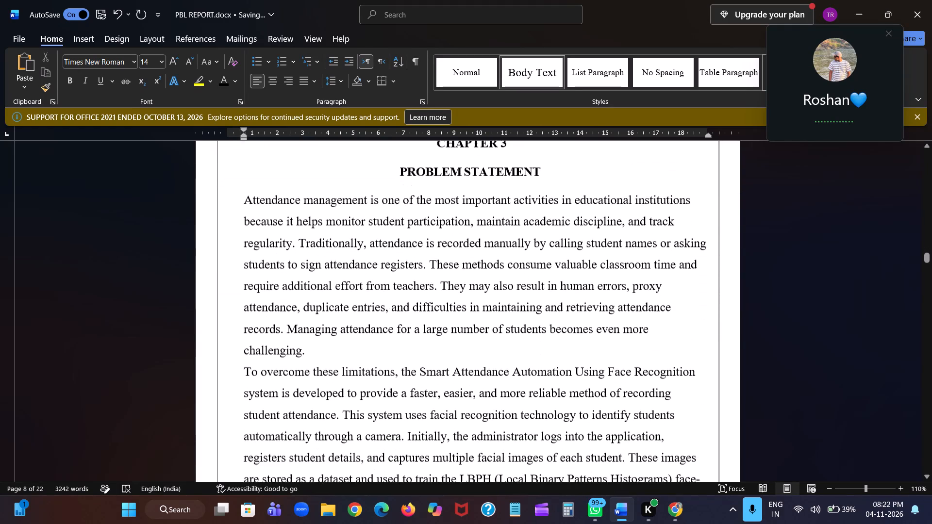
scroll(450, 231, down, 2)
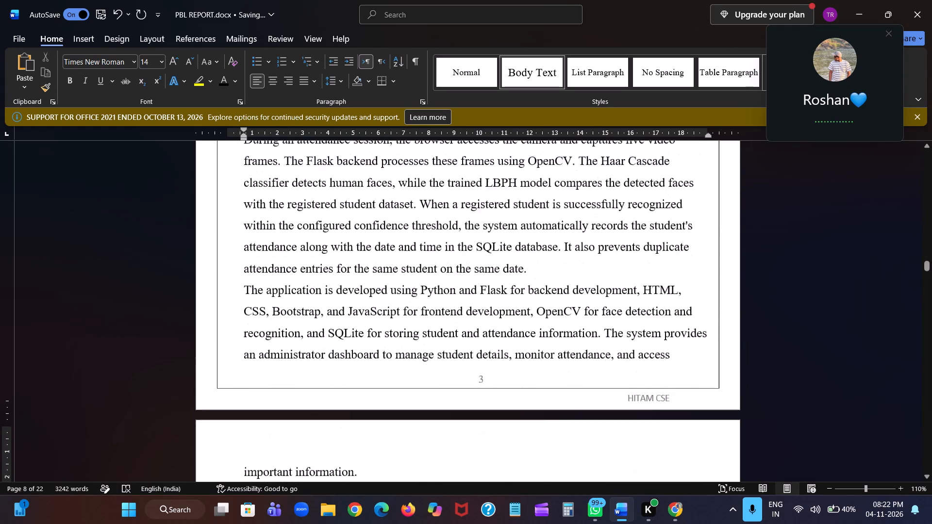
scroll(450, 231, down, 1)
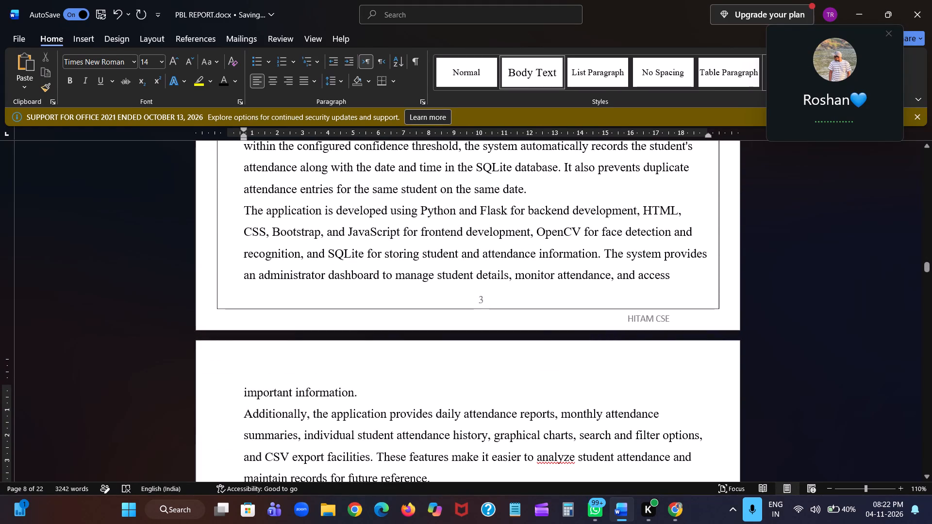
Split the paragraph before "The system provides an administrator dashboard" and push that sentence onto the following page with an extra line break.
click(605, 254)
key(Return)
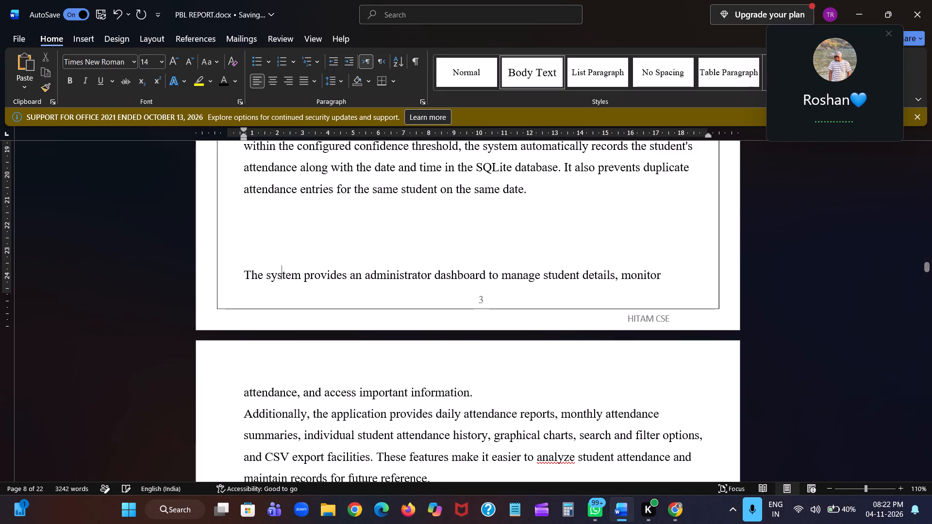
key(Return)
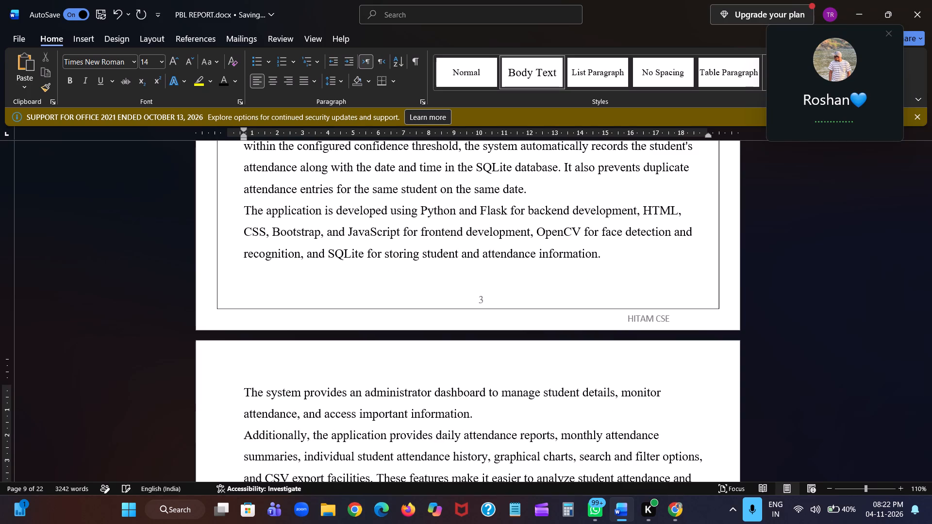
Remove the left indent from the paragraph beginning "Additionally, the application provides daily attendance reports".
scroll(605, 254, down, 1)
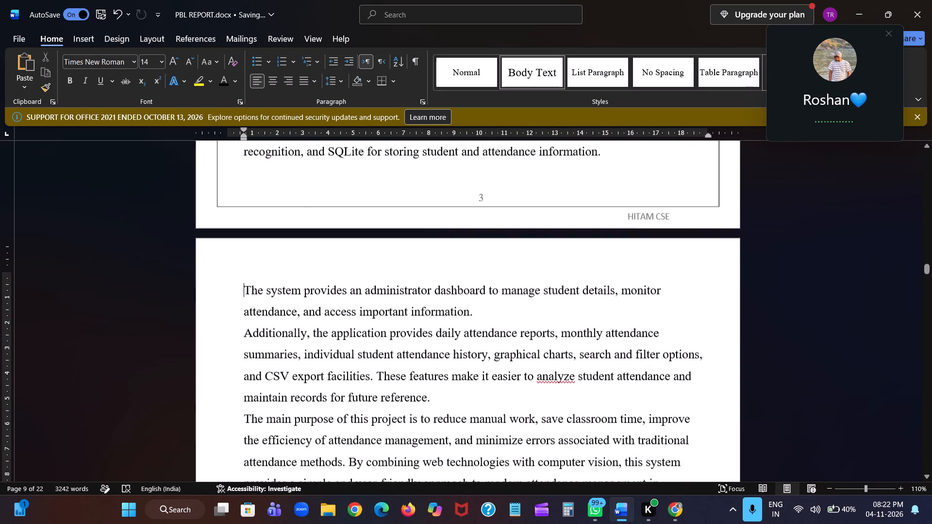
scroll(605, 254, down, 1)
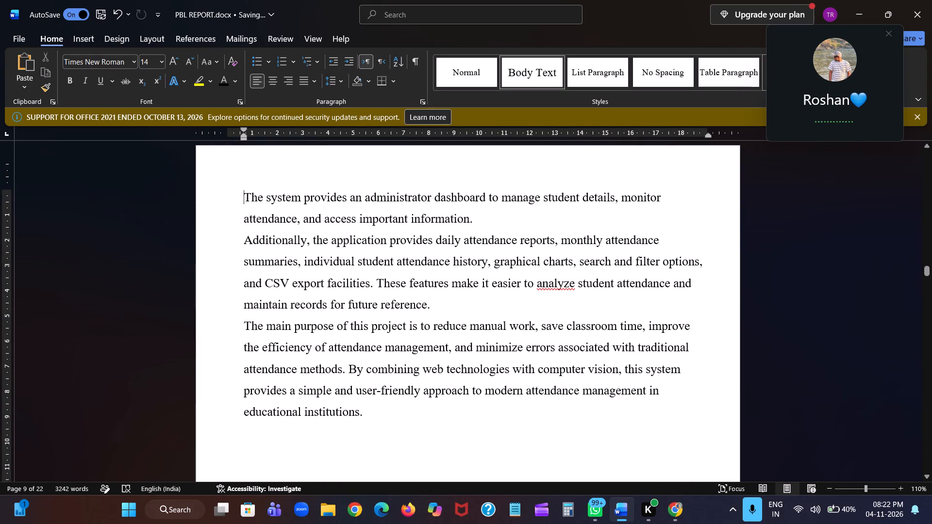
click(246, 242)
key(BackSpace)
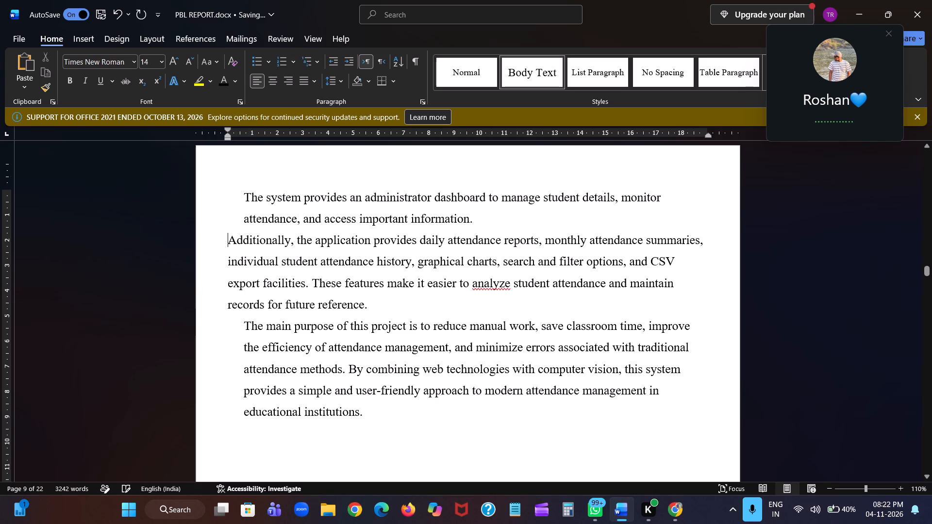
Merge the "Additionally, the application provides" paragraph into the preceding one, then split it off again so it shares that paragraph's indent.
key(BackSpace)
key(space)
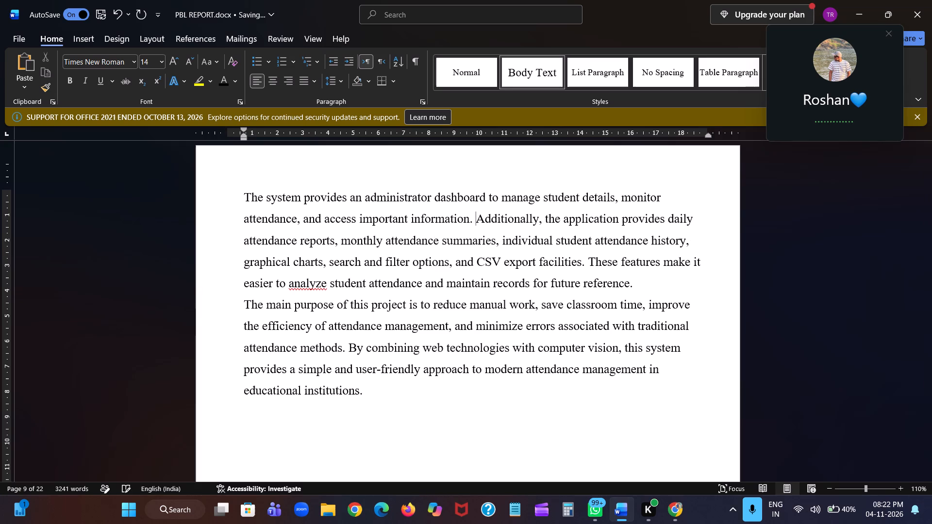
scroll(314, 377, up, 1)
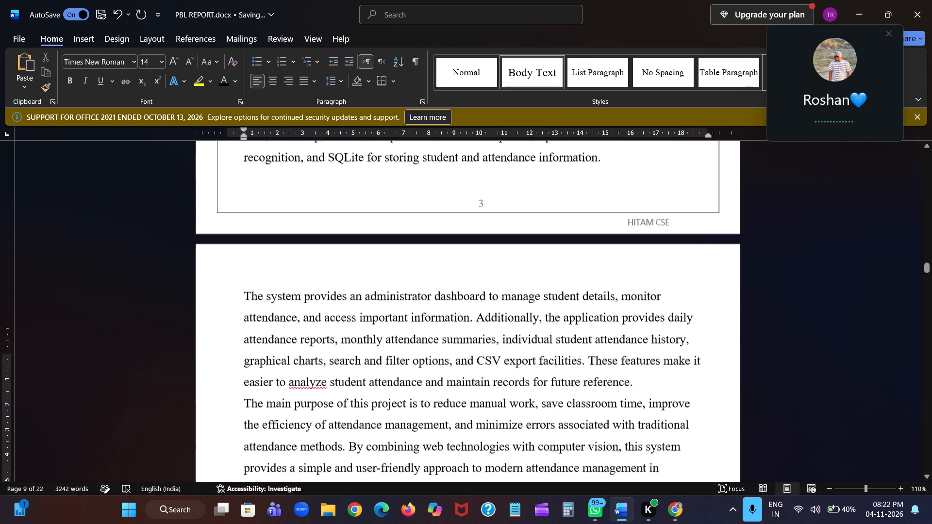
scroll(314, 377, up, 1)
key(Return)
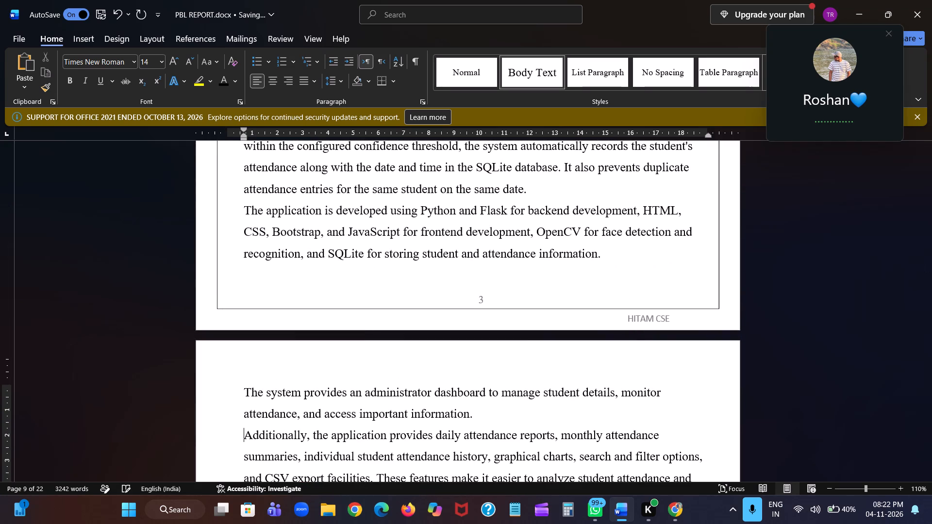
Review the Chapter 3 pages from the Chapter 4 heading back up to the Problem Statement heading.
scroll(314, 377, down, 2)
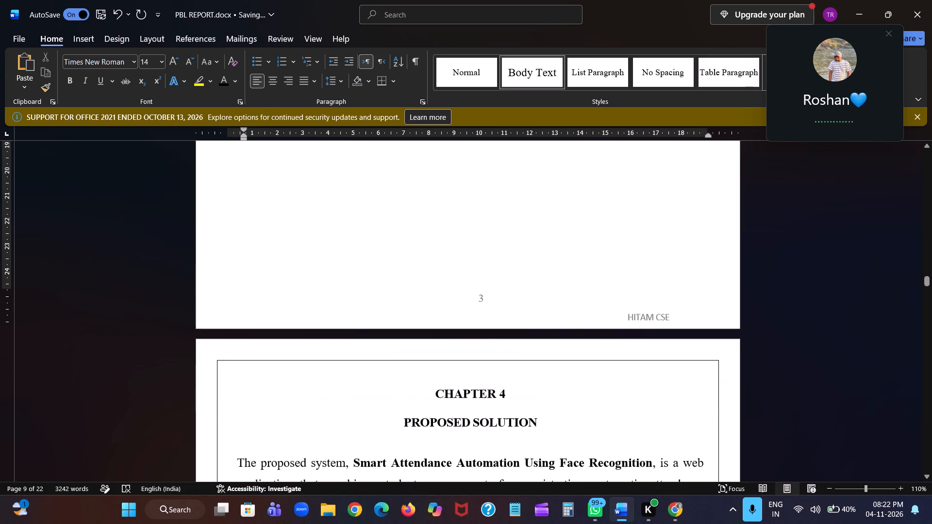
scroll(314, 377, up, 2)
scroll(275, 292, up, 1)
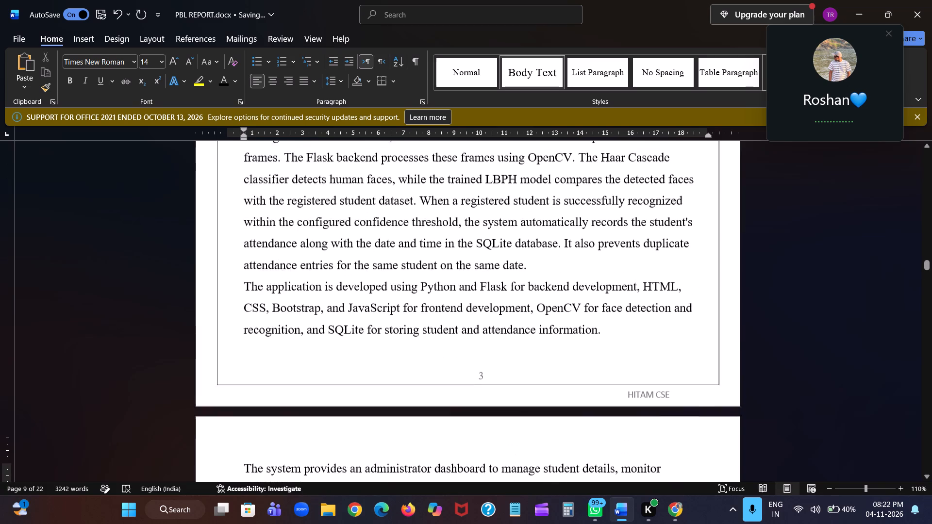
scroll(275, 292, up, 2)
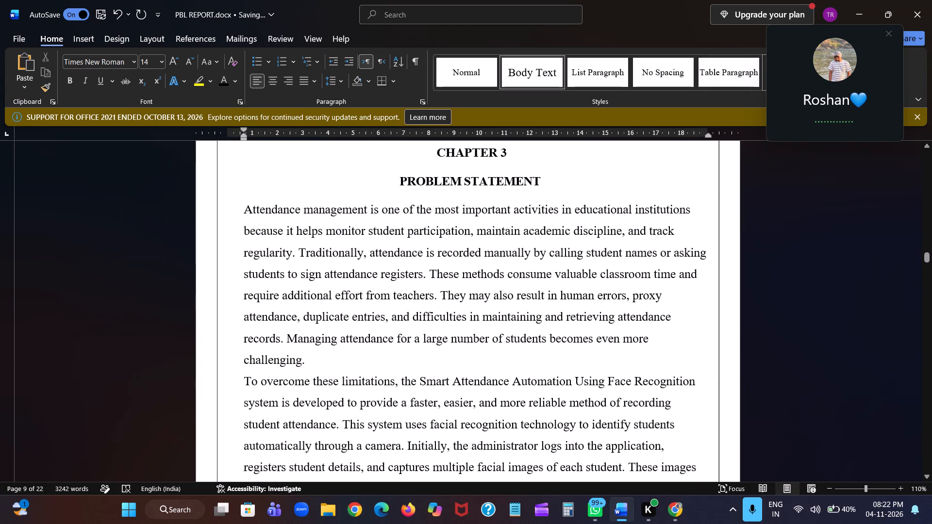
scroll(275, 292, up, 1)
scroll(275, 292, down, 1)
scroll(275, 292, up, 1)
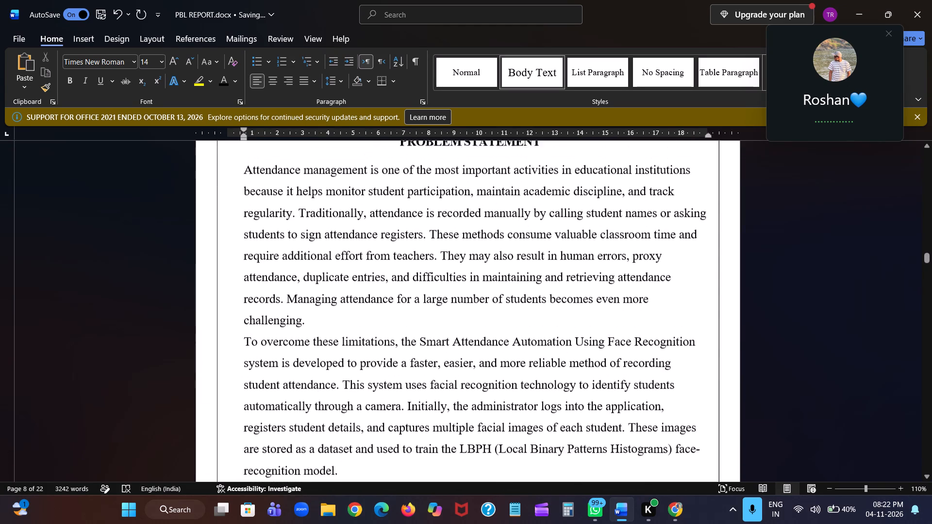
scroll(275, 292, up, 1)
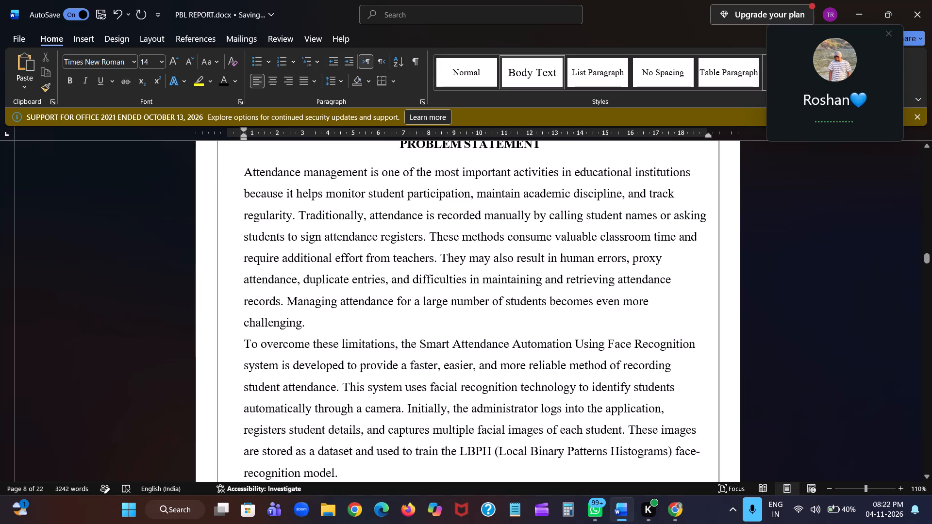
scroll(275, 292, up, 1)
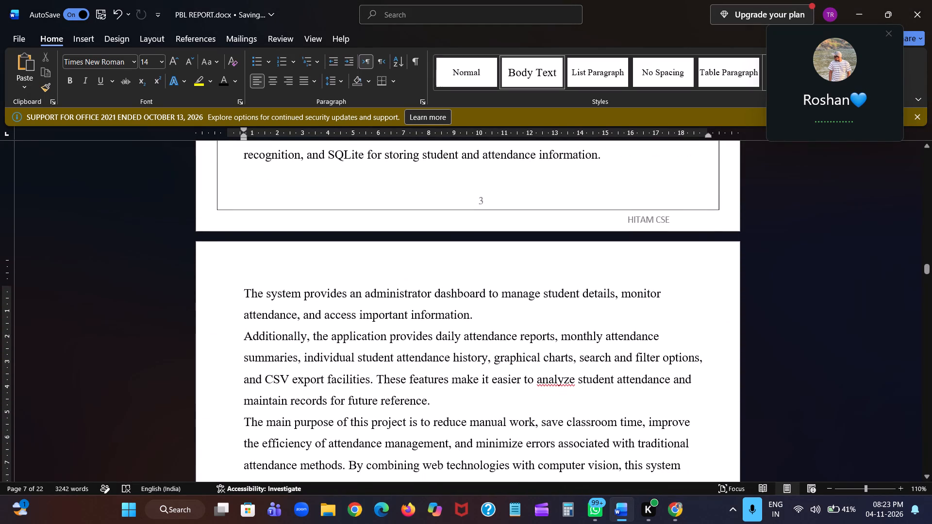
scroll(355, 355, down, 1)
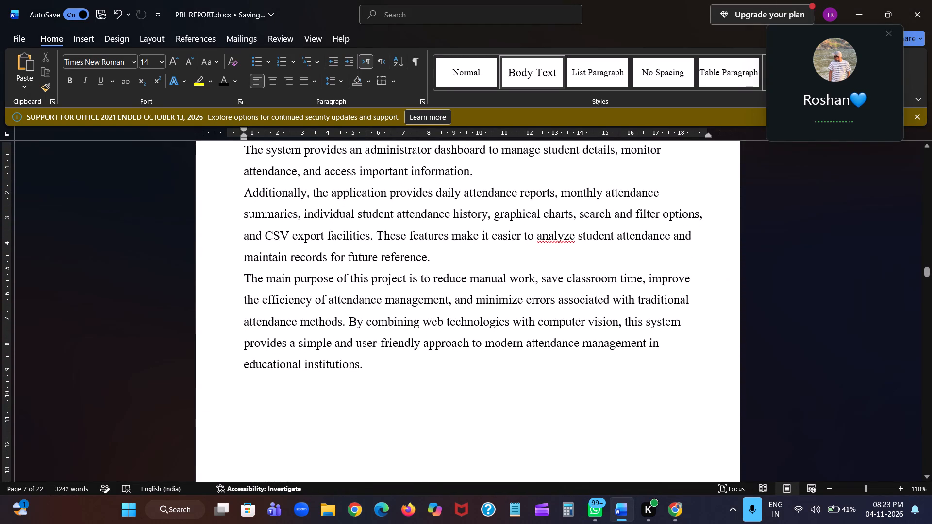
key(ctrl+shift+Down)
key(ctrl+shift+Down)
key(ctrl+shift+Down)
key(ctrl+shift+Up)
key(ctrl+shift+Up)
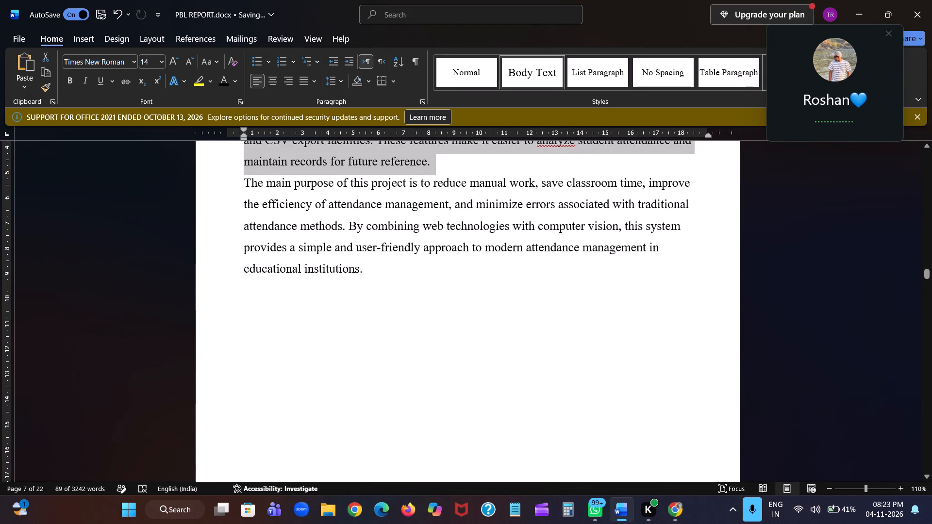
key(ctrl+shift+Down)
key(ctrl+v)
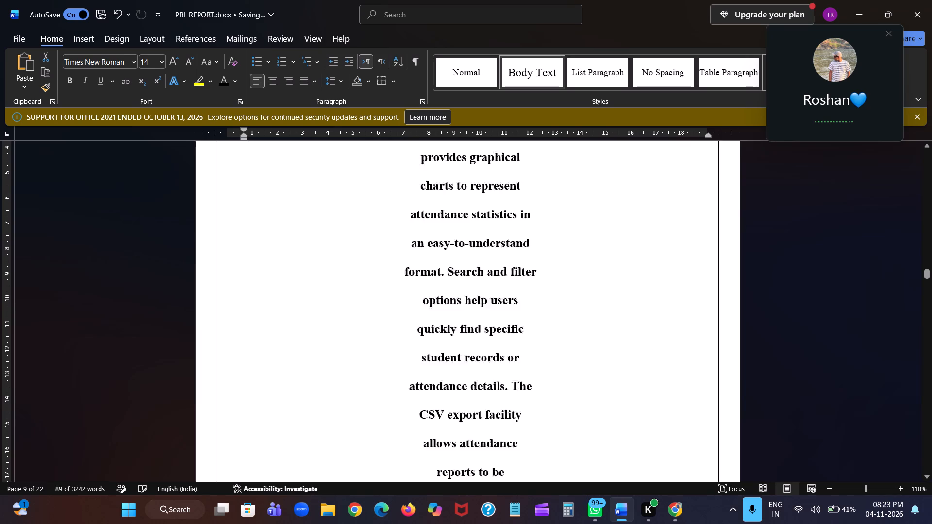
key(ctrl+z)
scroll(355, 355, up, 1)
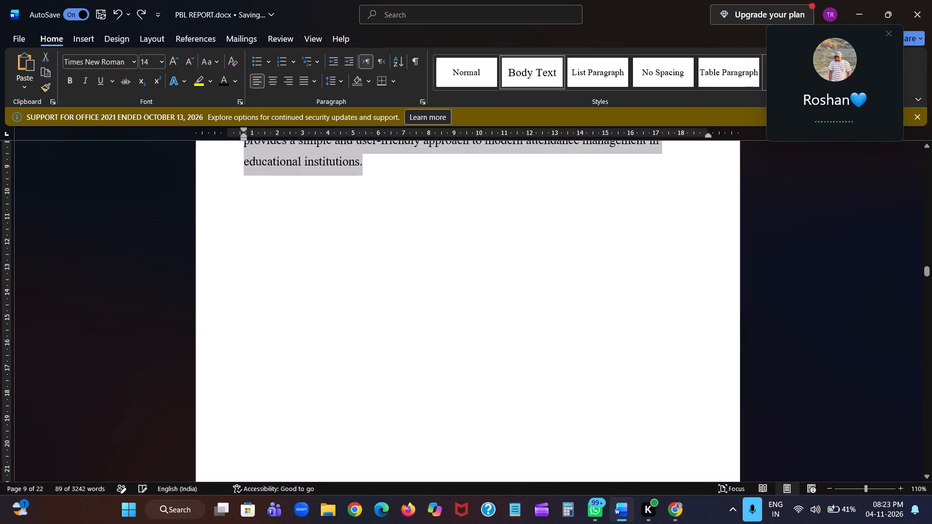
Replace the text from "Additionally, the application provides" through "educational institutions", excluding its final full stop, with the copied paragraphs.
scroll(355, 355, up, 1)
scroll(355, 355, down, 1)
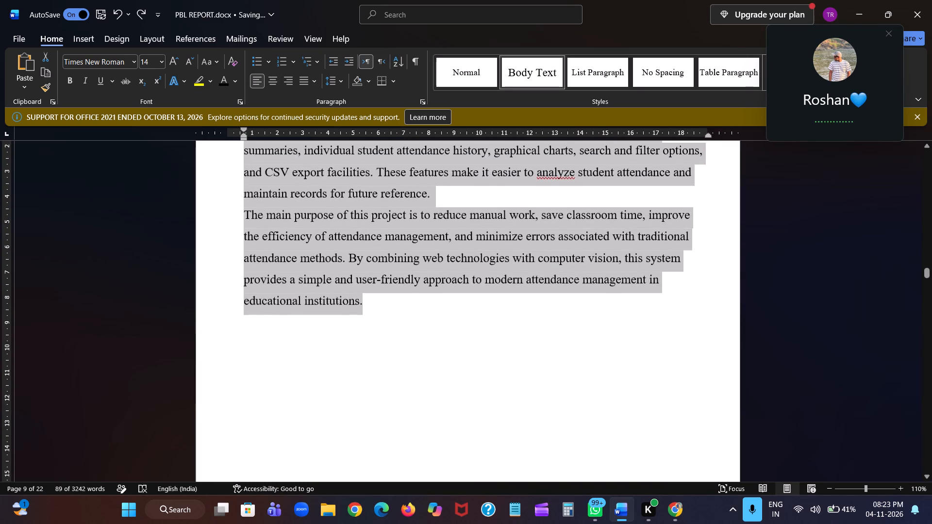
scroll(355, 355, down, 1)
key(ctrl+shift+Left)
key(ctrl+shift+Left)
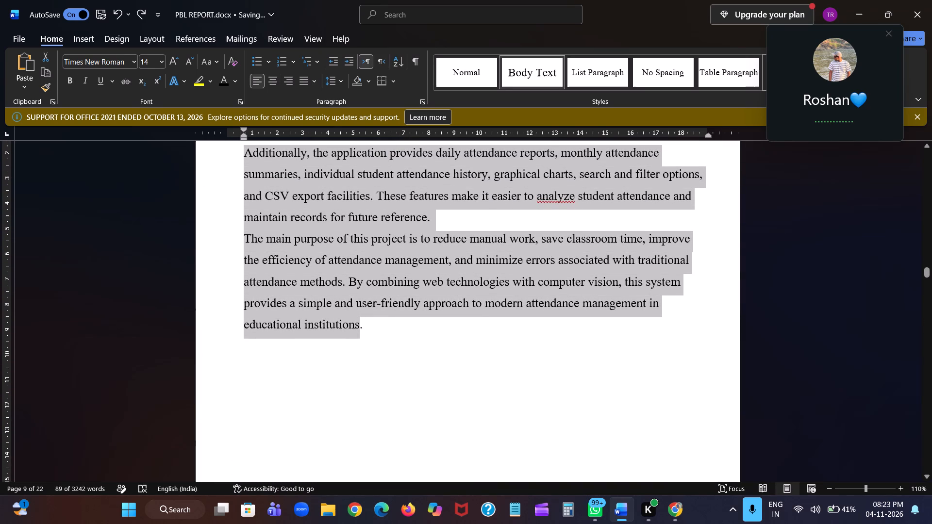
key(ctrl+v)
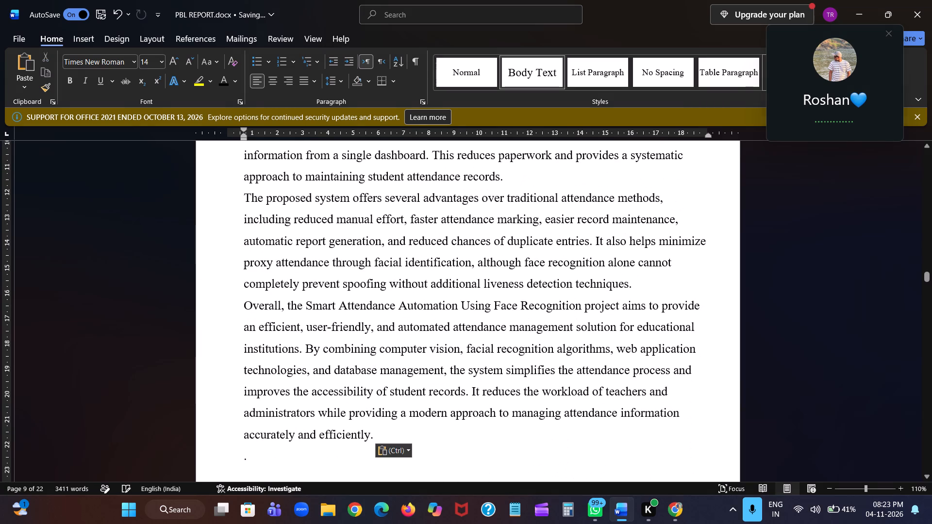
Delete the stray full stop and its extra line after "accurately and efficiently." at the end of Chapter 3.
scroll(355, 355, up, 1)
scroll(355, 355, down, 1)
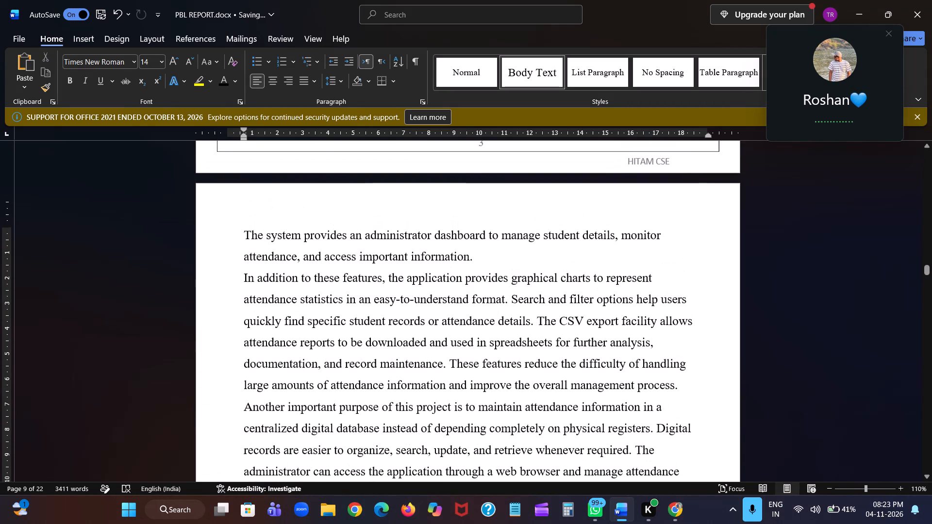
scroll(355, 355, down, 3)
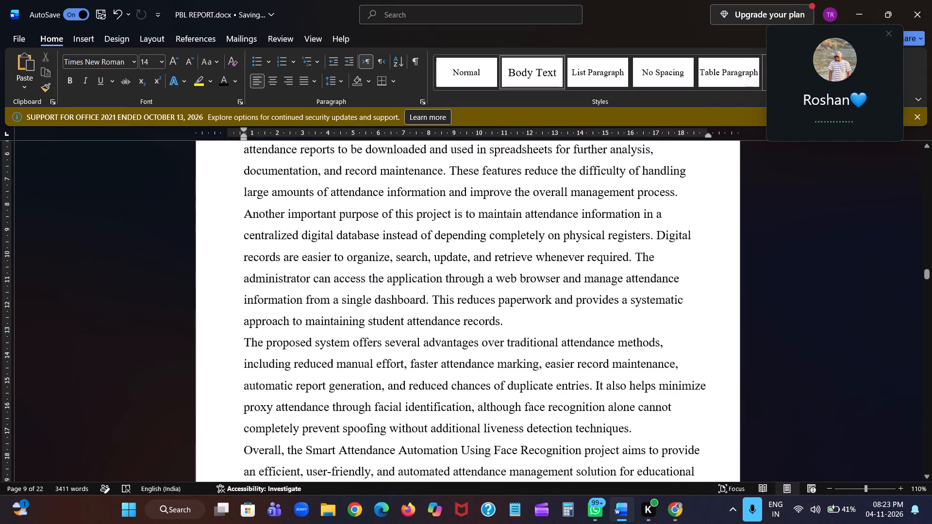
scroll(355, 355, down, 1)
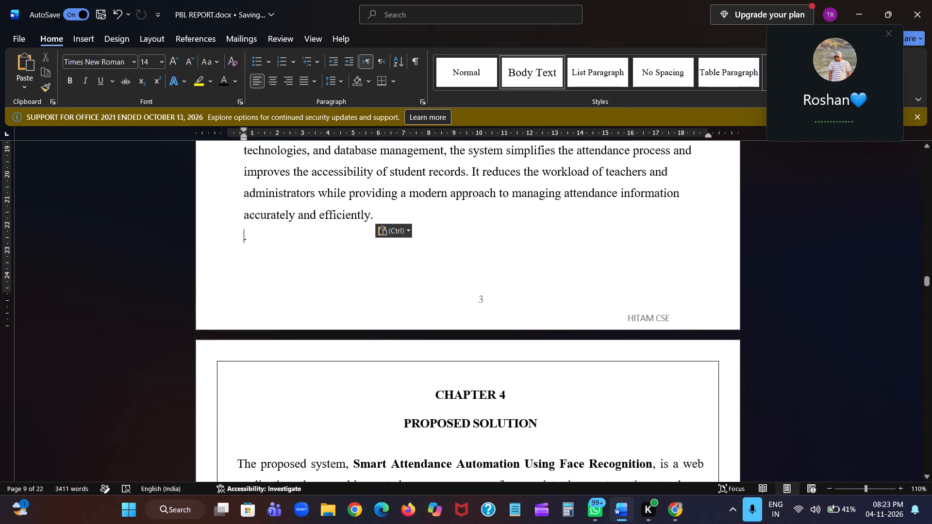
click(290, 233)
key(BackSpace)
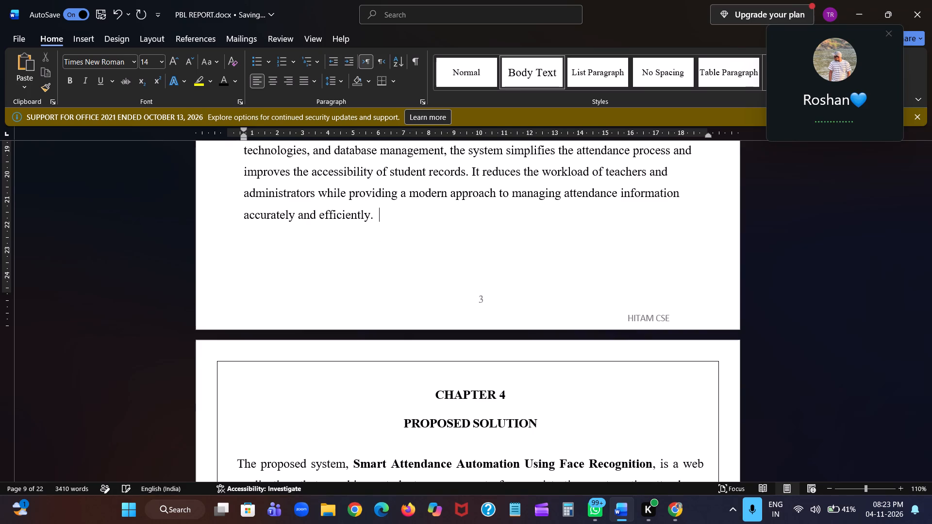
key(BackSpace)
key(BackSpace)
Justify all Chapter 3 body text, from "Attendance management is one" through "accurately and efficiently.".
scroll(290, 233, up, 1)
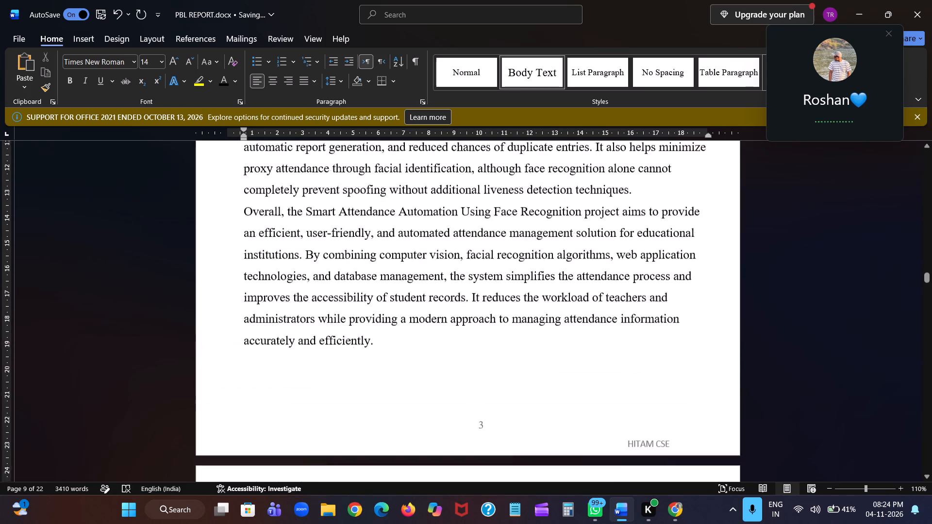
scroll(290, 233, up, 2)
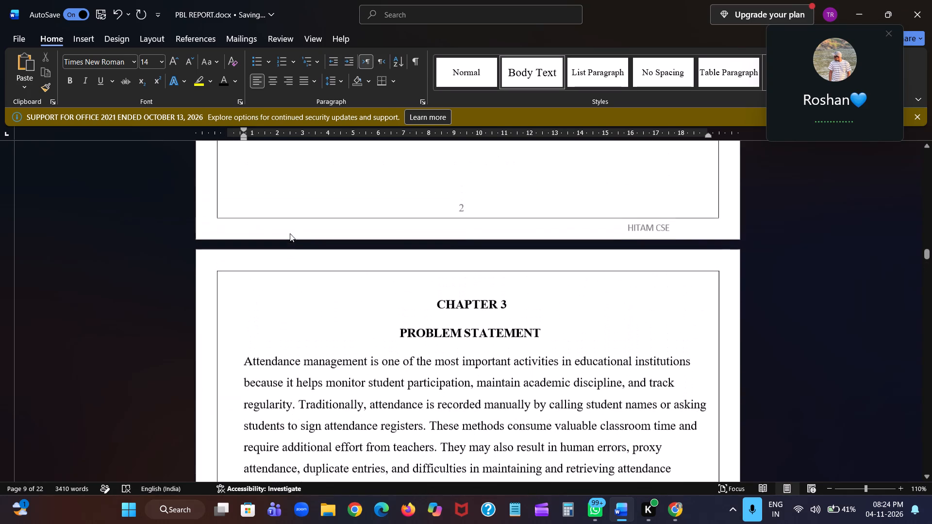
click(247, 310)
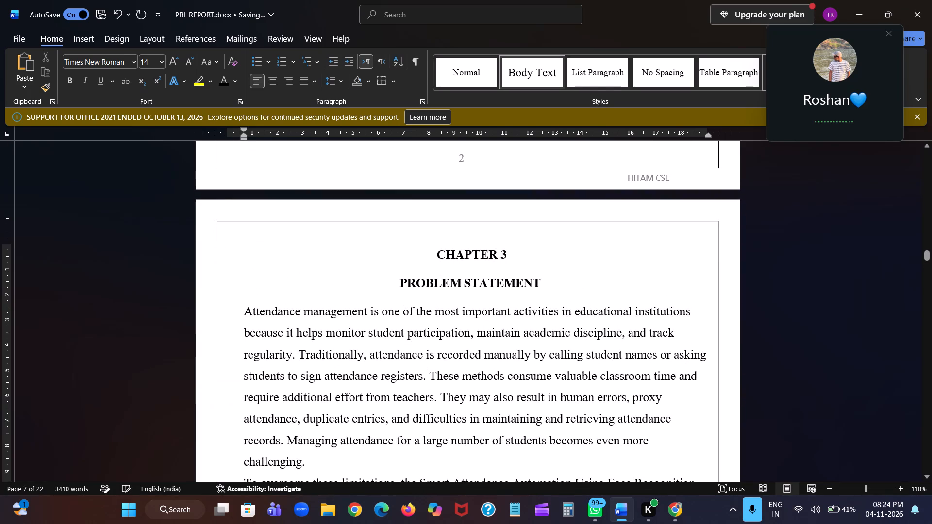
key(ctrl+shift+Down)
key(ctrl+shift+Down)
key(ctrl+shift+Down)
key(ctrl+shift+Down)
key(ctrl+shift+Down)
key(ctrl+shift+Down)
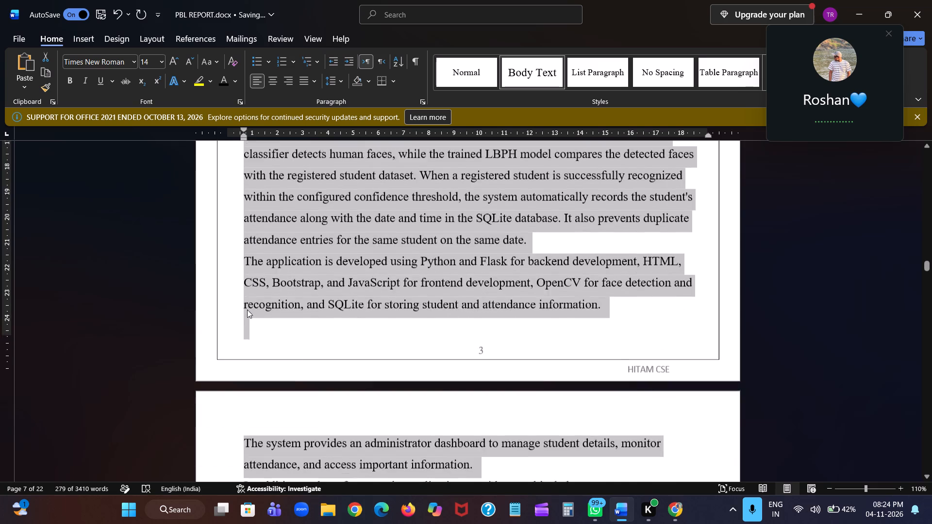
key(ctrl+shift+Down)
key(ctrl+shift+Down)
key(ctrl+shift+Down)
key(ctrl+shift+Down)
key(ctrl+shift+Down)
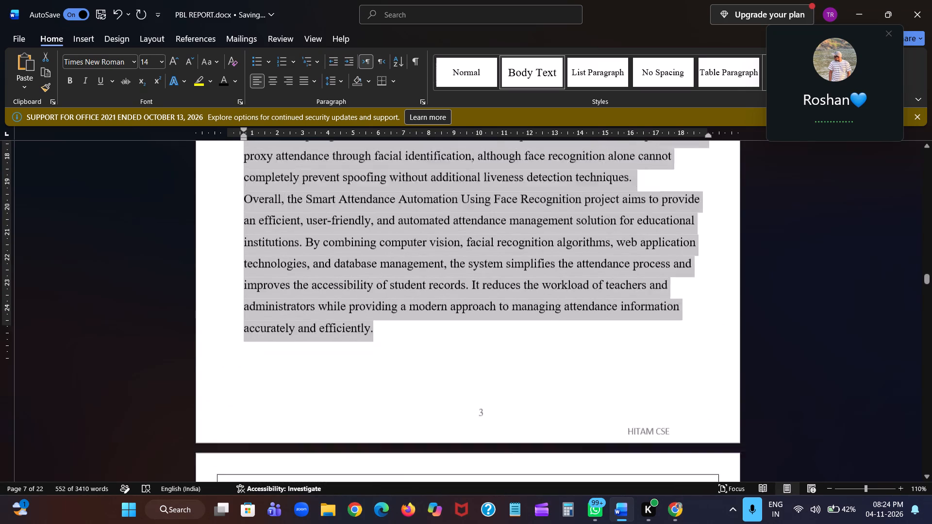
key(ctrl+shift+Up)
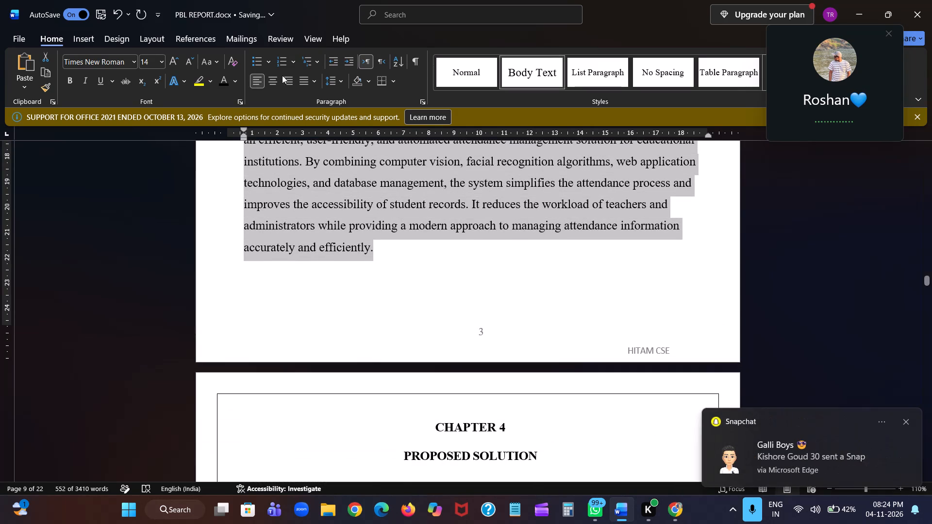
click(306, 78)
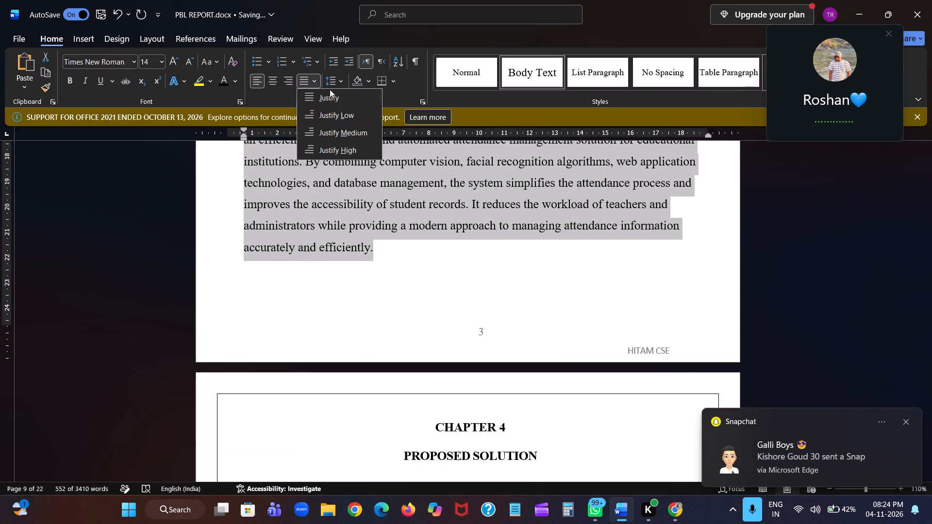
click(326, 95)
Duplicate the rectangular page border on the first page of Chapter 3.
scroll(448, 233, up, 1)
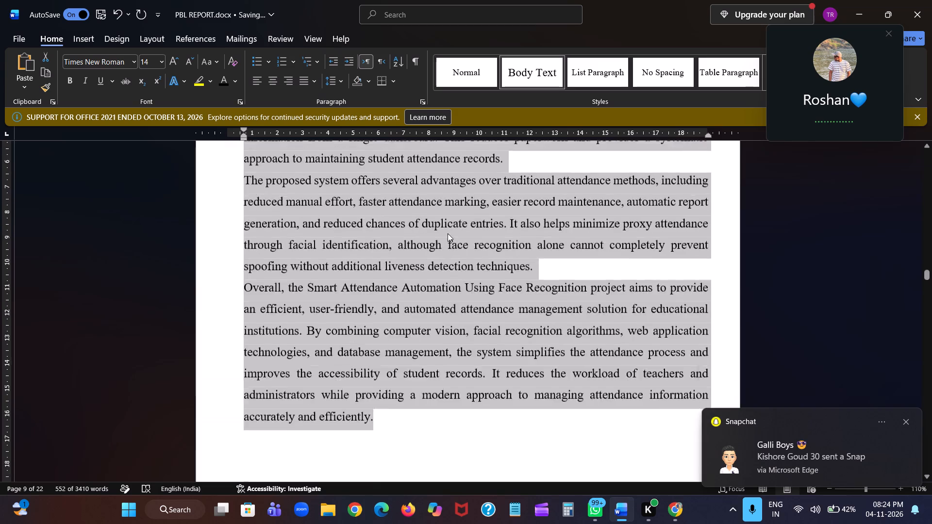
scroll(448, 233, up, 1)
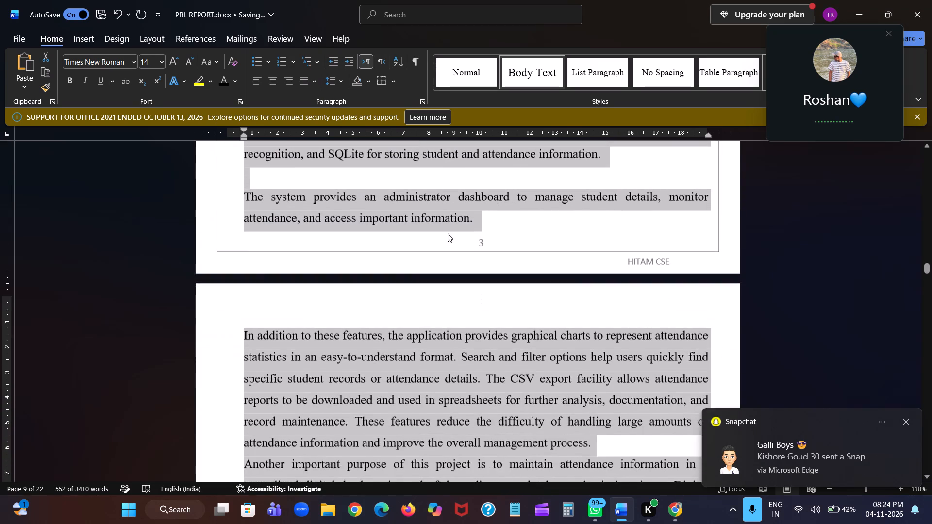
click(396, 210)
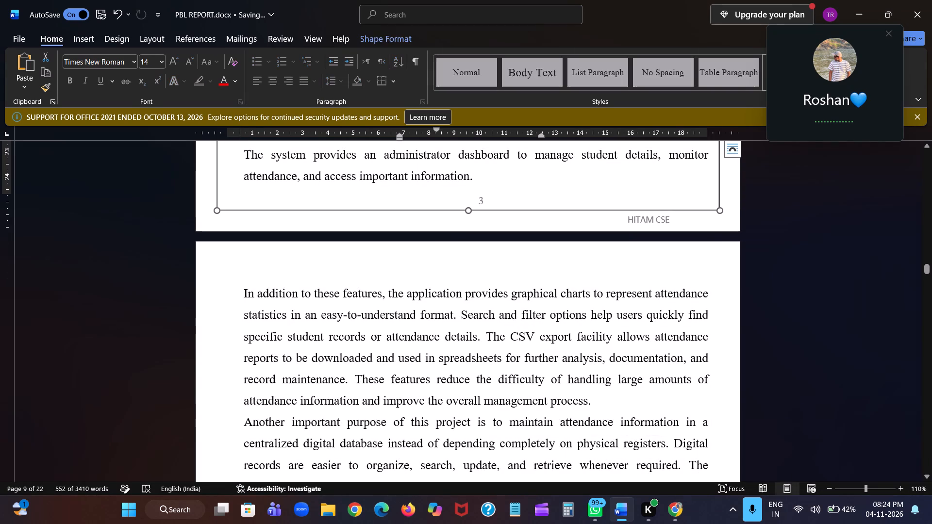
key(ctrl+c)
key(ctrl+v)
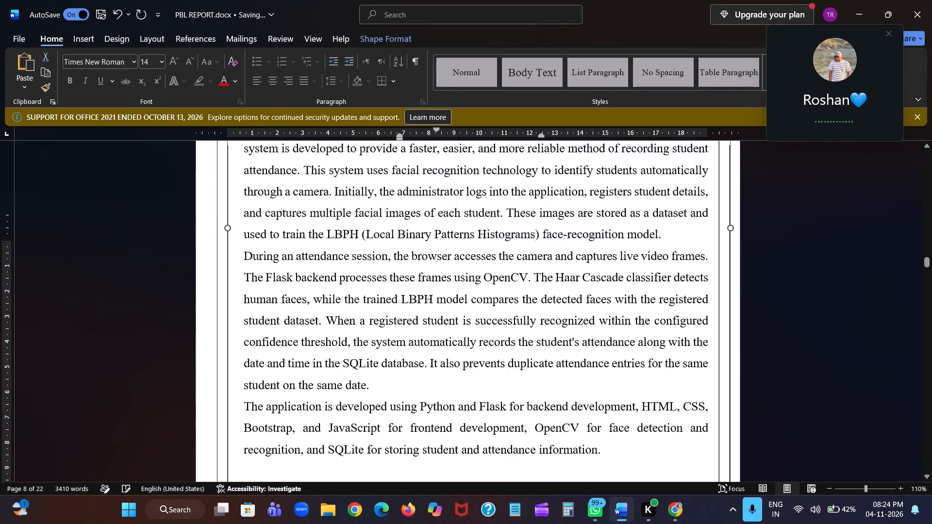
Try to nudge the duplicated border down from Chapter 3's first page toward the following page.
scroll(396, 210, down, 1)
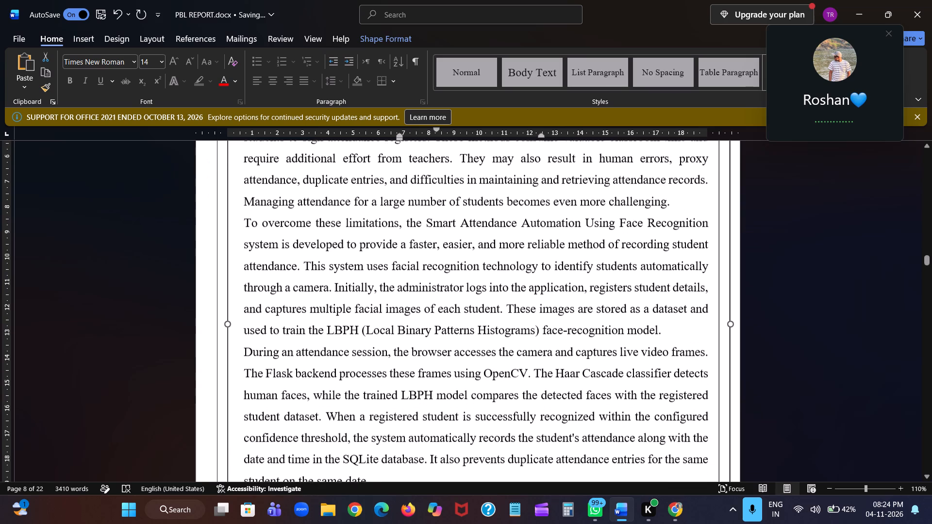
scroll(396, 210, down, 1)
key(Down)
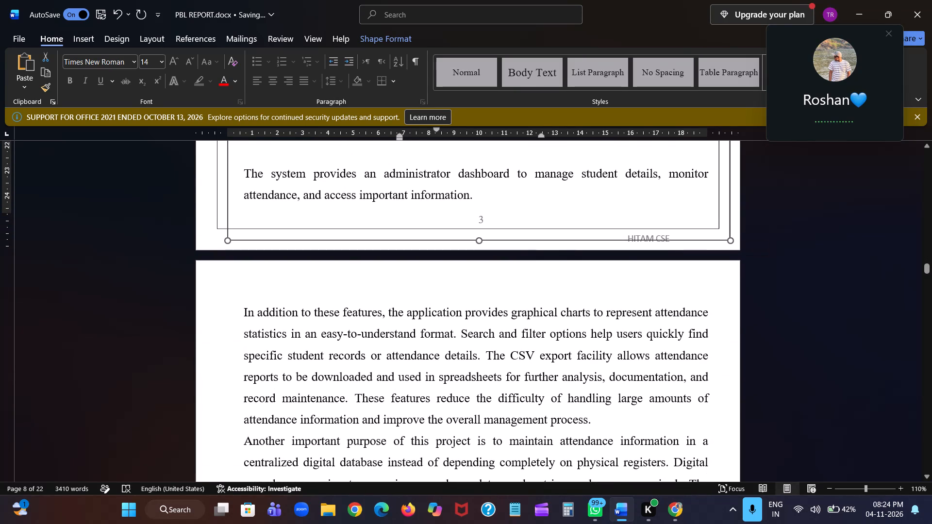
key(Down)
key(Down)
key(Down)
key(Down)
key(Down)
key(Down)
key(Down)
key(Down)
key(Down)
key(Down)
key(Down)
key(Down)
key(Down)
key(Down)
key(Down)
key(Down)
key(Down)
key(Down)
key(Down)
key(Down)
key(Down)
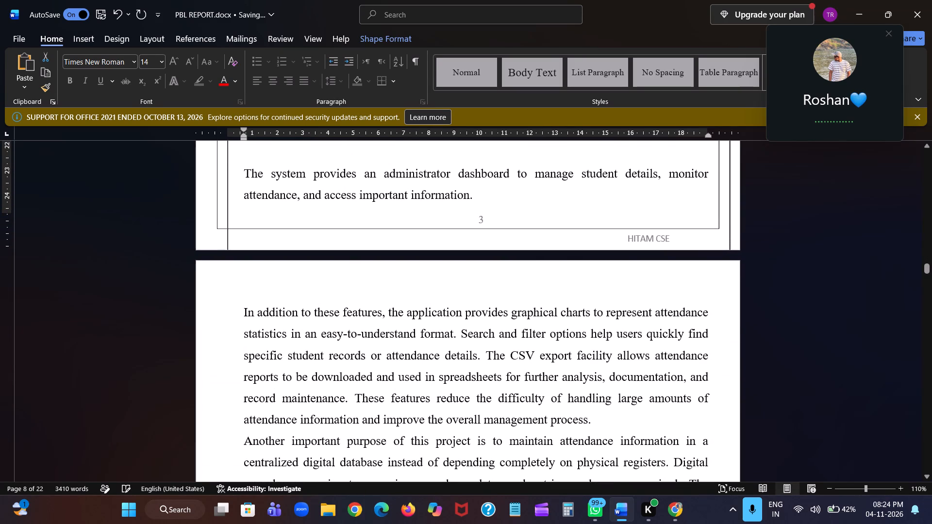
Cut the duplicated border and paste it onto the unframed page beginning "In addition to these features".
click(228, 220)
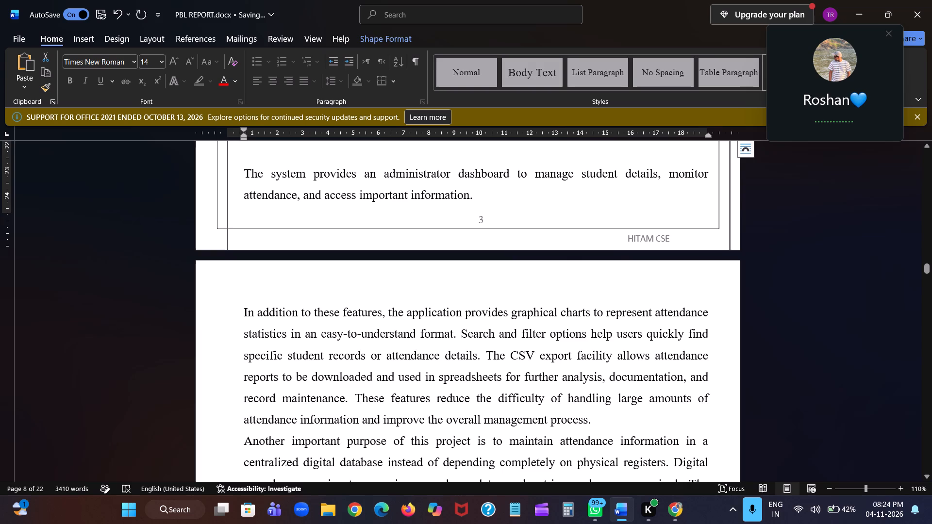
key(ctrl+x)
scroll(216, 303, down, 1)
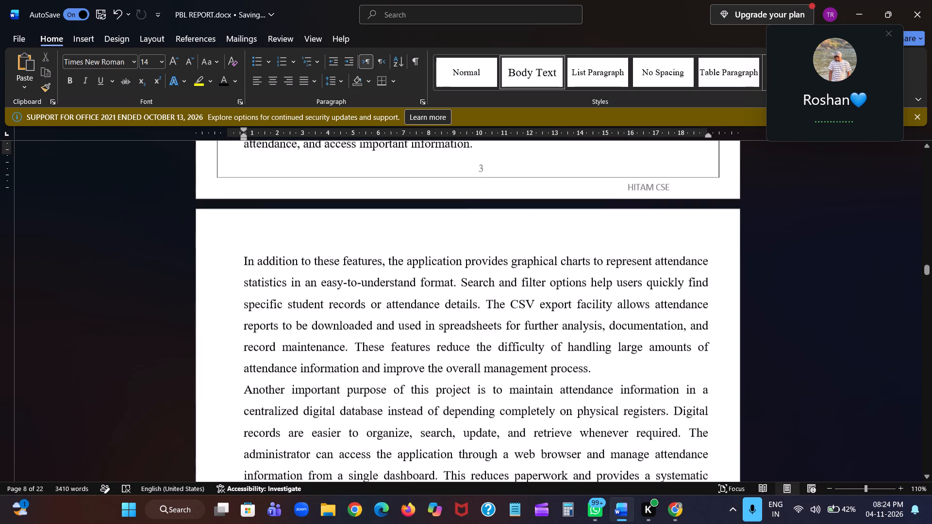
scroll(216, 303, down, 1)
click(223, 258)
key(ctrl+v)
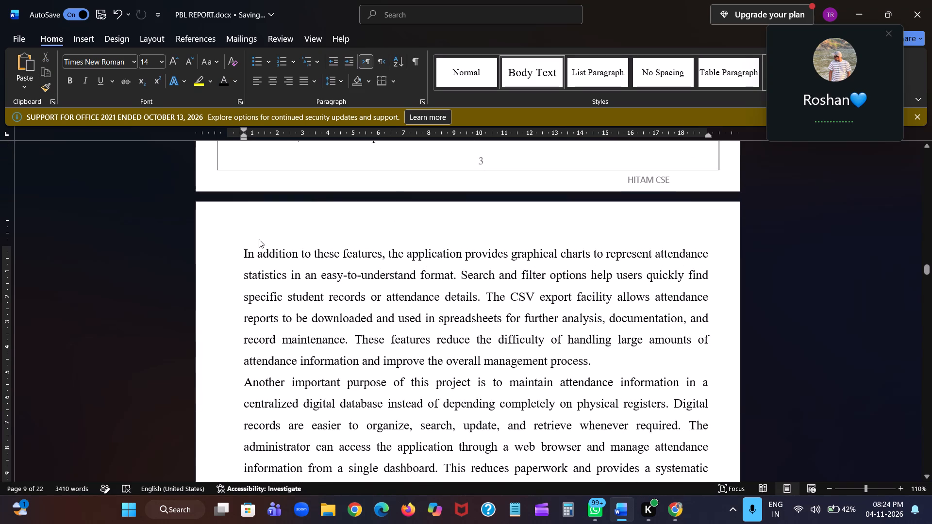
Nudge the pasted border up and to the left until its sides line up with the previous page's border.
click(263, 229)
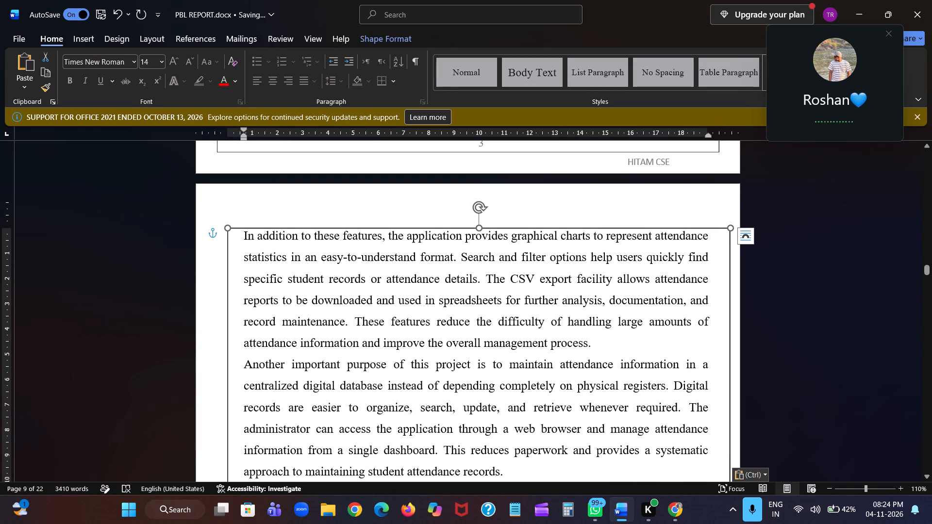
key(Up)
key(Up)
key(Up)
key(Up)
key(Up)
key(Up)
key(Up)
key(Up)
key(Up)
key(Up)
key(Up)
key(Up)
key(Up)
key(Up)
key(Up)
key(Up)
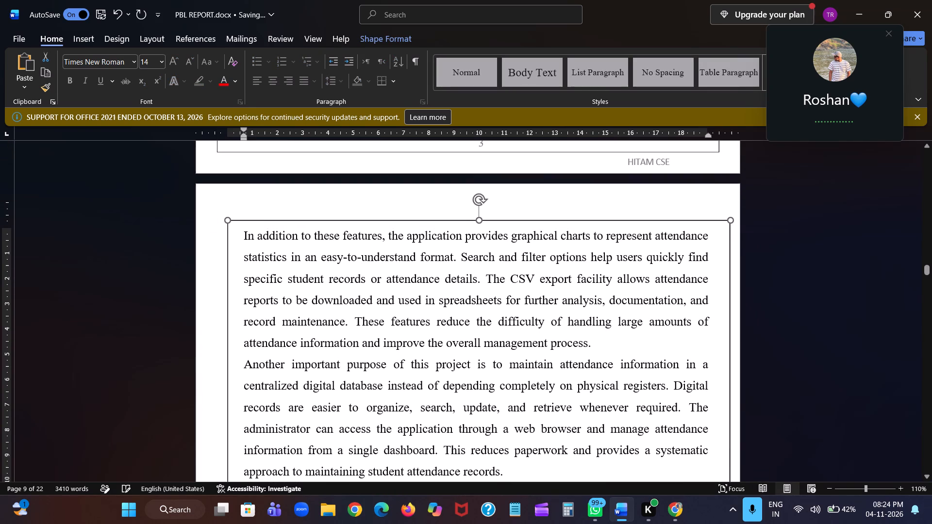
key(Up)
key(Left)
key(Left)
key(Left)
key(Left)
key(Left)
key(Left)
key(Left)
key(Left)
key(Left)
key(Left)
key(Left)
key(Left)
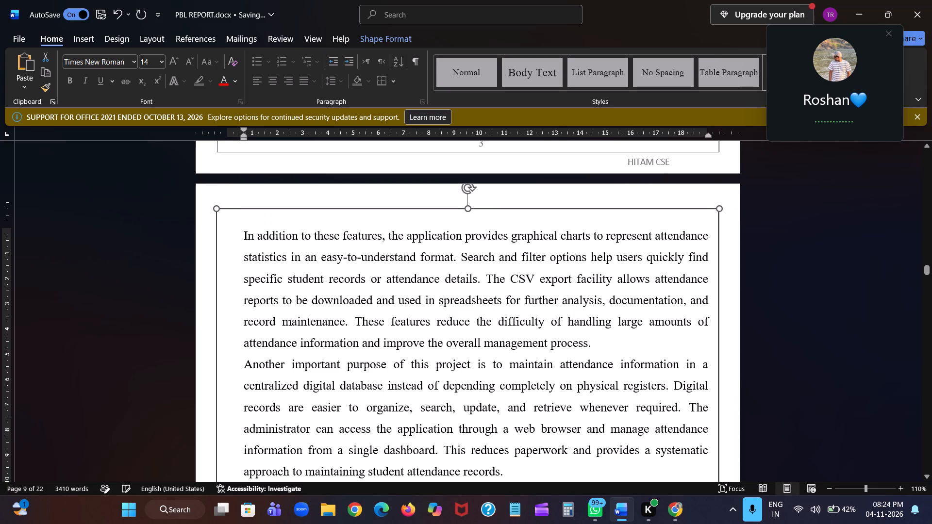
key(Right)
key(Right)
key(Right)
Raise the pasted border slightly so its bottom edge clears the HITAM CSE footer, deselect it, and compare it with the previous page.
scroll(263, 229, down, 1)
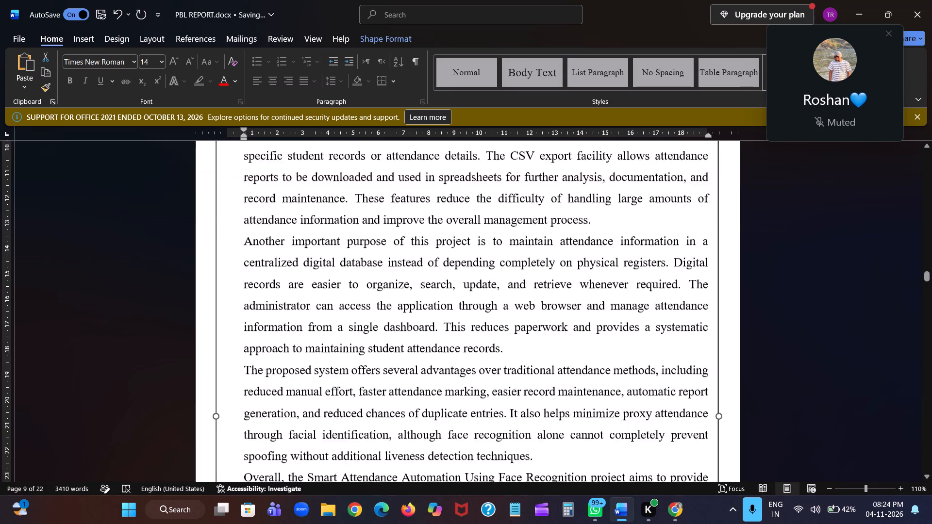
scroll(263, 229, down, 1)
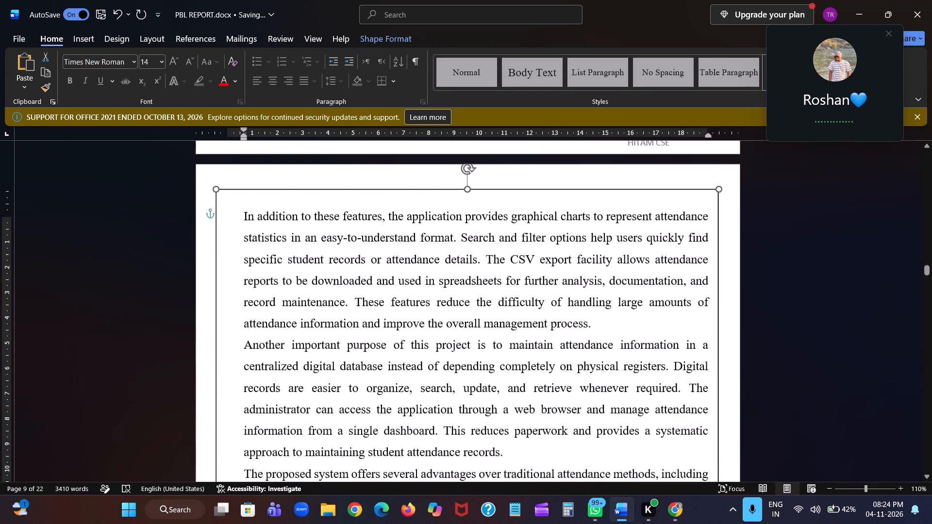
scroll(263, 229, down, 1)
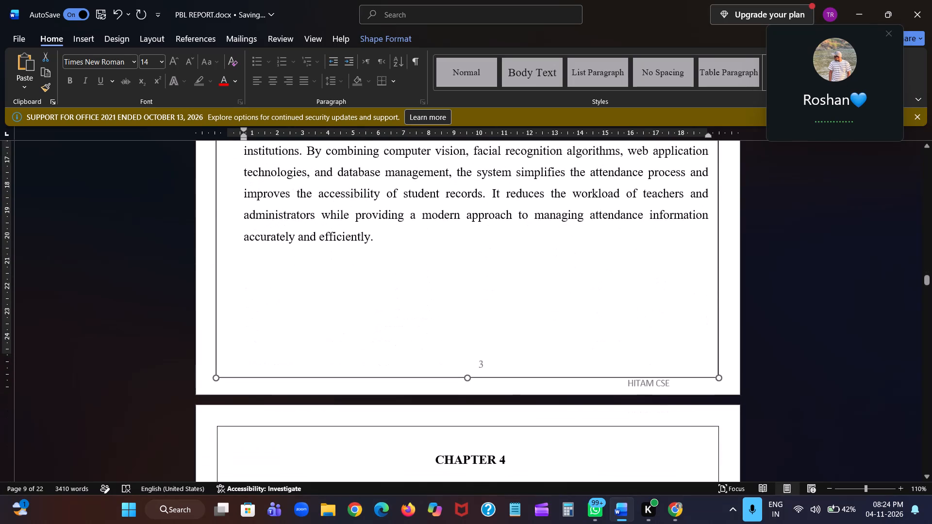
key(Up)
key(Up)
key(Up)
key(Up)
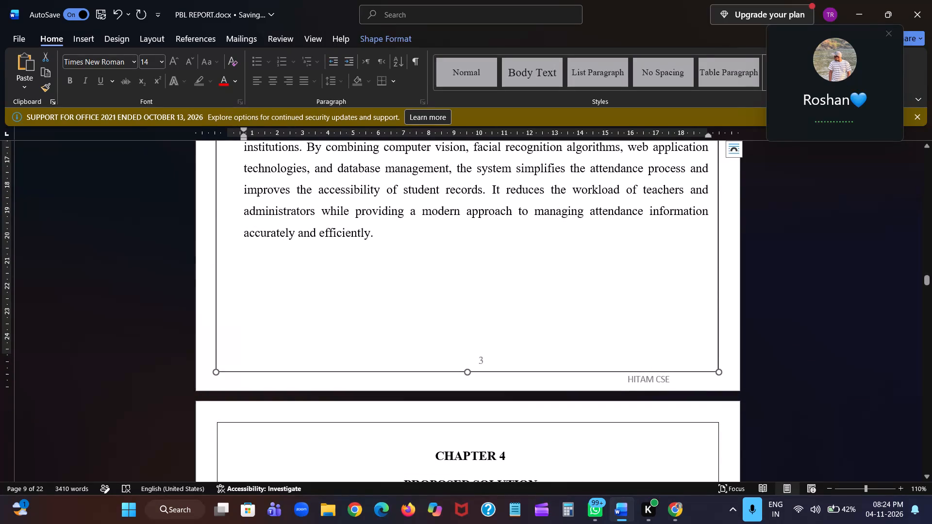
scroll(263, 229, up, 2)
scroll(263, 229, down, 2)
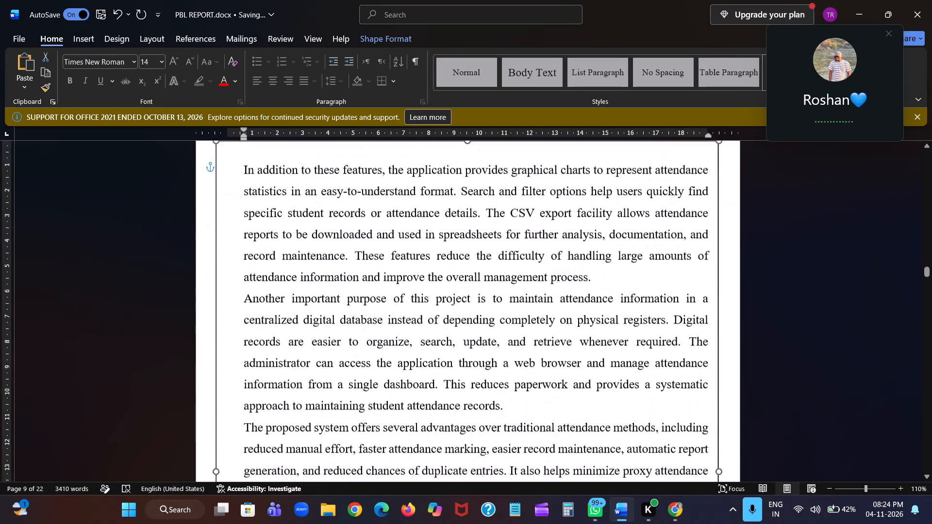
scroll(263, 229, down, 1)
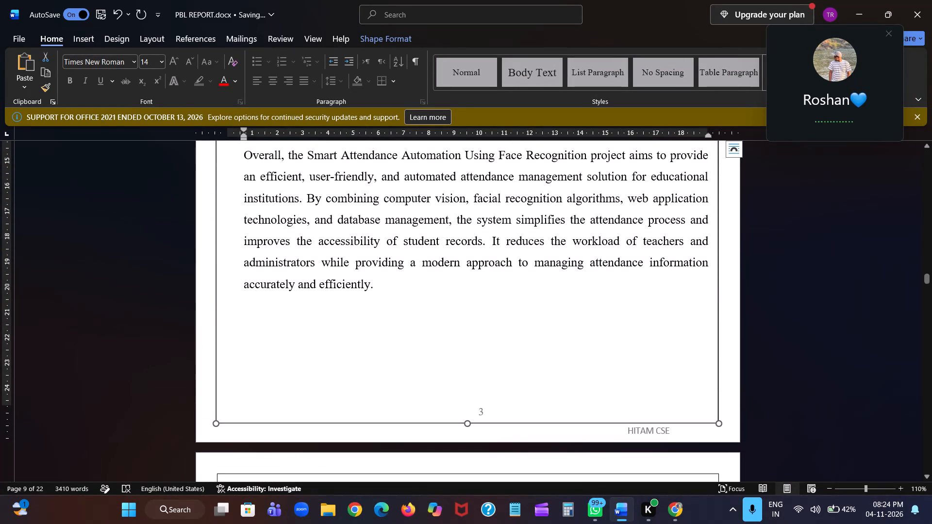
click(390, 299)
scroll(390, 299, up, 3)
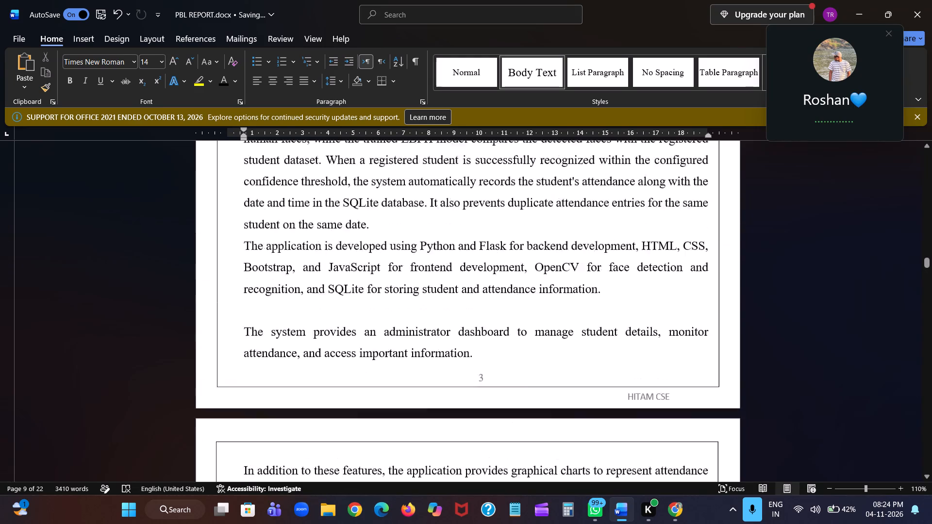
scroll(390, 299, up, 1)
scroll(390, 299, down, 1)
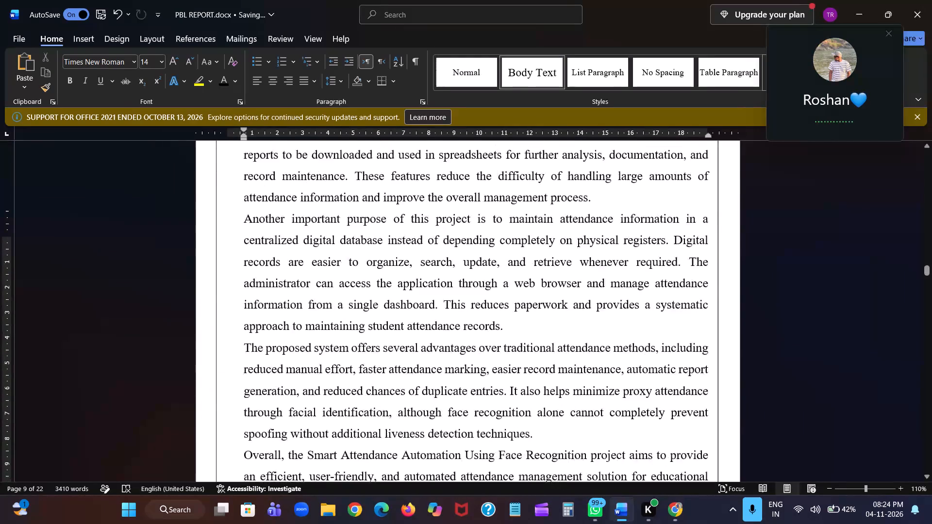
Compare the borders, alignment and paragraph spacing on Chapter 3's two pages.
scroll(390, 299, down, 2)
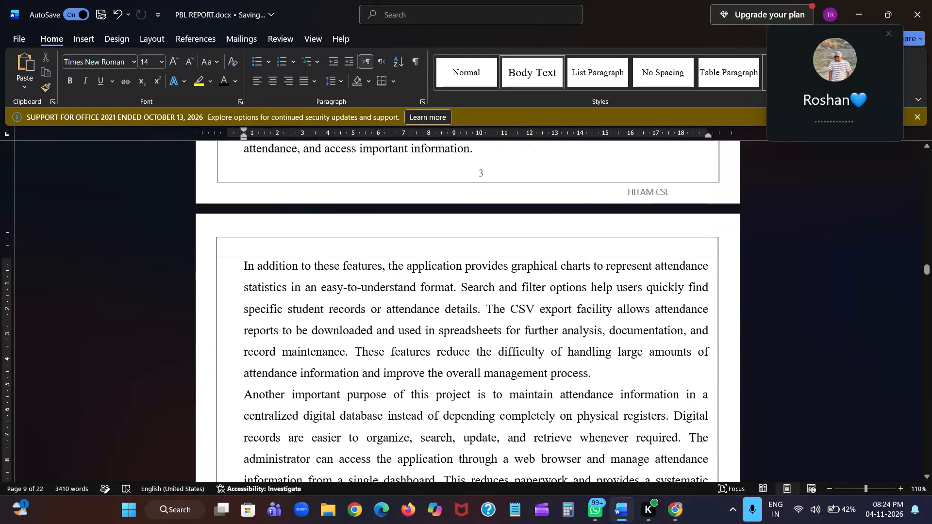
scroll(322, 295, up, 1)
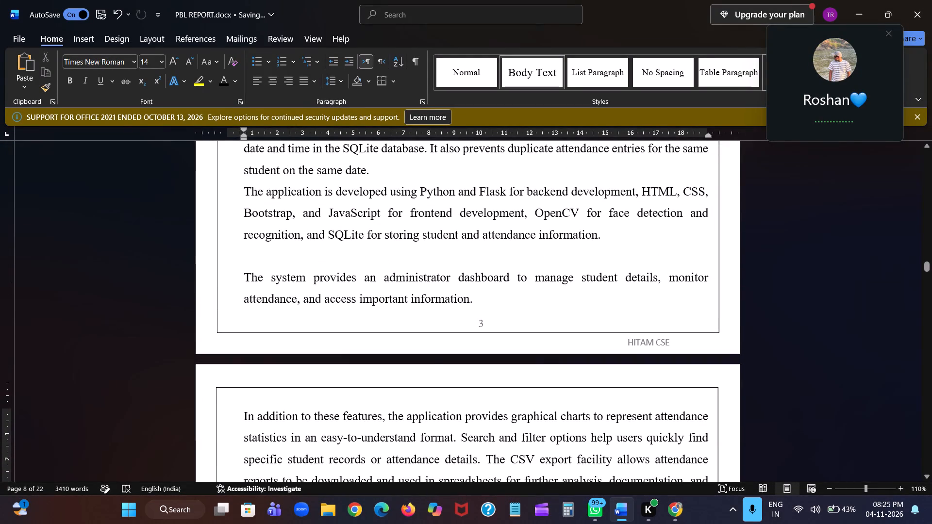
scroll(322, 295, down, 1)
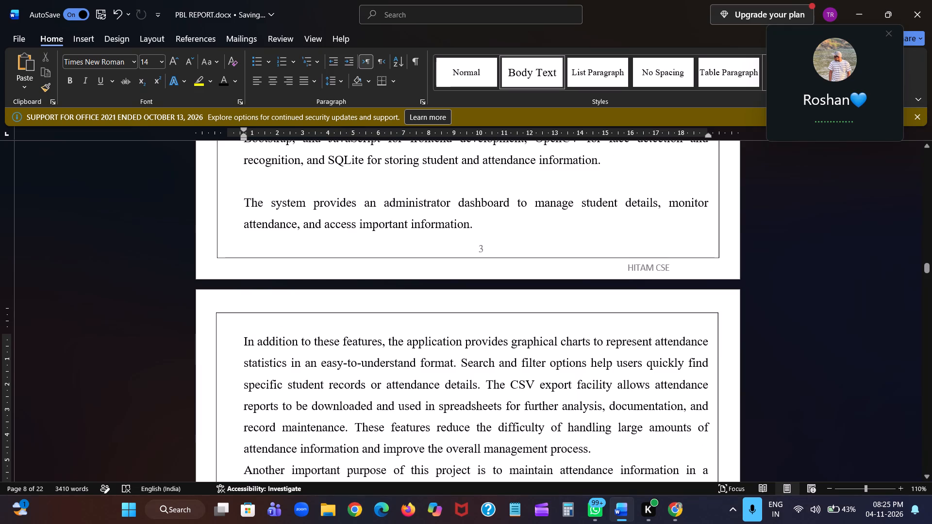
scroll(473, 232, up, 2)
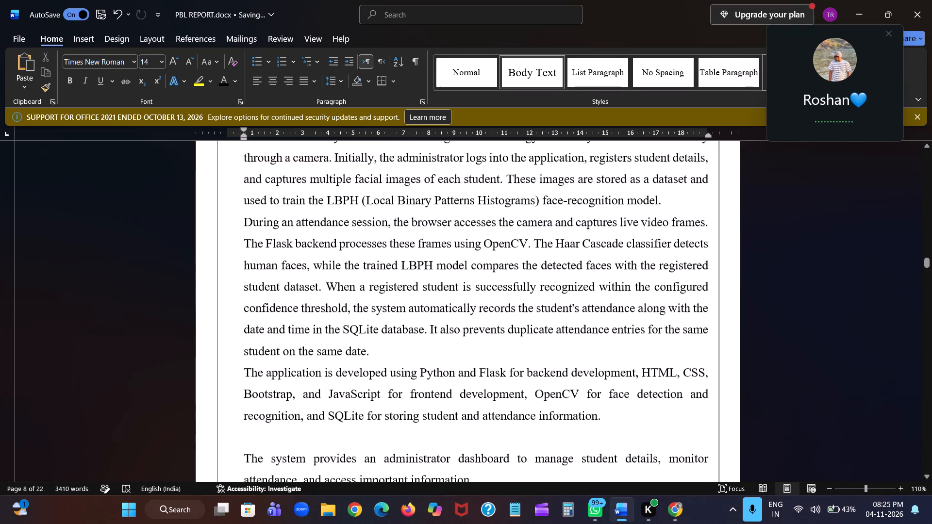
scroll(473, 232, up, 2)
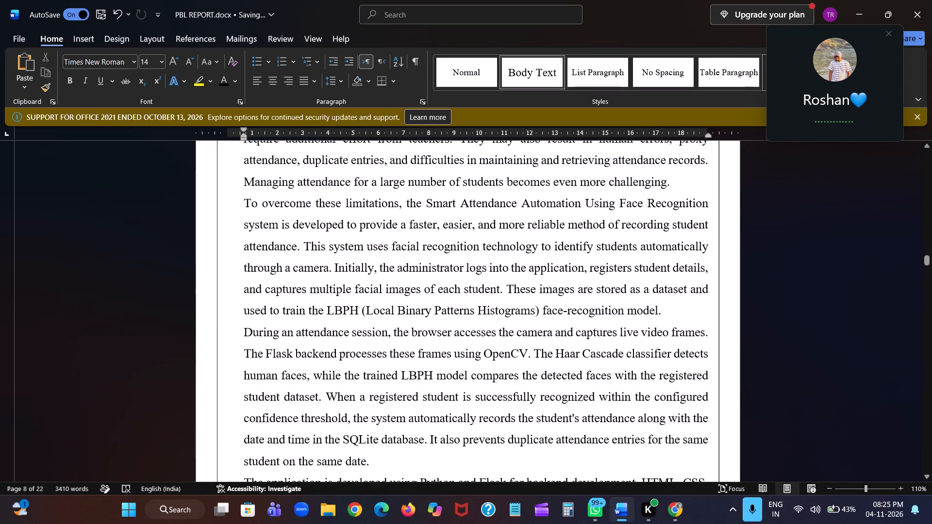
scroll(473, 232, up, 2)
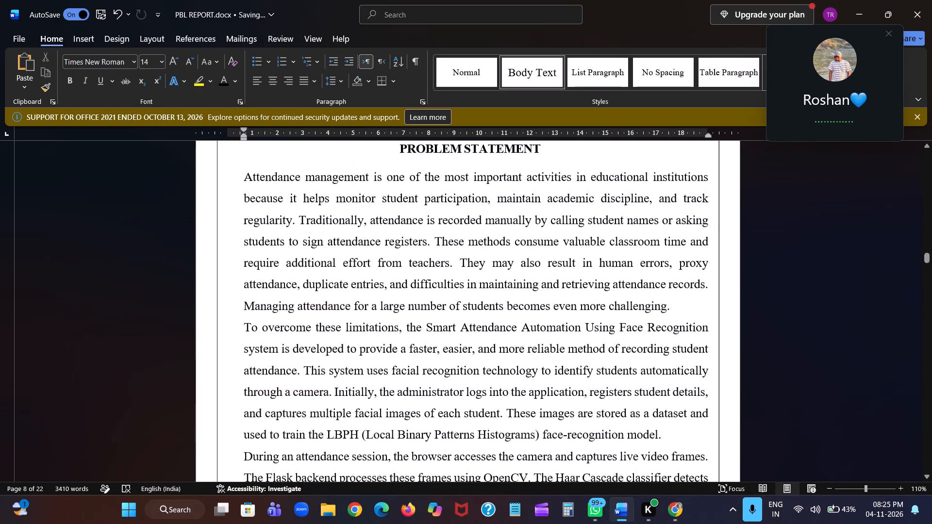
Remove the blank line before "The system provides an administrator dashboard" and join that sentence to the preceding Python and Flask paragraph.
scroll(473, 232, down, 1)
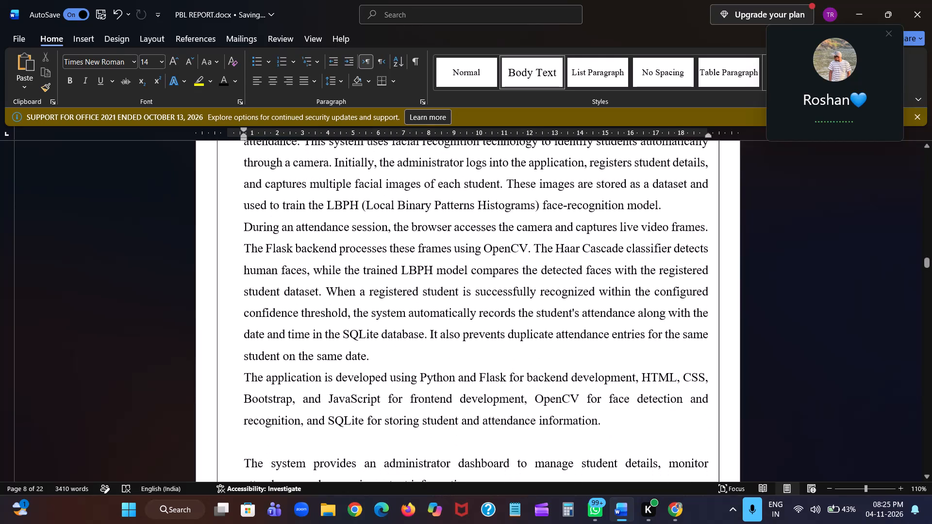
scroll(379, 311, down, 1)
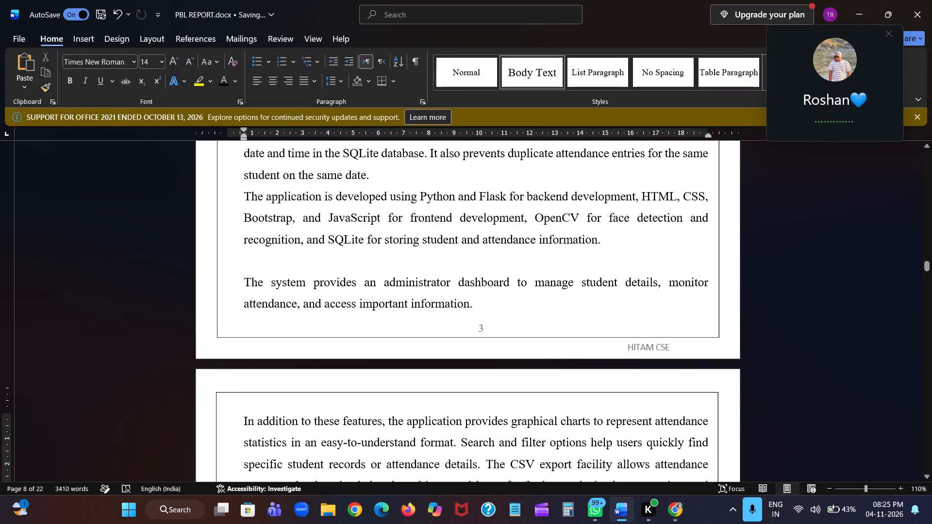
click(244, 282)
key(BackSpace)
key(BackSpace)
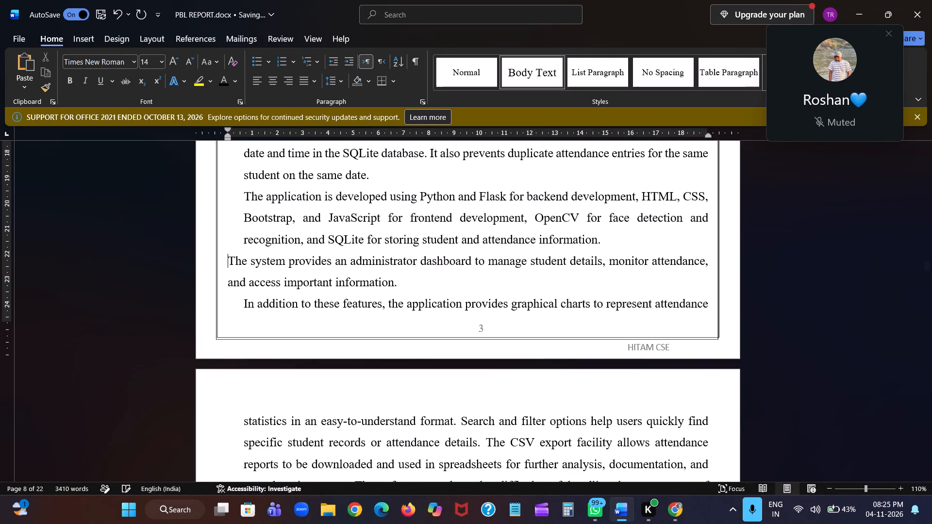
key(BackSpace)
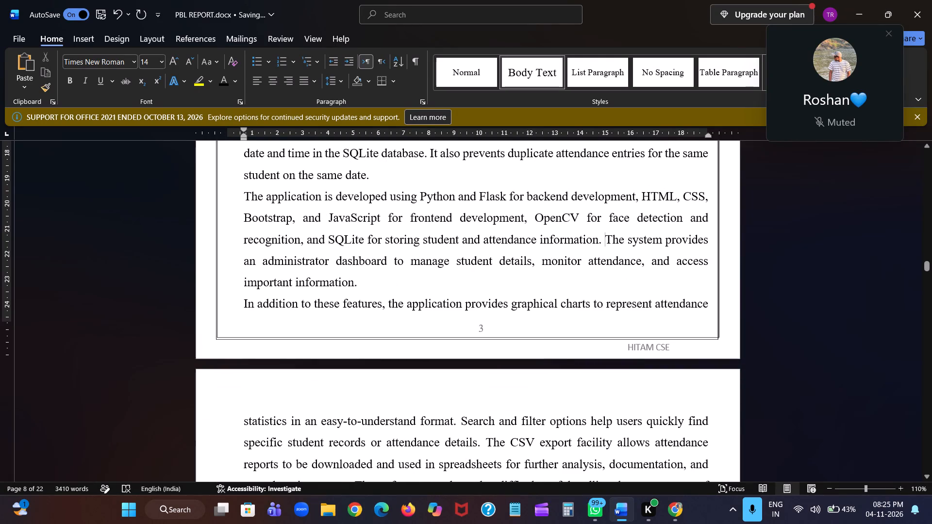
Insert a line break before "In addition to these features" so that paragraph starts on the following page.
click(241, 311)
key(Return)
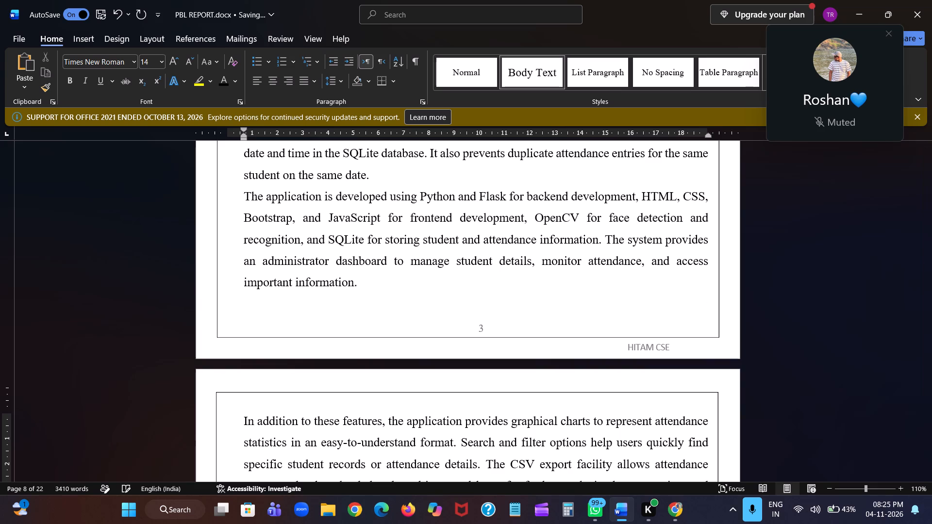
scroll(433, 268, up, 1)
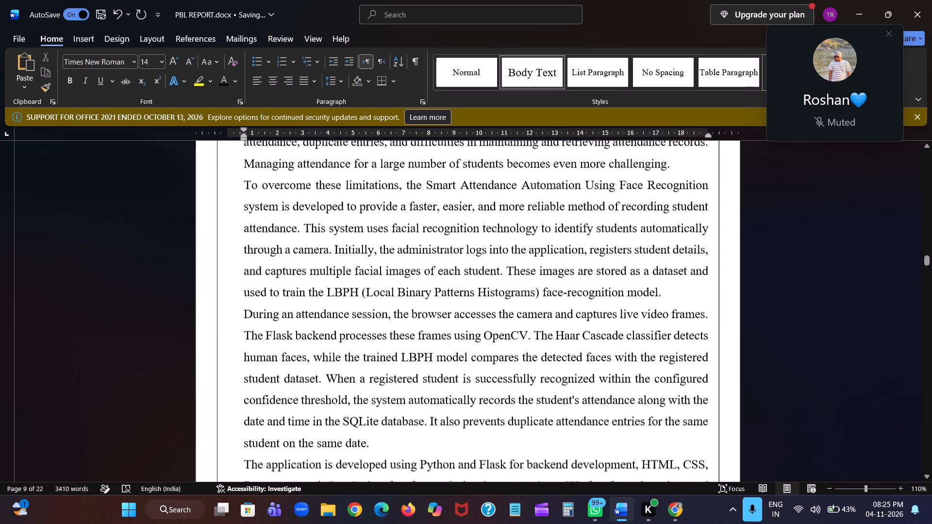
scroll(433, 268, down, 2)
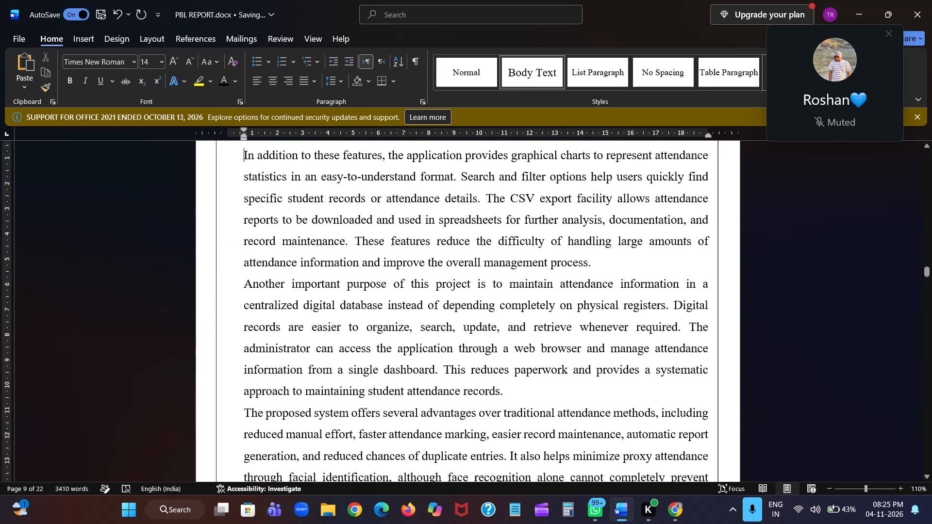
Save the report.
scroll(433, 268, down, 1)
click(396, 278)
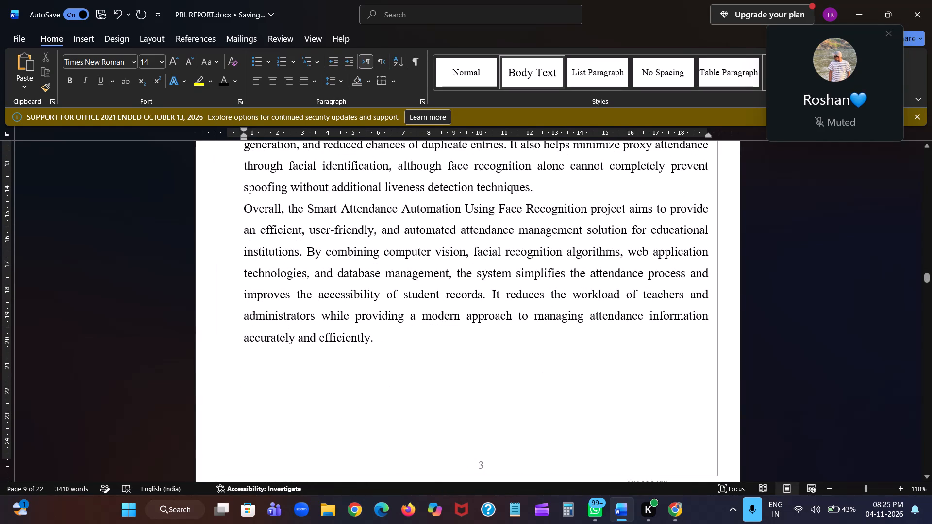
key(ctrl+s)
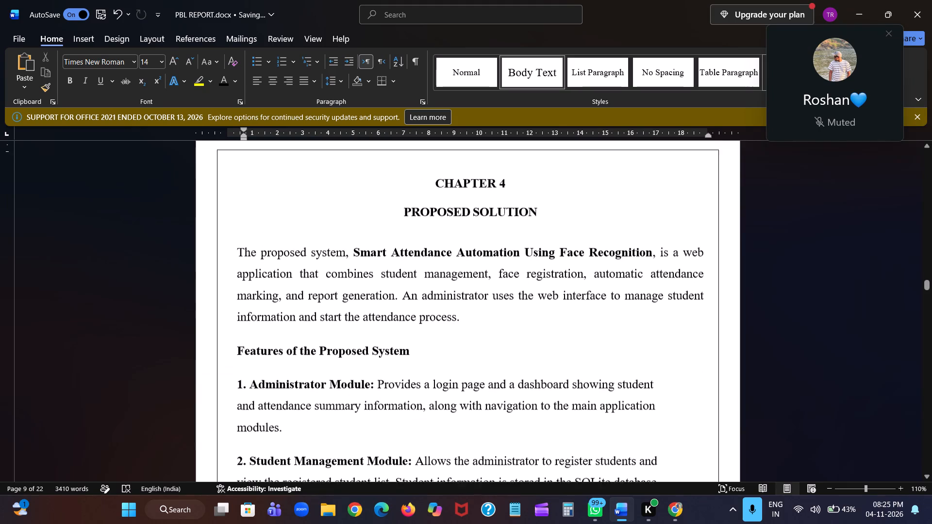
Review the layout and borders of the Chapter 2 and Chapter 3 pages, comparing their page breaks and text alignment.
scroll(396, 278, up, 1)
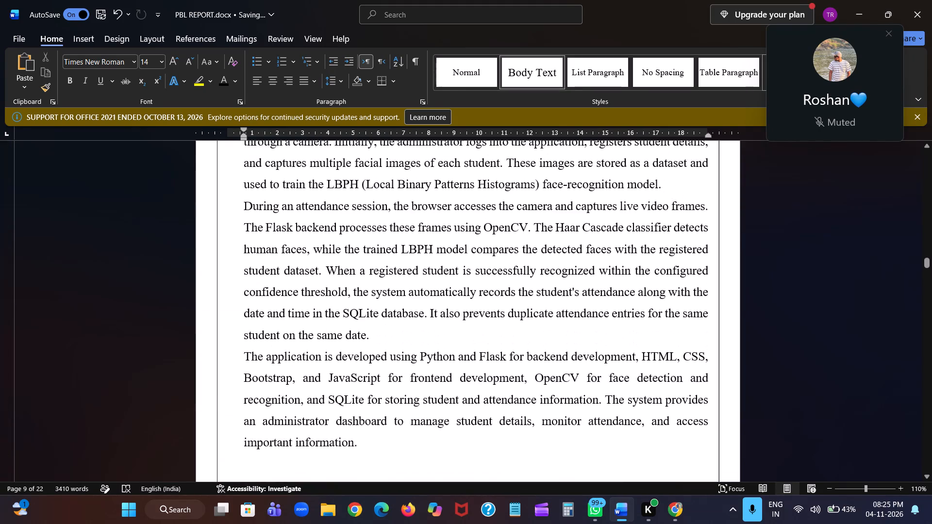
scroll(396, 278, up, 2)
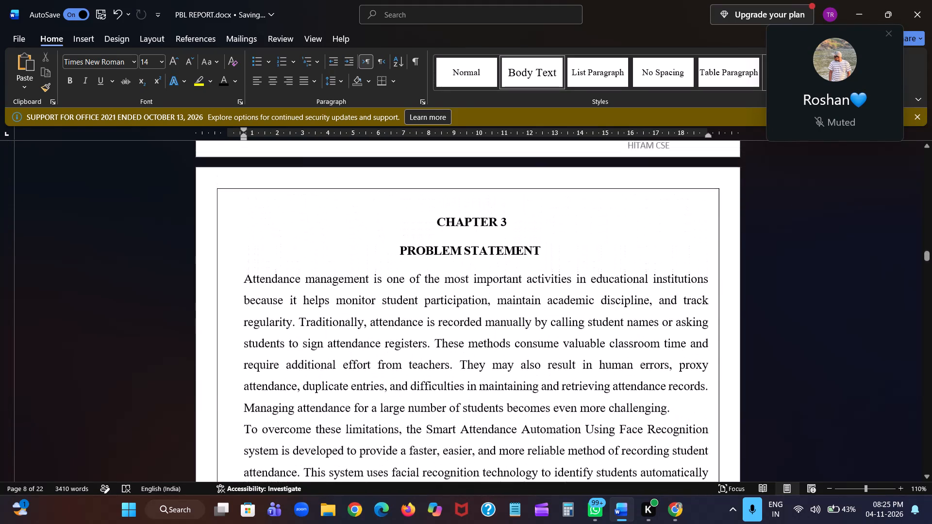
click(686, 304)
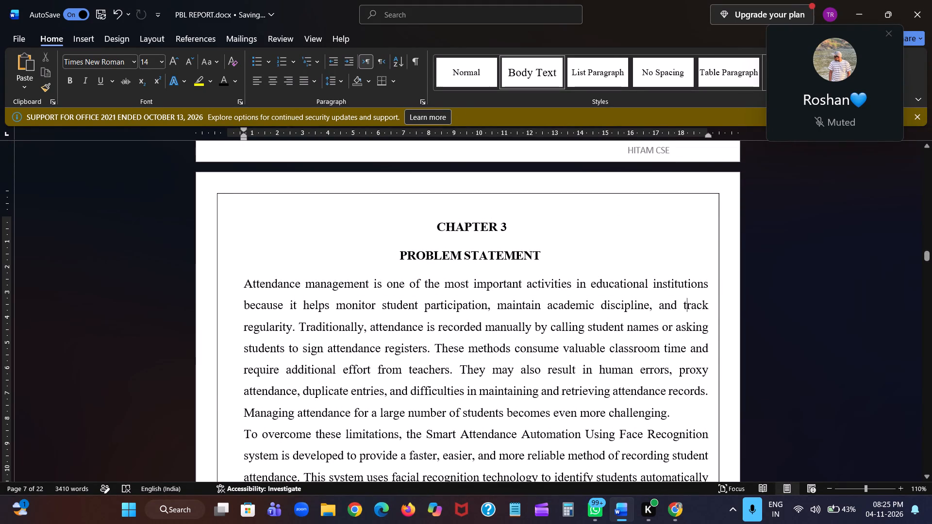
scroll(486, 311, up, 2)
scroll(486, 311, down, 1)
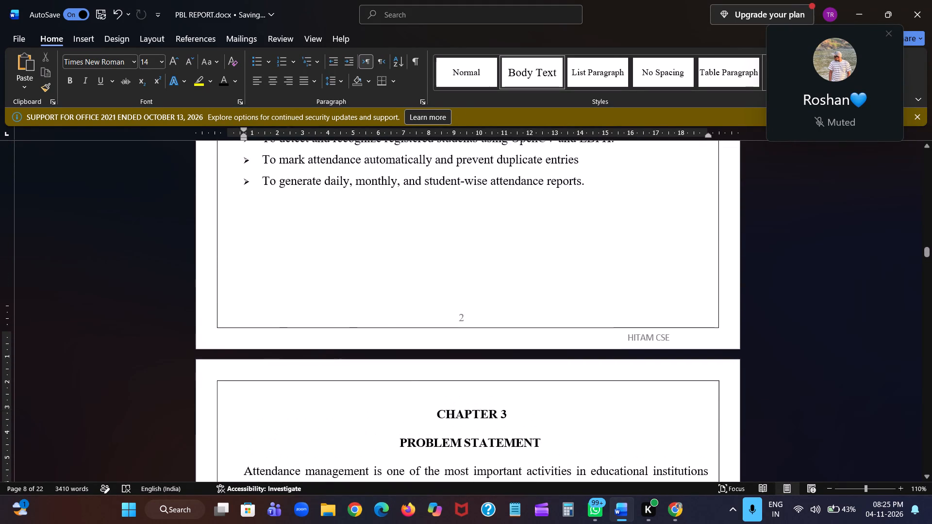
scroll(486, 311, up, 1)
scroll(486, 311, down, 1)
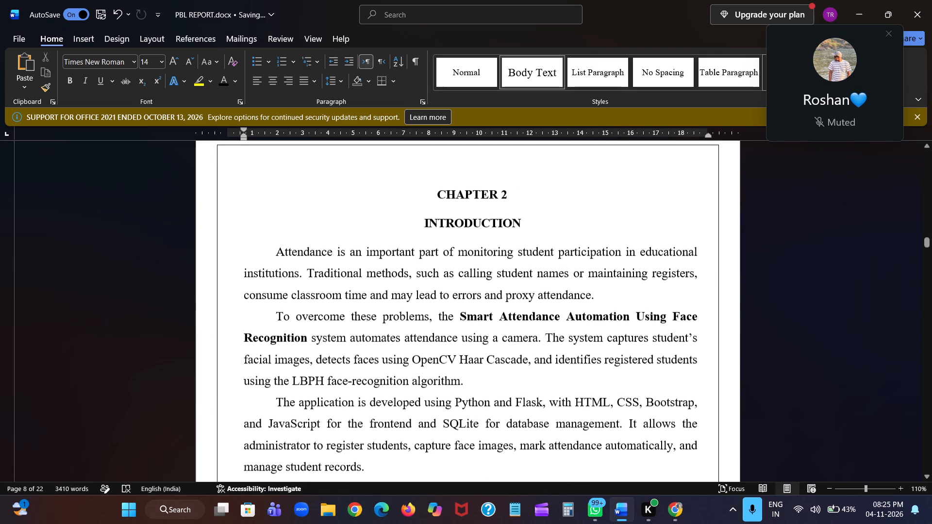
scroll(486, 311, down, 3)
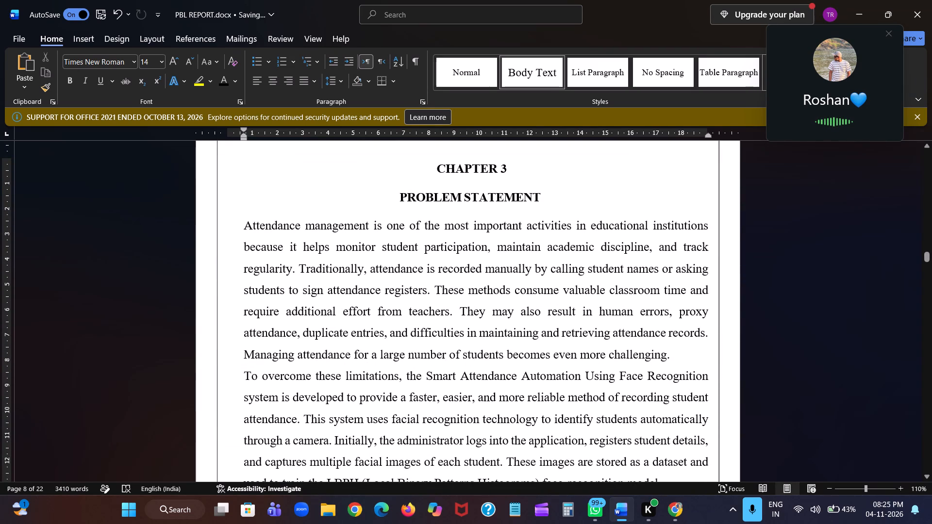
click(340, 290)
scroll(340, 290, up, 1)
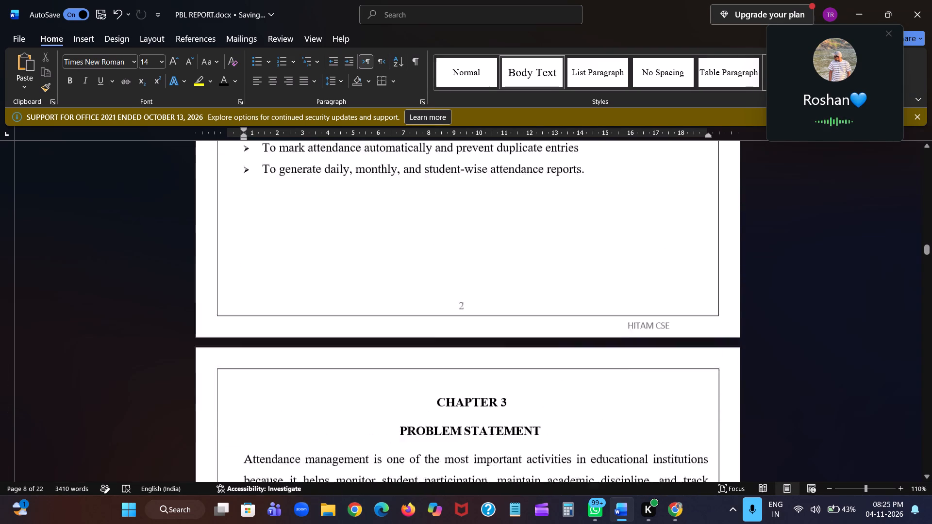
scroll(340, 290, up, 2)
scroll(340, 290, down, 1)
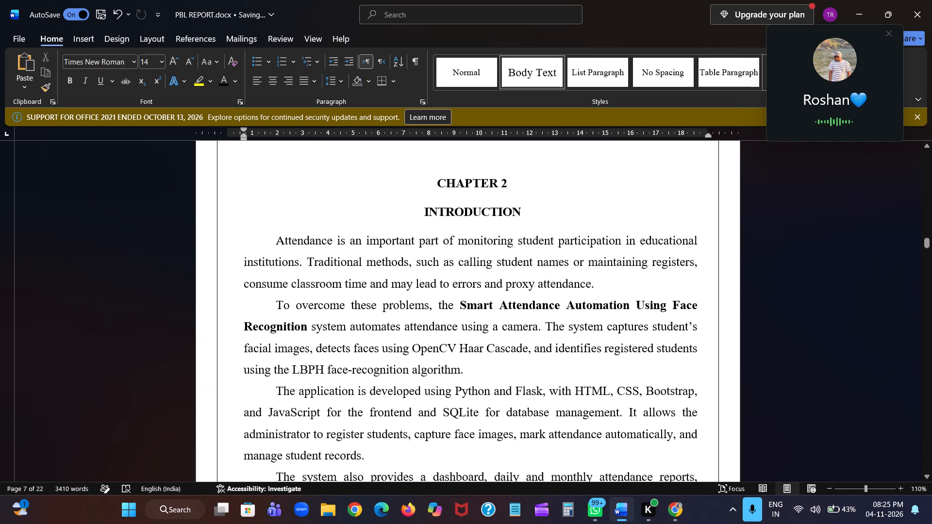
scroll(340, 290, down, 2)
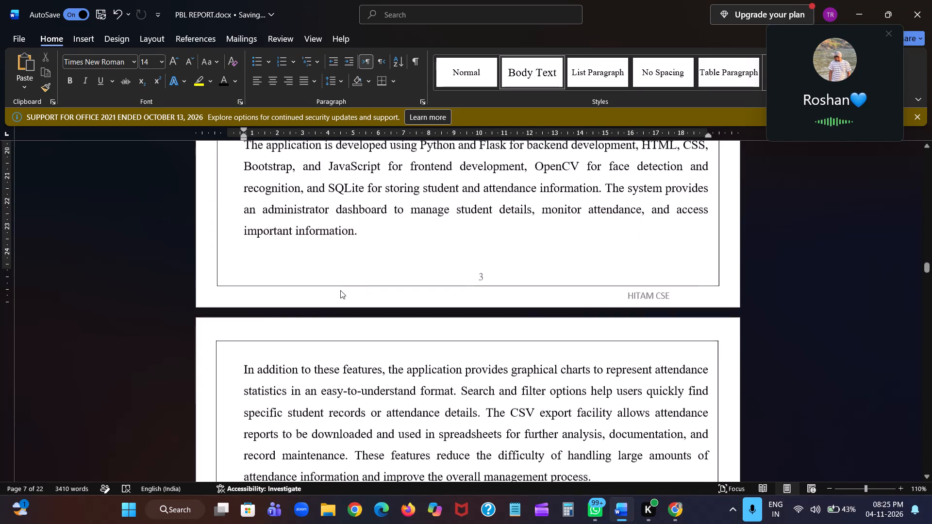
scroll(340, 290, up, 1)
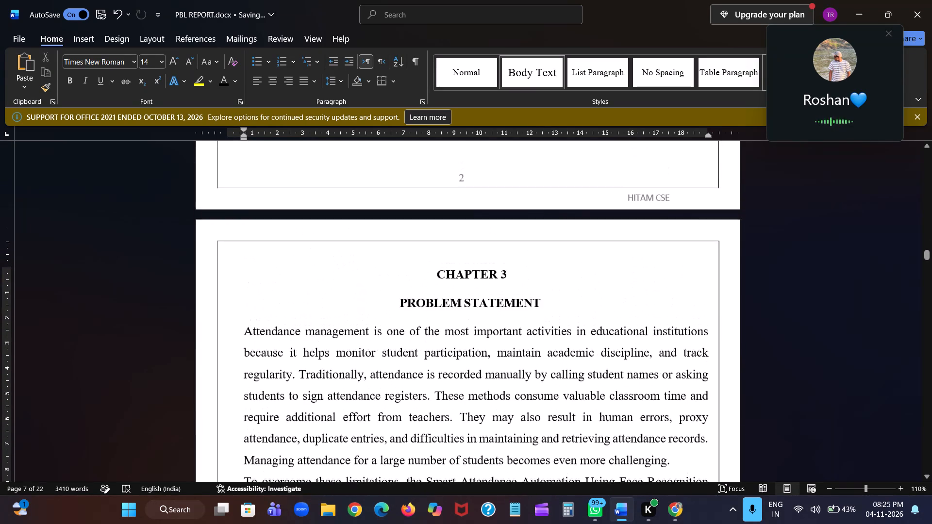
scroll(340, 290, up, 2)
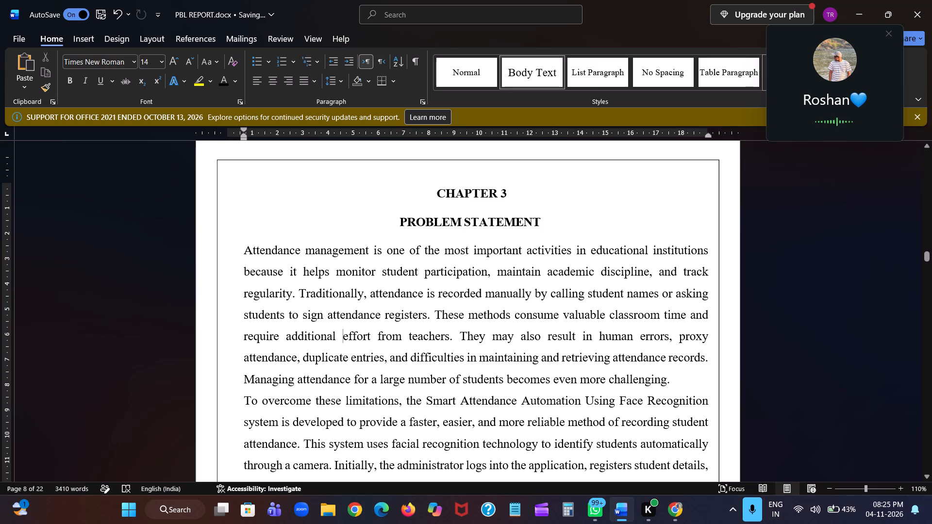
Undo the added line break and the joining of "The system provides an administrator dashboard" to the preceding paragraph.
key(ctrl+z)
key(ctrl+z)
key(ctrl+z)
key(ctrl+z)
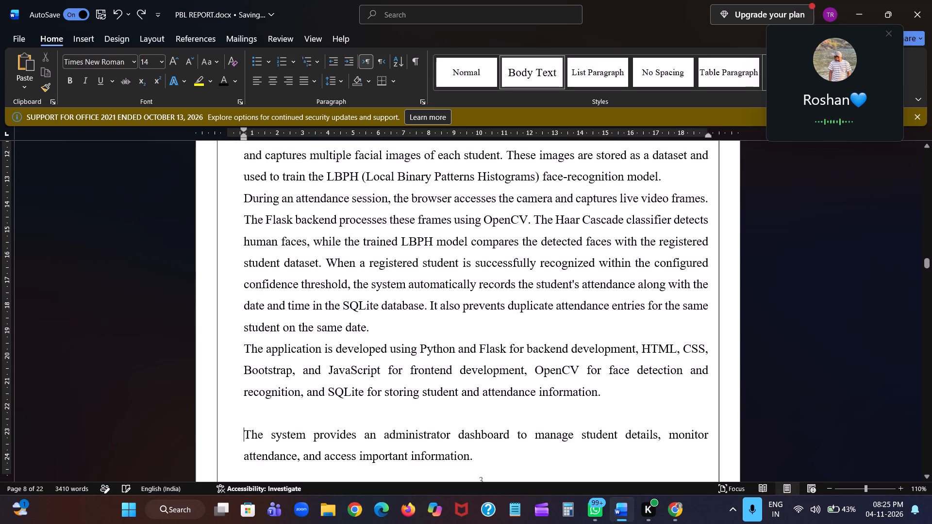
Undo the position nudges made to the border on the page beginning "In addition to these features".
key(ctrl+z)
key(ctrl+z)
key(ctrl+z)
key(ctrl+z)
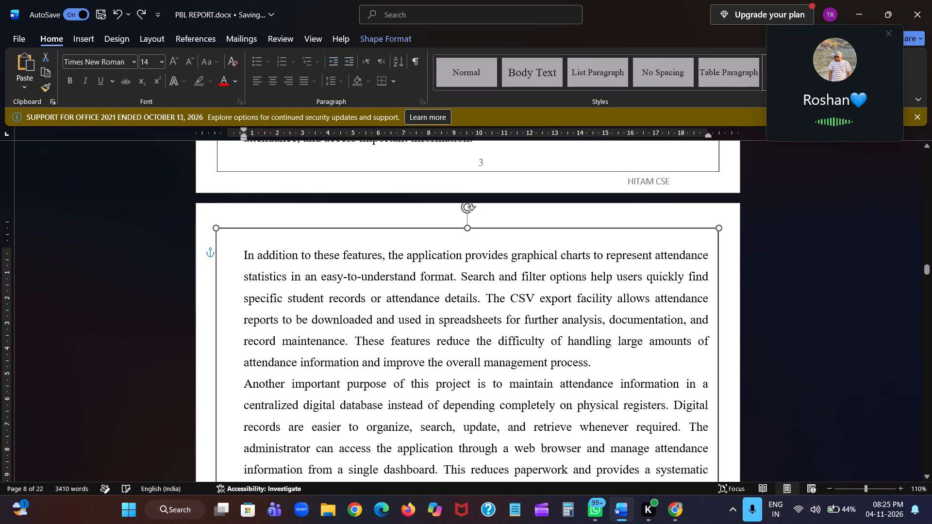
key(ctrl+z)
key(ctrl+z)
key(ctrl+z)
key(ctrl+z)
key(ctrl+z)
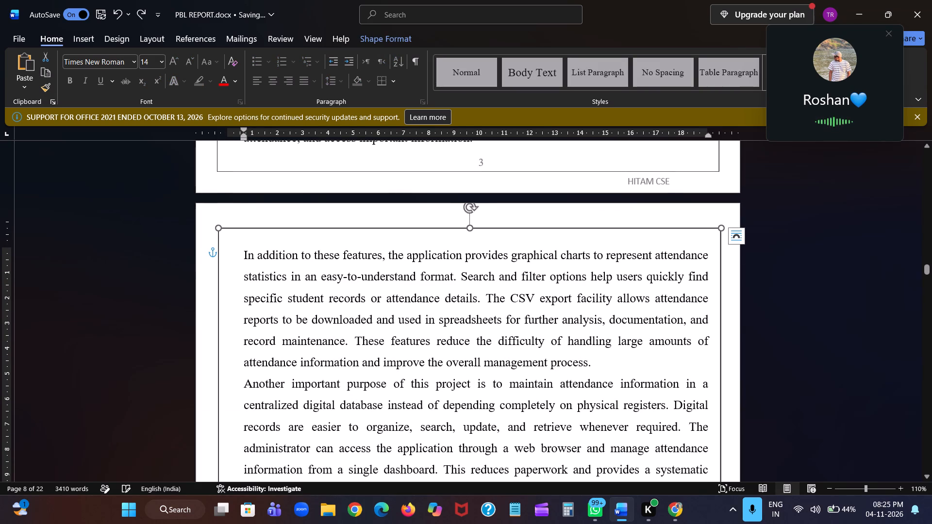
key(ctrl+z)
key(ctrl+z)
key(ctrl+z)
key(ctrl+z)
key(ctrl+z)
key(ctrl+z)
key(ctrl+z)
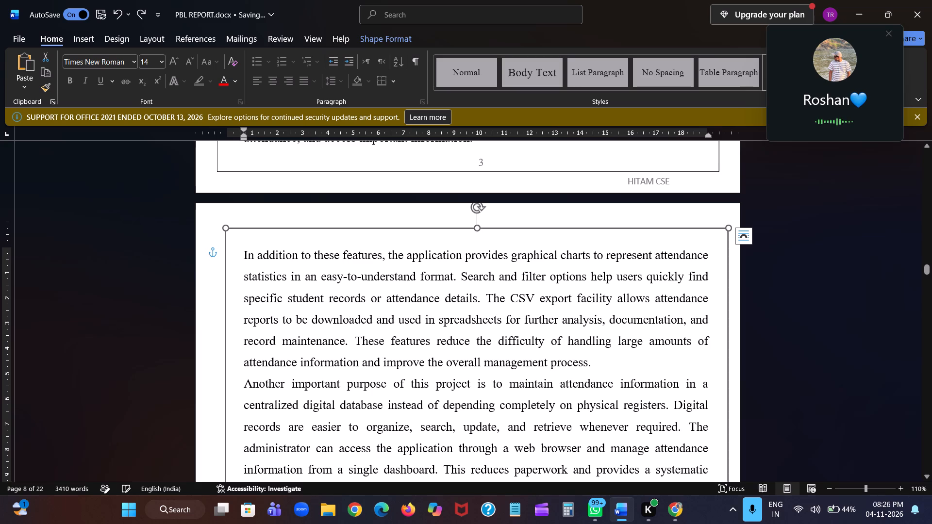
key(ctrl+z)
key(ctrl+z)
key(ctrl+z)
key(ctrl+z)
key(ctrl+z)
key(ctrl+z)
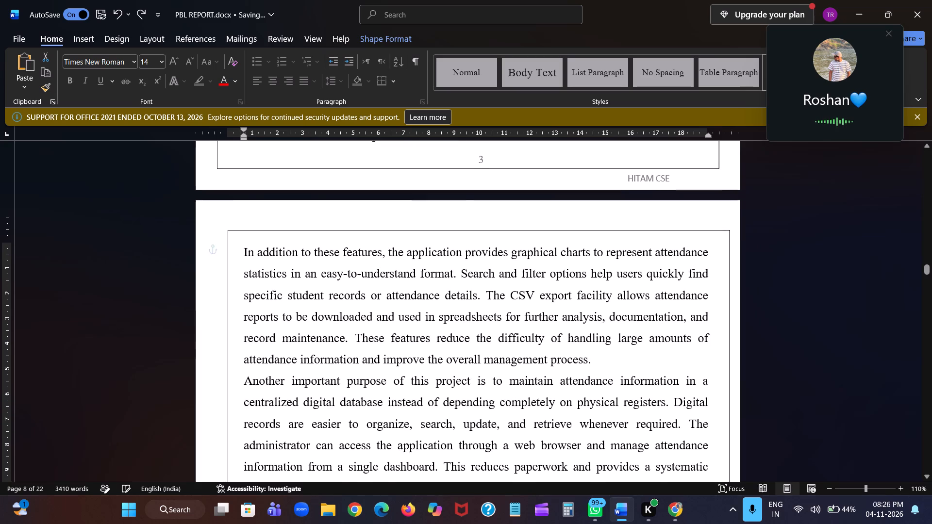
key(ctrl+z)
key(ctrl+z)
key(ctrl+z)
key(ctrl+z)
key(ctrl+z)
key(ctrl+z)
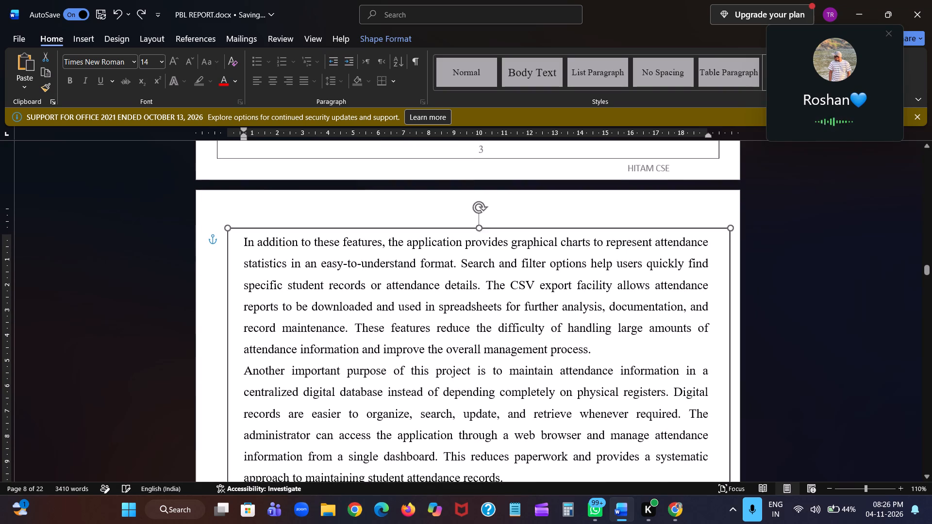
key(ctrl+z)
key(ctrl+z)
key(ctrl+z)
key(ctrl+z)
key(ctrl+z)
key(ctrl+z)
key(ctrl+z)
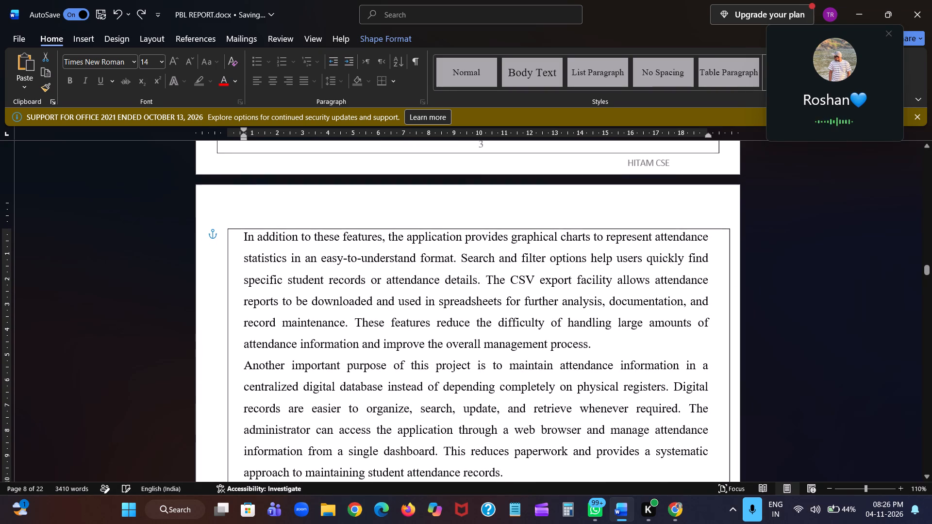
Undo the cut and paste of the duplicated border, restoring it to Chapter 3's first page.
key(ctrl+z)
key(ctrl+z)
key(ctrl+z)
key(ctrl+z)
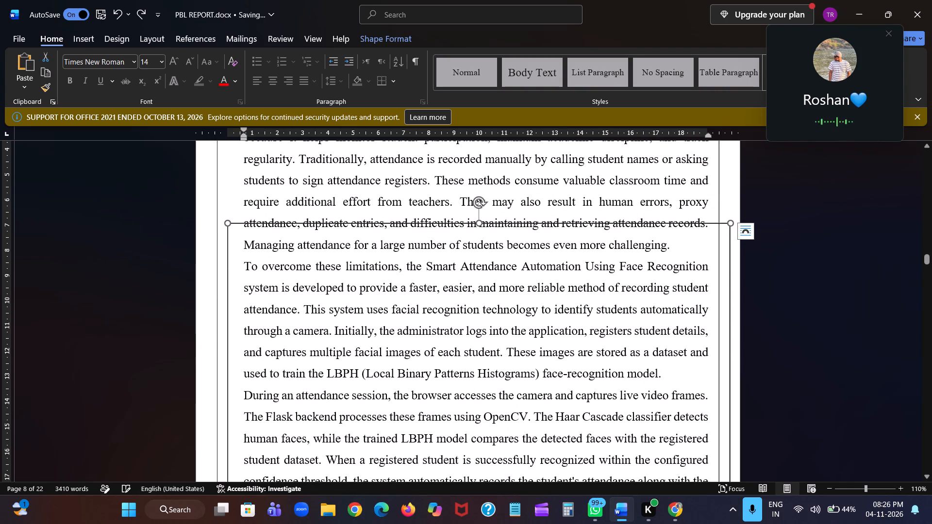
Undo the long run of Chapter 3 text, justification and border edits, back to the green "External supervisor" label on page 2.
key(ctrl+z)
key(ctrl+z)
key(ctrl+z)
key(ctrl+z)
key(ctrl+z)
key(ctrl+z)
key(ctrl+z)
key(ctrl+z)
key(ctrl+z)
key(ctrl+z)
key(ctrl+z)
key(ctrl+z)
key(ctrl+z)
key(ctrl+z)
key(ctrl+z)
key(ctrl+z)
key(ctrl+z)
key(ctrl+z)
key(ctrl+z)
key(ctrl+z)
key(ctrl+z)
key(ctrl+z)
key(ctrl+z)
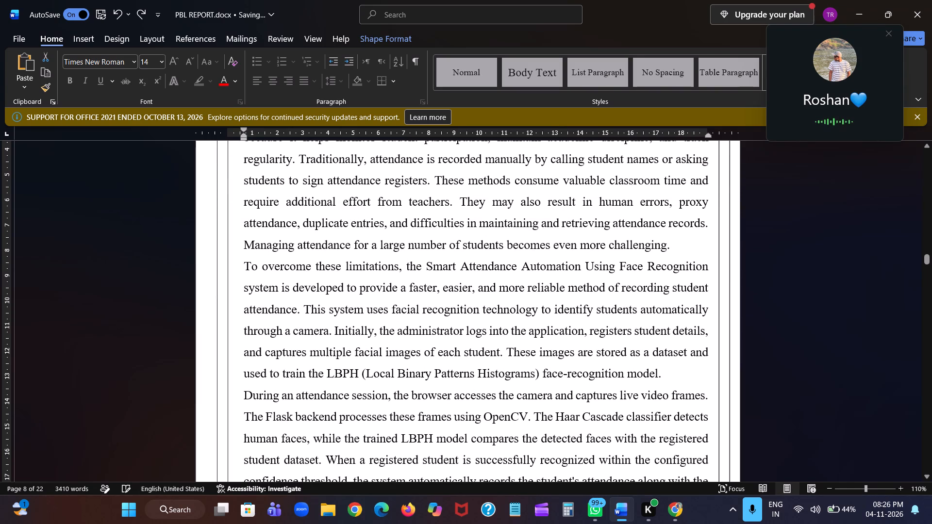
key(ctrl+z)
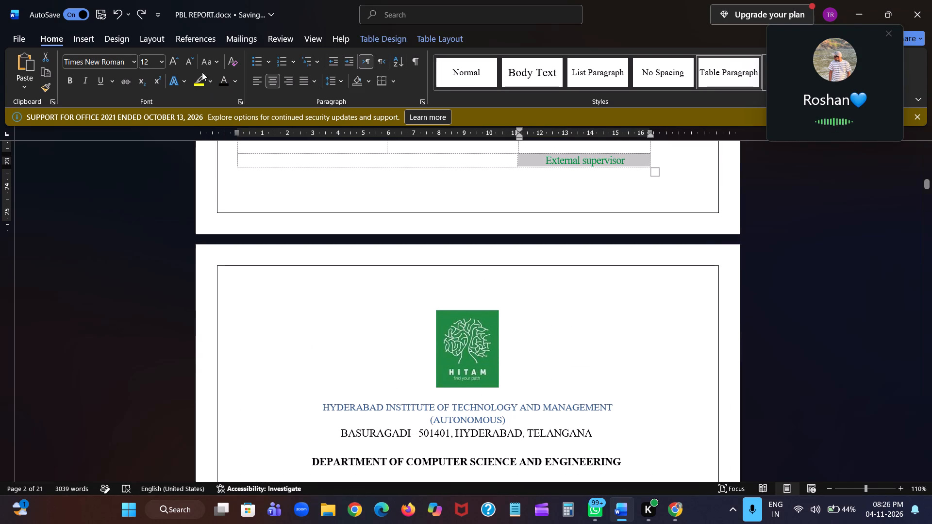
Redo the "External supervisor" edits on page 2 and the replacement of Chapter 3's problem statement text.
click(142, 15)
click(142, 15)
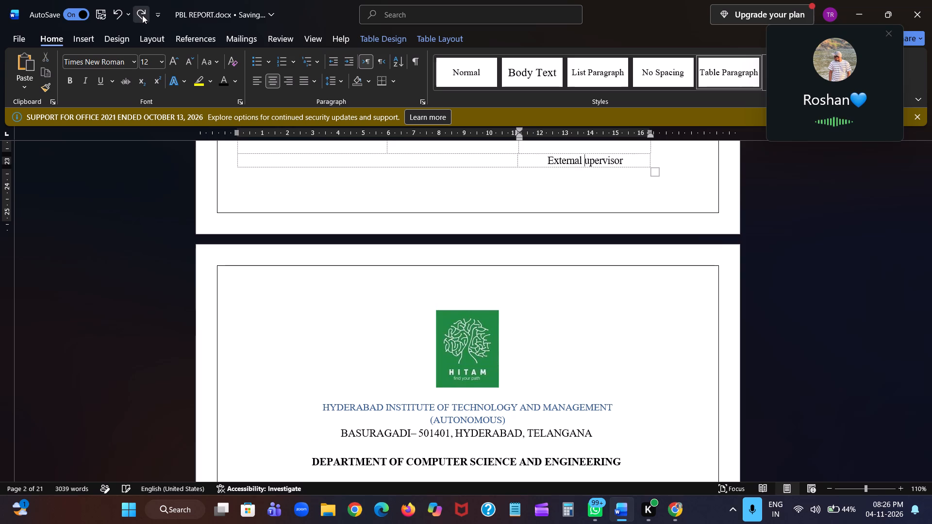
click(142, 15)
click(142, 15)
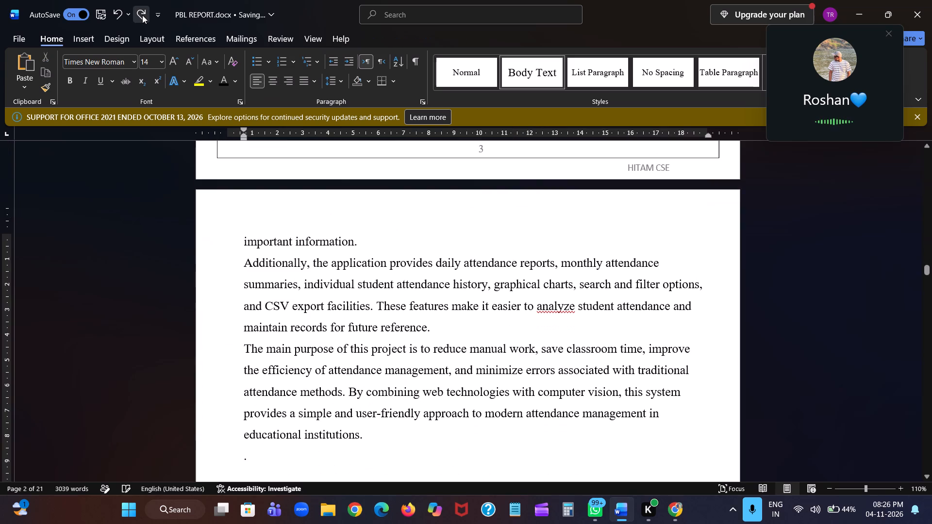
scroll(337, 310, up, 1)
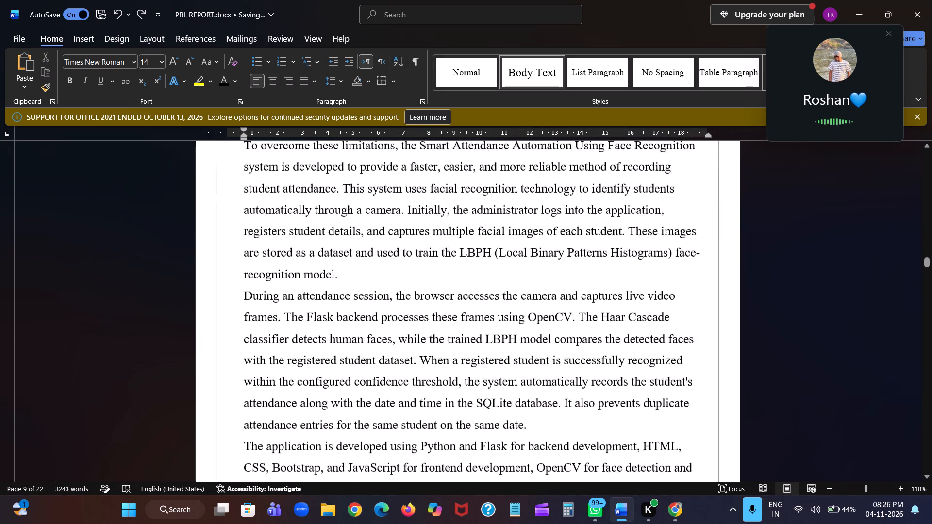
scroll(337, 310, up, 2)
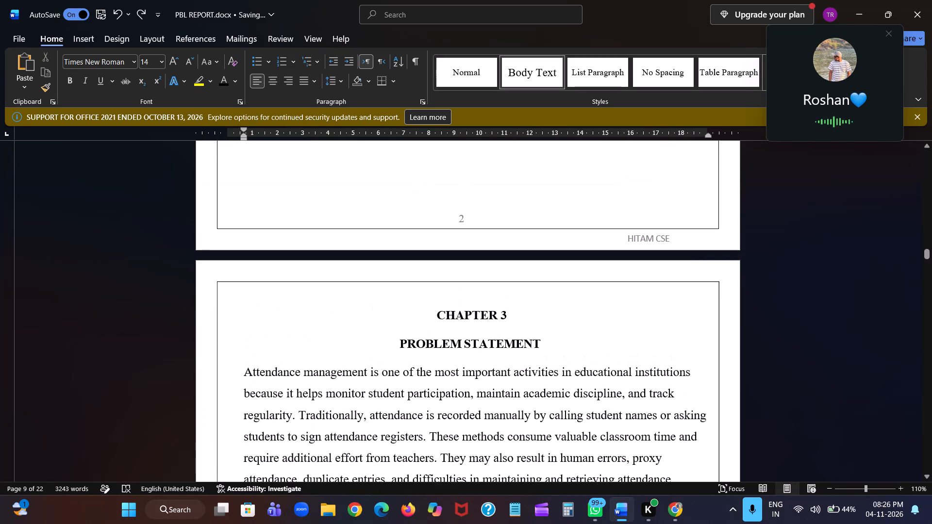
Undo the replacement of Chapter 3's text, restoring the original problem statement, and clear the selection.
key(ctrl+z)
scroll(337, 310, down, 1)
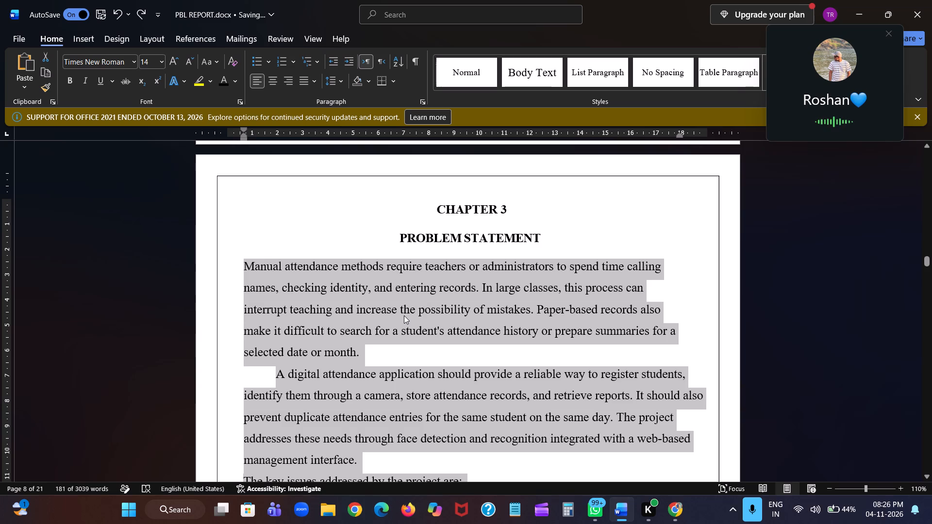
click(404, 315)
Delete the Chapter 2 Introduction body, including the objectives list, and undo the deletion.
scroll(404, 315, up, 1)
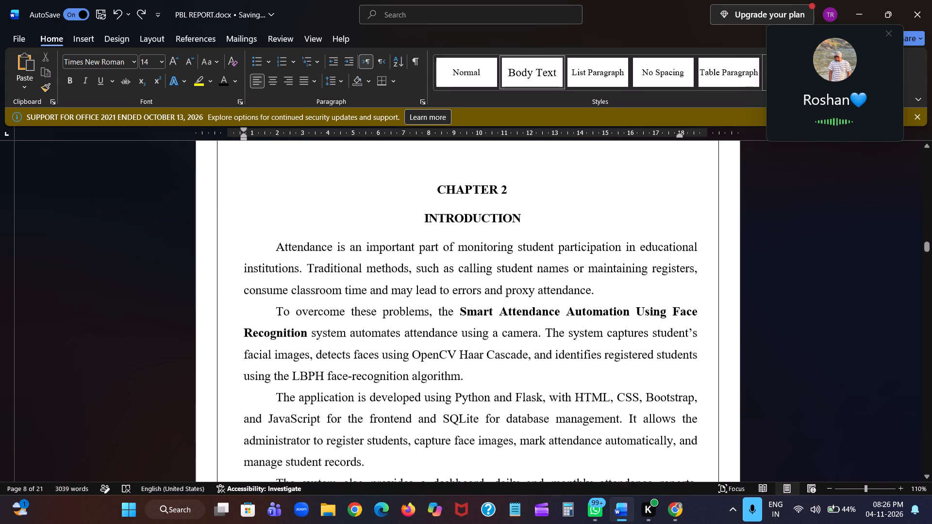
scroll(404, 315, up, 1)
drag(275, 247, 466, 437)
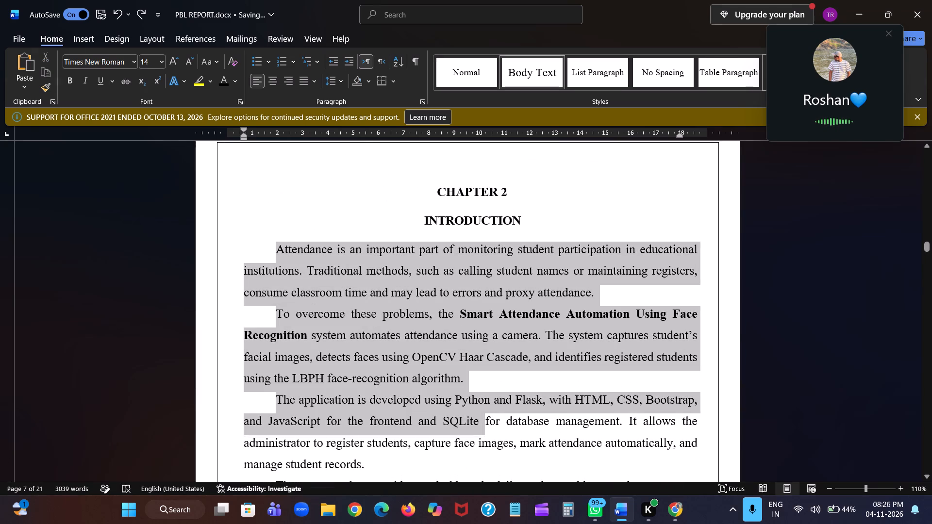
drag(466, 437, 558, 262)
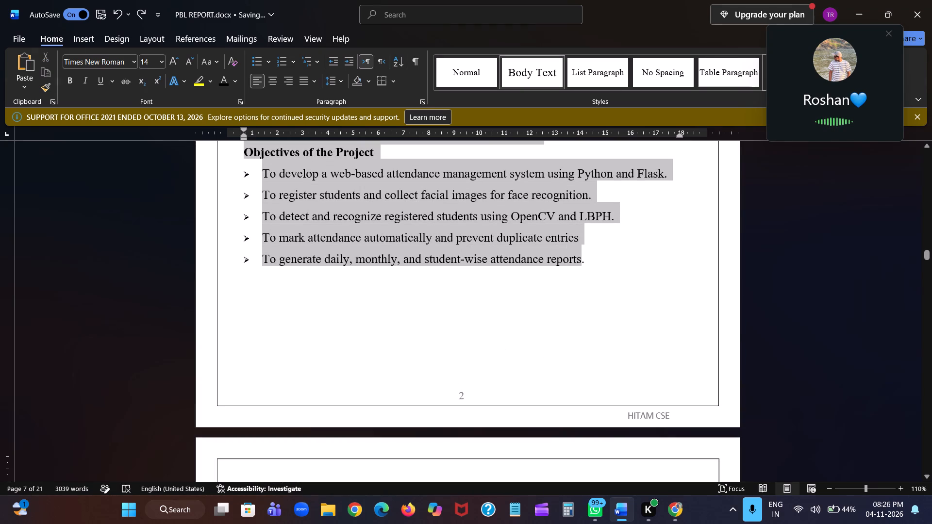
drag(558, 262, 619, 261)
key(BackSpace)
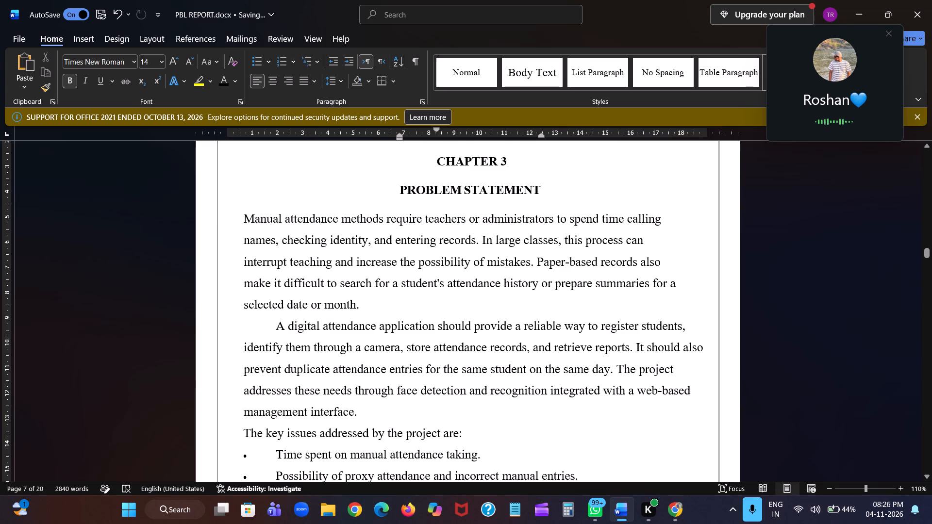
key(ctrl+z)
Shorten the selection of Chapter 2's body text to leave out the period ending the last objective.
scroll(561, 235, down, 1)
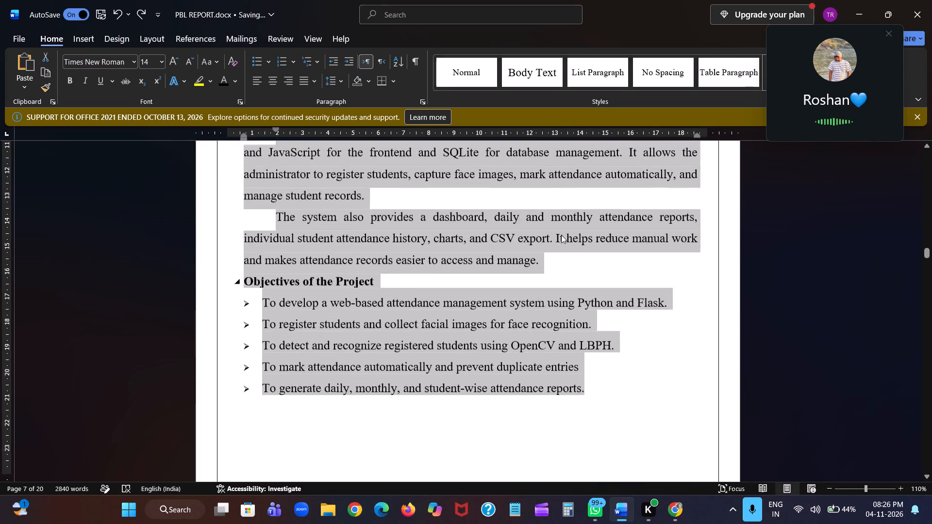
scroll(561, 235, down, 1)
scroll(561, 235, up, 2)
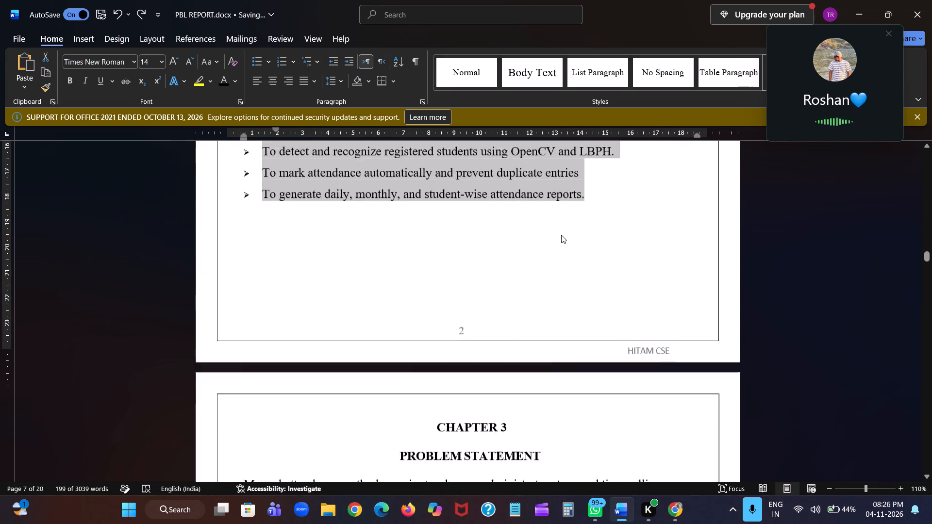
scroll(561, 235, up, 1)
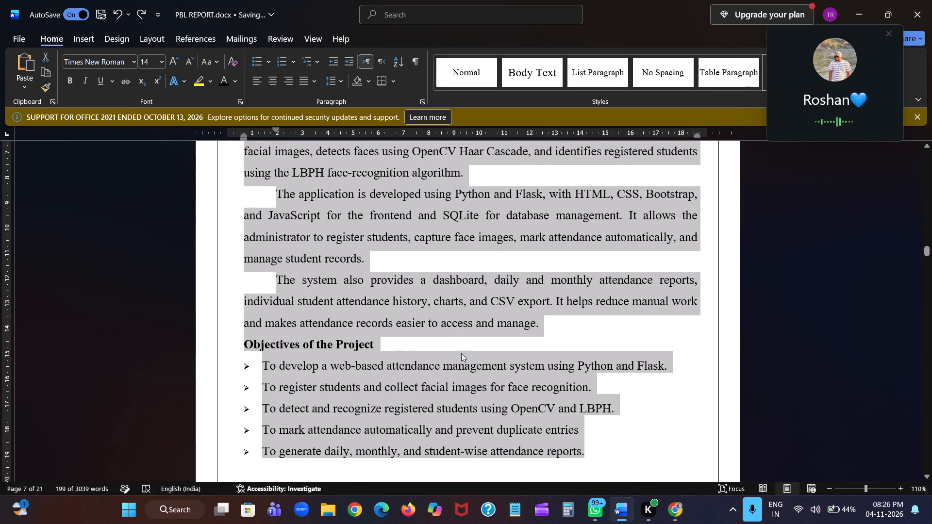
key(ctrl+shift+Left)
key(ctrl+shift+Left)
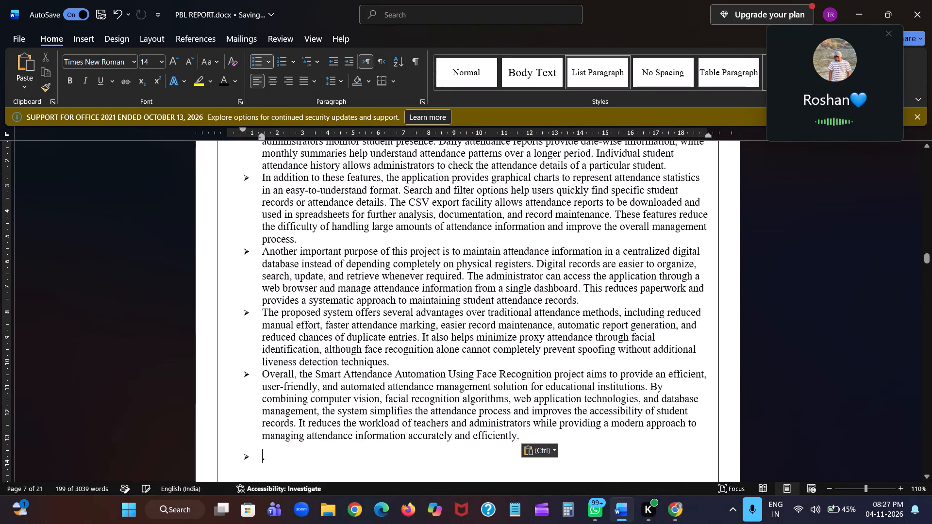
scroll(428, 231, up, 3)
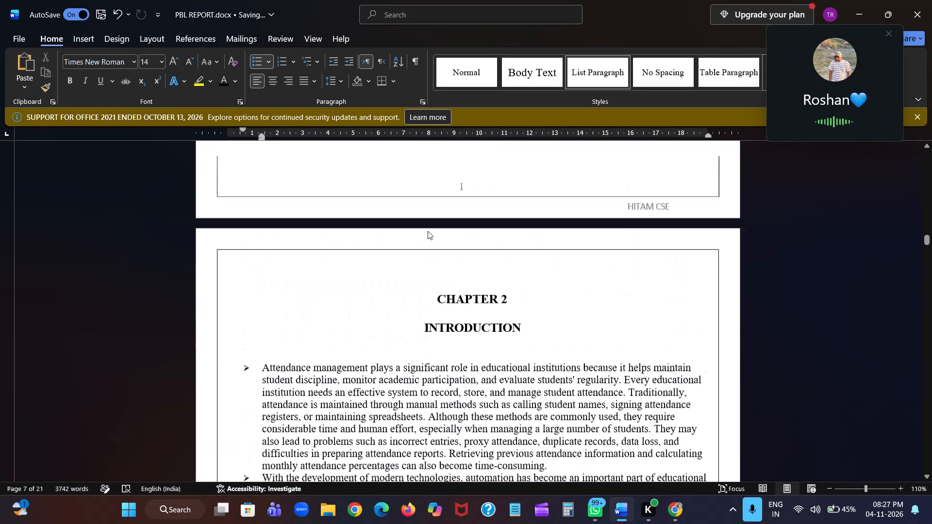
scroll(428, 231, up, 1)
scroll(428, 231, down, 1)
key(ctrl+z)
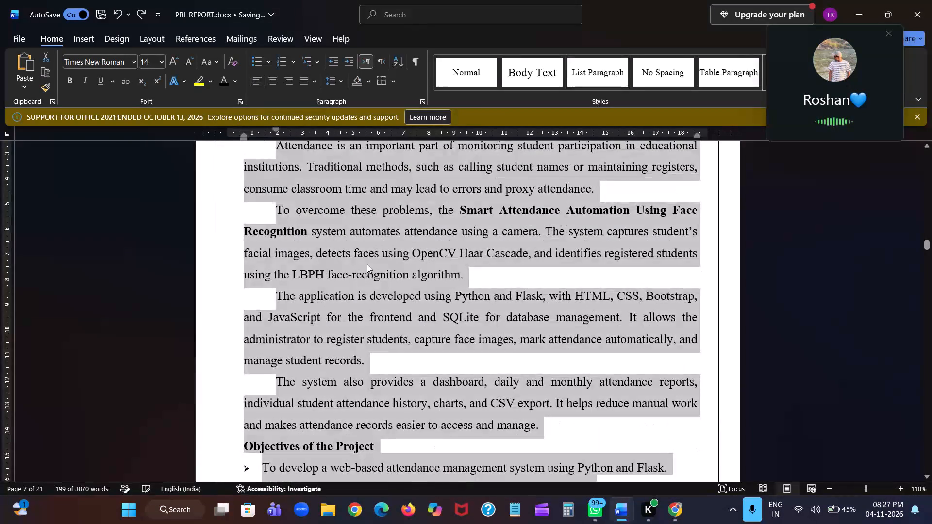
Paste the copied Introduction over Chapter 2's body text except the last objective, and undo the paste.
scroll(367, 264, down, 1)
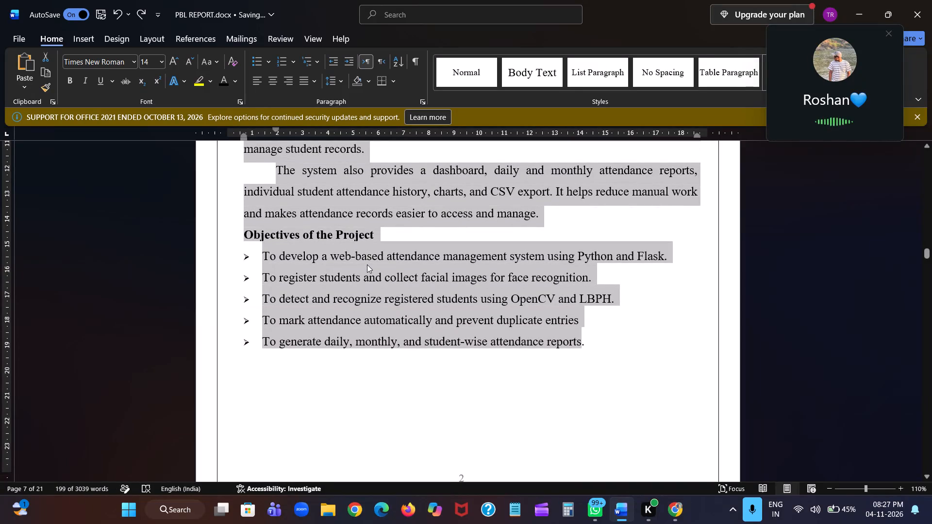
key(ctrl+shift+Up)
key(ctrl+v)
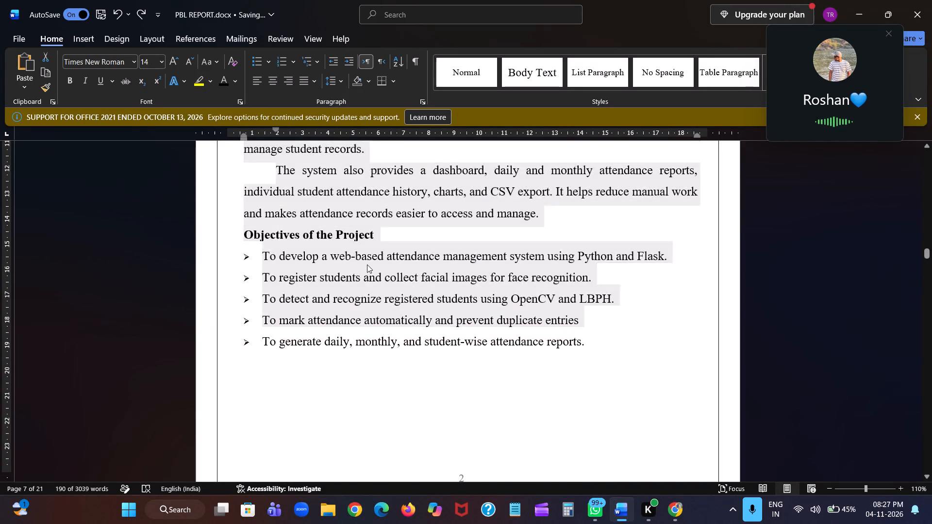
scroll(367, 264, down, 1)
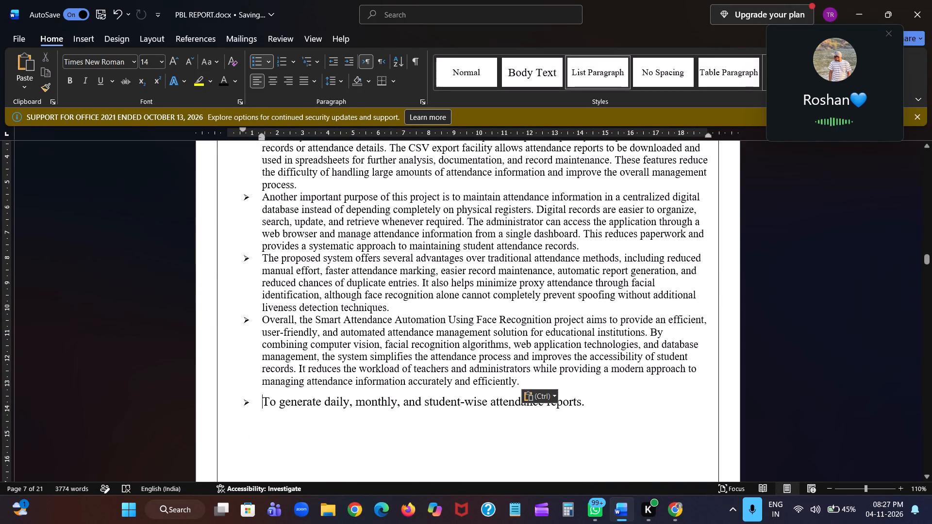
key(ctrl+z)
Replace only Chapter 2's introduction paragraphs with the copied ChatGPT text, keeping the "Objectives of the Project" heading and its list.
scroll(320, 294, up, 1)
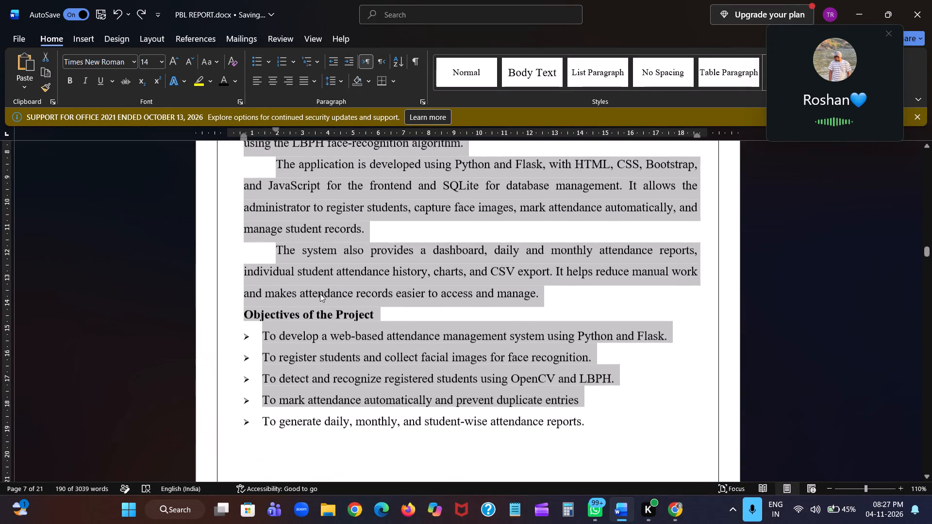
scroll(320, 294, up, 1)
scroll(320, 294, down, 1)
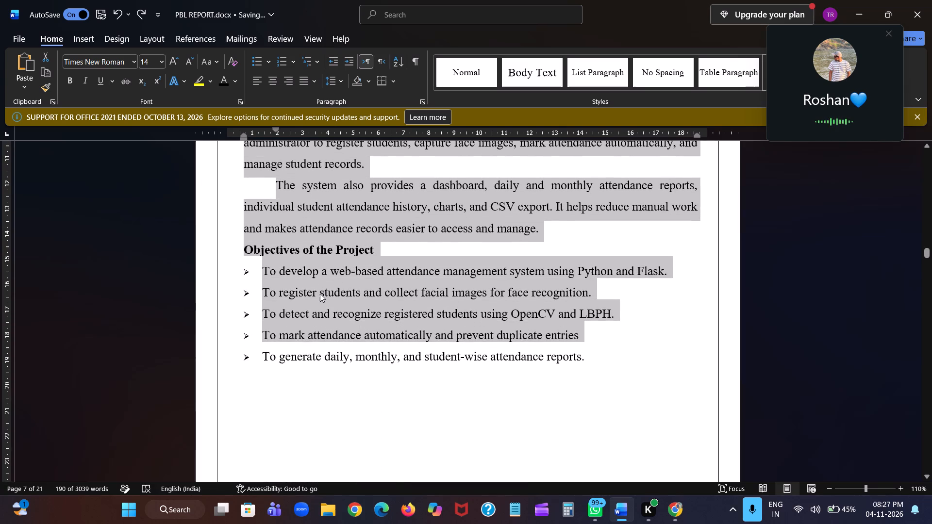
key(ctrl+shift+Up)
key(ctrl+shift+Up)
key(ctrl+shift+Up)
key(ctrl+shift+Up)
key(ctrl+shift+Up)
key(ctrl+shift+Up)
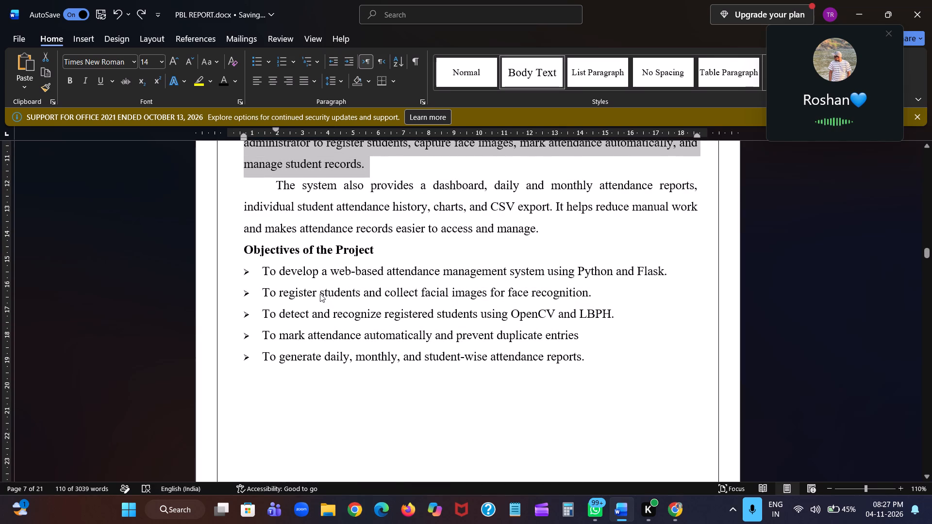
key(ctrl+shift+Down)
key(ctrl+v)
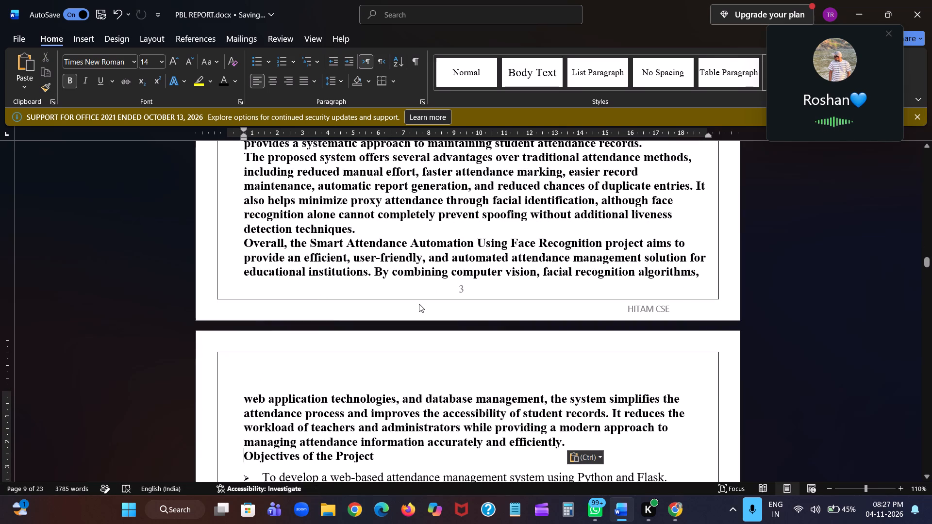
scroll(419, 304, up, 2)
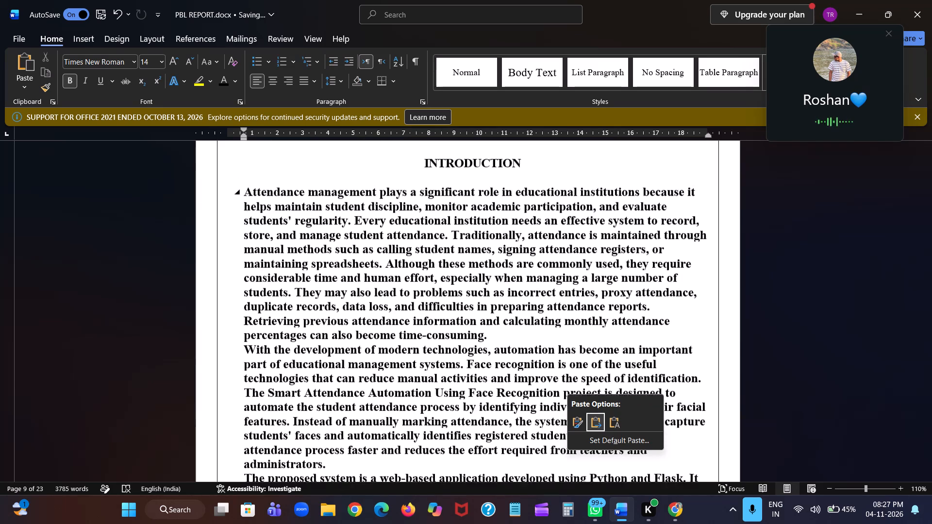
scroll(419, 304, up, 1)
scroll(419, 304, down, 2)
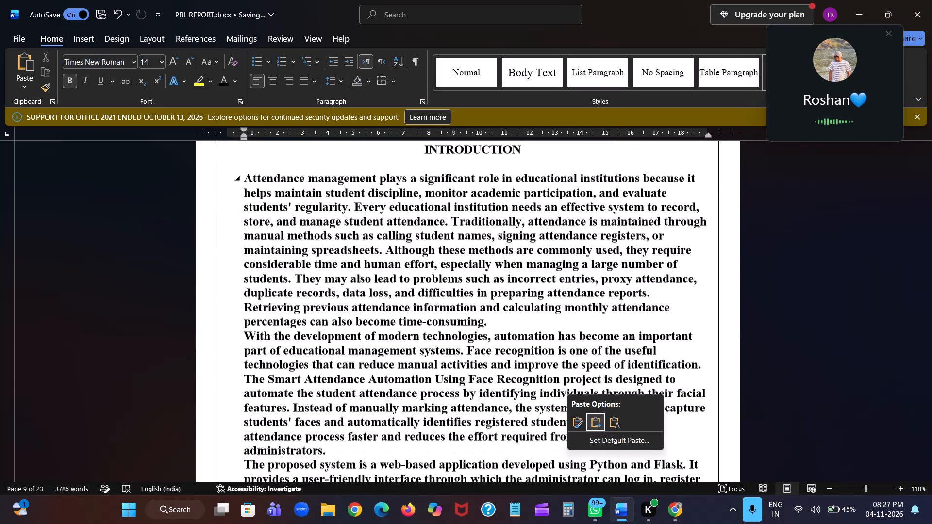
Convert the pasted Chapter 2 Introduction to unformatted text using the Keep Text Only paste option.
key(ctrl+shift+Up)
key(ctrl+shift+Up)
key(ctrl+shift+Up)
key(ctrl+shift+Up)
key(ctrl+shift+Up)
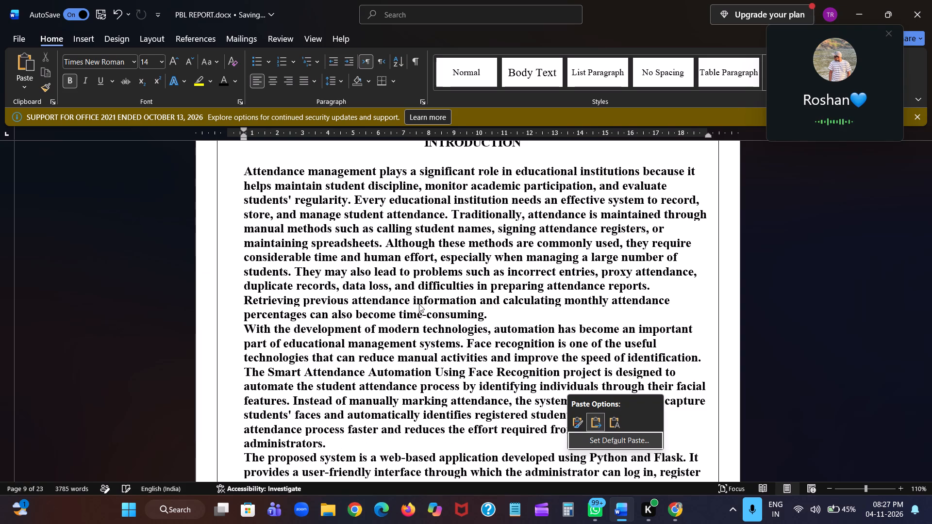
key(ctrl+shift+Up)
key(ctrl+shift+Up)
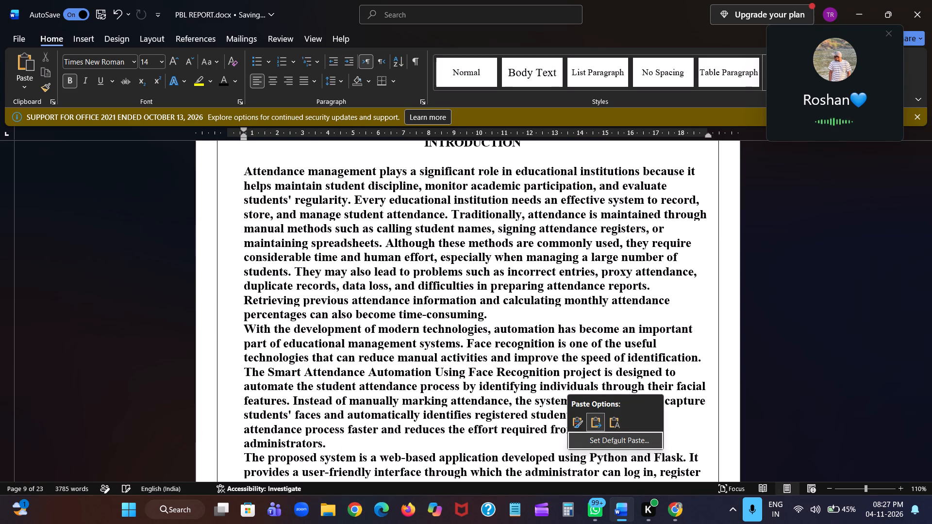
key(ctrl+shift+Up)
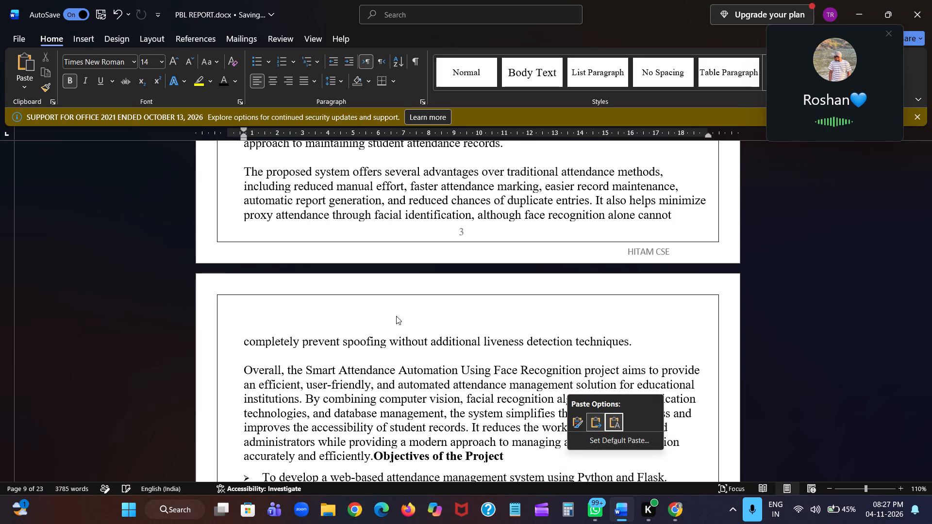
scroll(410, 346, down, 1)
click(398, 368)
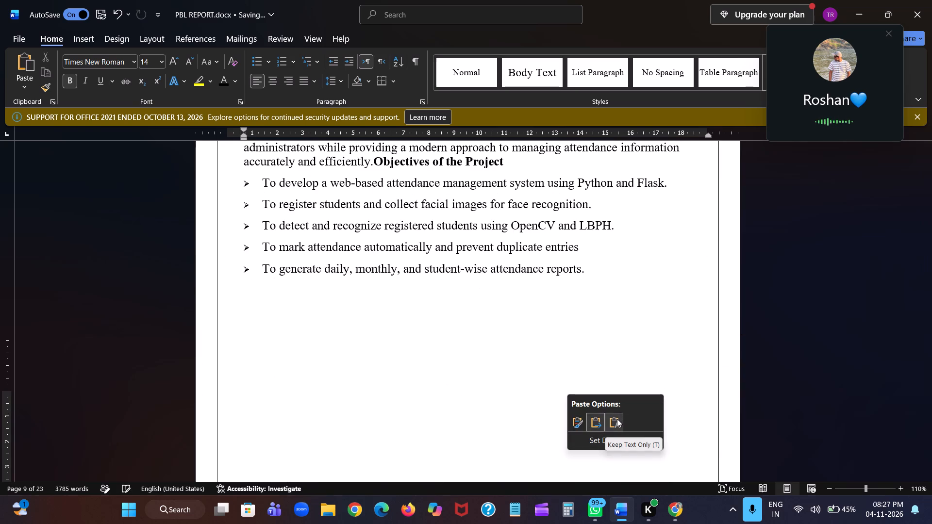
click(617, 419)
Read through the pasted Chapter 2 Introduction to check its paragraphs, spacing and page breaks.
scroll(507, 337, up, 1)
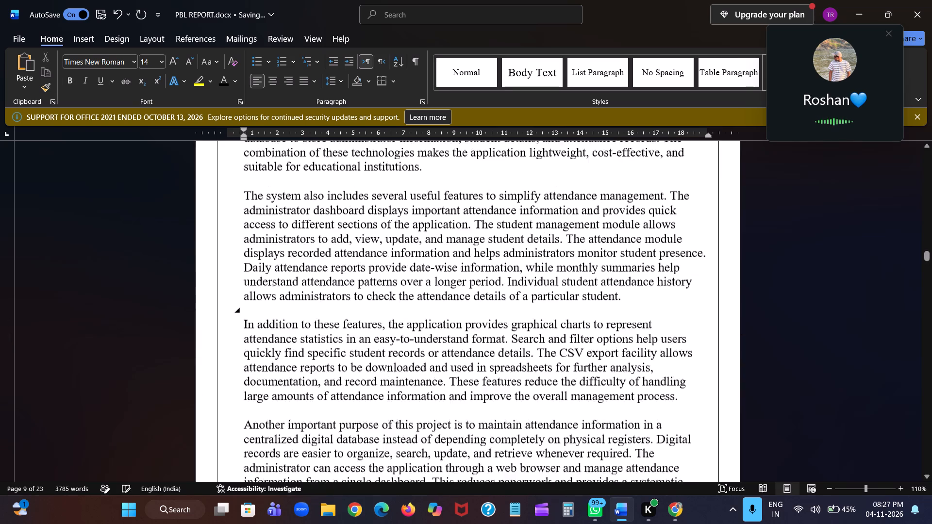
scroll(507, 337, up, 2)
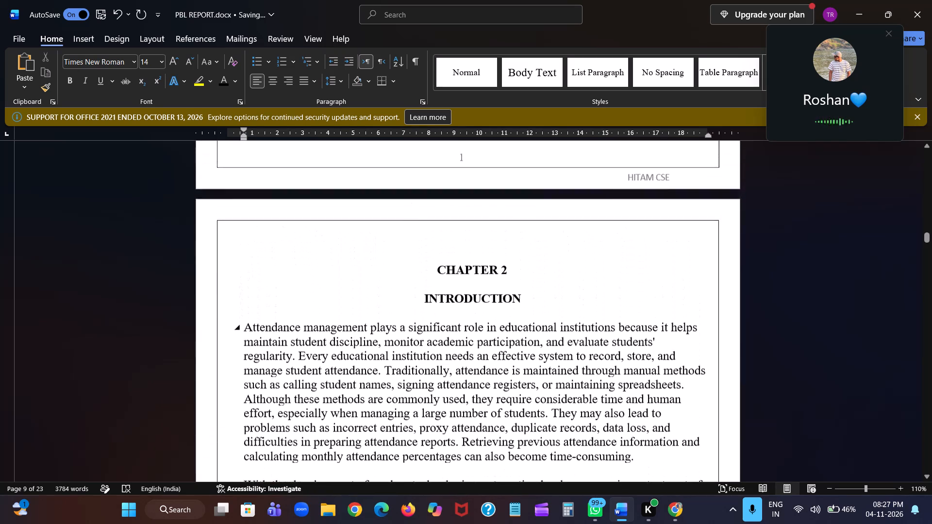
scroll(402, 357, down, 1)
scroll(480, 364, down, 1)
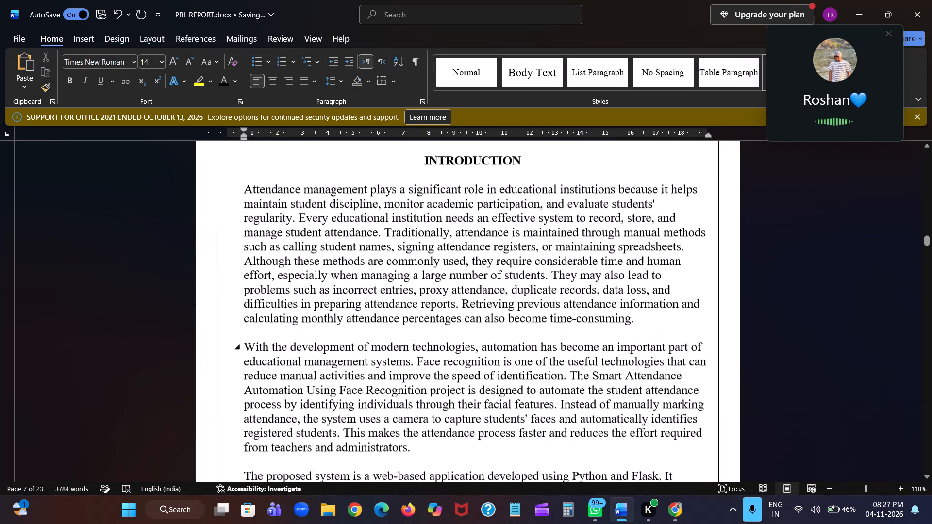
scroll(480, 364, down, 1)
scroll(480, 364, left, 1)
scroll(480, 364, down, 1)
scroll(480, 364, up, 1)
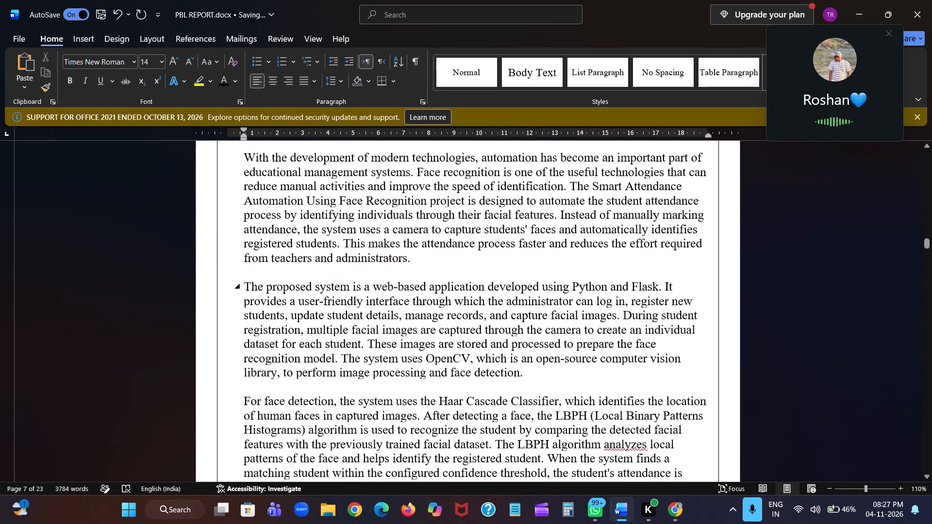
scroll(480, 364, up, 1)
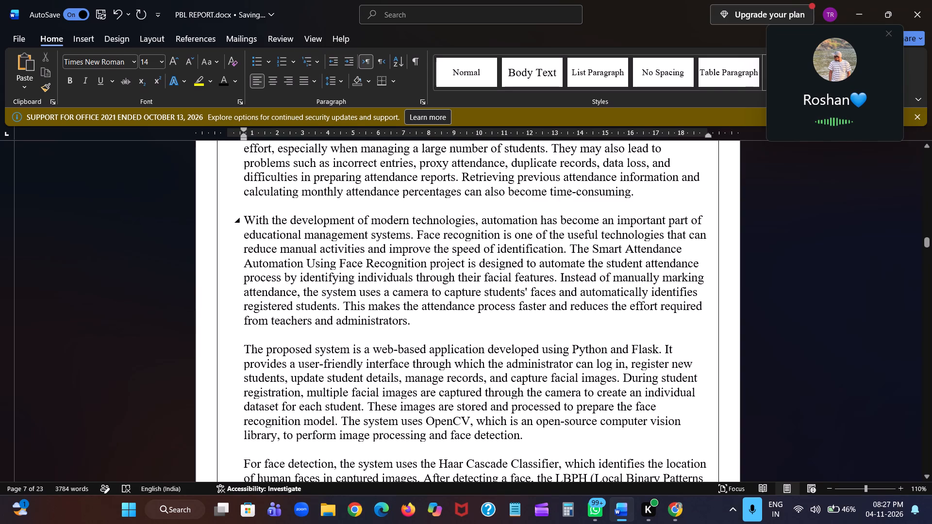
scroll(457, 284, down, 1)
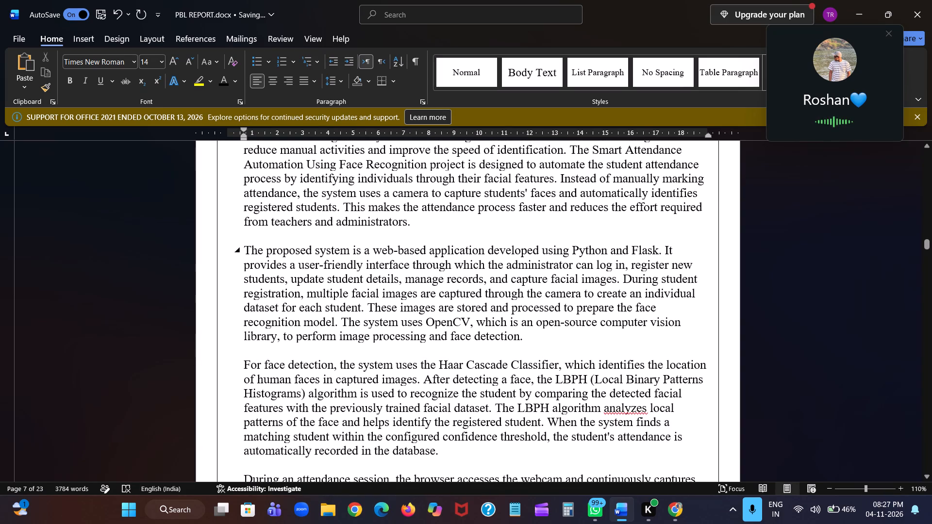
scroll(457, 284, down, 1)
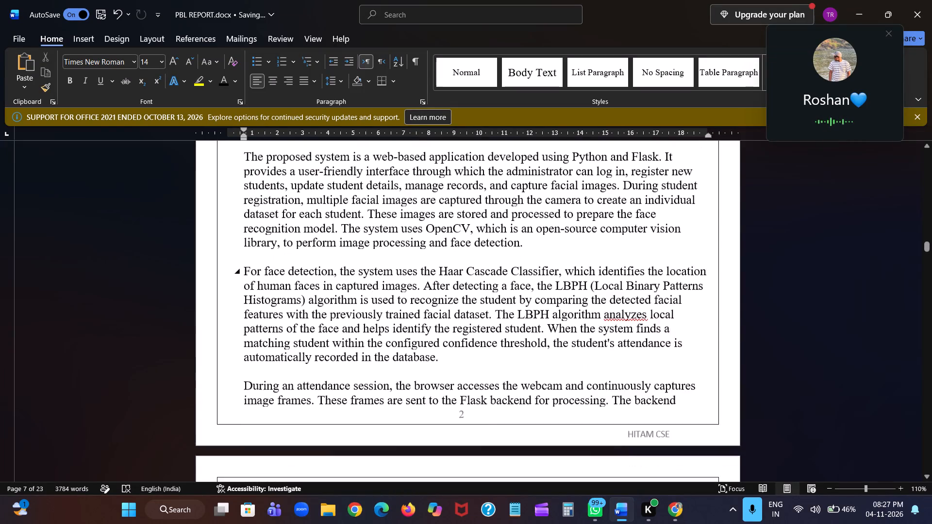
scroll(457, 284, down, 1)
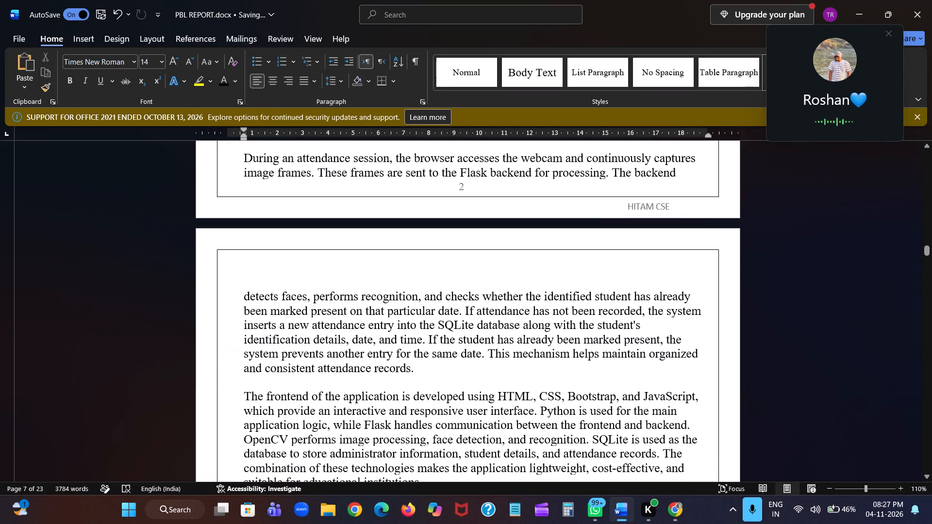
scroll(457, 284, down, 3)
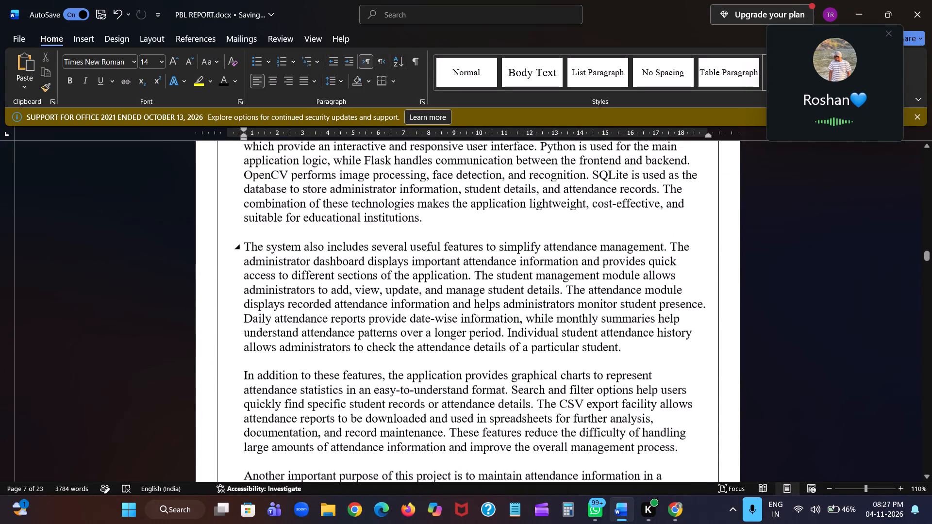
scroll(457, 284, down, 2)
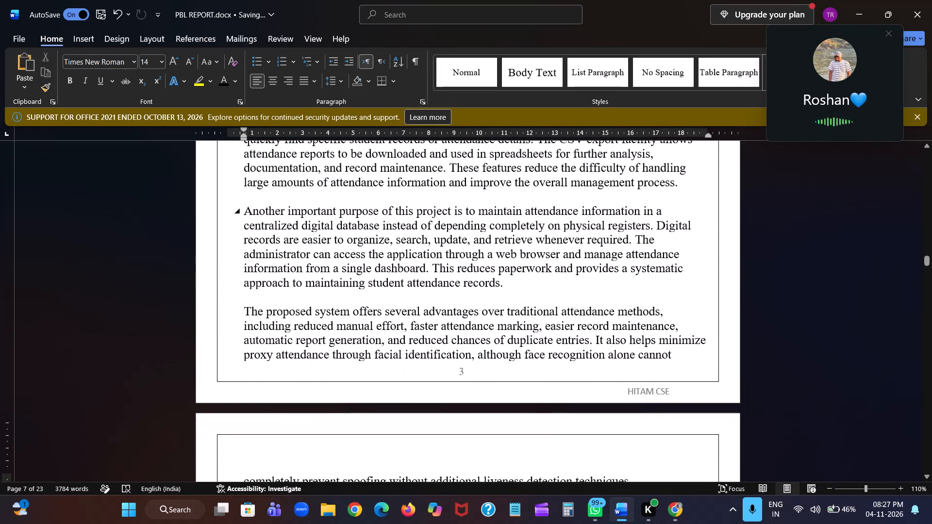
Delete the Introduction paragraph beginning "Another important purpose of this project is to maintain attendance information".
scroll(457, 284, up, 1)
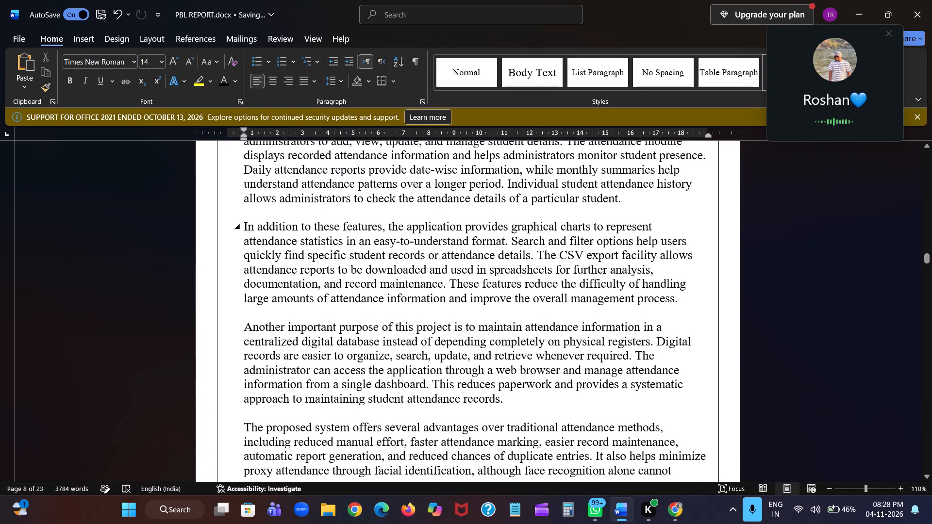
scroll(457, 284, down, 1)
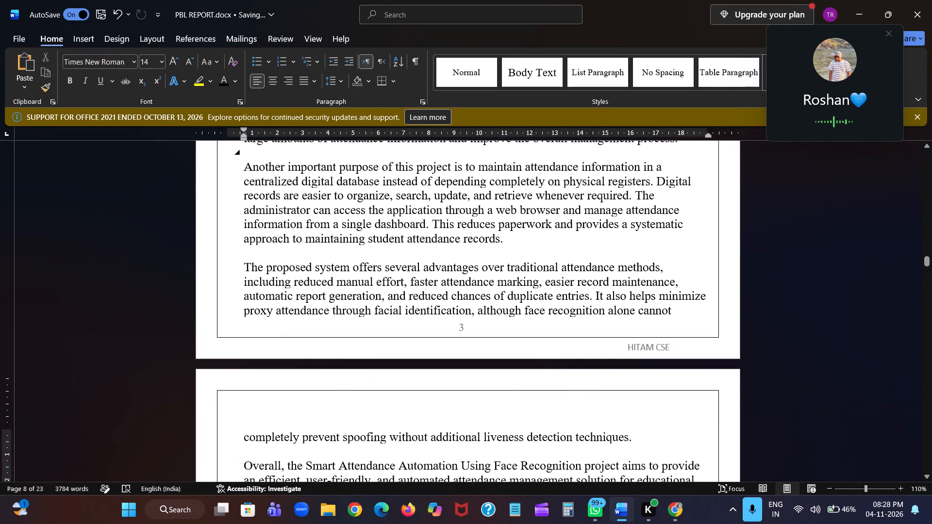
drag(245, 165, 425, 229)
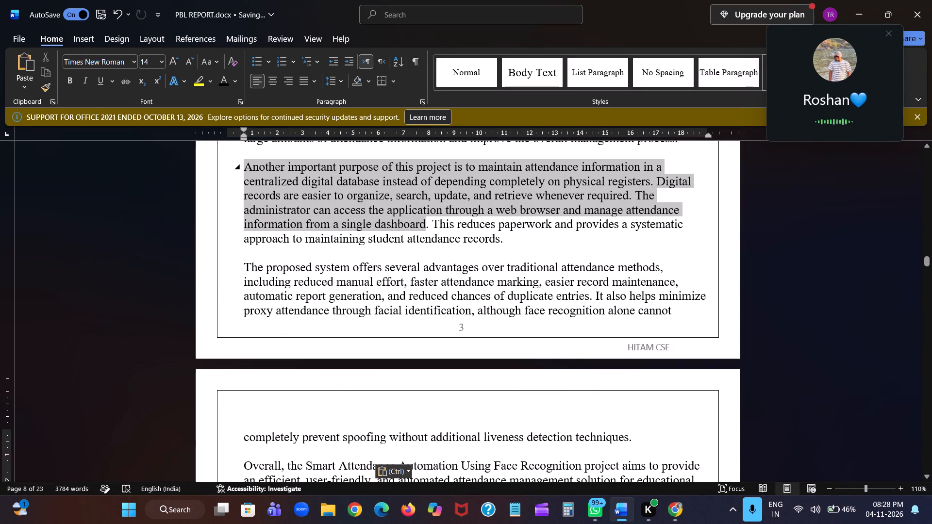
drag(425, 229, 487, 246)
key(BackSpace)
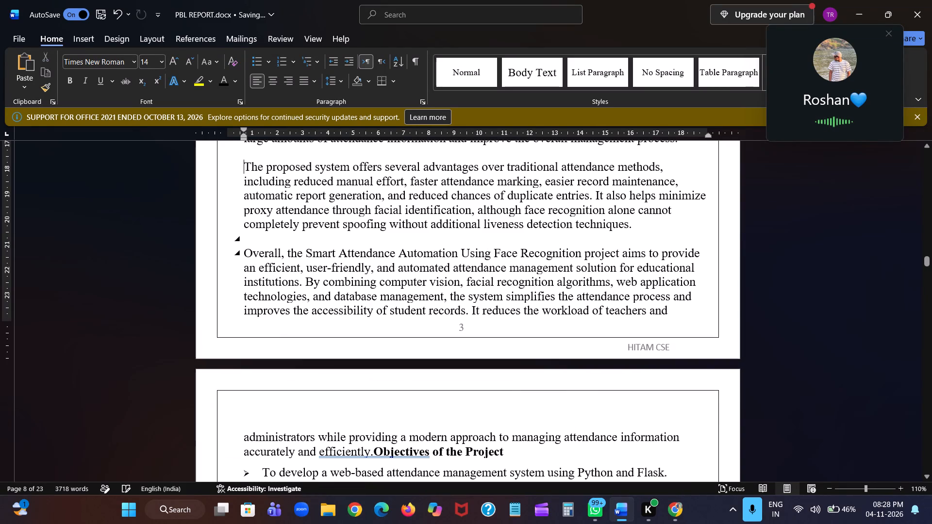
Delete the "For face detection, the system uses the Haar Cascade Classifier" paragraph and the empty line it leaves.
scroll(487, 246, down, 1)
scroll(487, 246, up, 1)
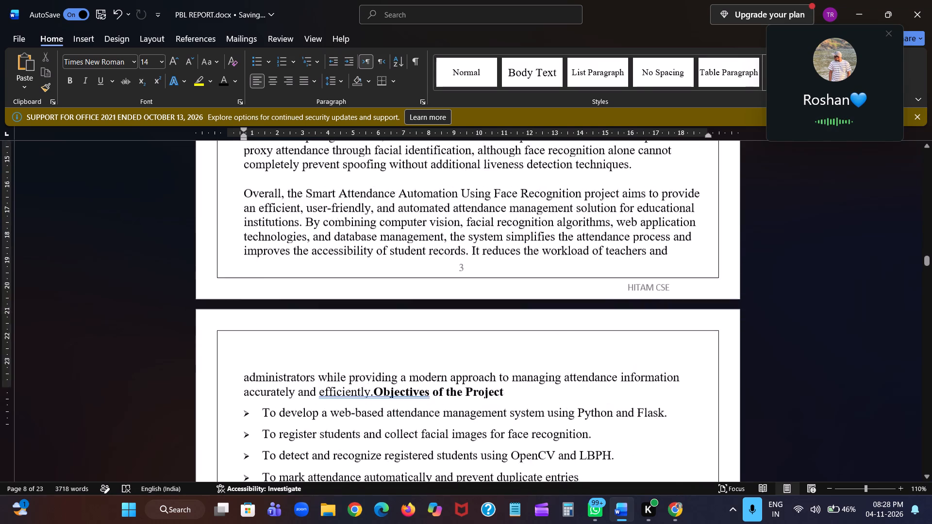
scroll(487, 246, up, 1)
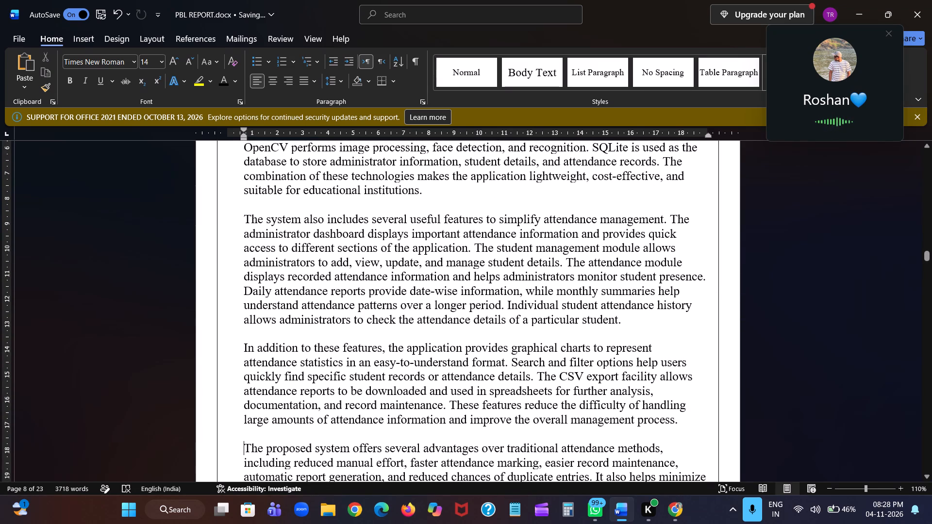
scroll(410, 295, up, 1)
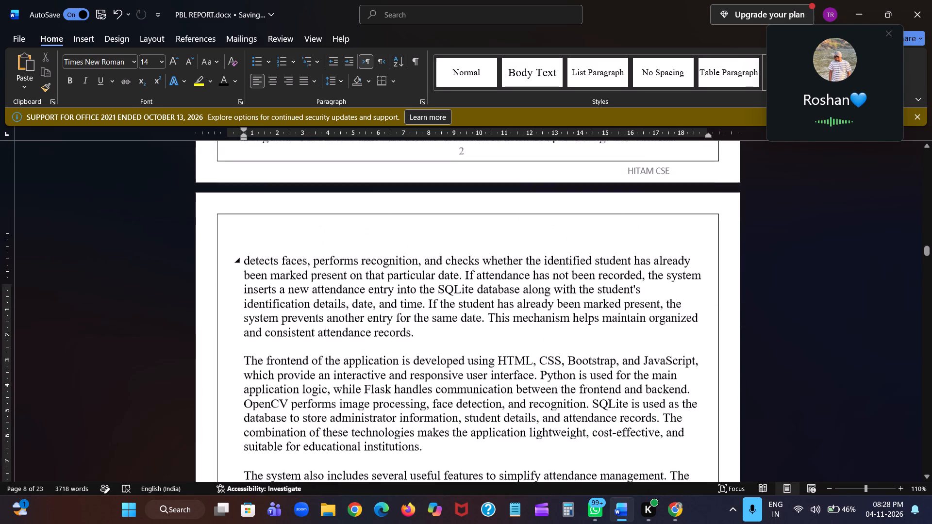
scroll(410, 295, up, 2)
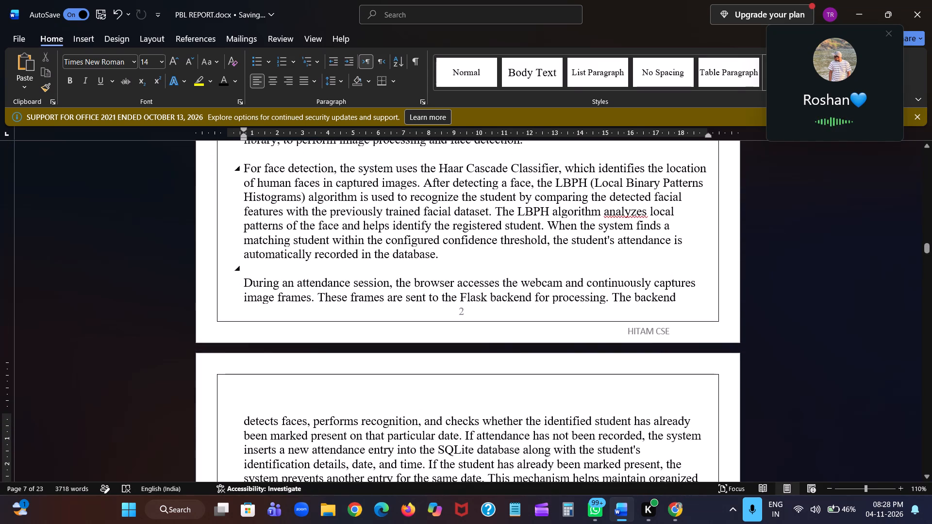
scroll(423, 263, up, 1)
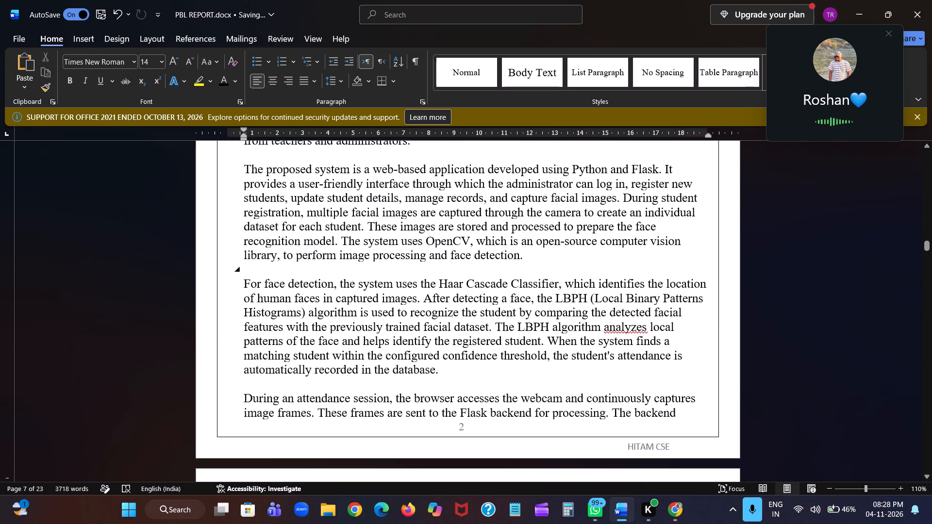
drag(245, 283, 328, 310)
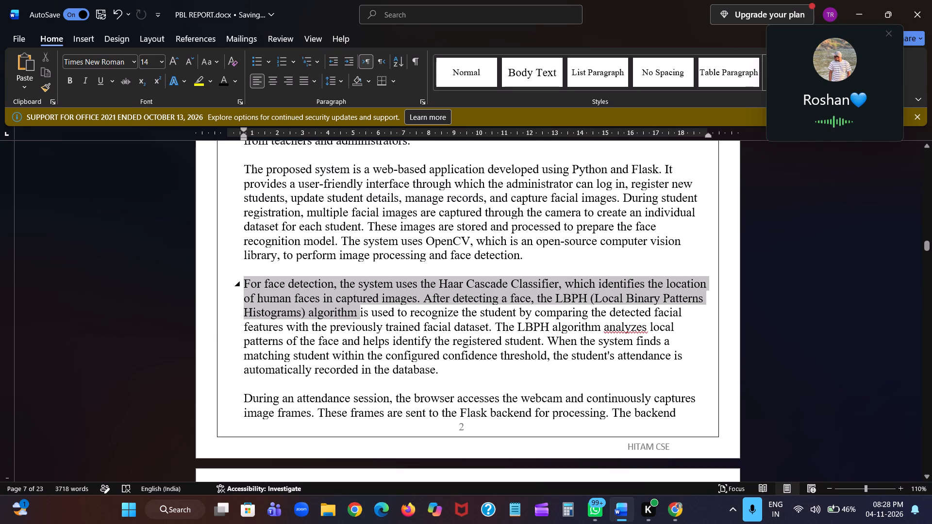
drag(328, 310, 475, 366)
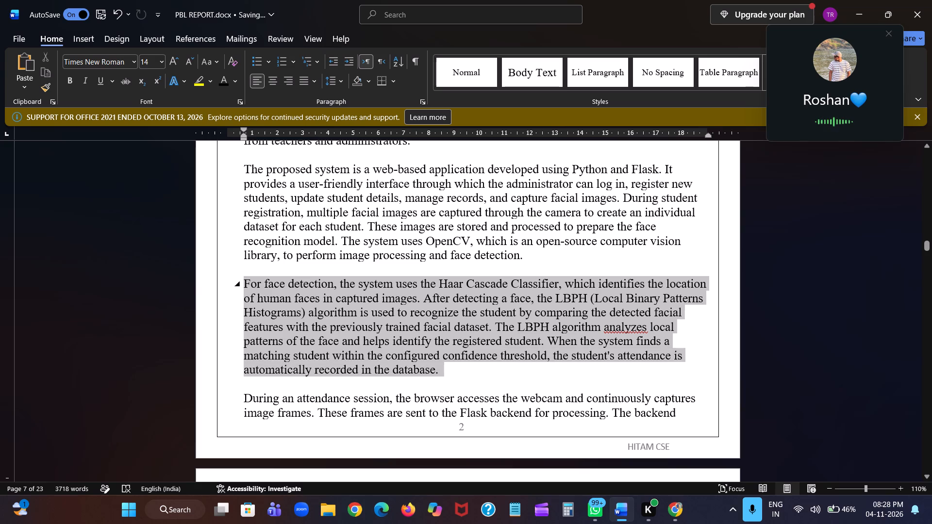
drag(475, 366, 458, 367)
key(BackSpace)
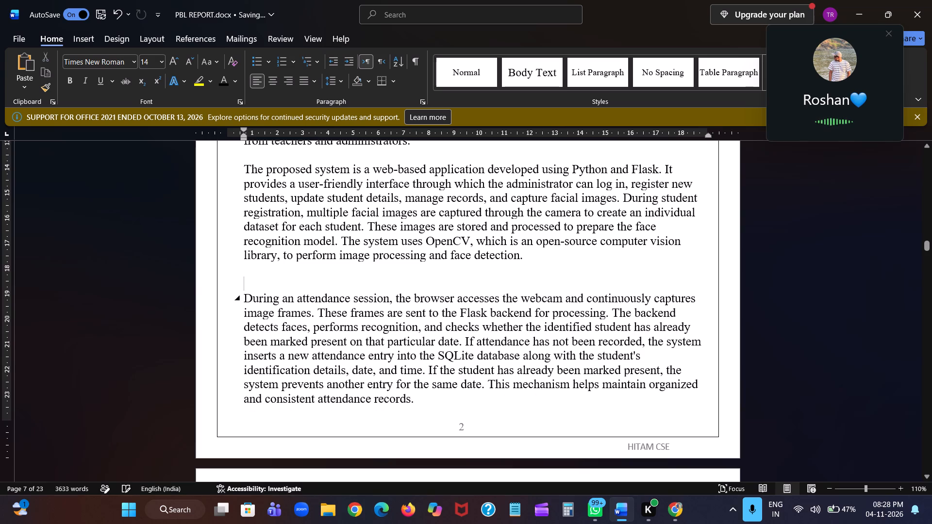
key(BackSpace)
key(BackSpace)
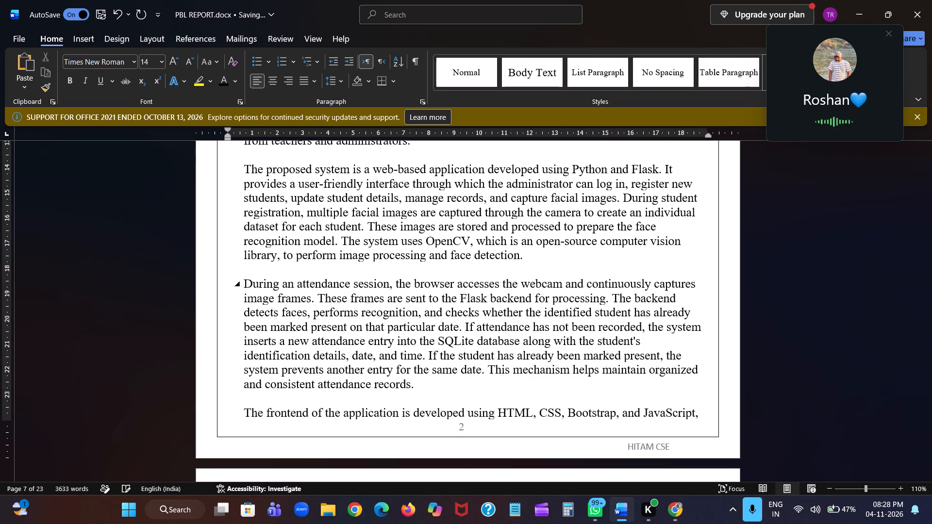
Insert a new line after "and consistent attendance records." to push the frontend paragraph onto the next page.
click(439, 386)
key(Return)
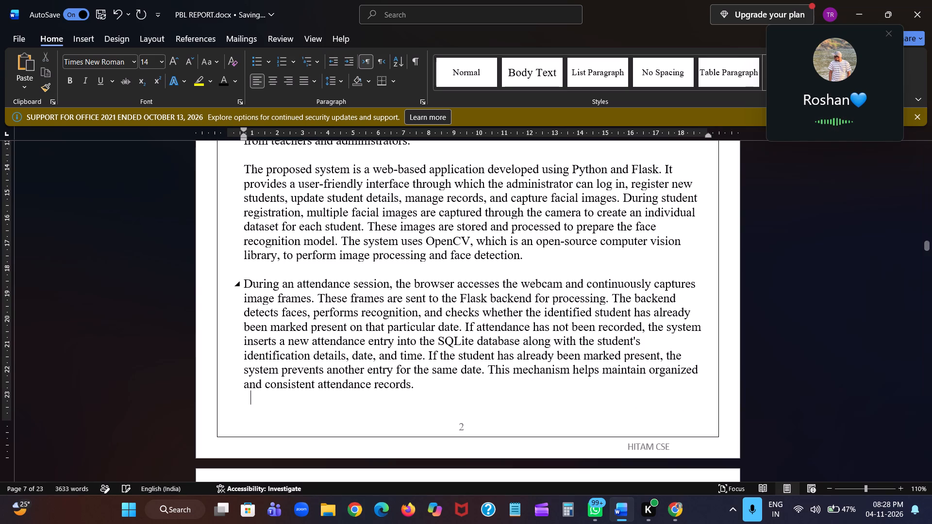
Delete the "Objectives of the Project" heading and its bullet list from the end of Chapter 2, and save the report.
scroll(439, 386, down, 2)
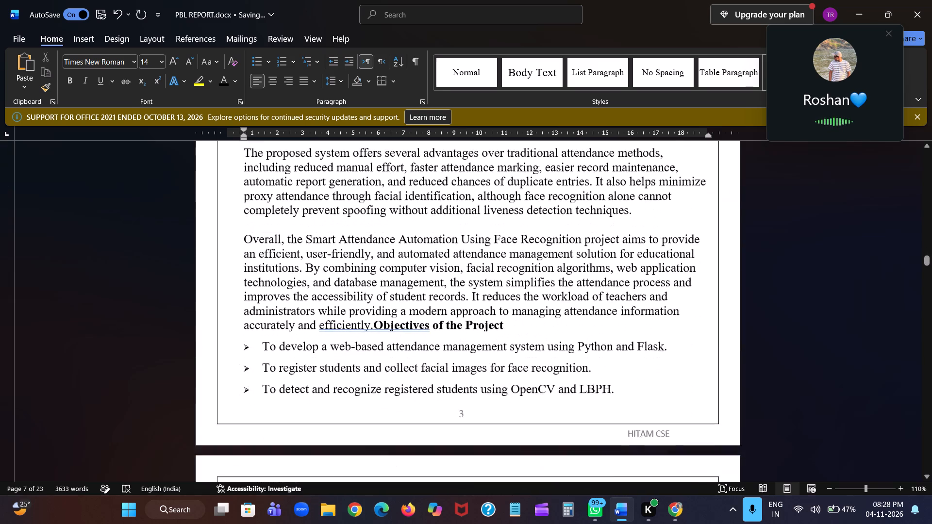
click(375, 263)
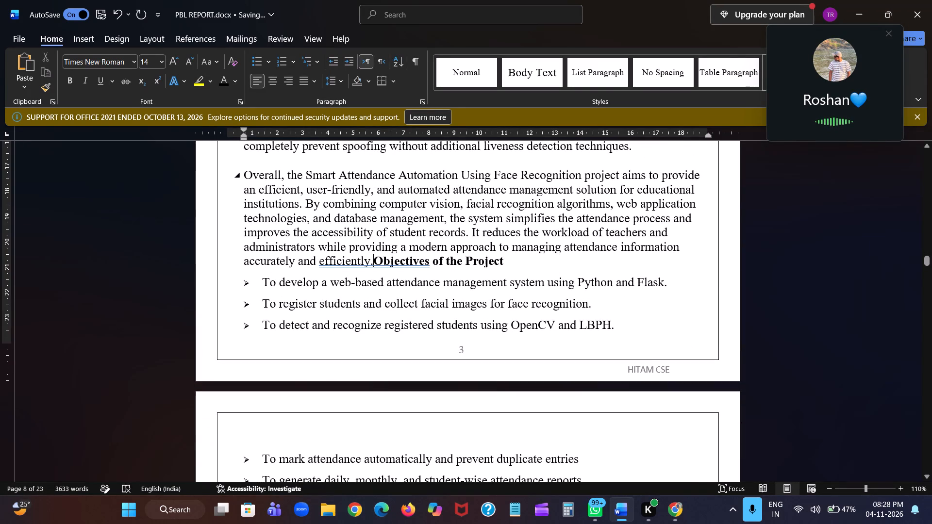
key(ctrl+shift+Down)
key(ctrl+shift+Down)
key(ctrl+shift+Down)
key(ctrl+shift+Down)
key(ctrl+shift+Down)
key(ctrl+shift+Down)
key(ctrl+shift+Down)
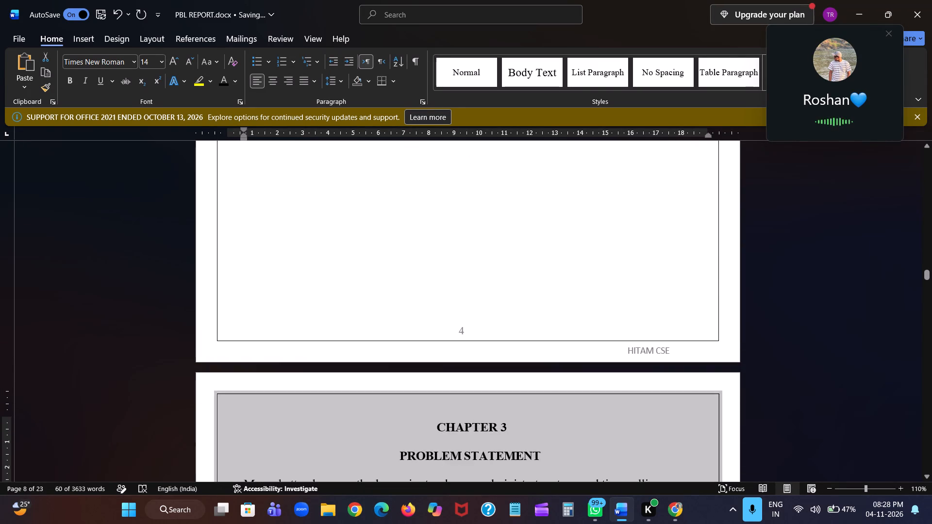
key(ctrl+shift+Up)
key(BackSpace)
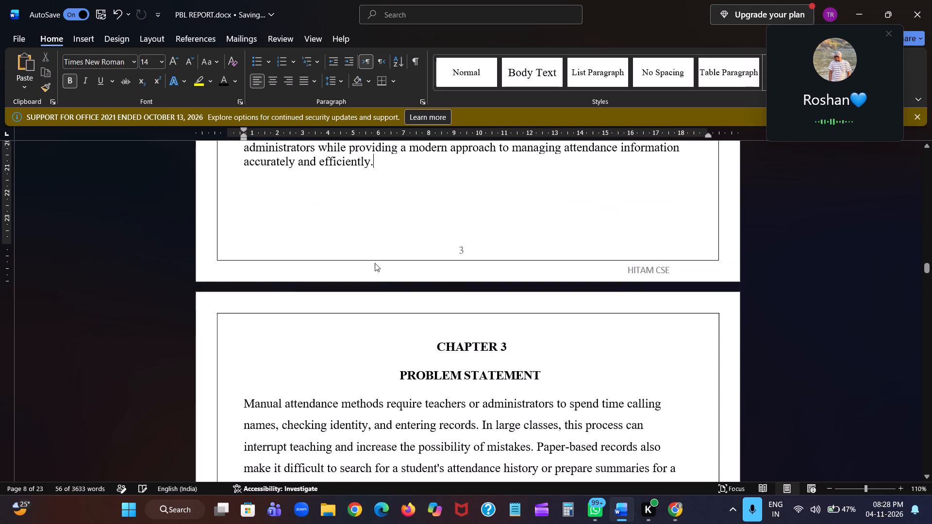
scroll(375, 263, up, 1)
key(ctrl+s)
Look over the trimmed Introduction pages and the Abstract page before them.
scroll(375, 263, up, 1)
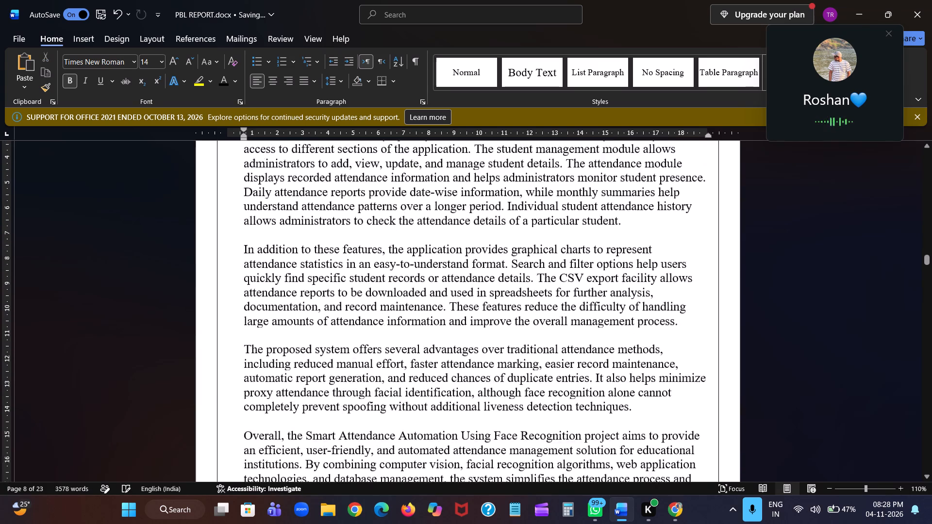
scroll(375, 263, up, 2)
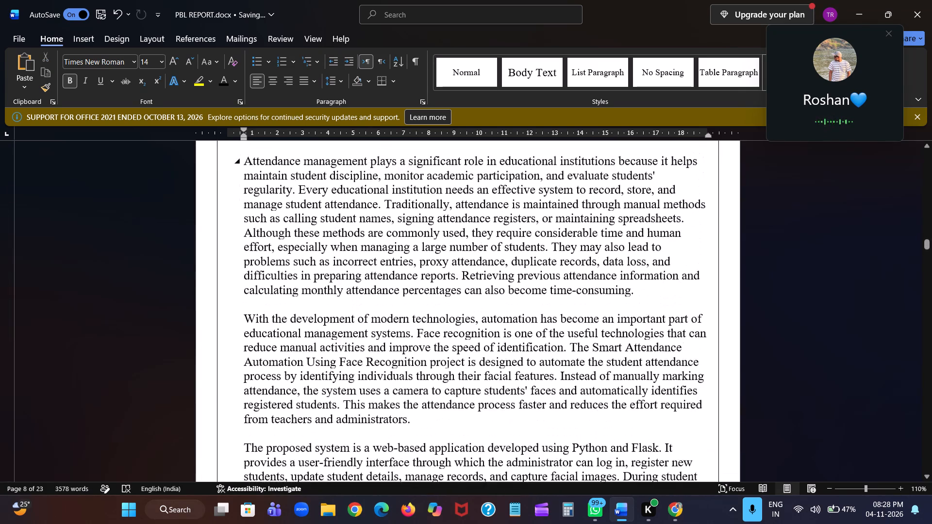
scroll(375, 263, up, 2)
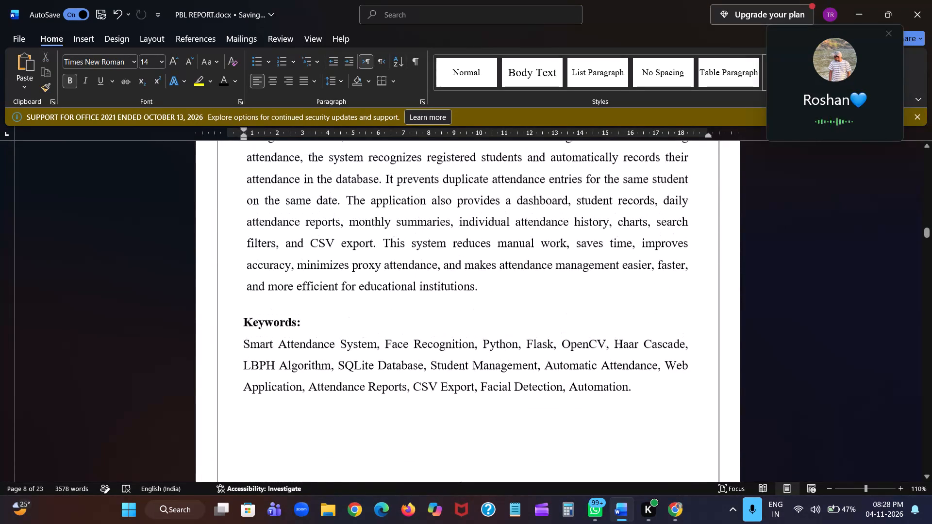
scroll(375, 263, up, 1)
scroll(375, 263, down, 2)
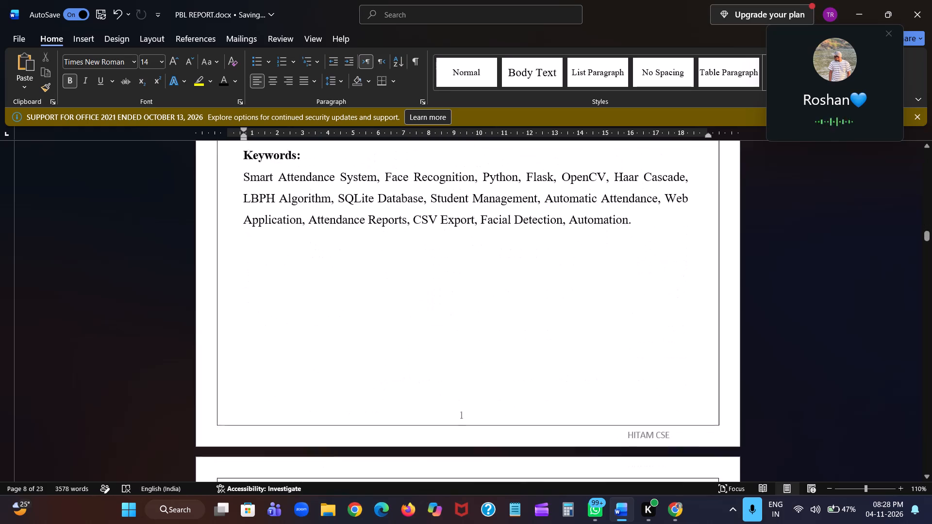
scroll(375, 263, down, 1)
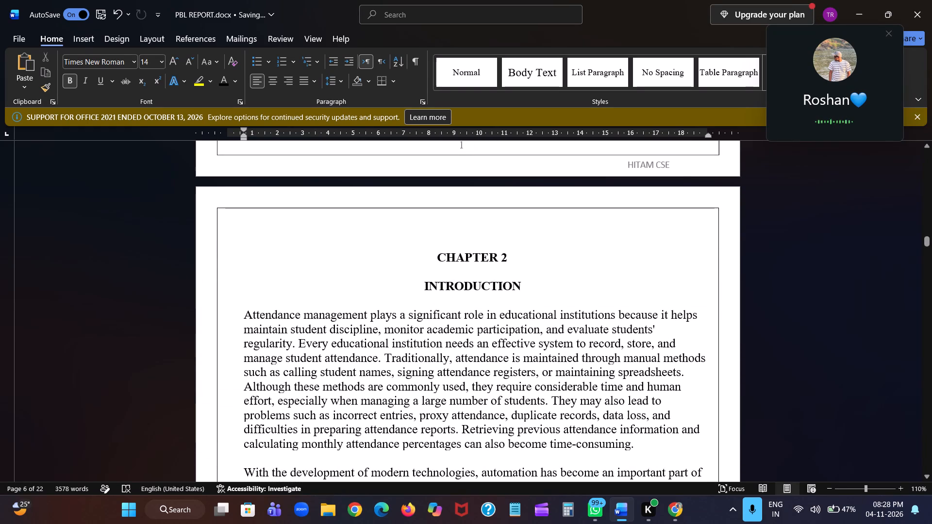
scroll(375, 263, down, 1)
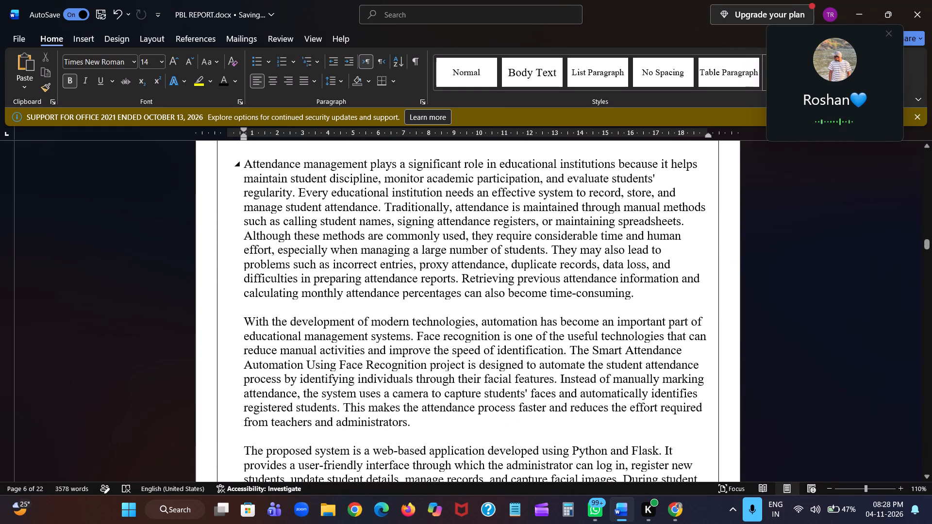
scroll(375, 263, down, 1)
scroll(375, 263, up, 2)
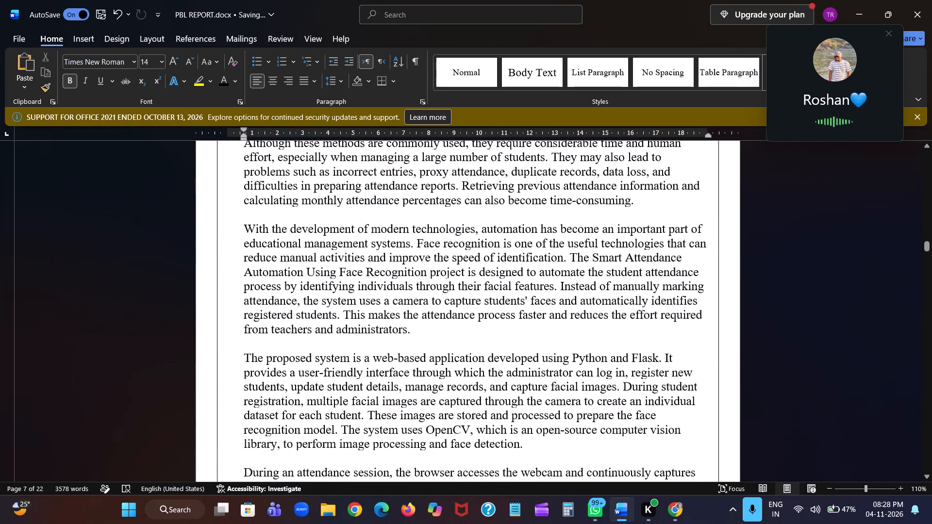
scroll(375, 263, up, 1)
scroll(452, 318, up, 1)
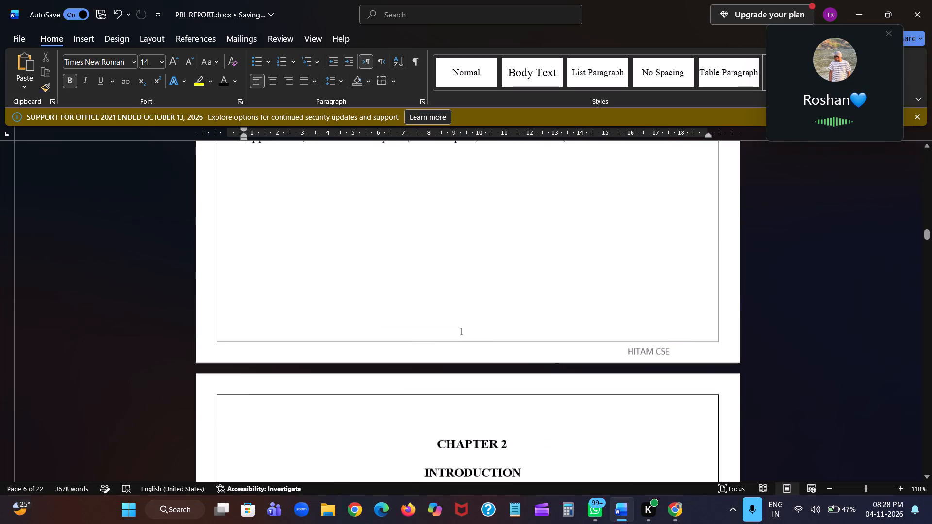
scroll(452, 318, up, 1)
Renumber the chapter heading above INTRODUCTION as CHAPTER 1.
scroll(452, 318, down, 1)
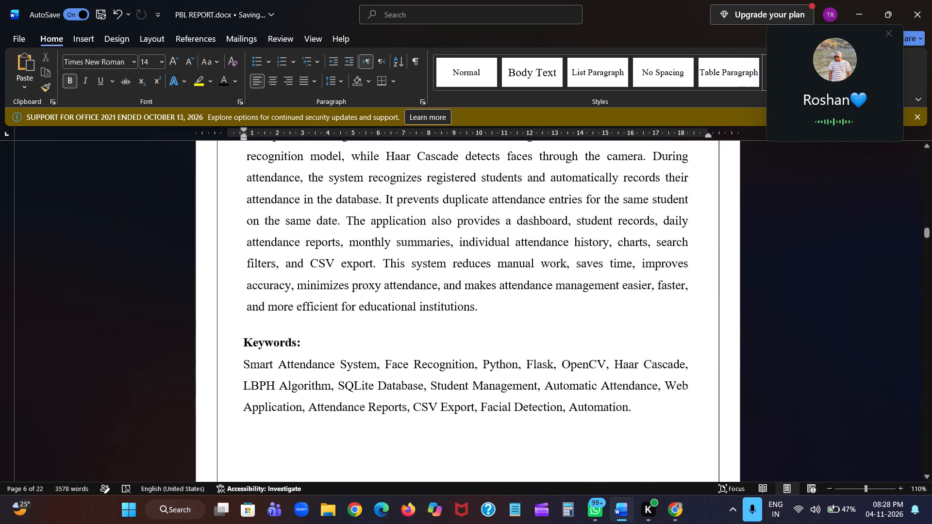
scroll(452, 318, down, 2)
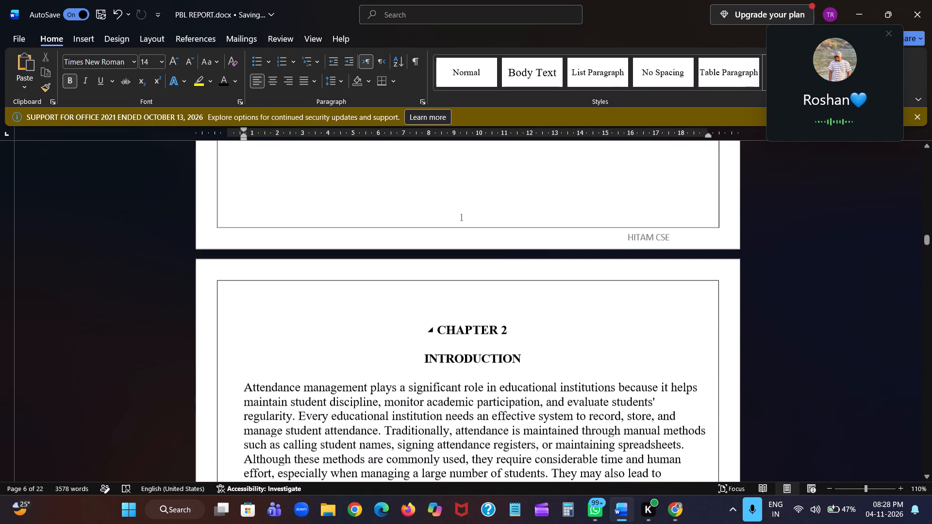
click(507, 319)
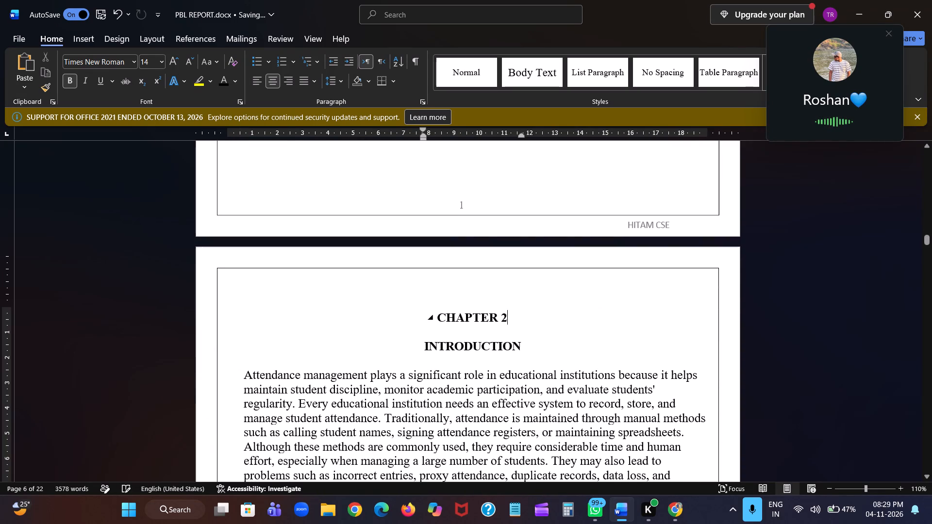
key(BackSpace)
key(1)
Clear the chapter number from the Abstract row of the Contents table.
scroll(533, 289, up, 2)
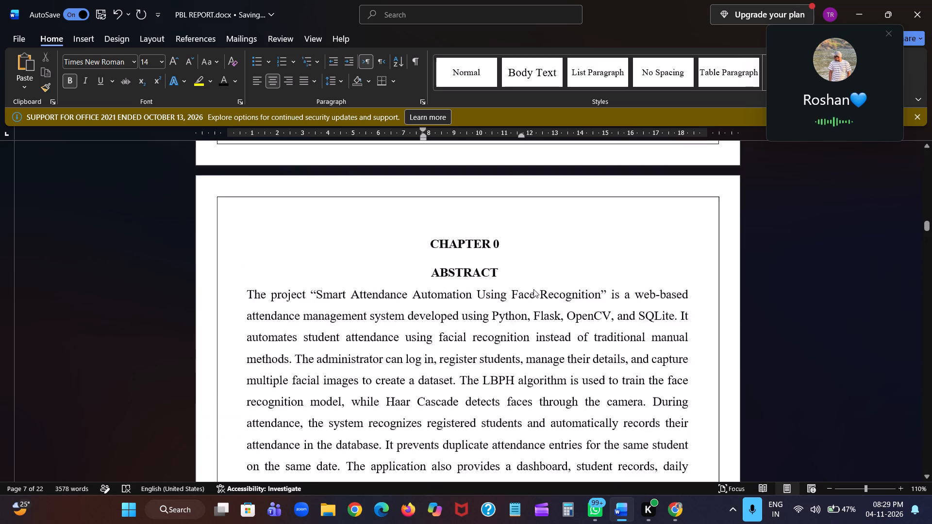
scroll(533, 289, up, 3)
scroll(533, 289, down, 1)
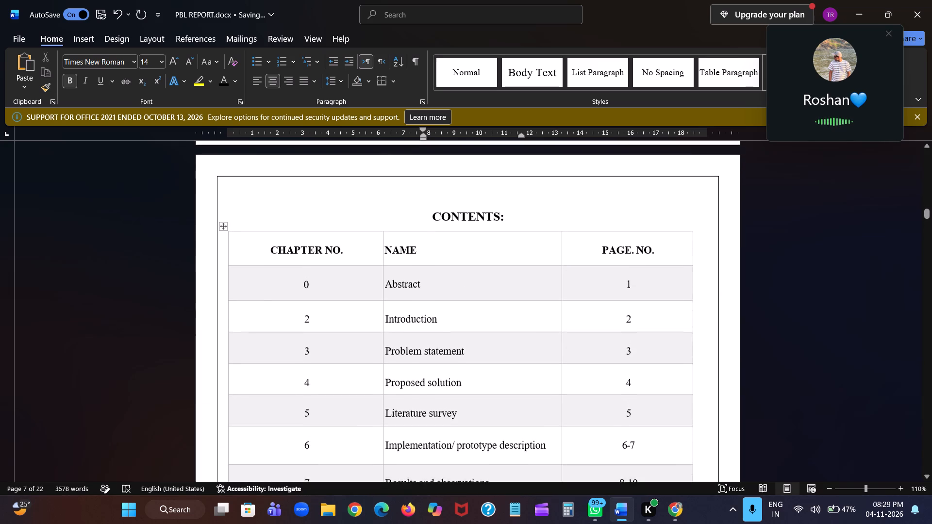
scroll(533, 289, down, 1)
click(316, 207)
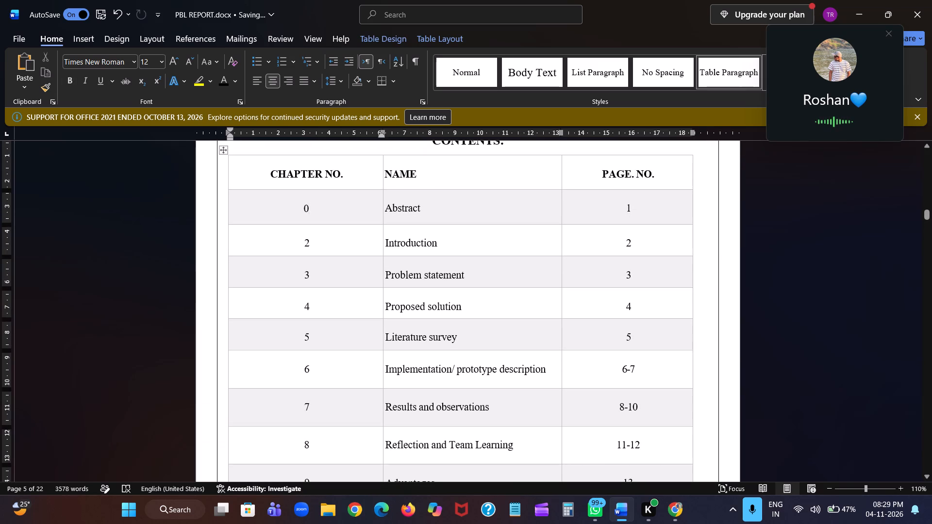
key(BackSpace)
Delete the "CHAPTER 0" heading text above ABSTRACT.
scroll(546, 272, down, 1)
scroll(546, 272, up, 1)
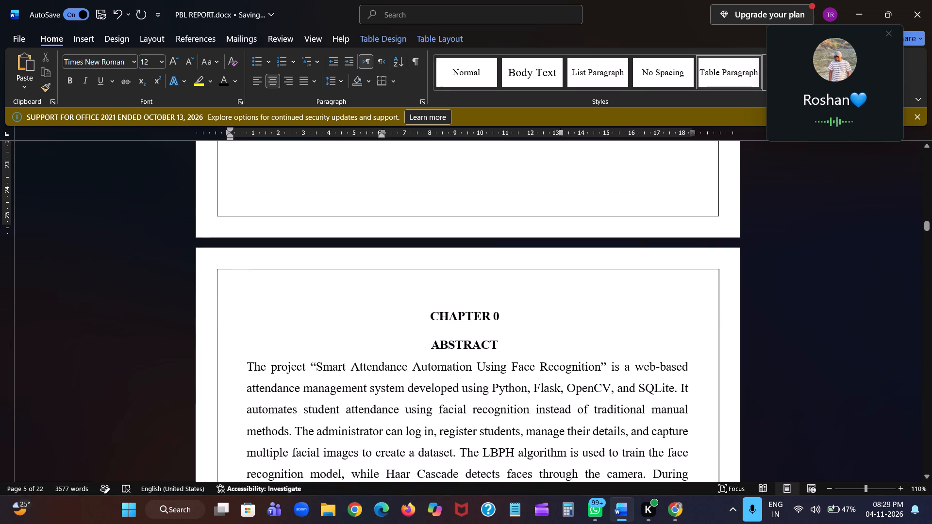
drag(498, 318, 434, 318)
click(434, 318)
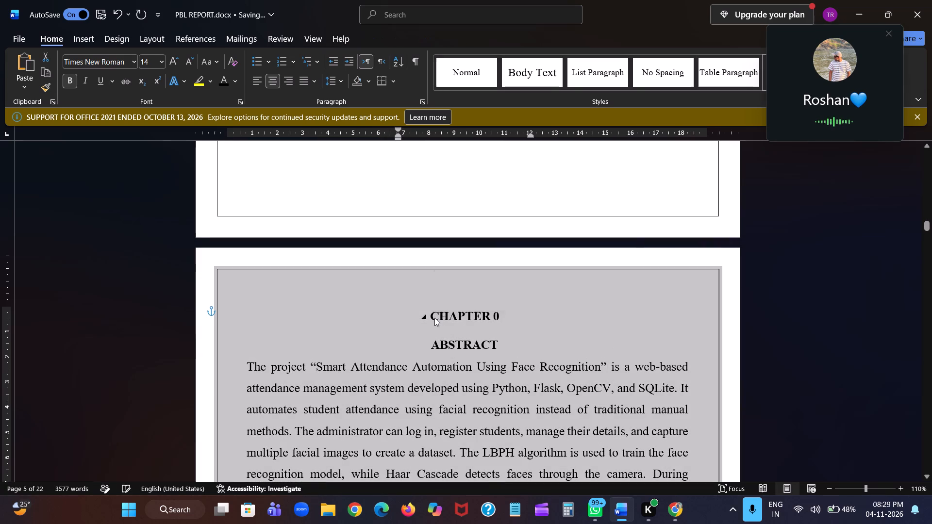
drag(433, 318, 489, 319)
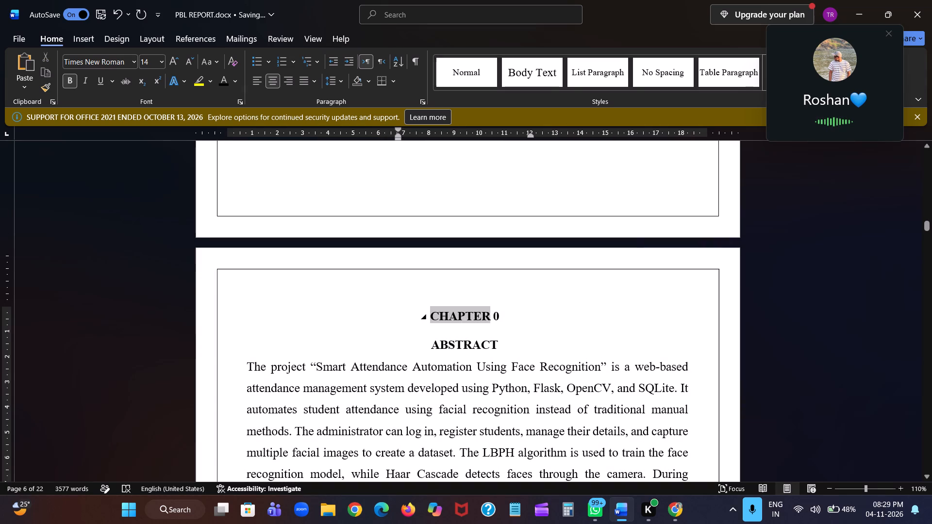
drag(489, 319, 493, 312)
drag(493, 312, 487, 319)
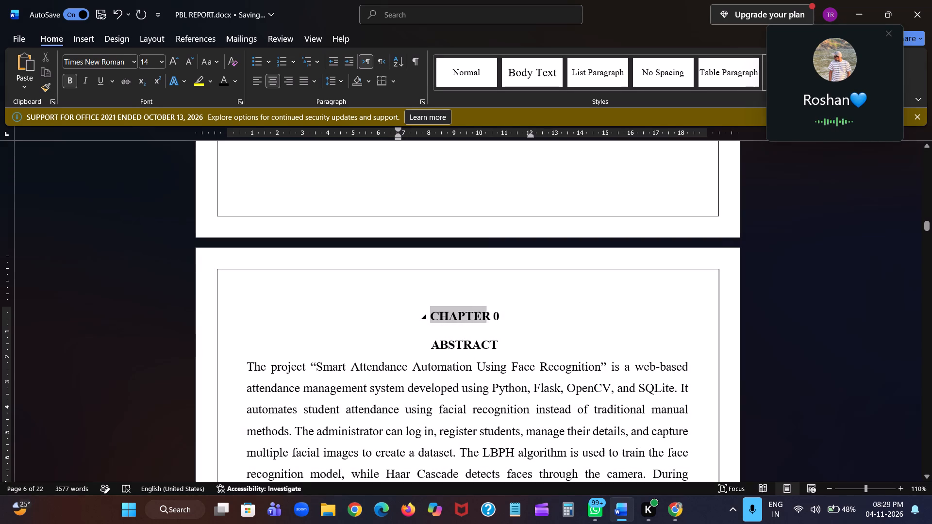
drag(487, 319, 496, 319)
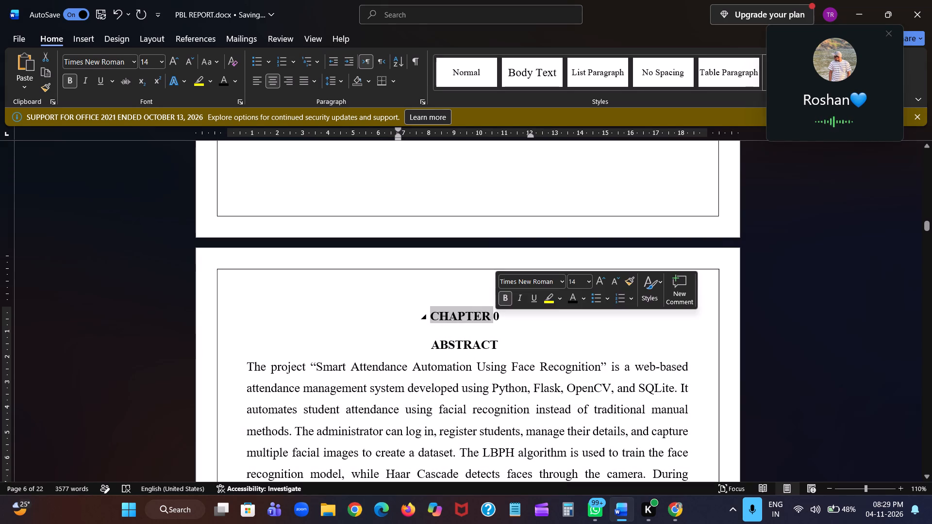
key(BackSpace)
key(Right)
key(BackSpace)
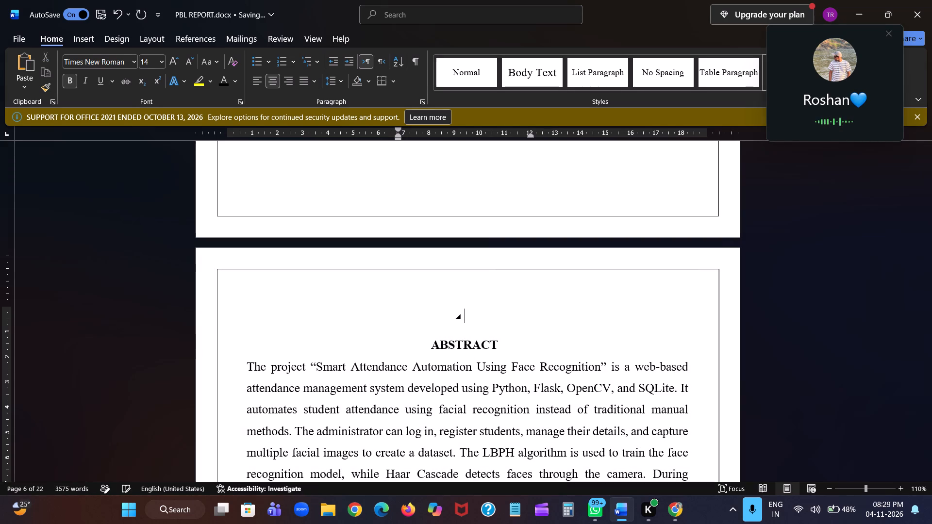
Remove the empty line above the ABSTRACT heading so the heading moves up to the start of its page.
key(BackSpace)
key(Left)
key(Down)
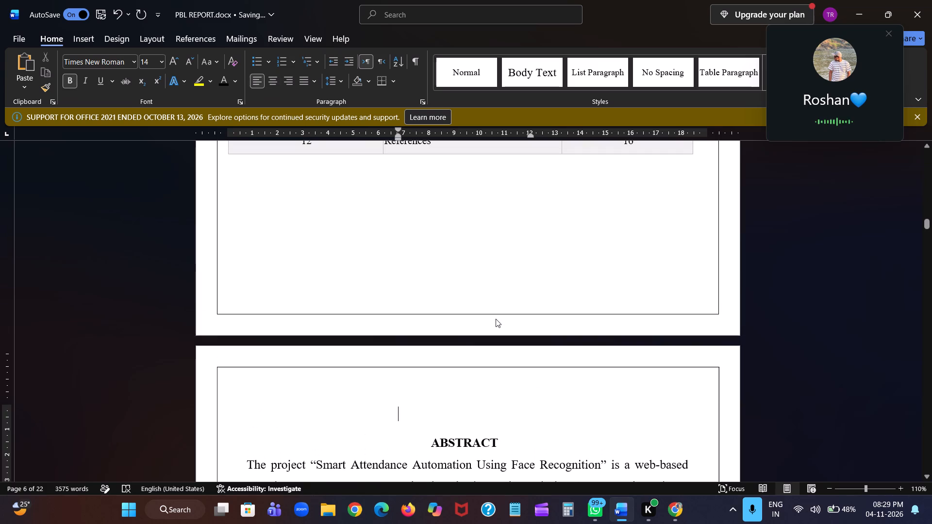
key(Down)
key(Down)
key(Up)
key(Left)
key(Left)
key(Left)
key(Left)
key(Left)
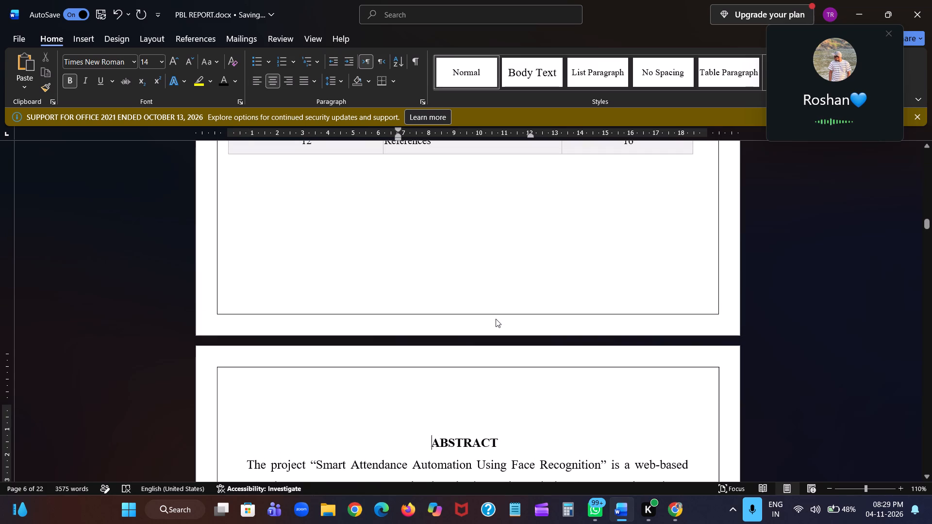
key(BackSpace)
key(BackSpace)
key(BackSpace)
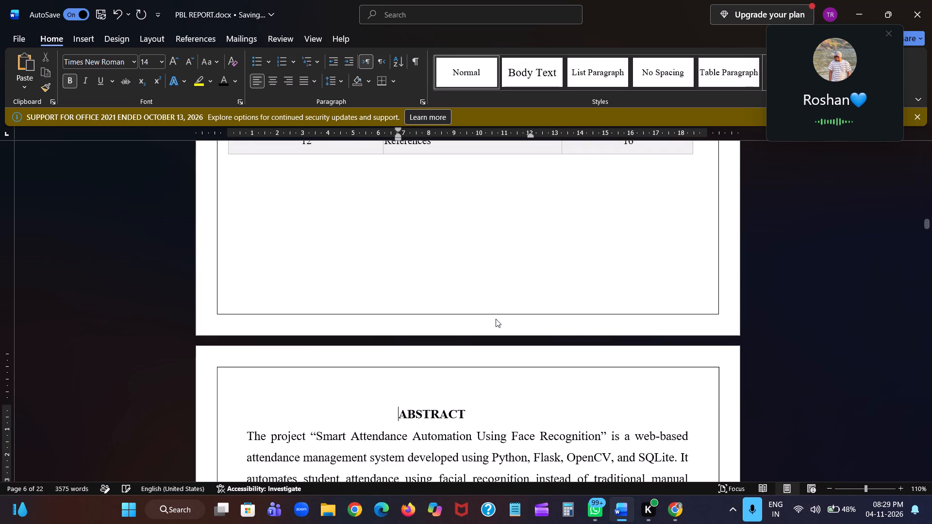
Indent the ABSTRACT heading with leading spaces until it sits about centred over the abstract text.
click(397, 414)
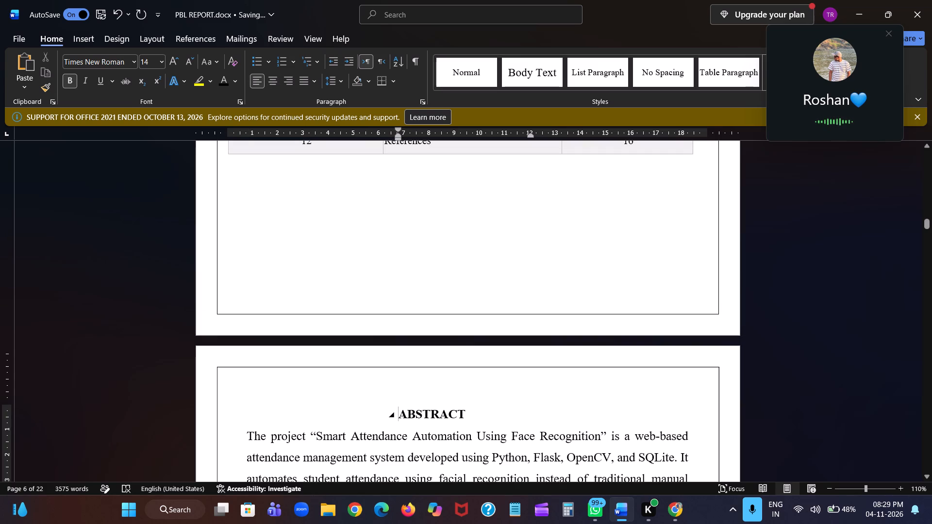
text(v)
key(space)
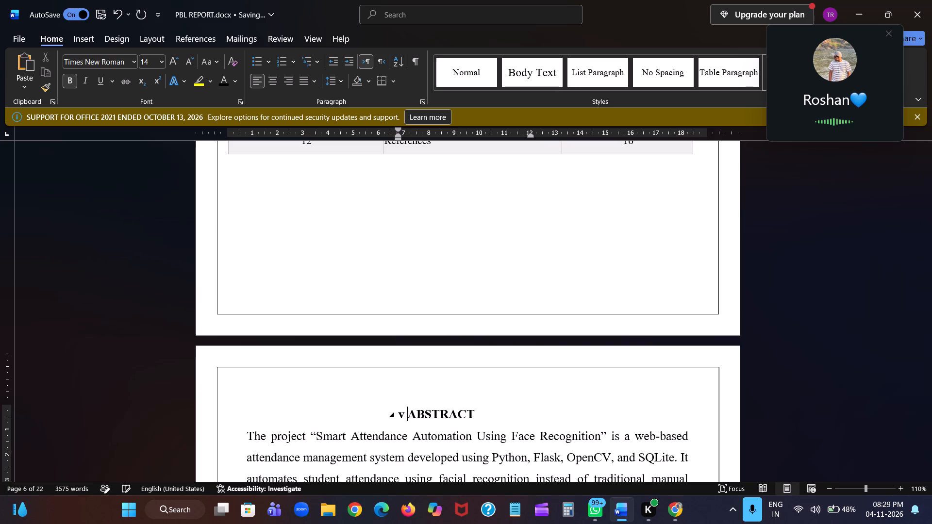
key(BackSpace)
key(BackSpace)
key(space)
key(space)
key(space)
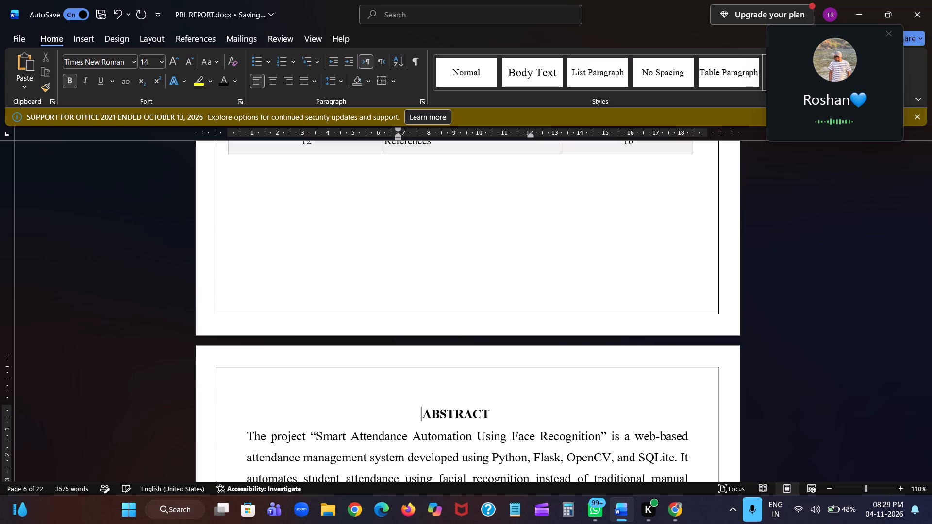
key(space)
key(space)
key(space)
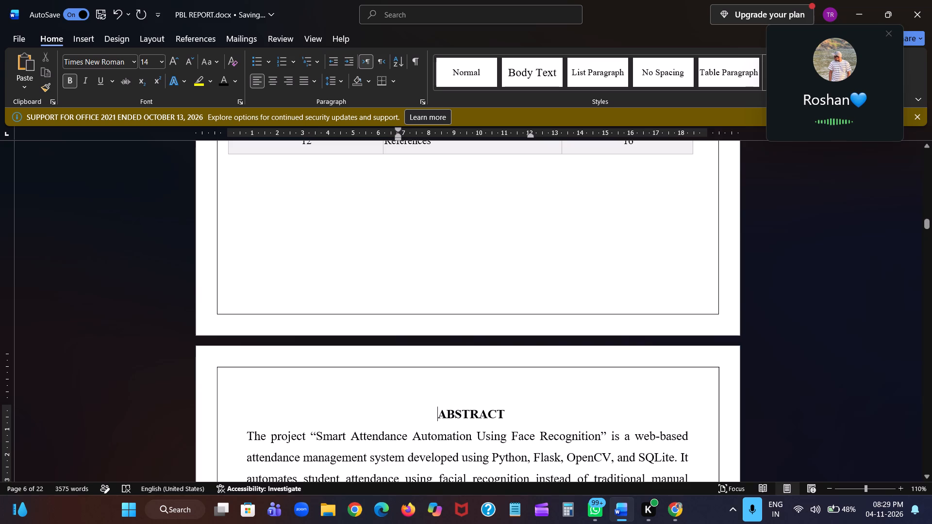
scroll(506, 398, down, 1)
scroll(506, 398, up, 1)
key(BackSpace)
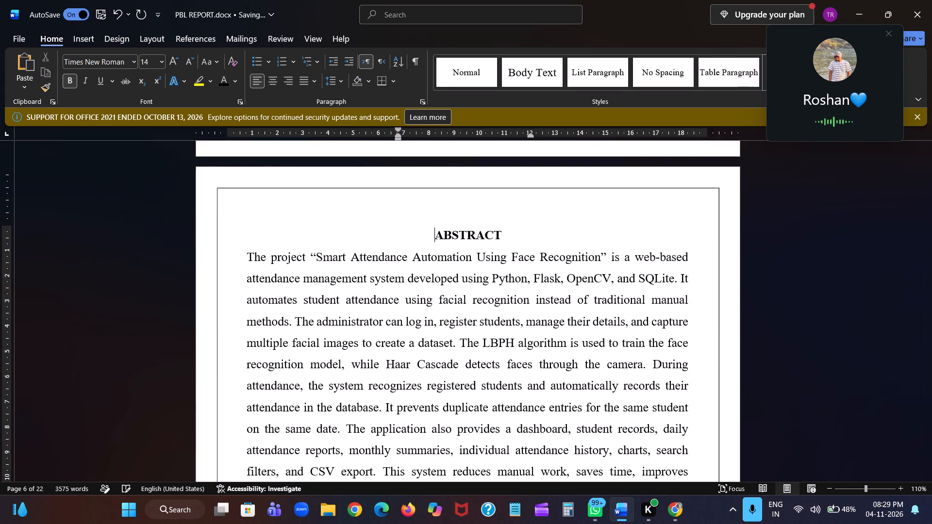
Insert an empty line between the ABSTRACT heading and its paragraph, and check the layout down to the Keywords.
scroll(506, 398, up, 1)
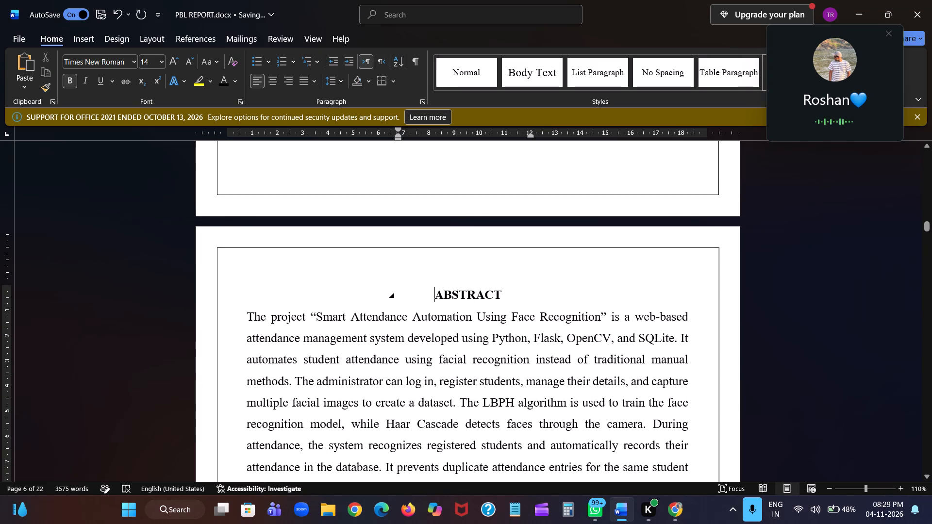
click(504, 294)
key(Return)
scroll(504, 294, down, 1)
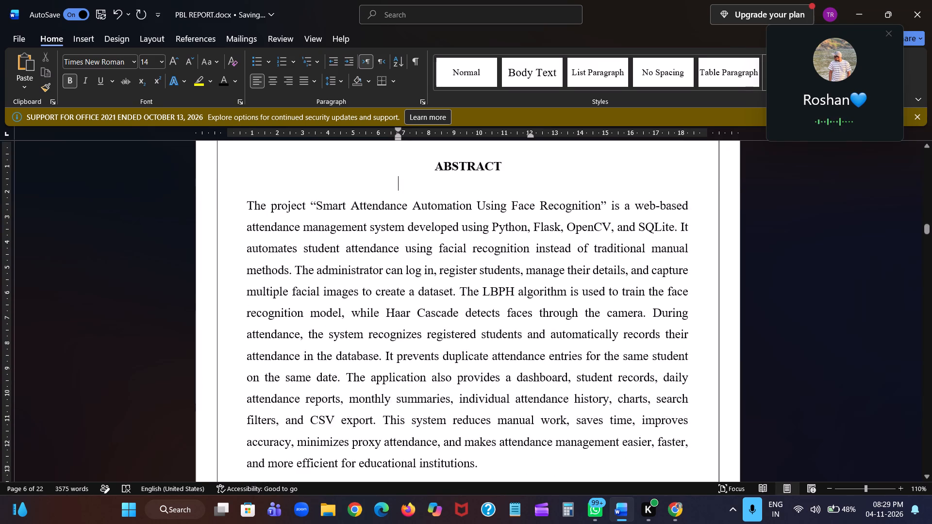
scroll(504, 294, down, 2)
scroll(504, 294, up, 1)
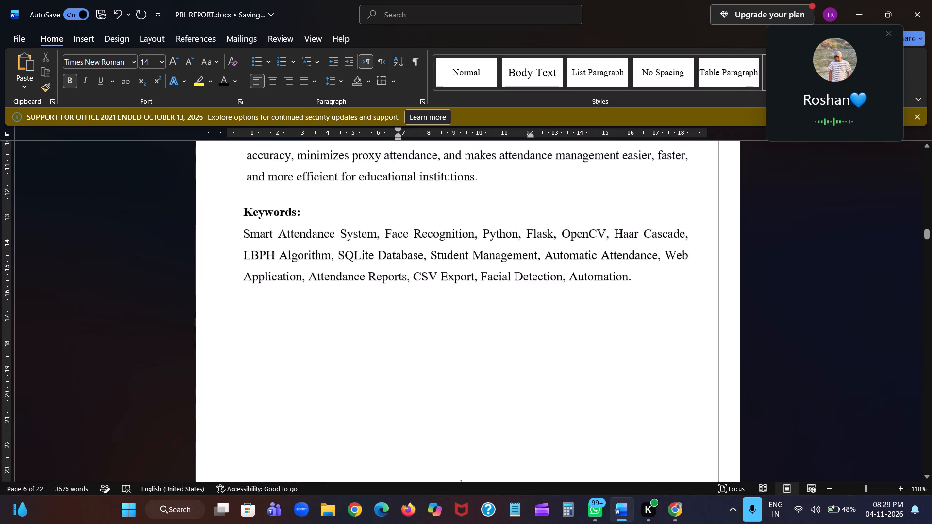
scroll(504, 294, up, 1)
click(513, 254)
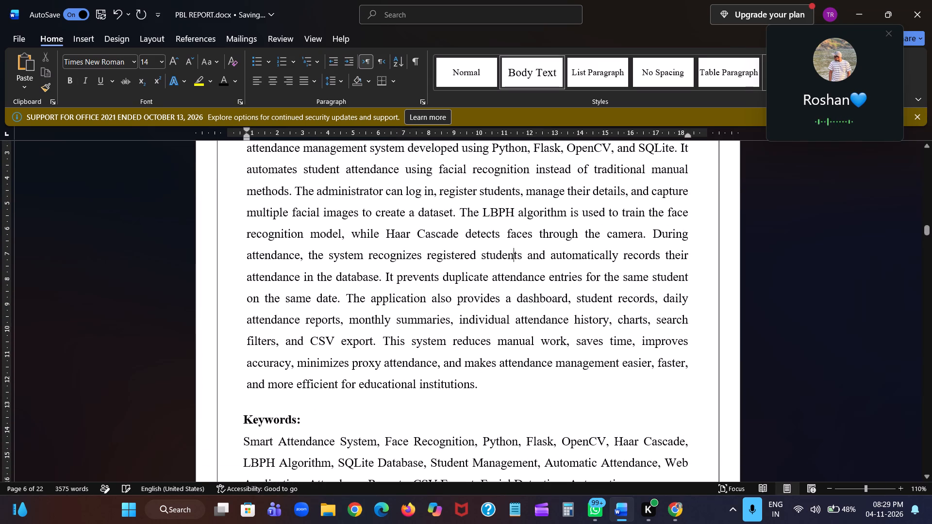
Save the report.
key(ctrl+s)
Renumber the chapter heading above PROBLEM STATEMENT as CHAPTER 2.
scroll(513, 254, up, 3)
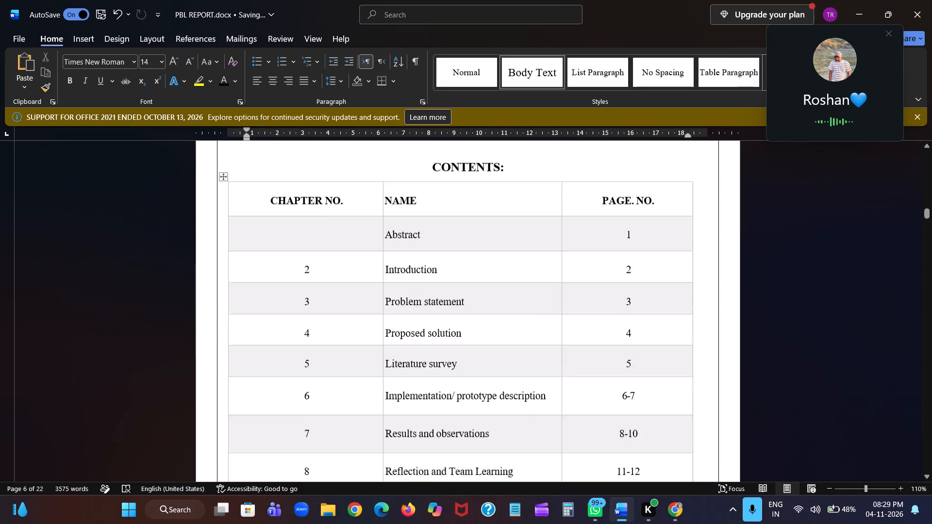
scroll(513, 254, down, 1)
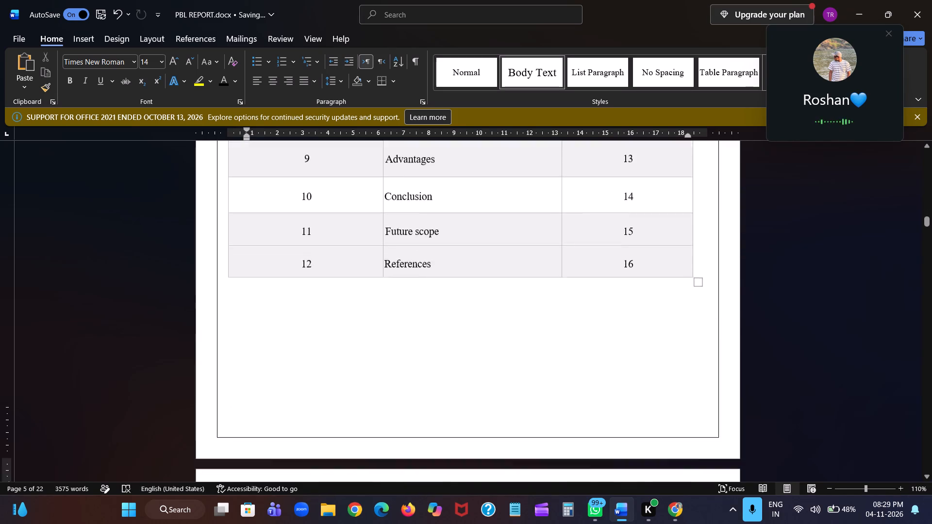
scroll(513, 254, down, 1)
scroll(490, 377, down, 1)
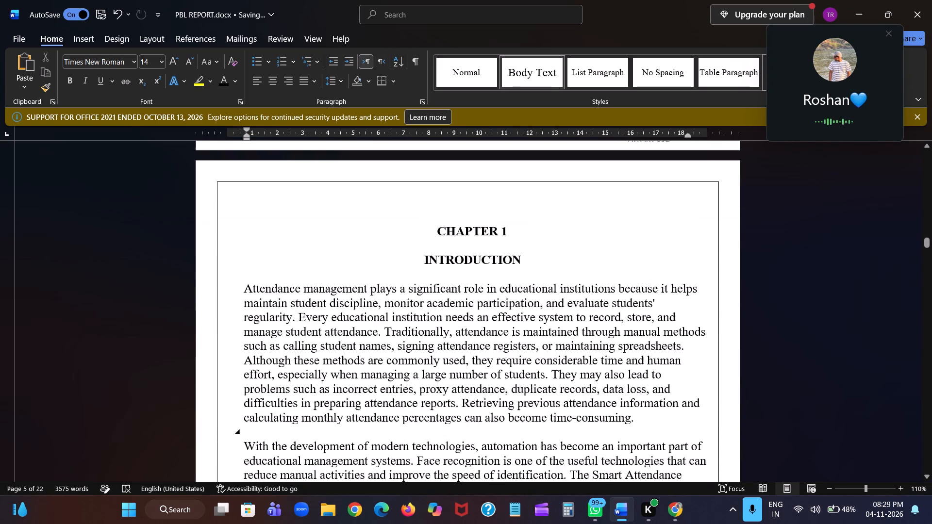
click(507, 184)
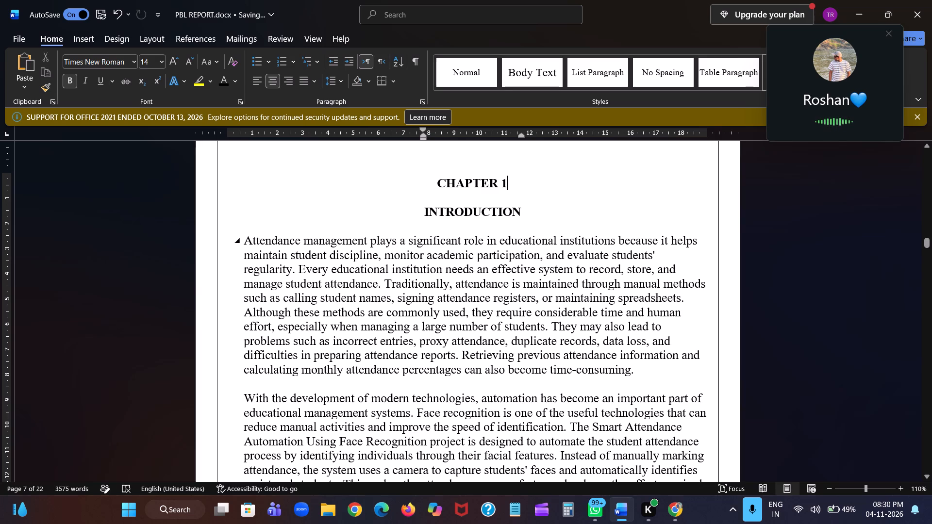
click(448, 244)
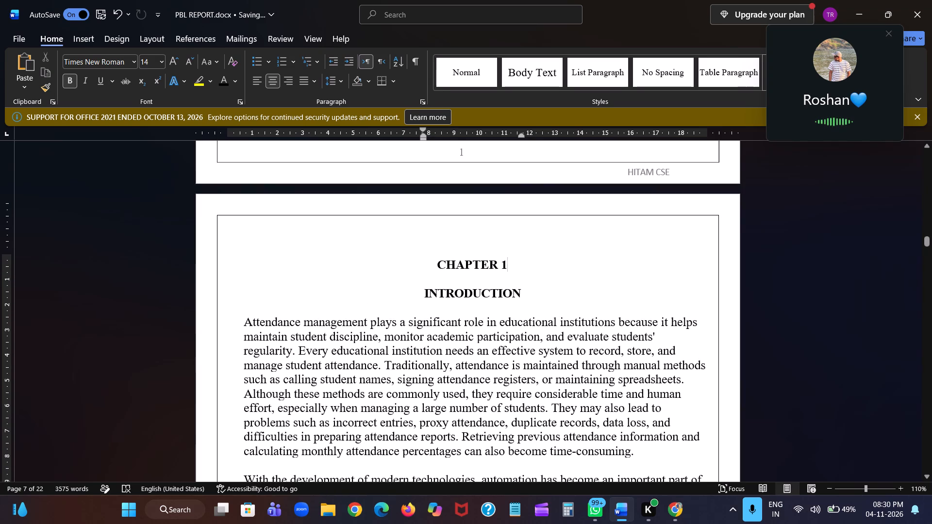
scroll(475, 303, down, 1)
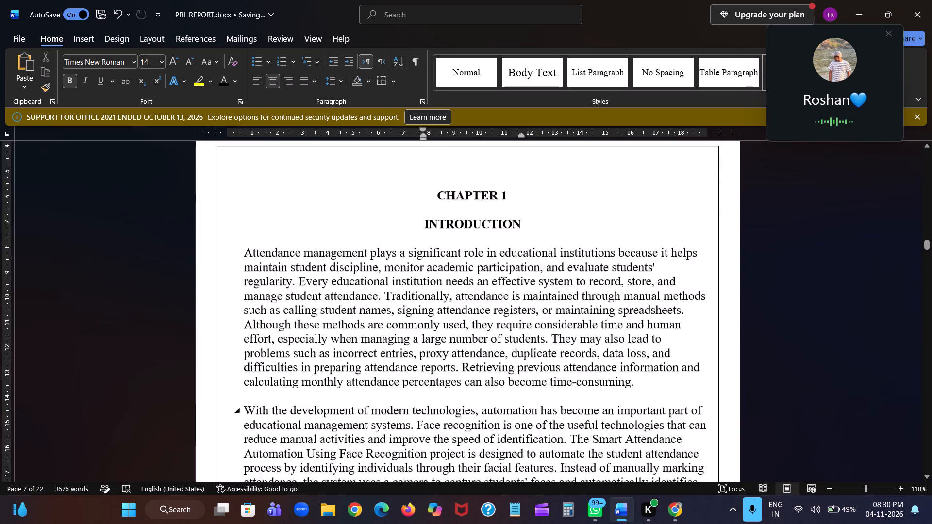
scroll(475, 303, down, 2)
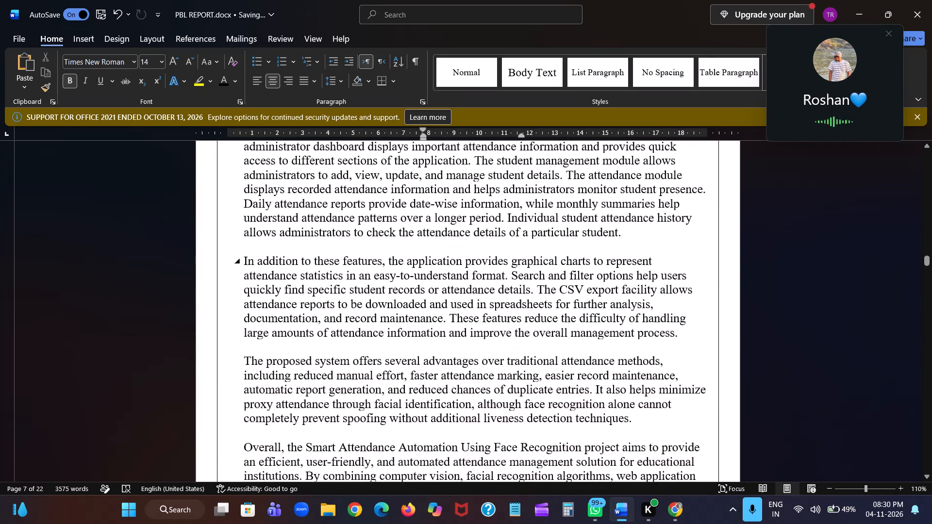
scroll(475, 303, down, 1)
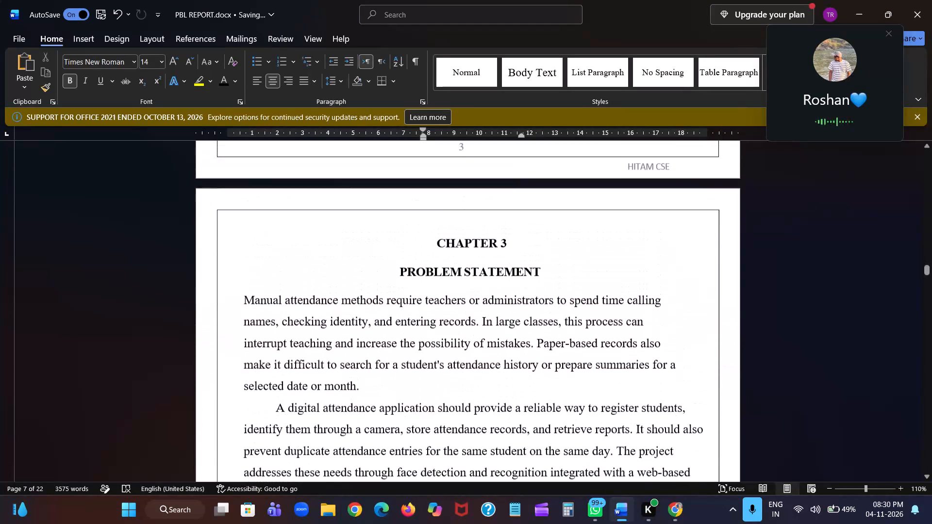
scroll(475, 303, down, 1)
click(507, 244)
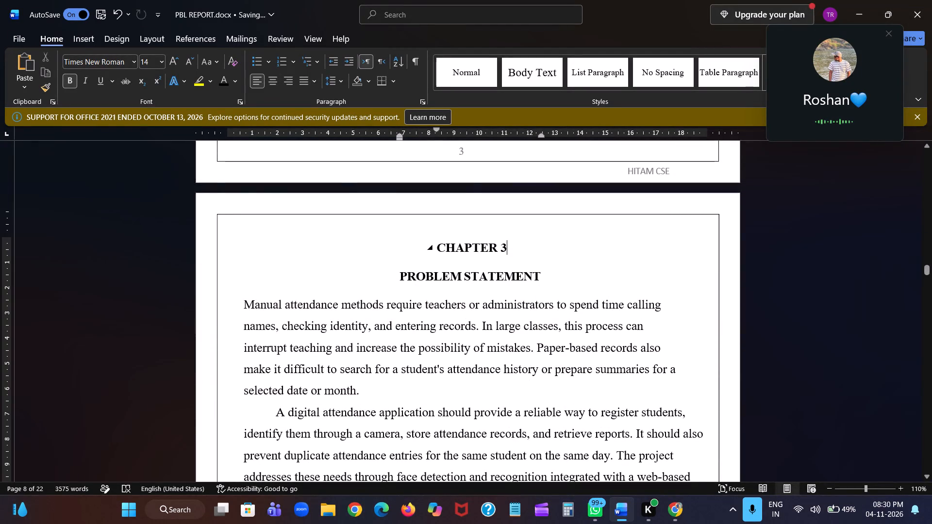
key(BackSpace)
key(2)
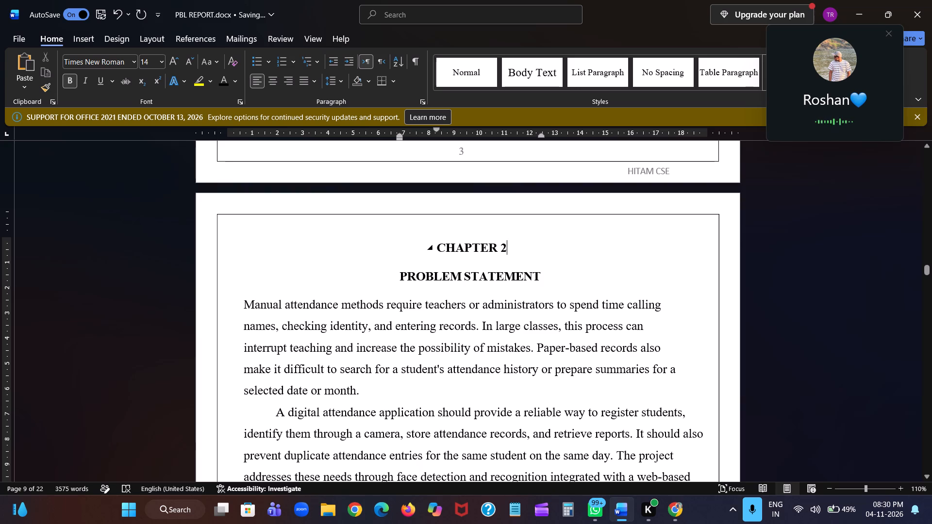
Review the PROBLEM STATEMENT heading and the chapter's text, from its opening paragraph through the key issues and closing paragraph.
click(525, 272)
click(459, 278)
key(Right)
click(523, 283)
scroll(441, 373, down, 1)
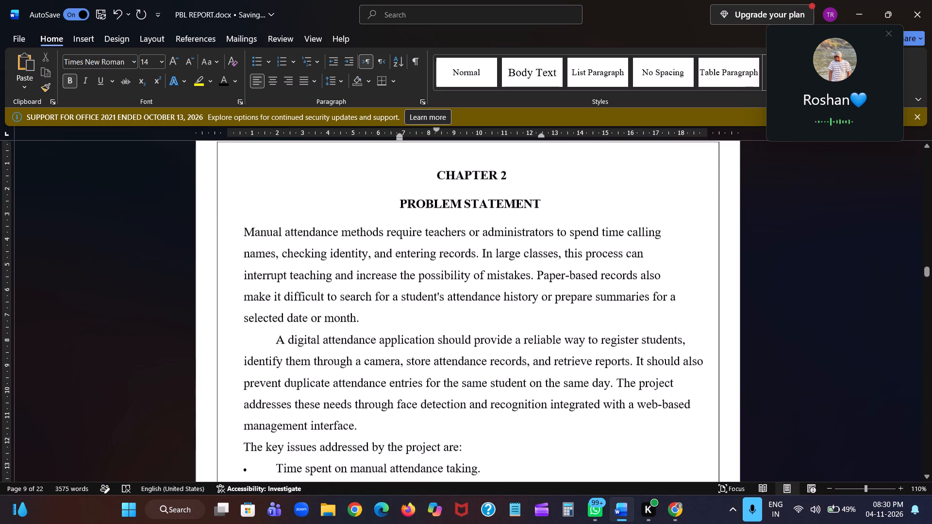
scroll(441, 373, down, 2)
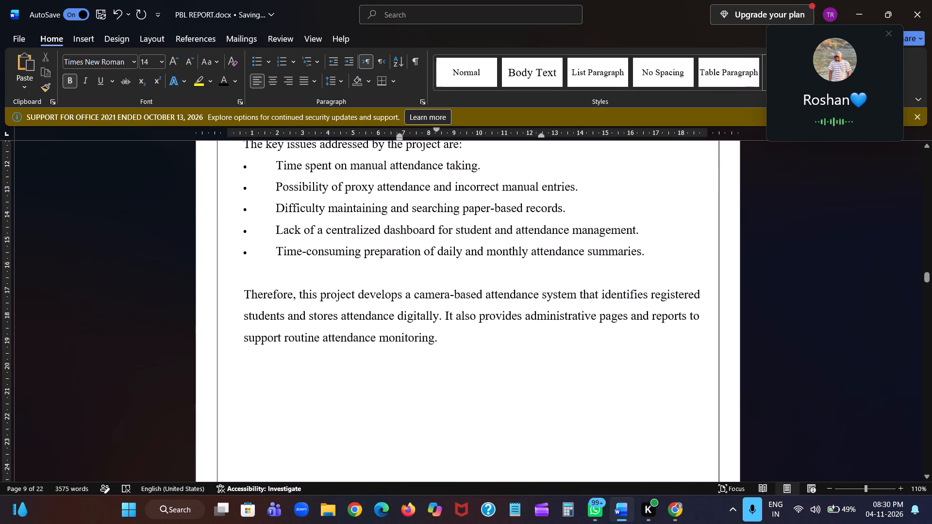
scroll(441, 373, up, 2)
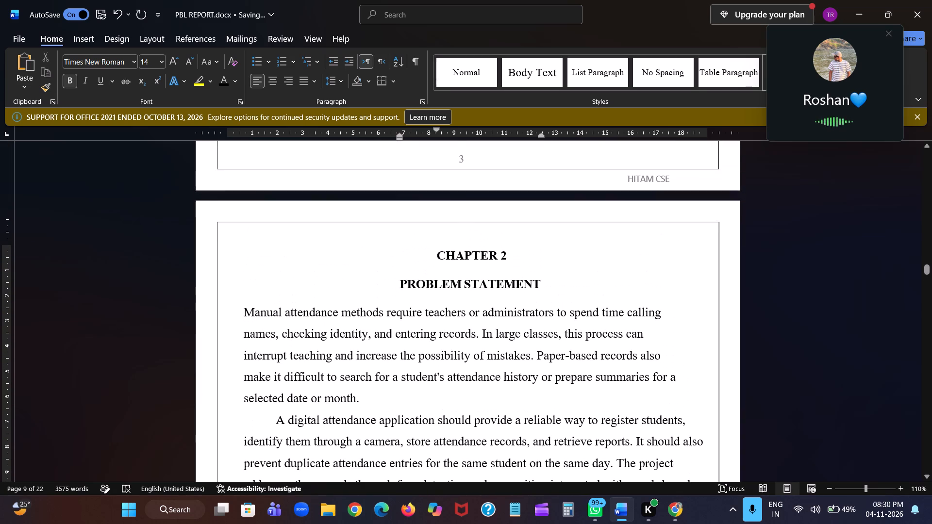
scroll(441, 373, down, 2)
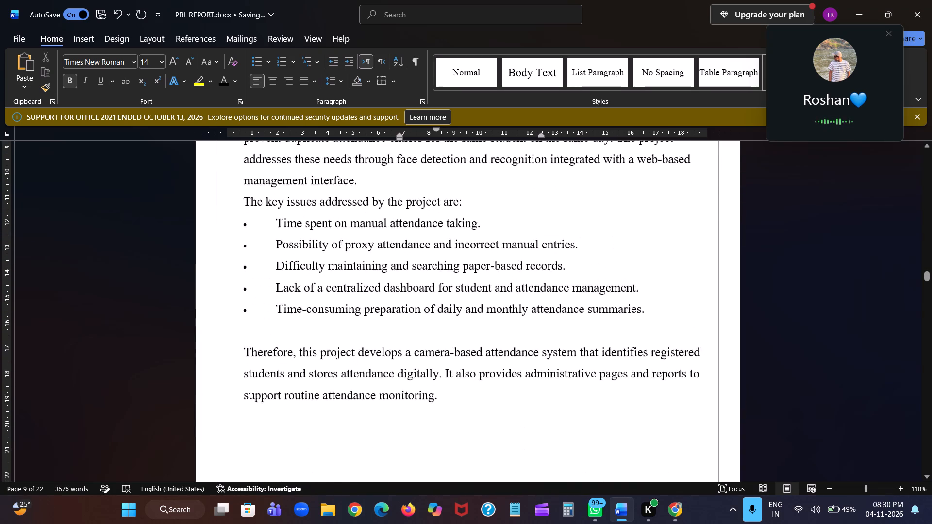
scroll(441, 373, up, 1)
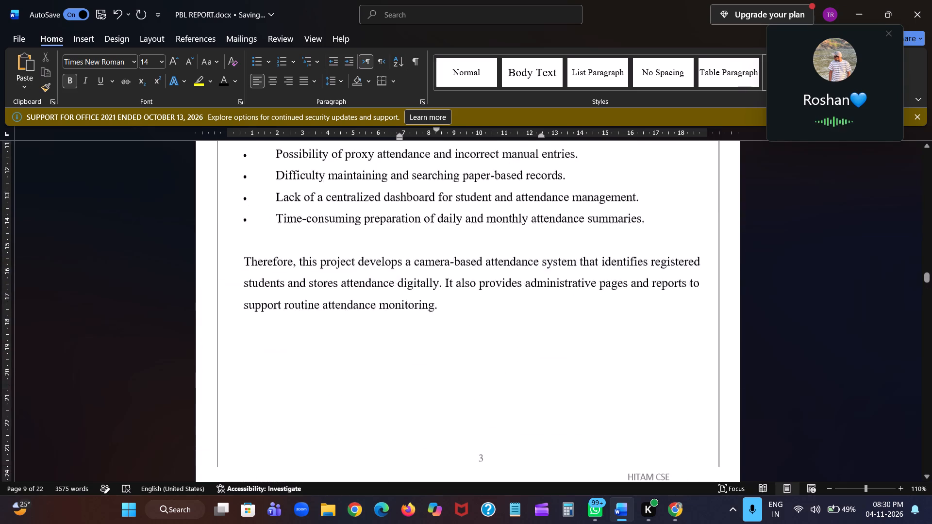
scroll(441, 373, up, 2)
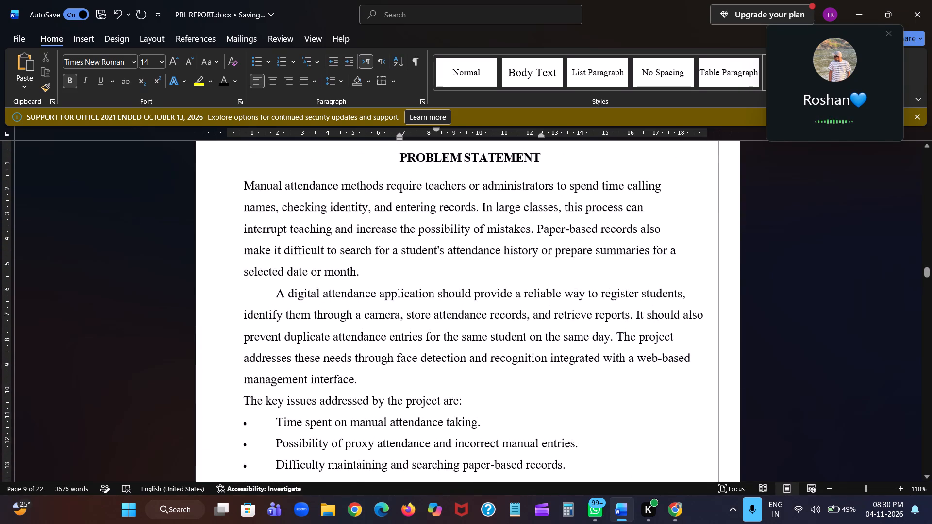
scroll(441, 373, up, 1)
scroll(441, 373, down, 1)
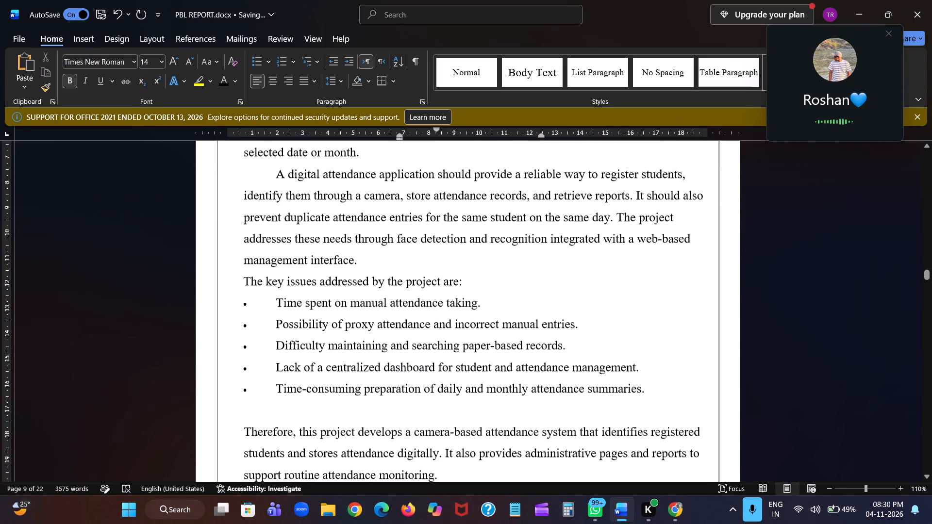
scroll(441, 373, down, 1)
scroll(441, 373, up, 1)
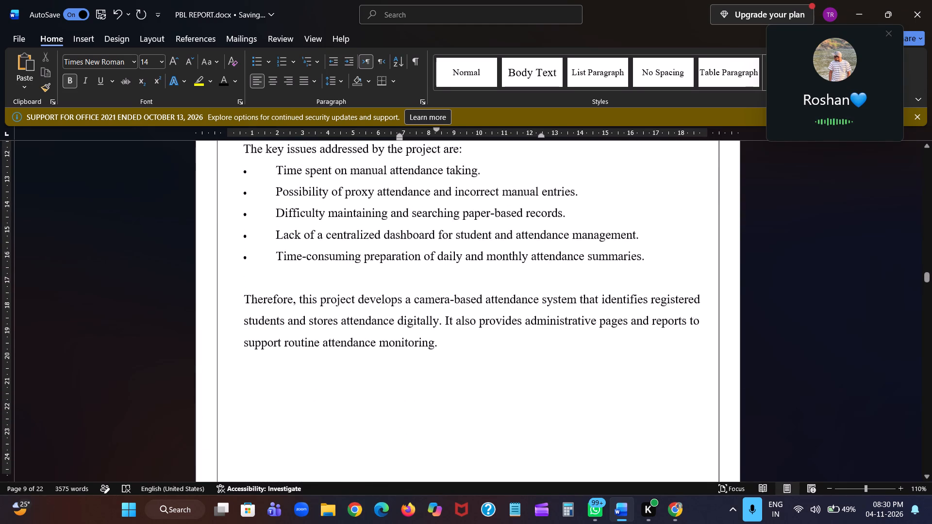
scroll(441, 373, up, 1)
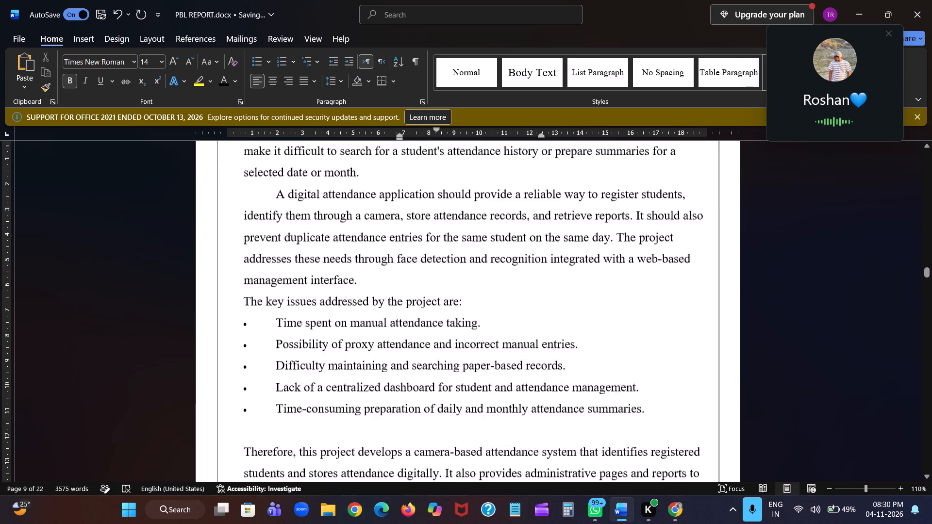
Read back through the Chapter 1 Introduction paragraphs across both of its pages for text that could be cut.
scroll(441, 373, up, 3)
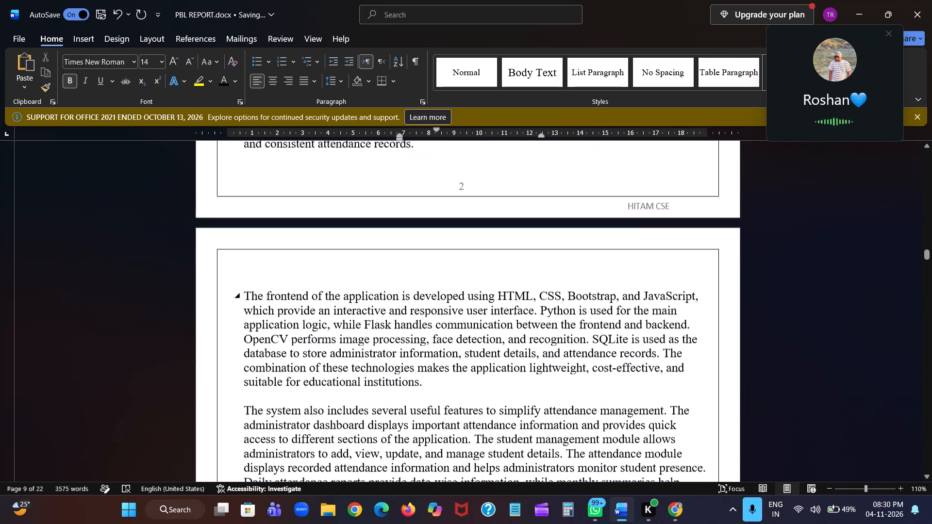
click(441, 373)
scroll(441, 373, down, 1)
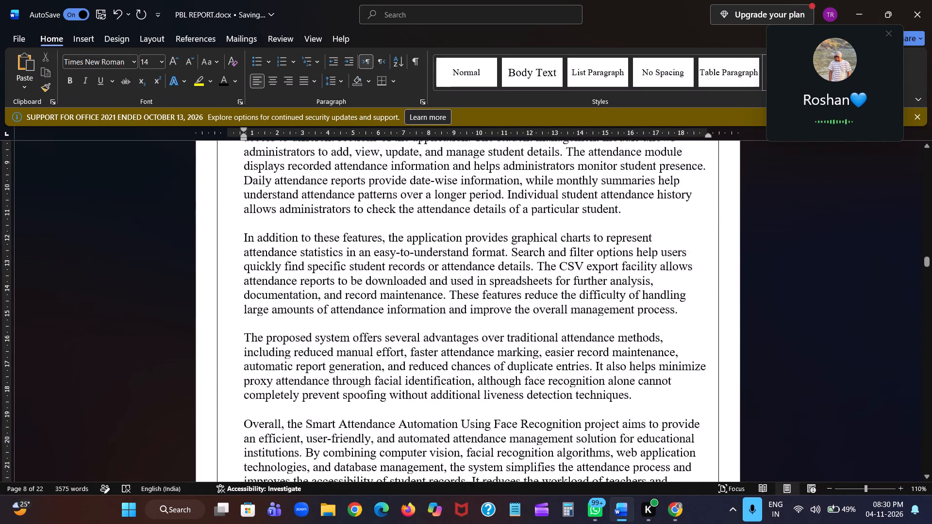
scroll(441, 373, down, 1)
scroll(441, 373, up, 2)
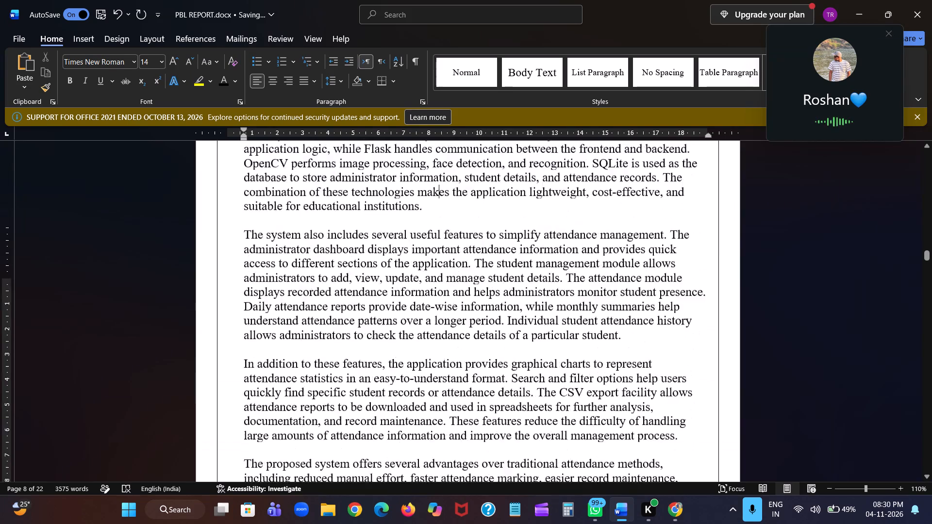
scroll(441, 373, up, 3)
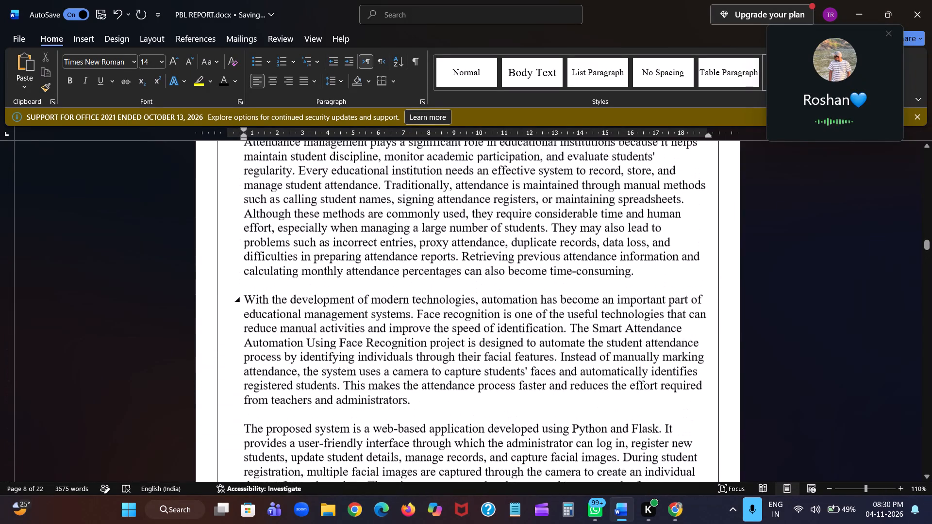
scroll(441, 373, up, 1)
click(420, 339)
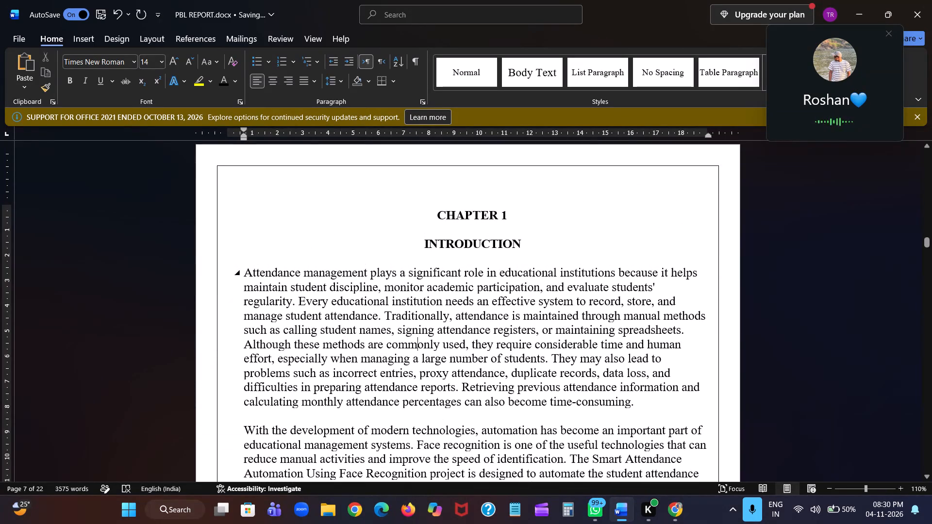
scroll(413, 390, down, 1)
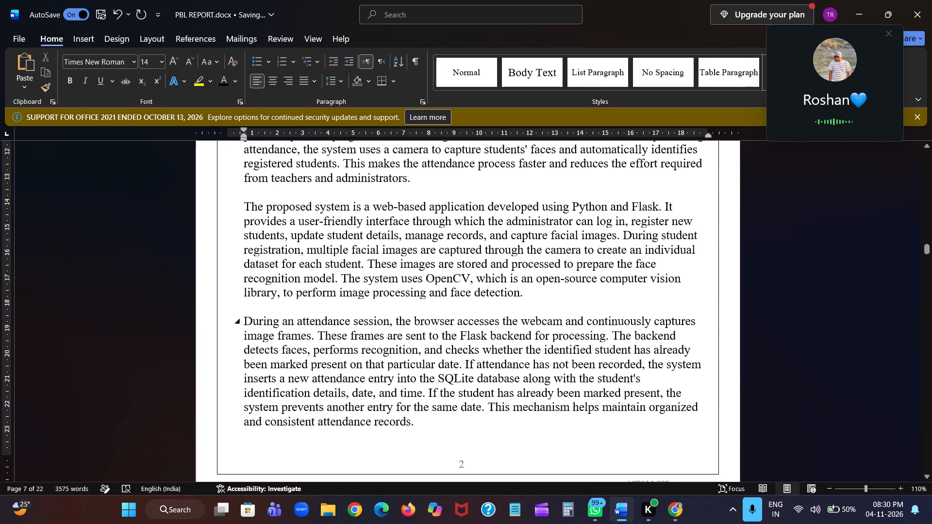
scroll(413, 390, up, 1)
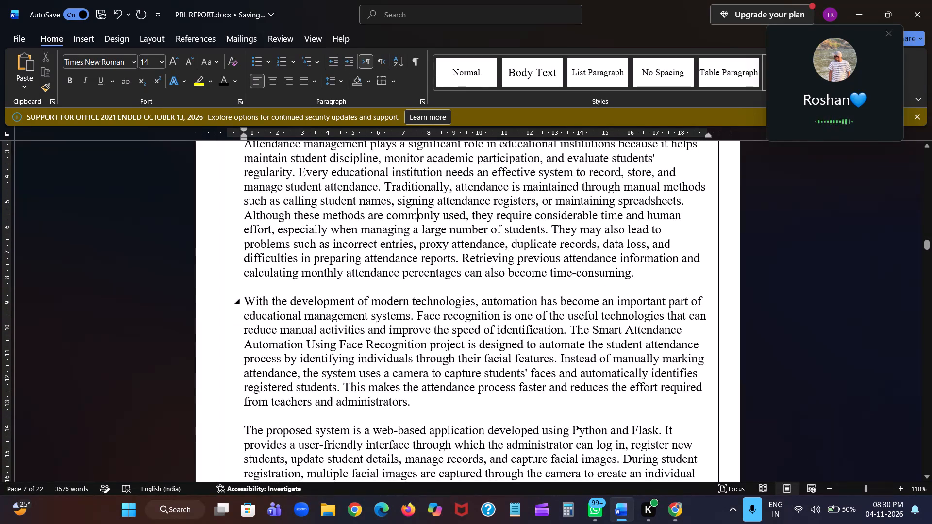
Delete the Introduction paragraph beginning "With the development of modern technologies" with the surplus empty line it leaves, and check the remaining text's page flow.
drag(247, 301, 402, 389)
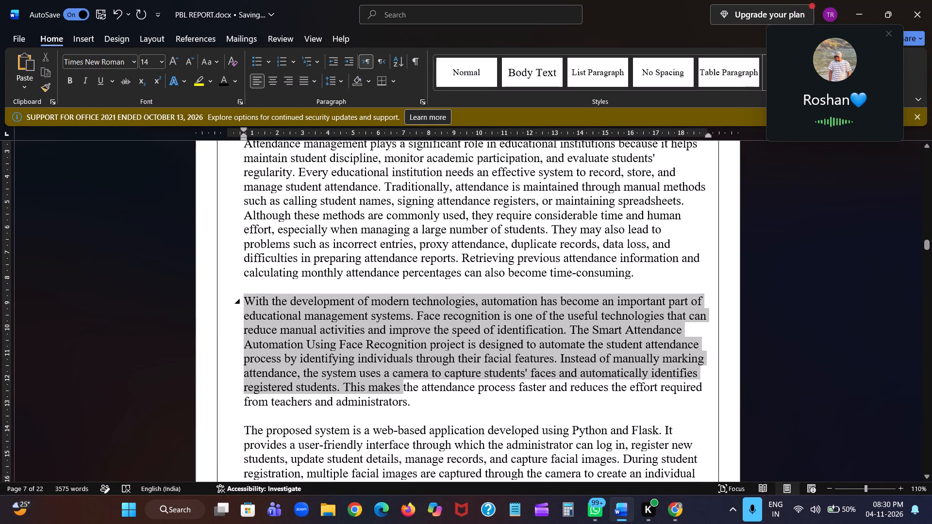
drag(402, 389, 416, 399)
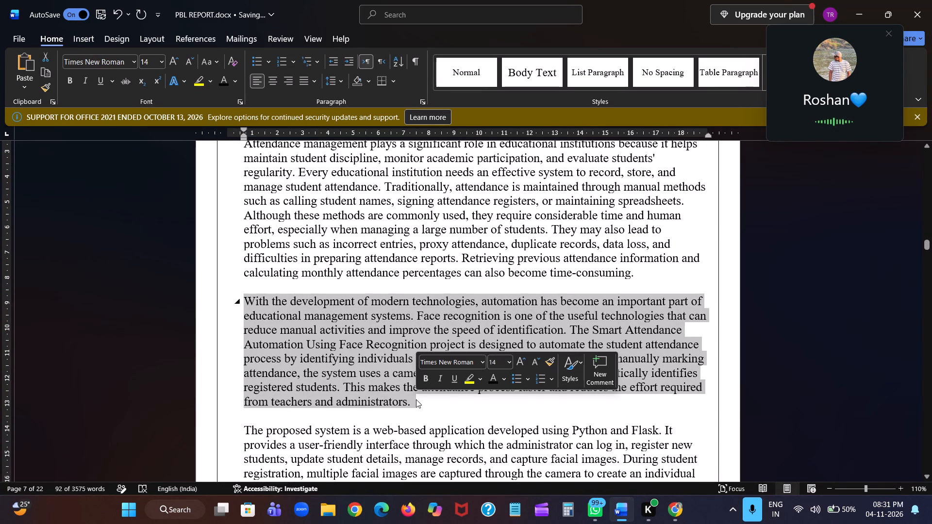
key(BackSpace)
scroll(416, 399, up, 1)
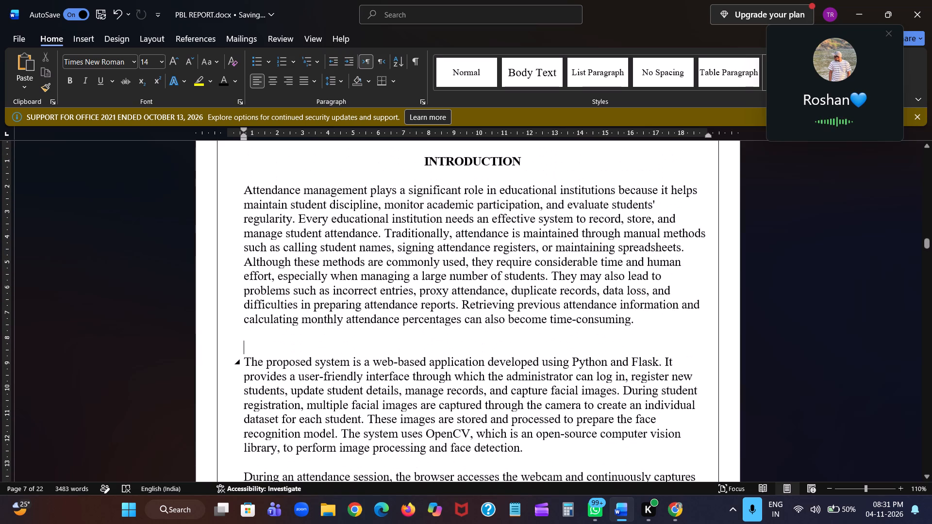
key(BackSpace)
key(BackSpace)
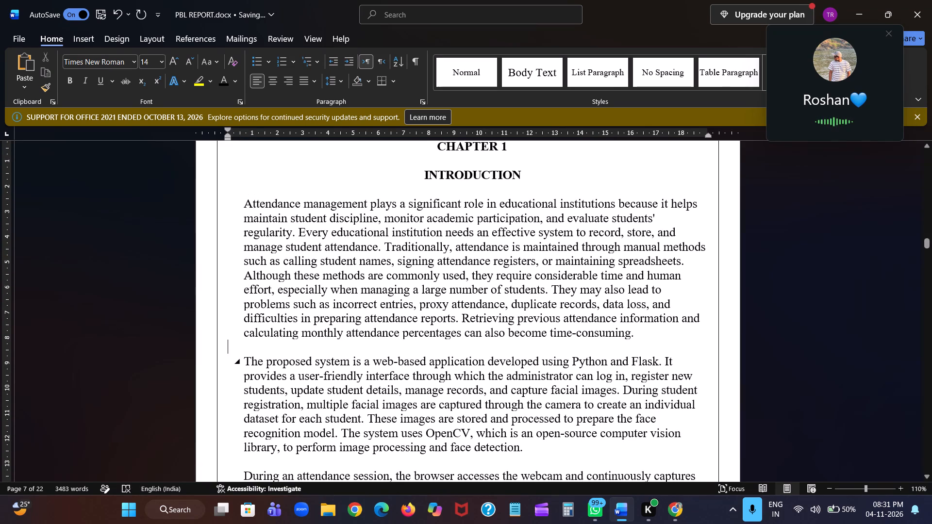
scroll(551, 408, down, 2)
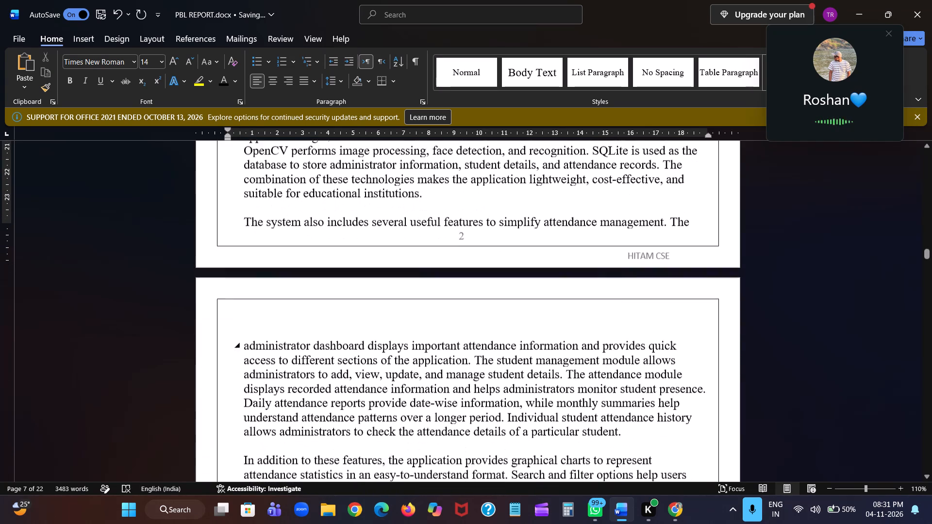
scroll(551, 408, down, 3)
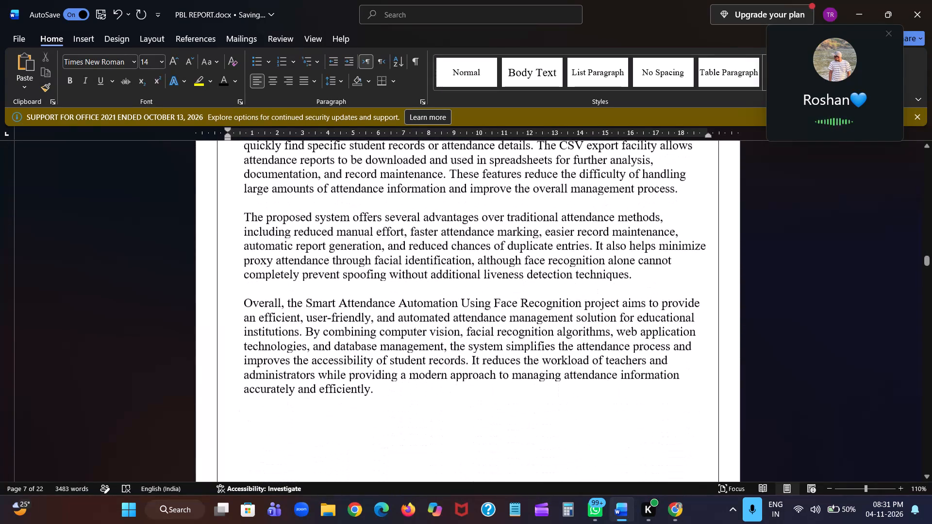
Set the line spacing of all Introduction body paragraphs, from "Attendance management plays" to "accurately and efficiently", to 1.5.
scroll(551, 408, down, 1)
scroll(551, 408, up, 1)
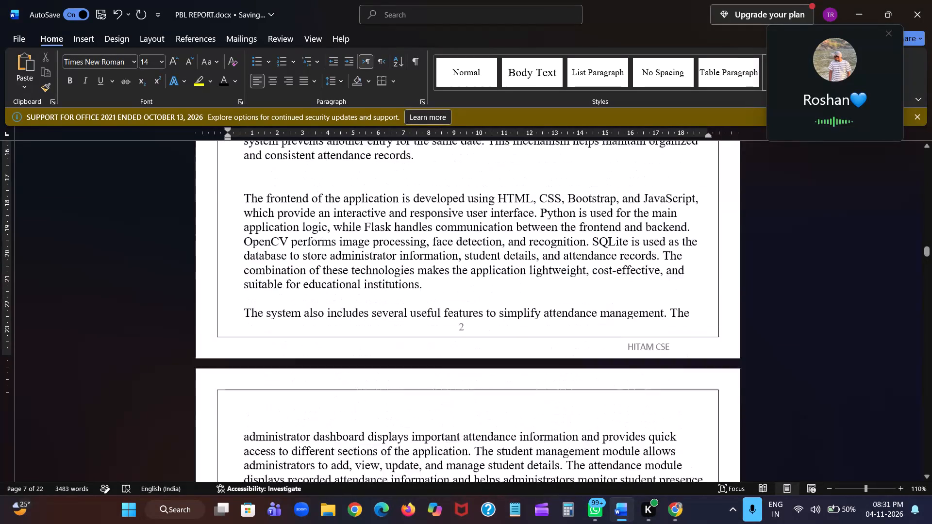
scroll(551, 408, up, 1)
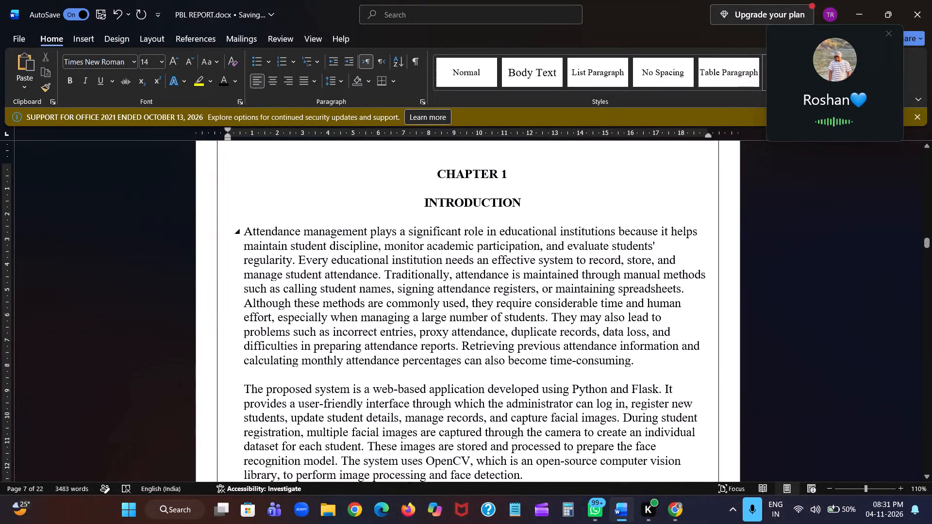
drag(245, 230, 287, 258)
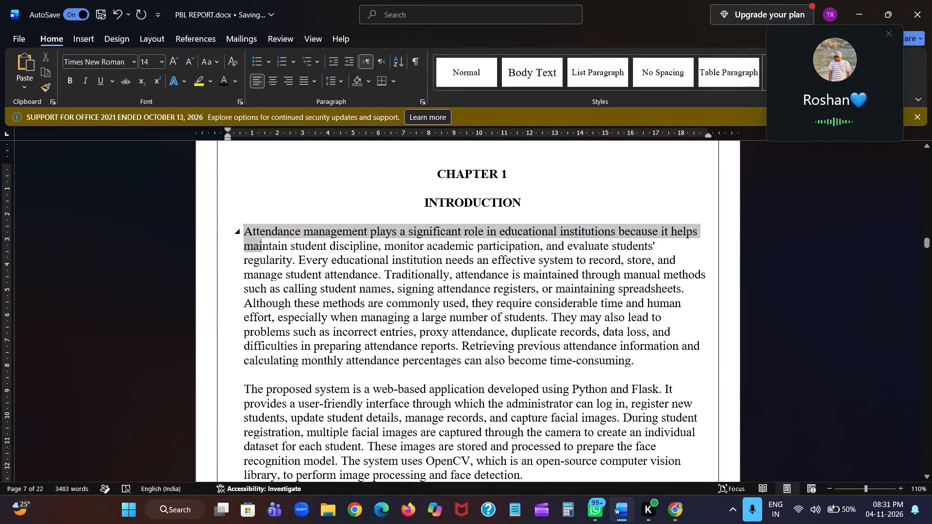
drag(287, 258, 516, 485)
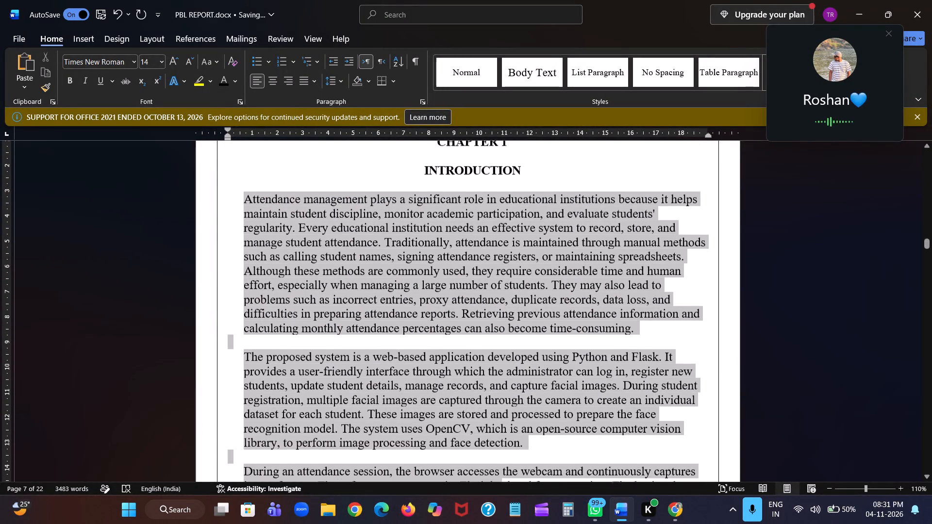
drag(516, 485, 520, 485)
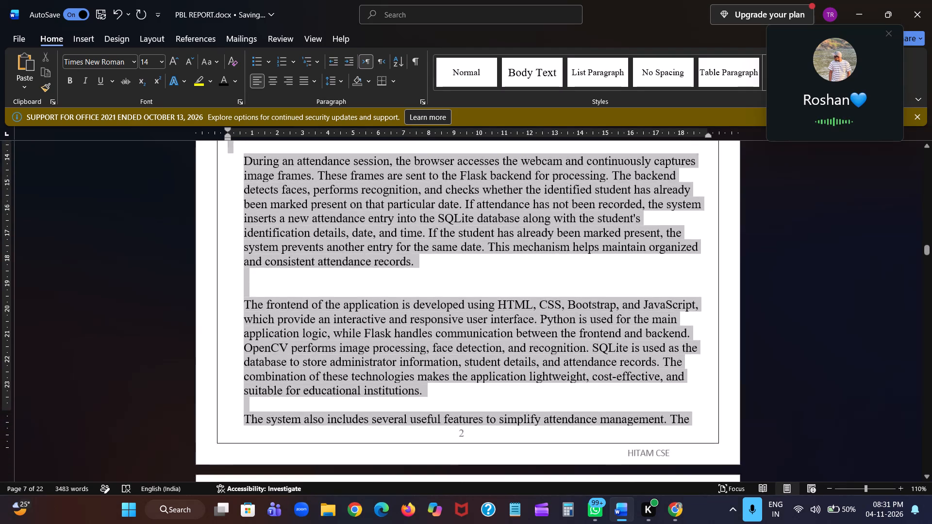
drag(520, 485, 545, 483)
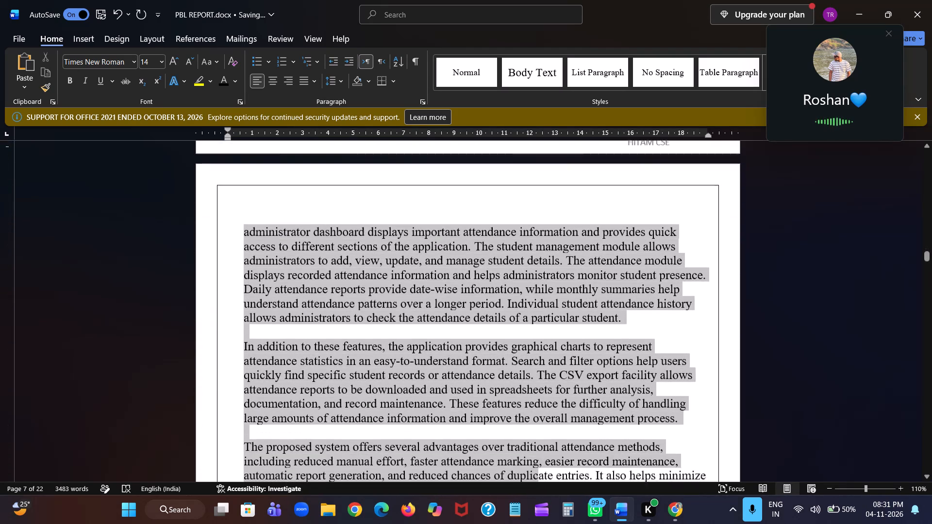
drag(545, 483, 402, 420)
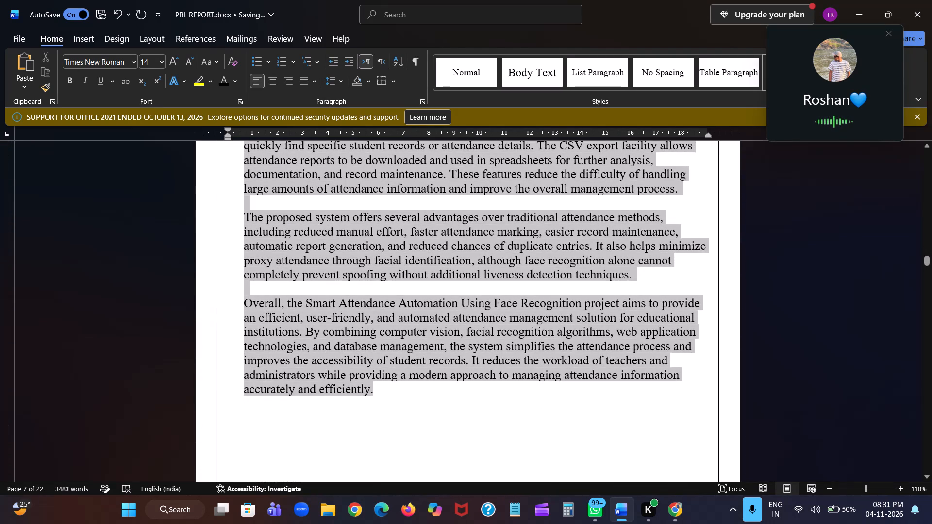
drag(402, 420, 379, 397)
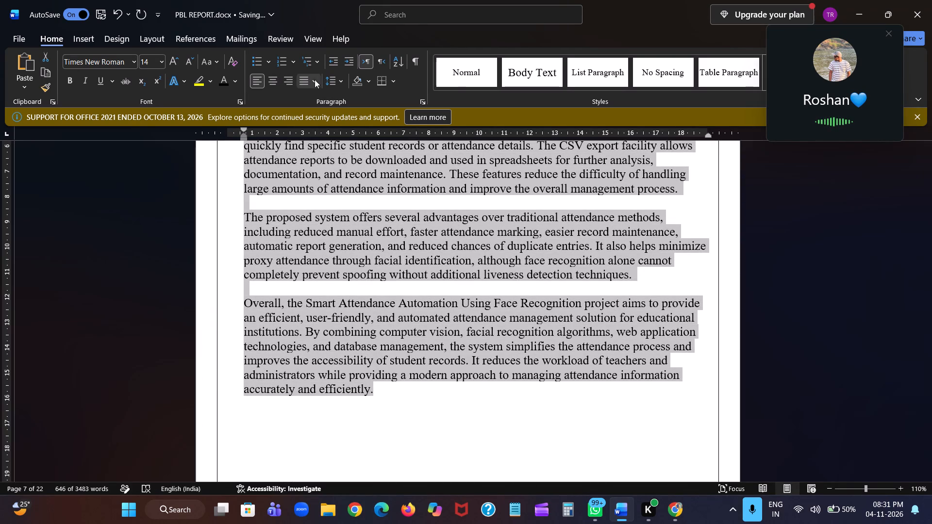
click(333, 82)
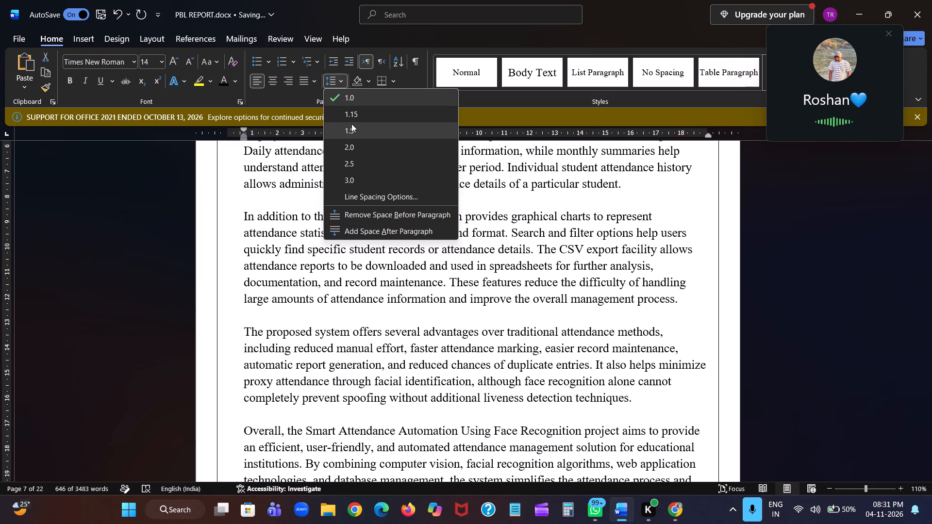
click(351, 125)
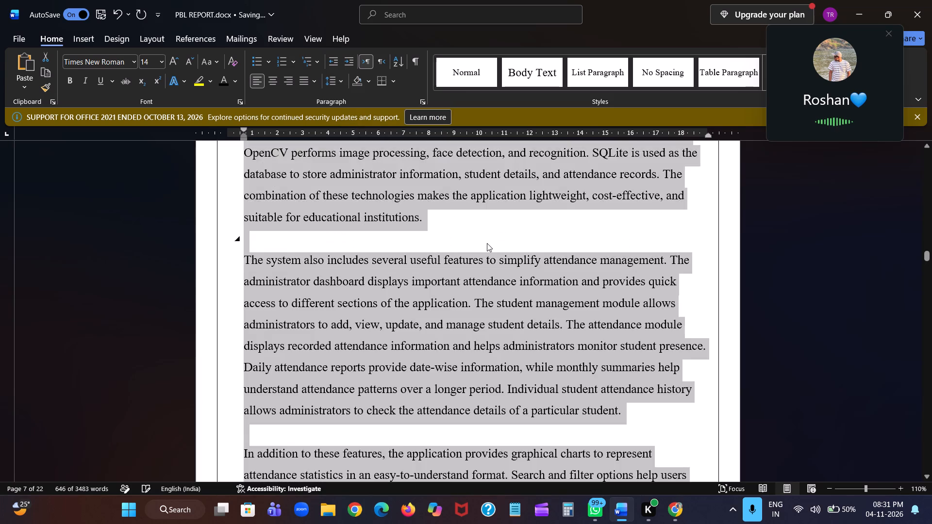
scroll(487, 243, down, 3)
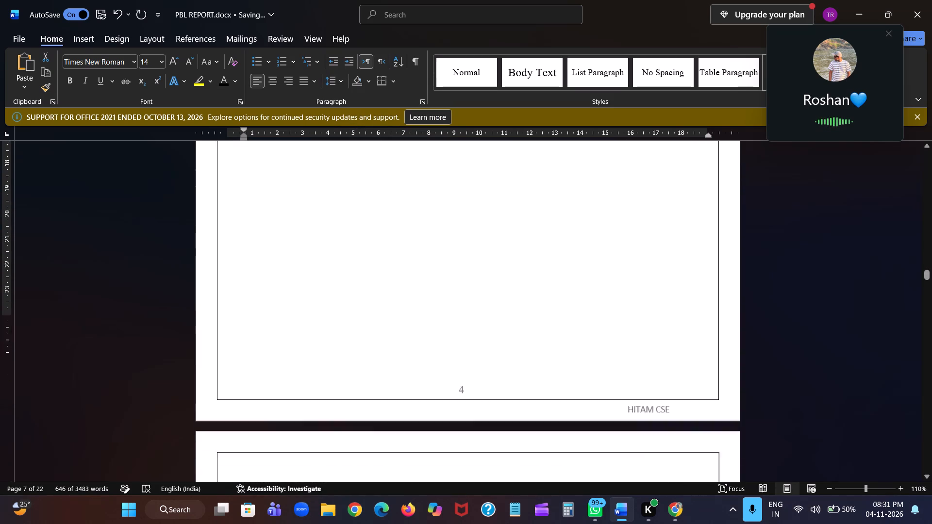
scroll(487, 243, up, 1)
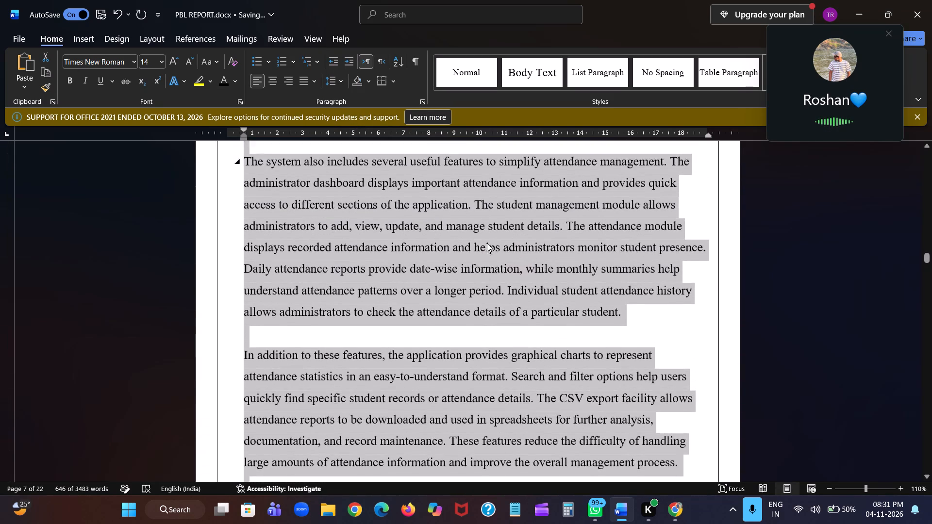
scroll(487, 243, up, 2)
click(443, 389)
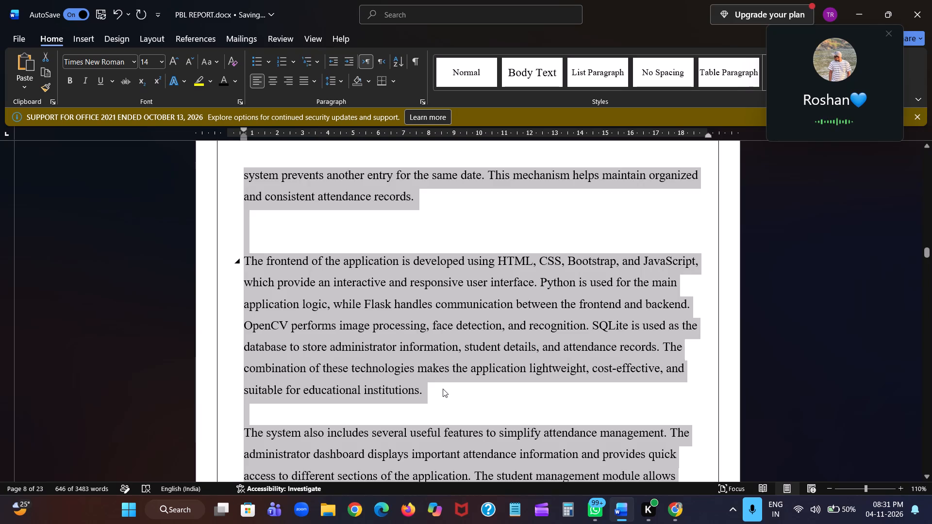
Delete the empty lines between the first four Introduction paragraphs, down to the one beginning "The frontend of the application".
scroll(344, 361, up, 1)
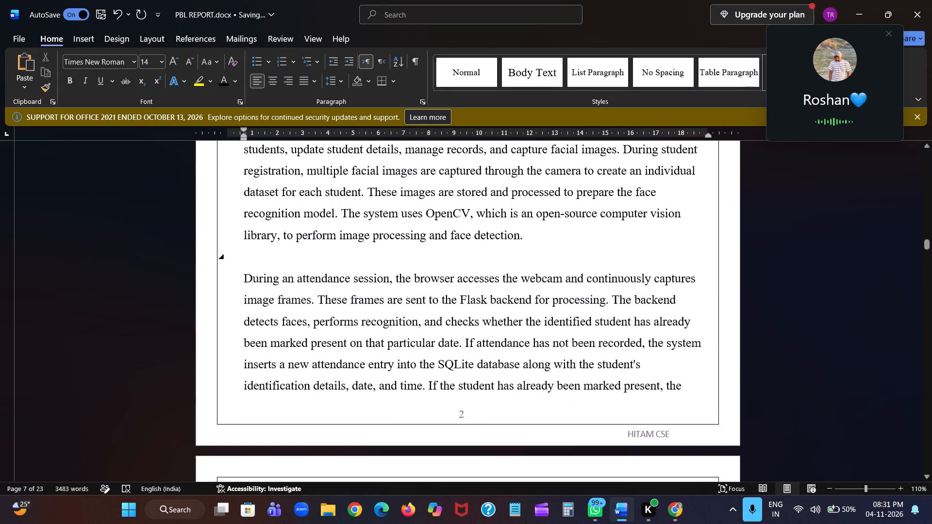
scroll(344, 361, up, 2)
scroll(344, 361, down, 1)
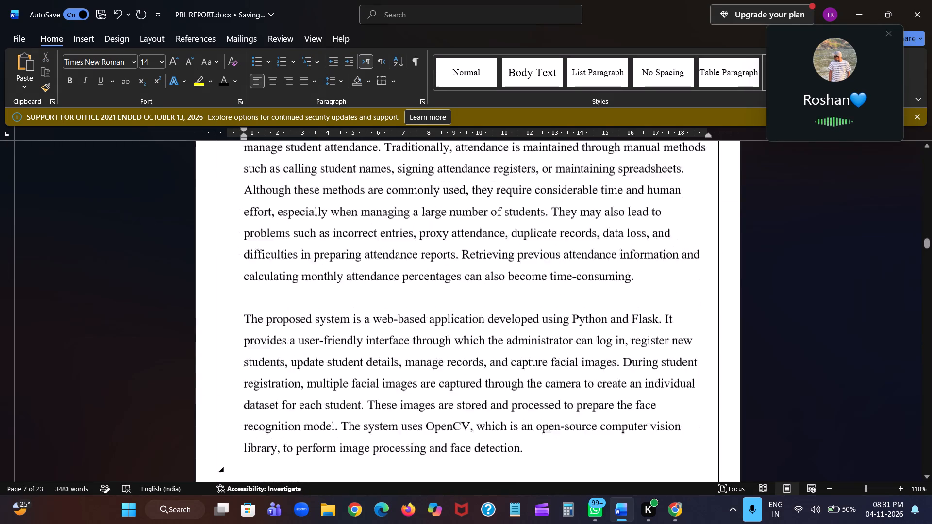
scroll(344, 361, down, 1)
scroll(341, 327, up, 1)
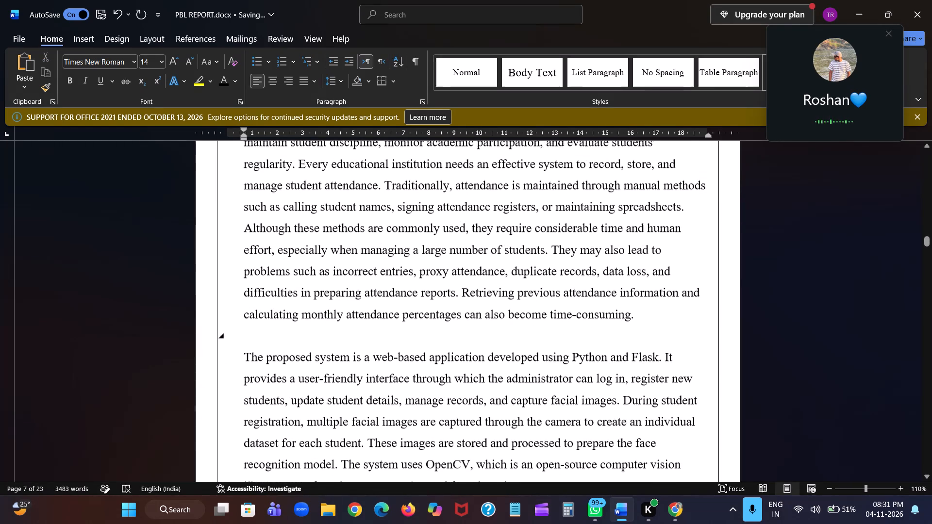
click(300, 343)
key(BackSpace)
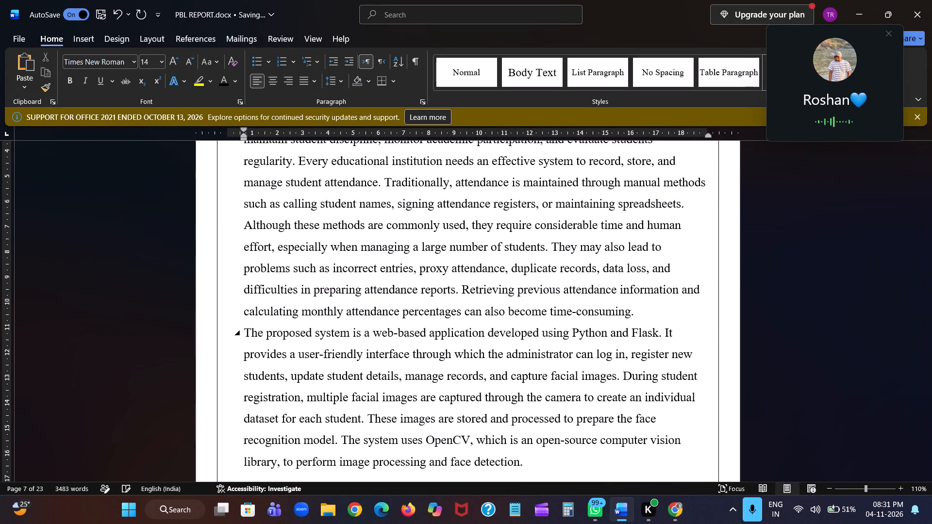
scroll(300, 343, down, 1)
click(318, 320)
key(BackSpace)
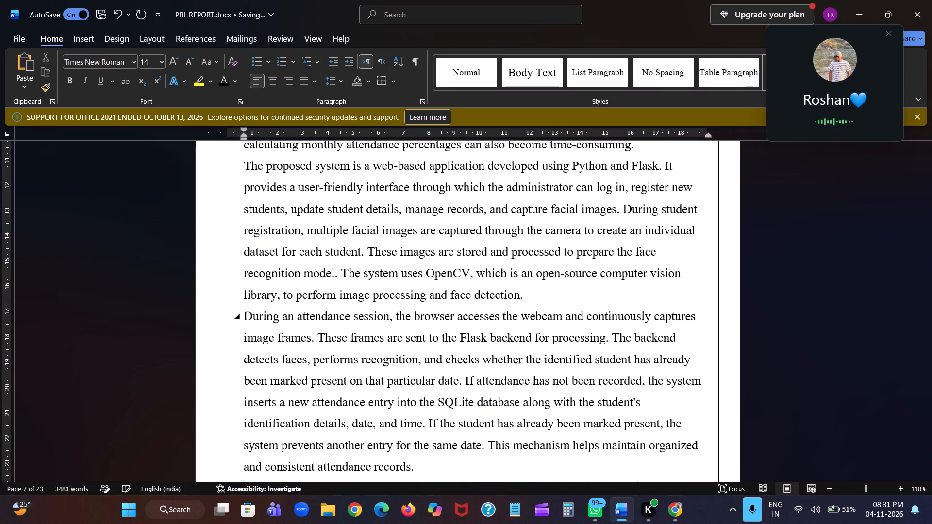
scroll(318, 320, down, 1)
click(292, 382)
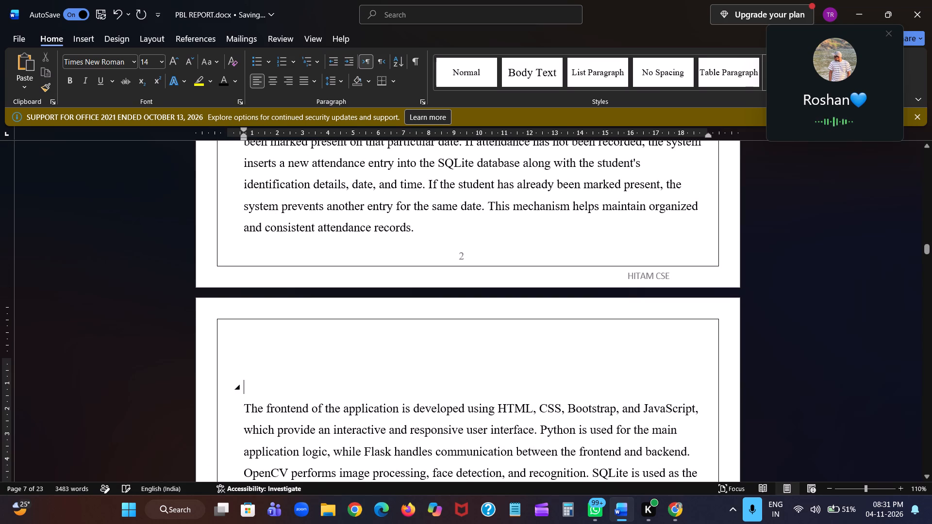
key(BackSpace)
key(BackSpace)
key(BackSpace)
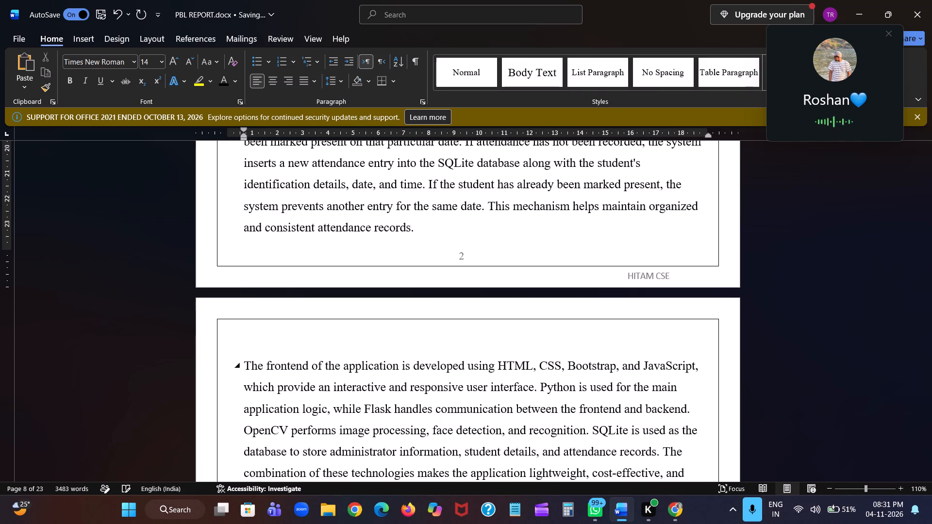
Delete the empty lines above the Introduction paragraphs beginning "The system also includes" and "In addition to these features".
scroll(292, 382, down, 2)
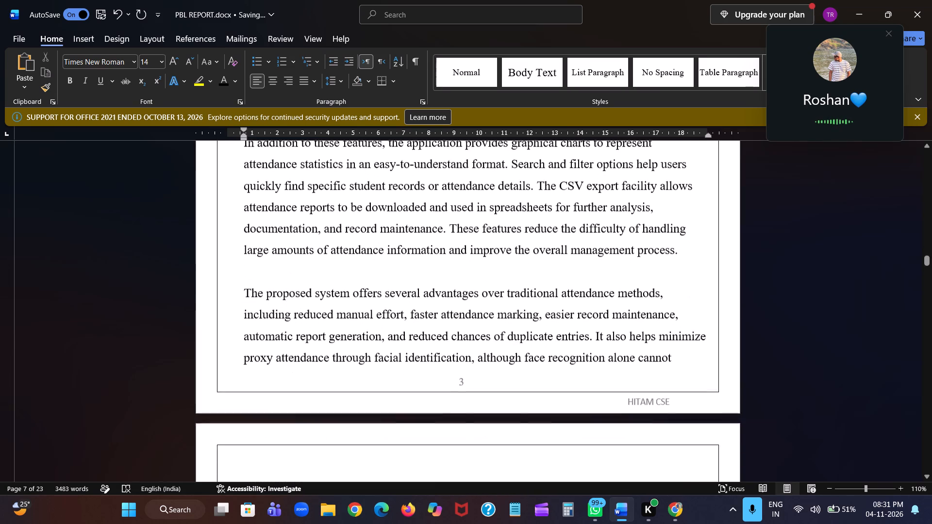
scroll(292, 382, down, 1)
scroll(292, 382, up, 2)
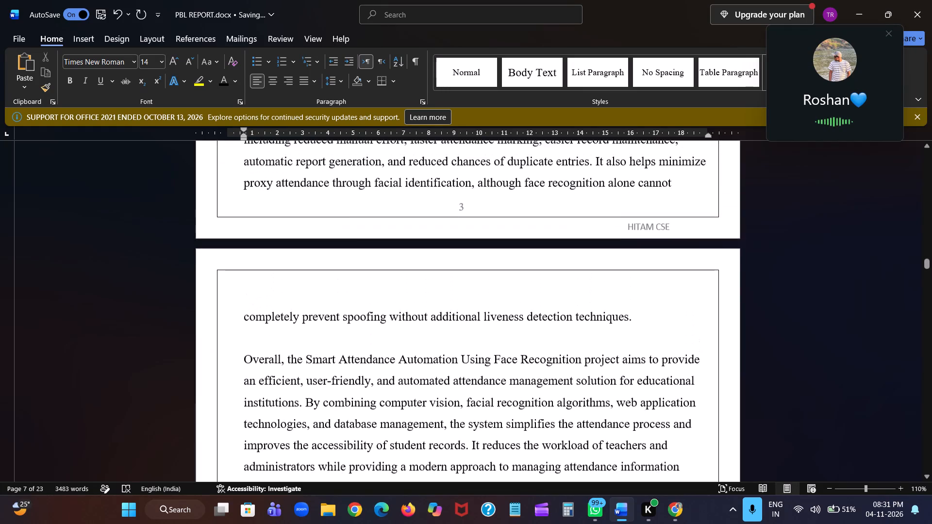
scroll(292, 382, up, 2)
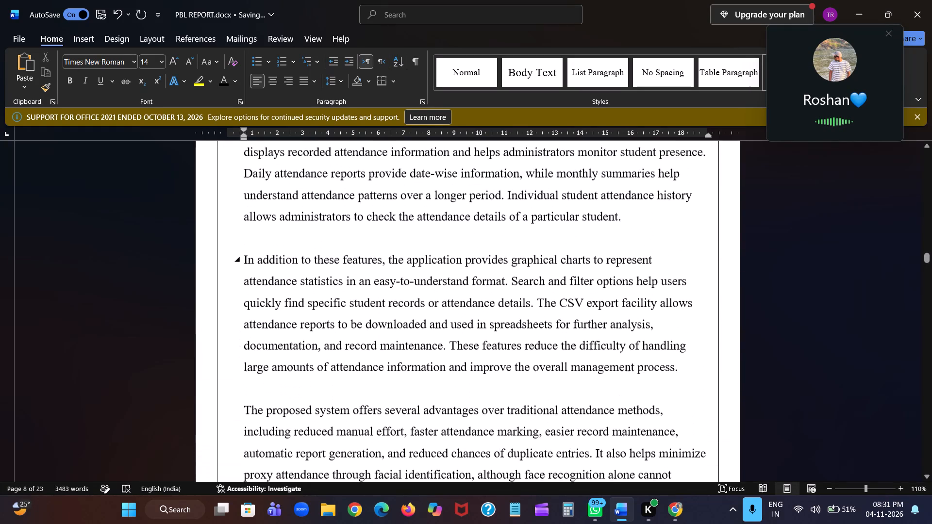
scroll(292, 382, up, 1)
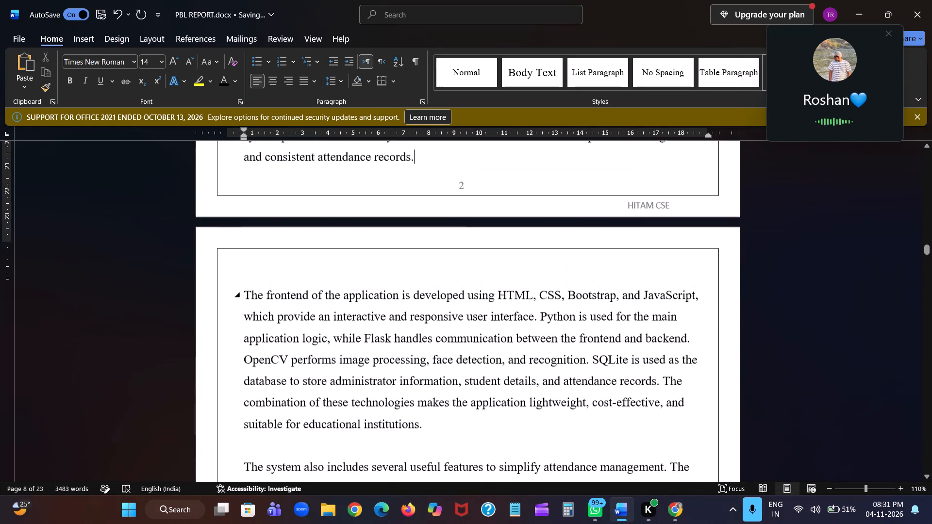
scroll(292, 382, up, 1)
click(292, 358)
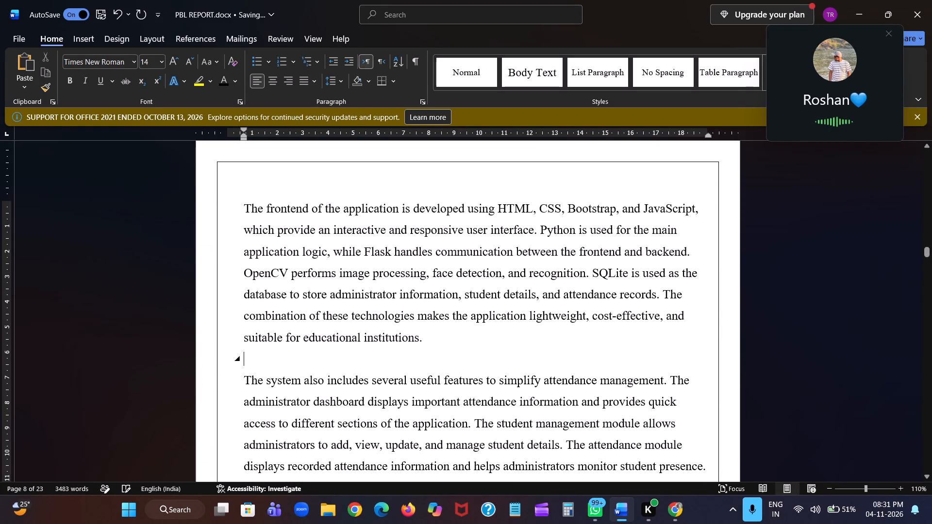
key(BackSpace)
key(BackSpace)
scroll(292, 358, down, 1)
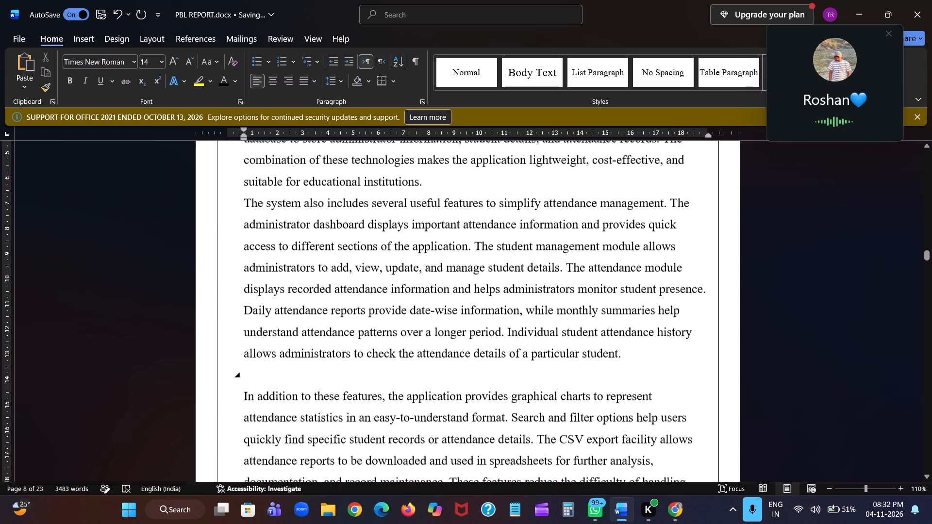
scroll(292, 358, down, 1)
click(297, 352)
key(BackSpace)
key(BackSpace)
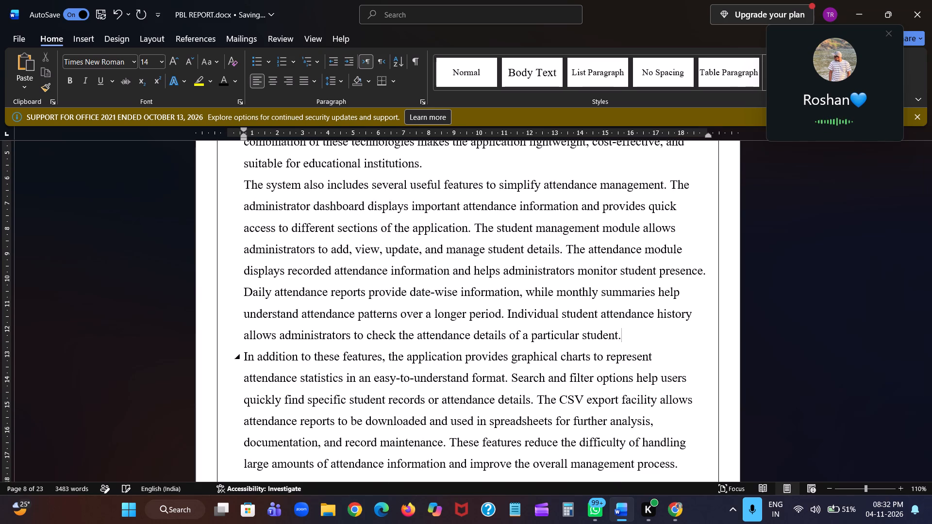
Delete the empty lines above the Introduction paragraphs beginning "The proposed system offers" and "Overall, the Smart Attendance Automation".
scroll(297, 352, down, 1)
click(286, 352)
key(BackSpace)
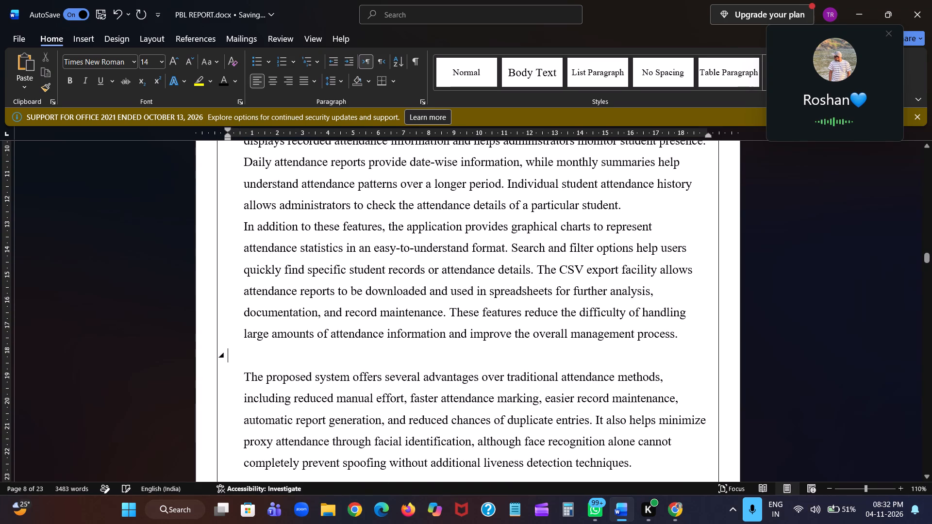
key(BackSpace)
scroll(286, 352, down, 1)
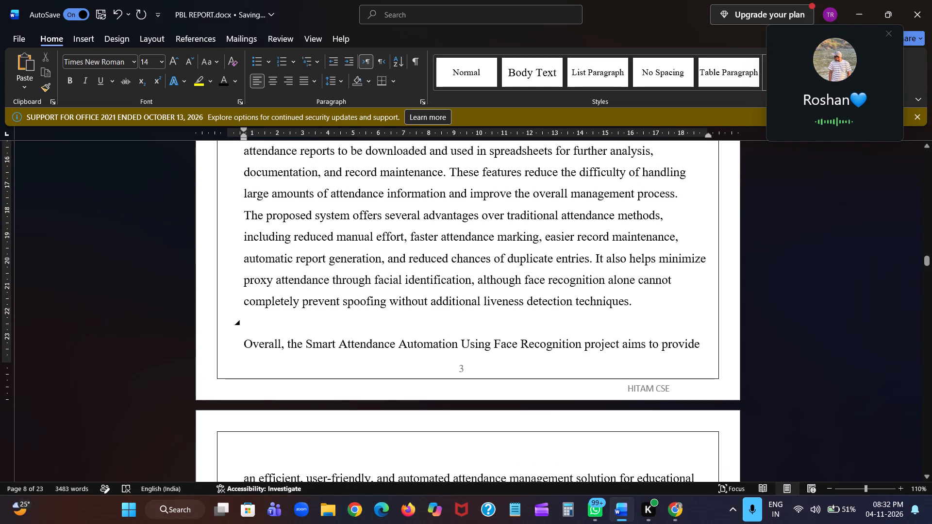
click(278, 329)
key(BackSpace)
key(BackSpace)
Review the respaced Introduction from its closing paragraph back to the chapter heading, checking paragraph spacing and page breaks.
scroll(278, 329, down, 1)
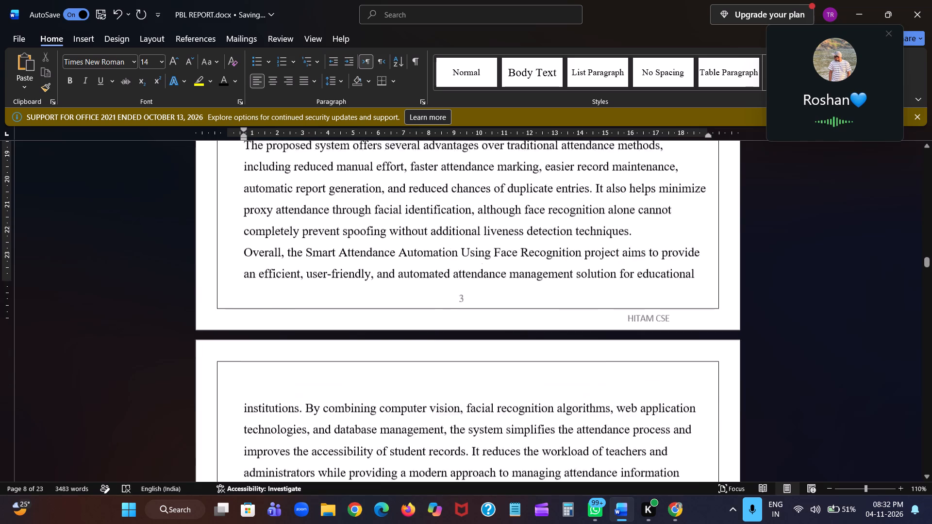
scroll(278, 329, down, 1)
scroll(278, 329, up, 1)
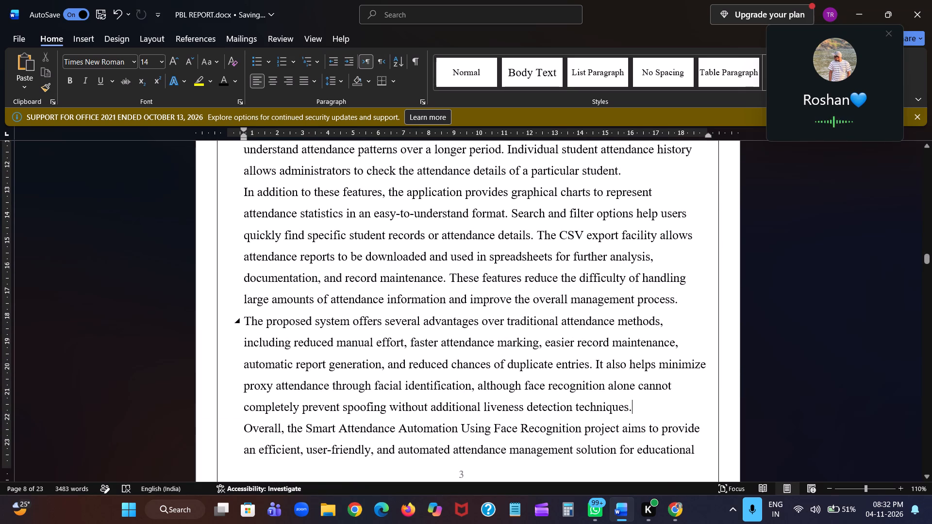
scroll(278, 329, up, 3)
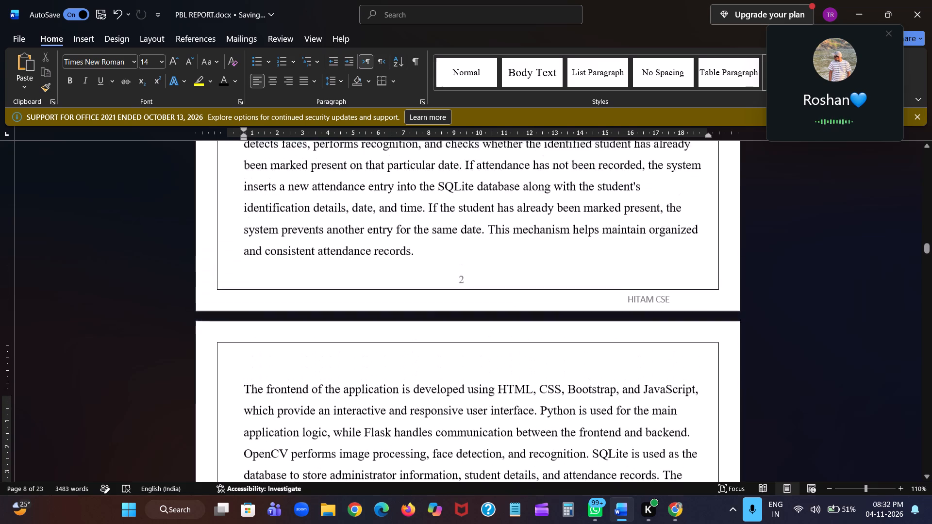
scroll(278, 329, up, 2)
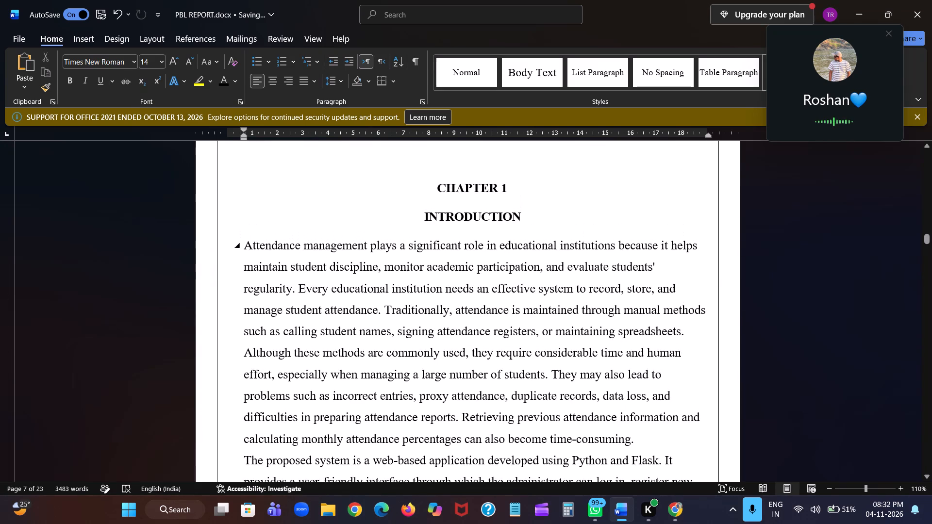
scroll(451, 353, down, 1)
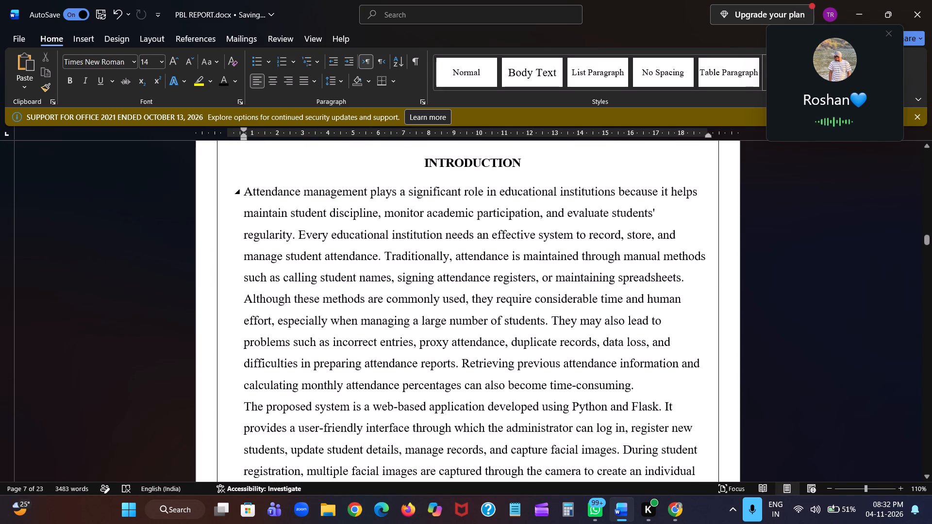
scroll(451, 353, down, 1)
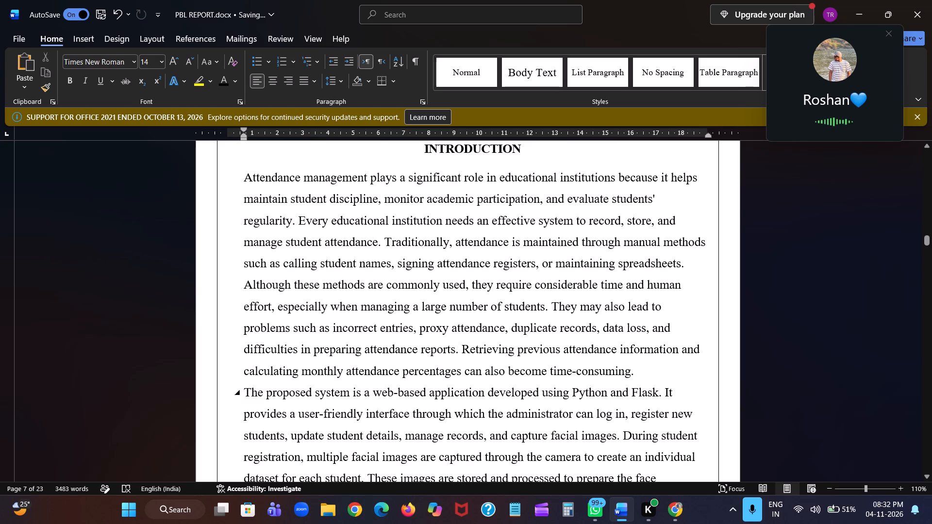
Insert an empty line above the Introduction paragraphs beginning "The proposed system is", "During an attendance session" and "The frontend of the application".
click(244, 392)
key(Return)
scroll(244, 392, down, 1)
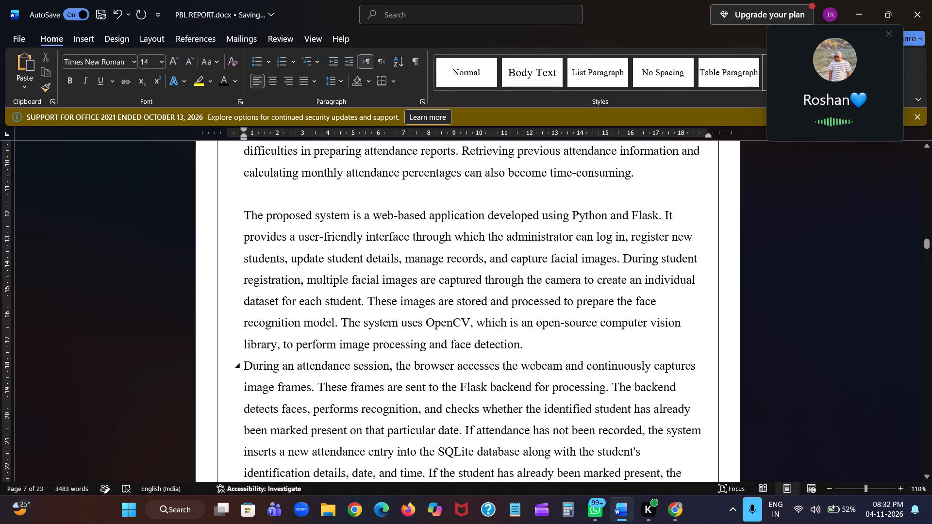
click(242, 364)
key(Return)
scroll(242, 364, down, 1)
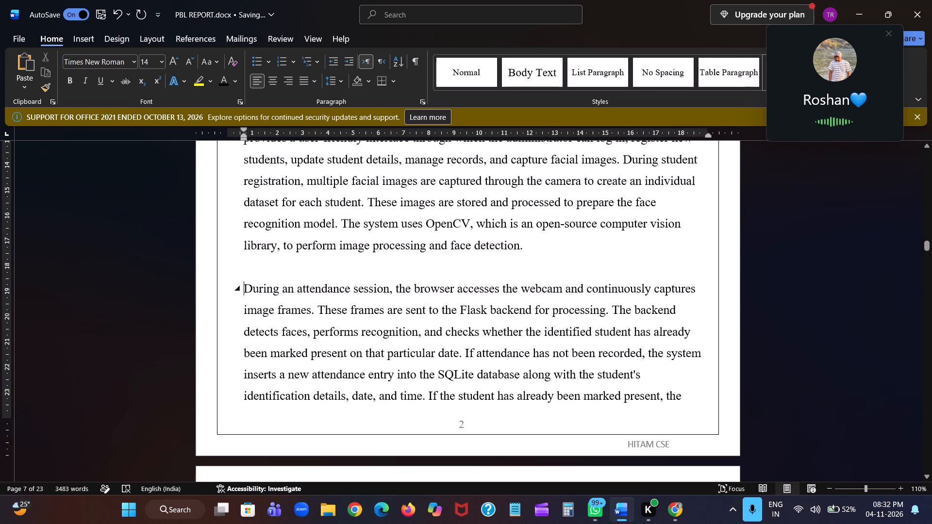
scroll(392, 366, down, 2)
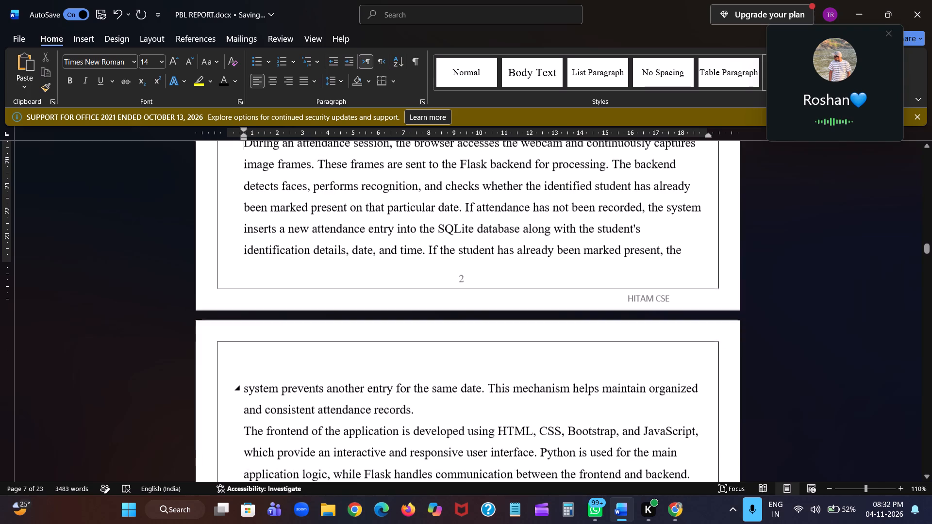
click(245, 421)
key(Return)
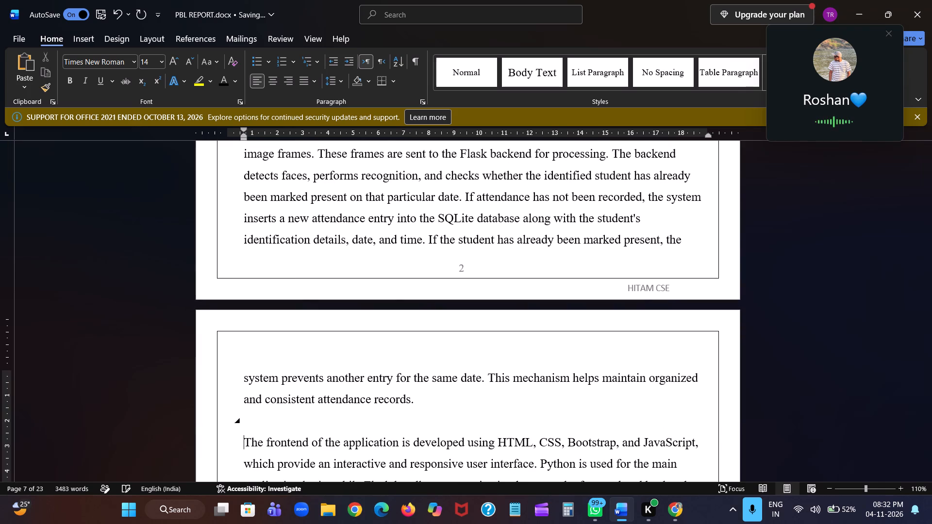
Insert an empty line above the Introduction paragraphs beginning "The system also includes" and "In addition to these features".
scroll(245, 421, down, 1)
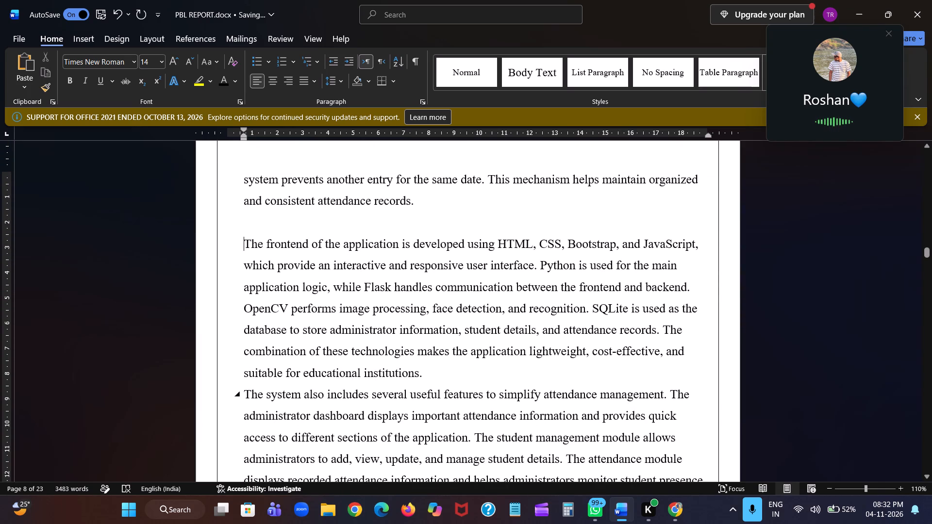
click(245, 394)
key(Return)
scroll(245, 394, down, 1)
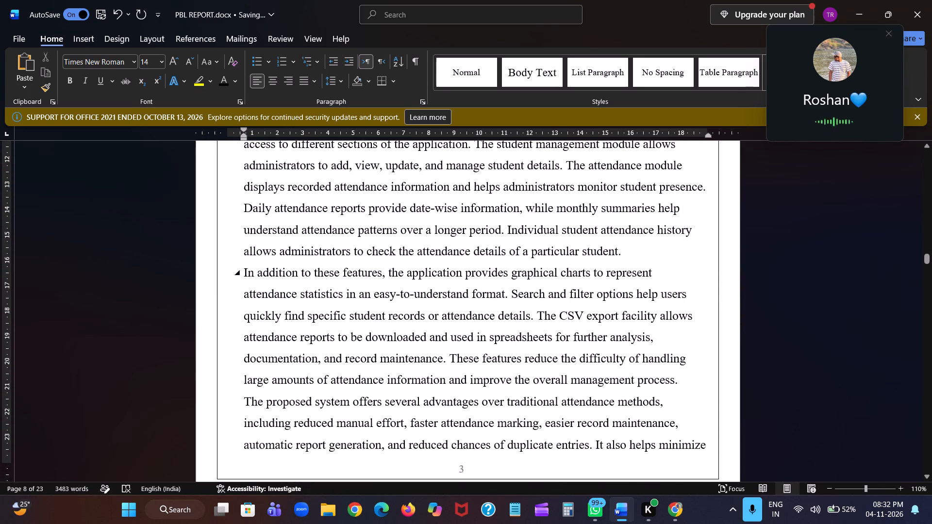
scroll(258, 292, up, 1)
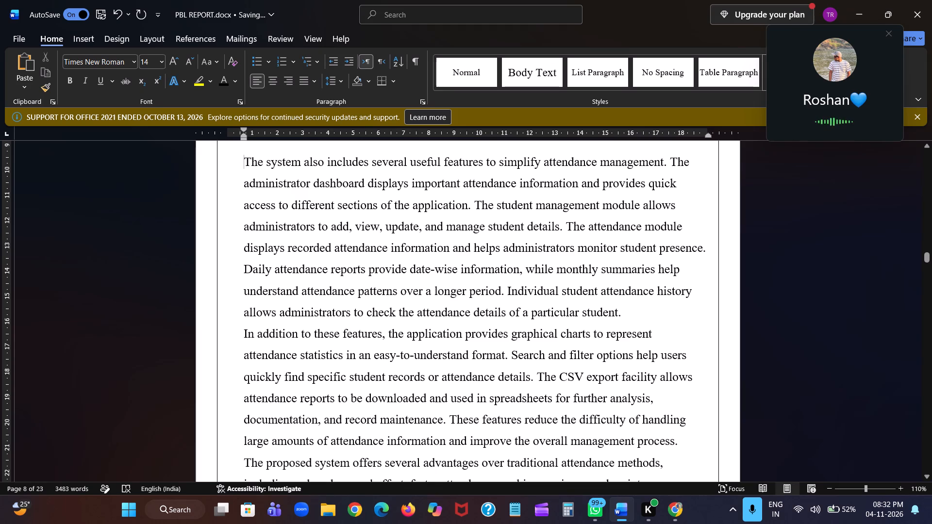
click(247, 336)
key(Left)
key(Return)
Insert two empty lines above the paragraph beginning "The proposed system offers" and one above "Overall, the Smart Attendance Automation", and save the report.
scroll(247, 336, down, 1)
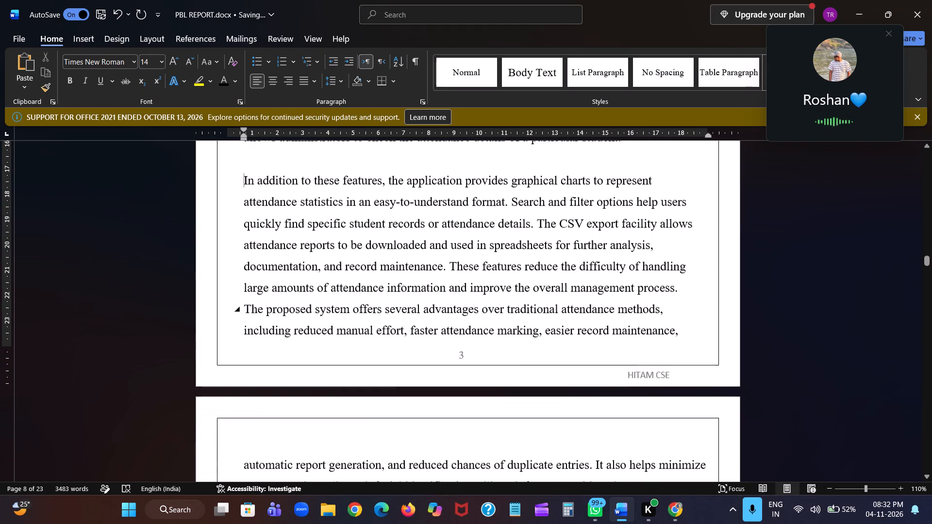
click(247, 304)
key(Return)
key(Return)
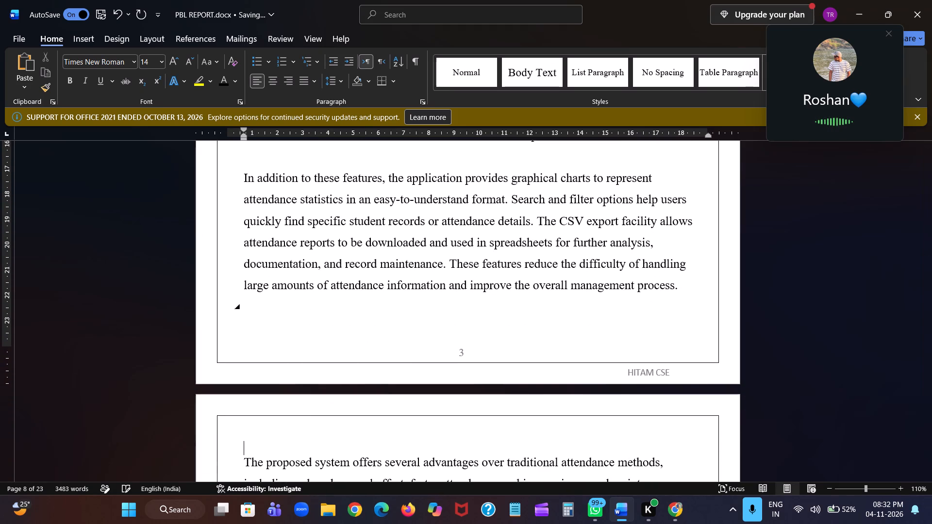
scroll(247, 304, down, 1)
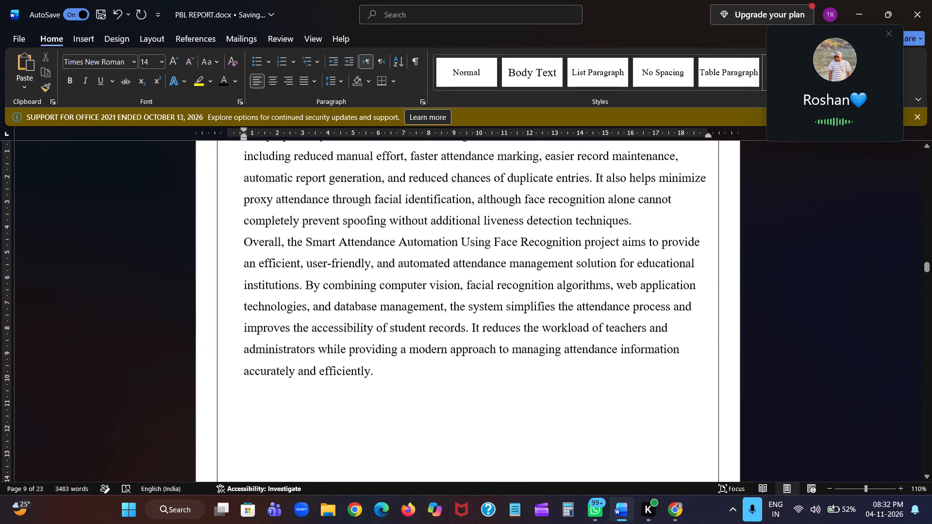
click(240, 242)
key(Return)
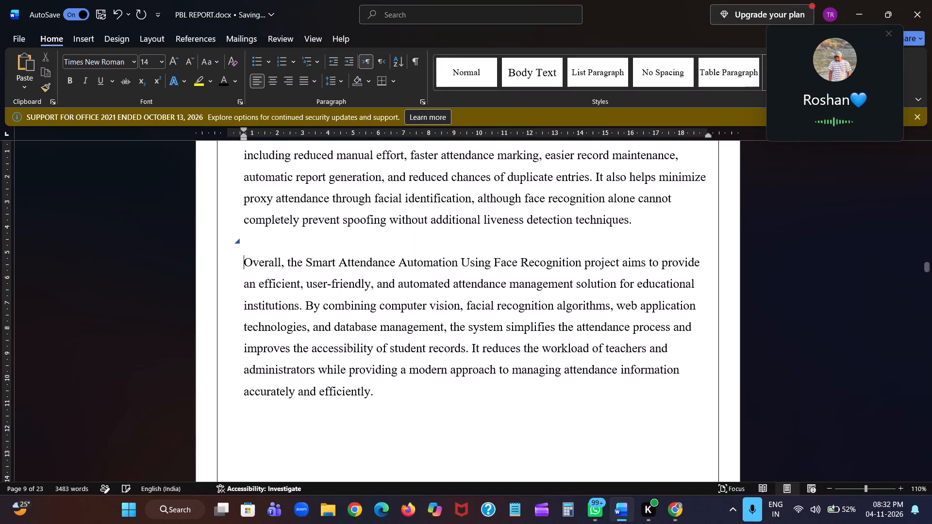
key(ctrl+s)
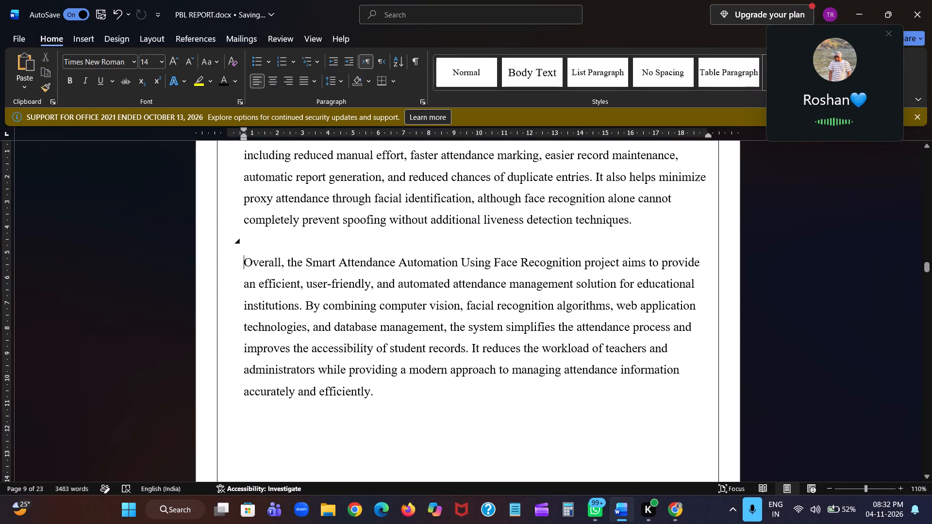
Review the respaced Introduction from heading to closing paragraph, and check its page numbers against the Contents table.
scroll(320, 235, up, 3)
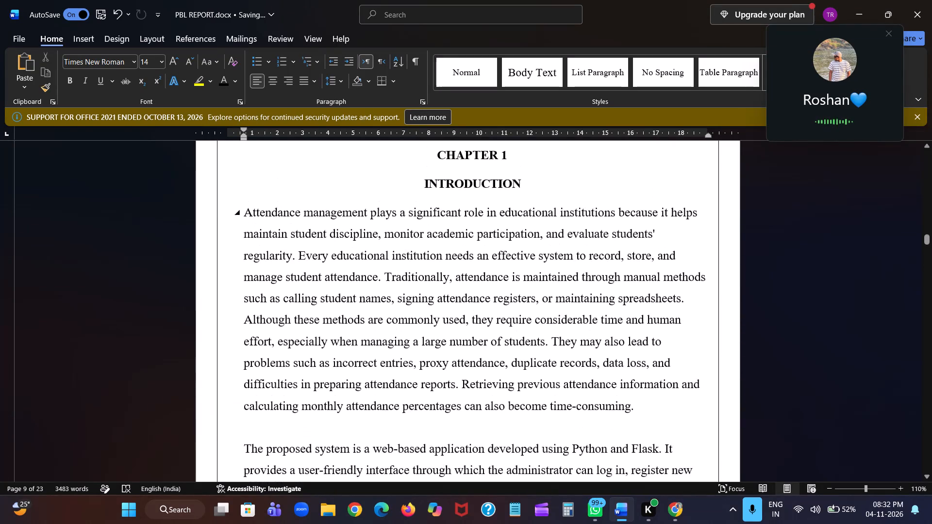
scroll(320, 235, down, 2)
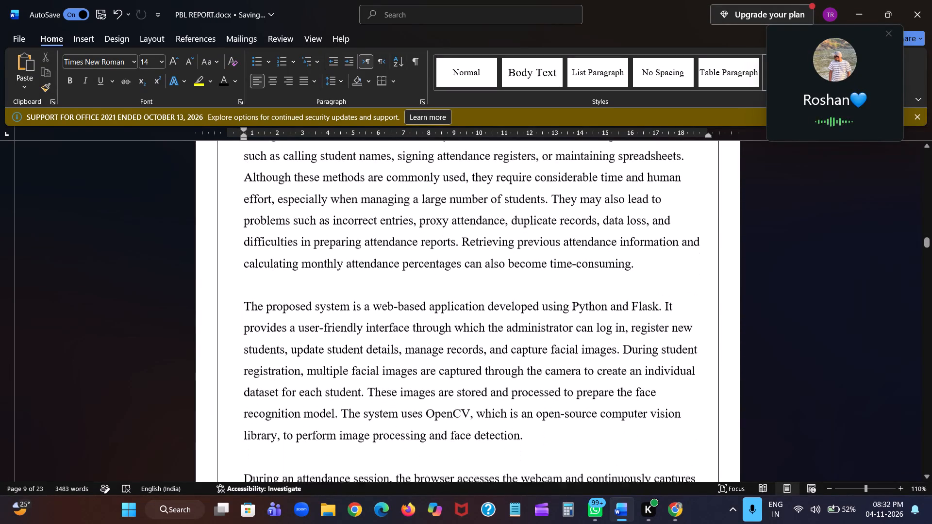
scroll(320, 235, down, 4)
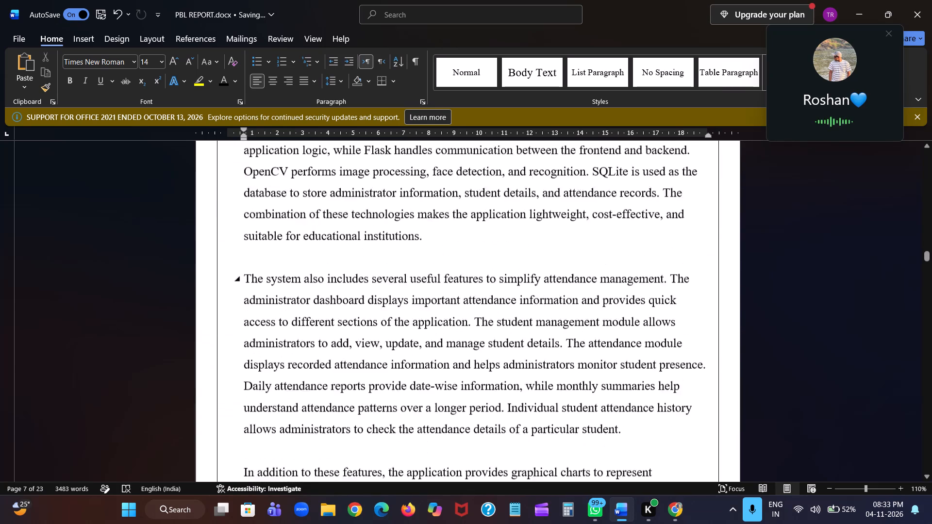
scroll(320, 235, down, 2)
scroll(353, 310, down, 3)
scroll(353, 310, up, 1)
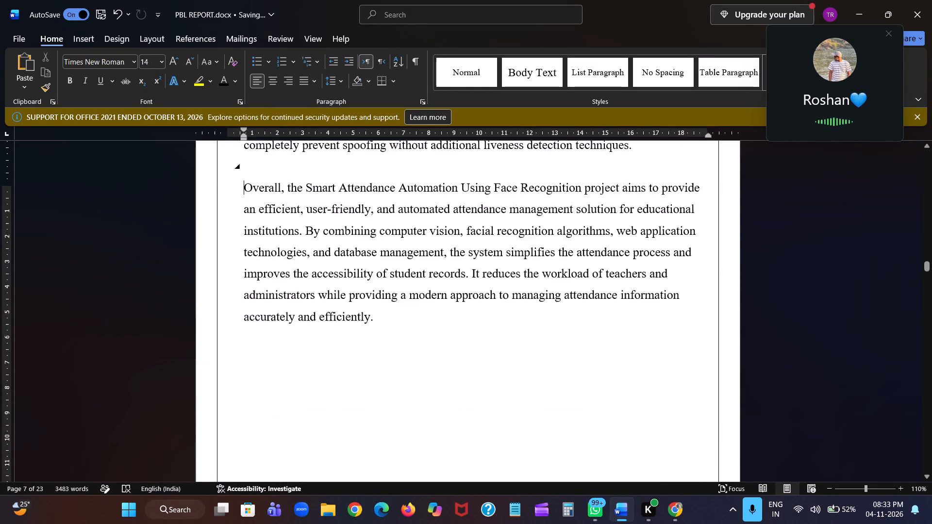
scroll(353, 310, up, 3)
scroll(353, 310, down, 1)
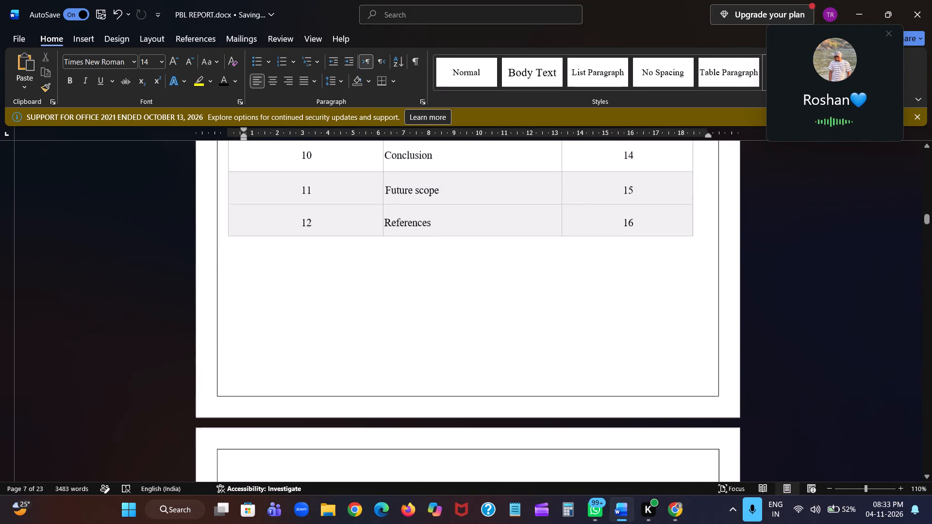
scroll(353, 310, down, 1)
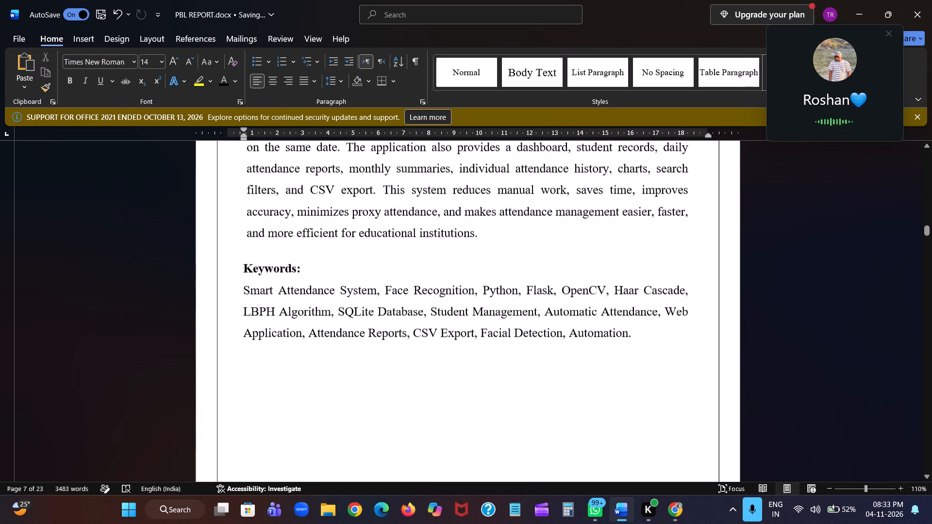
scroll(353, 310, down, 2)
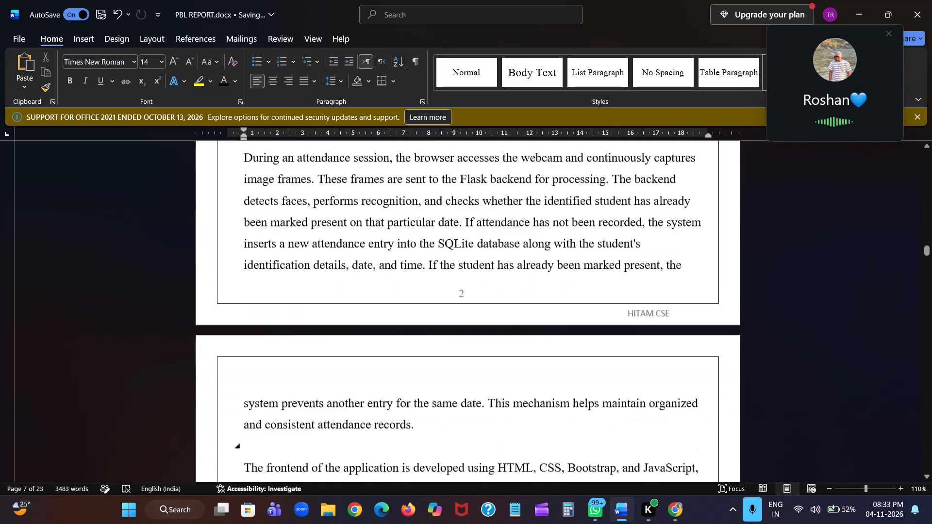
scroll(353, 310, down, 1)
Set the Introduction's page numbers in the Contents table to 2-4.
scroll(353, 310, up, 5)
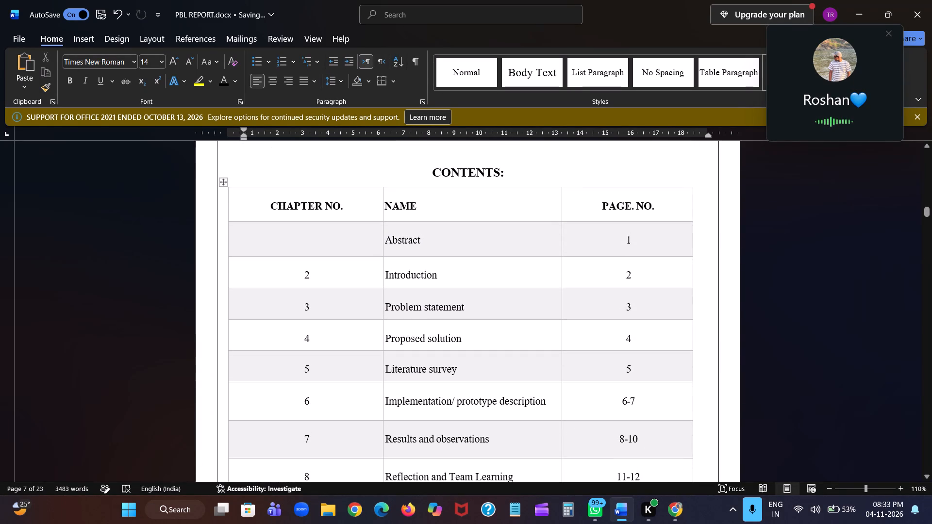
click(636, 274)
key(period)
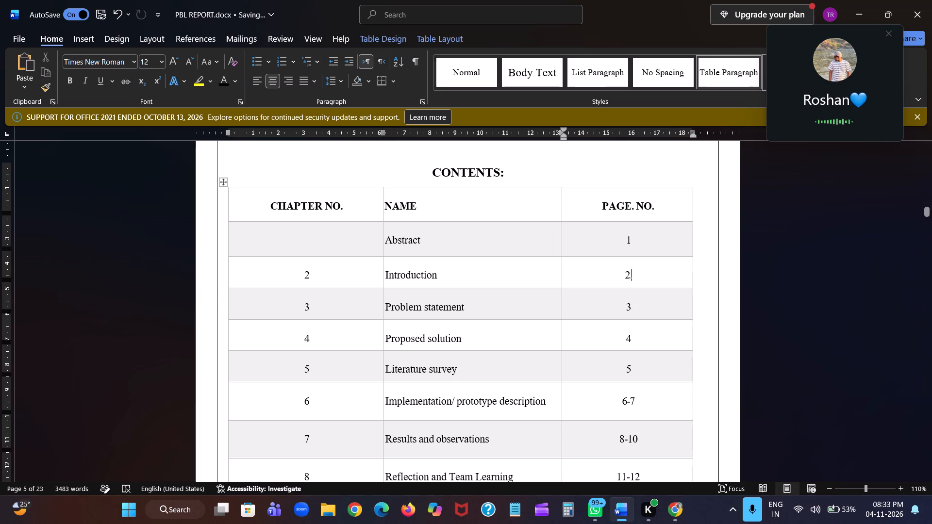
key(BackSpace)
key(minus)
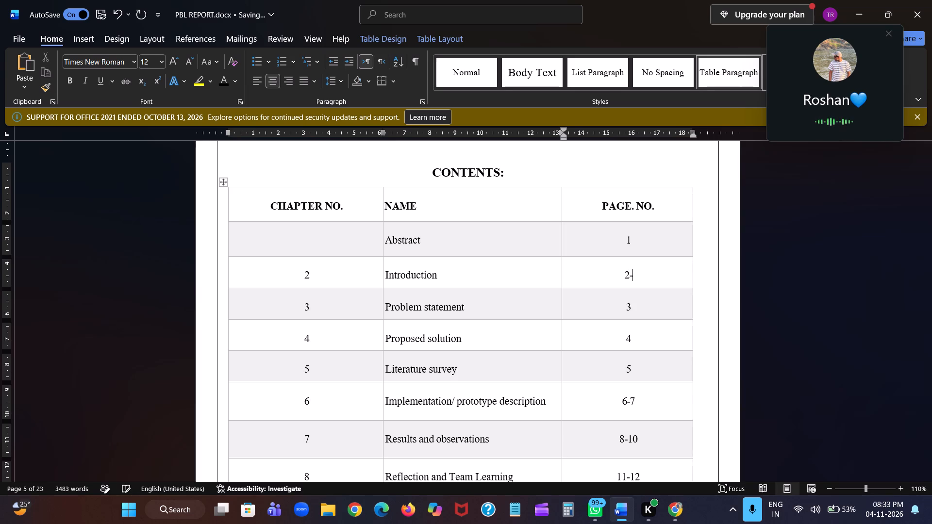
key(4)
Renumber Introduction as chapter 1 and Problem statement as chapter 2 in the Contents table.
click(310, 272)
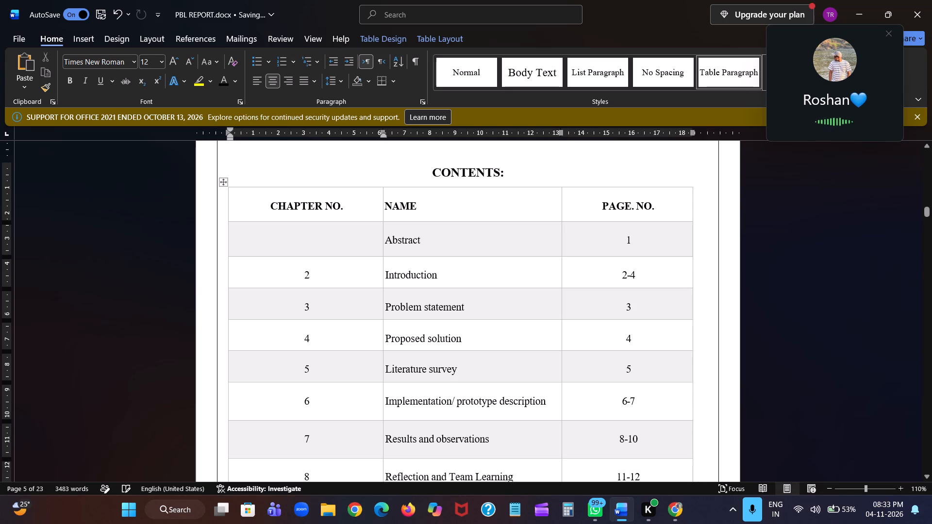
key(BackSpace)
key(1)
click(441, 275)
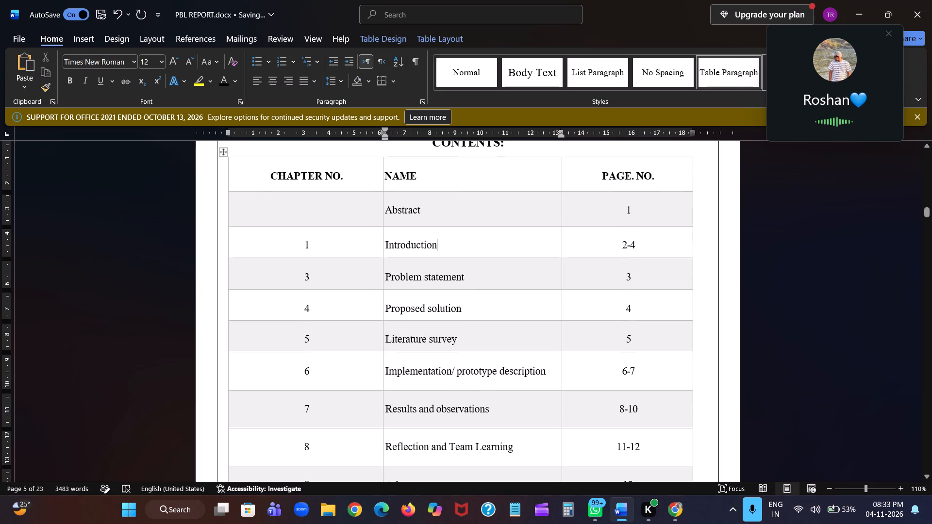
click(310, 273)
key(BackSpace)
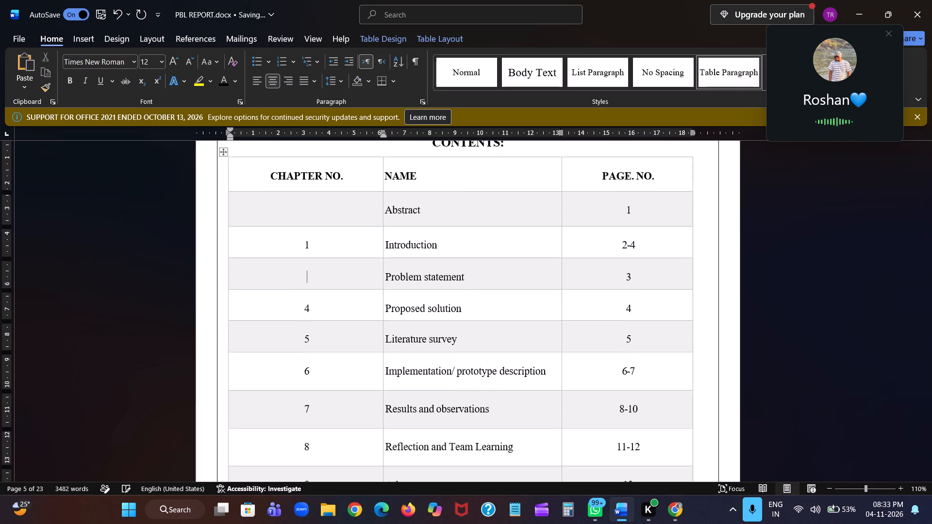
key(2)
Move the name "Problem statement" from the chapter 2 row to after "Literature survey" in the chapter 5 row, separated by a space.
drag(459, 344, 395, 347)
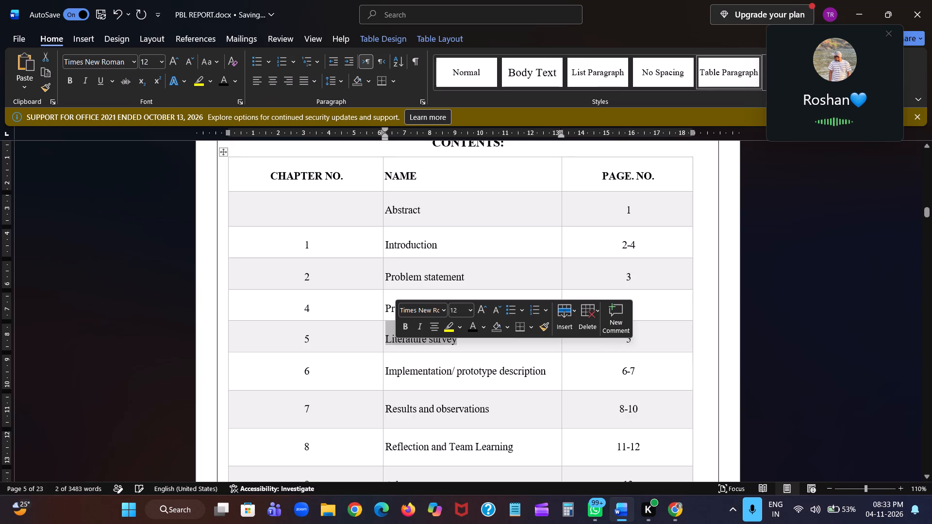
click(447, 360)
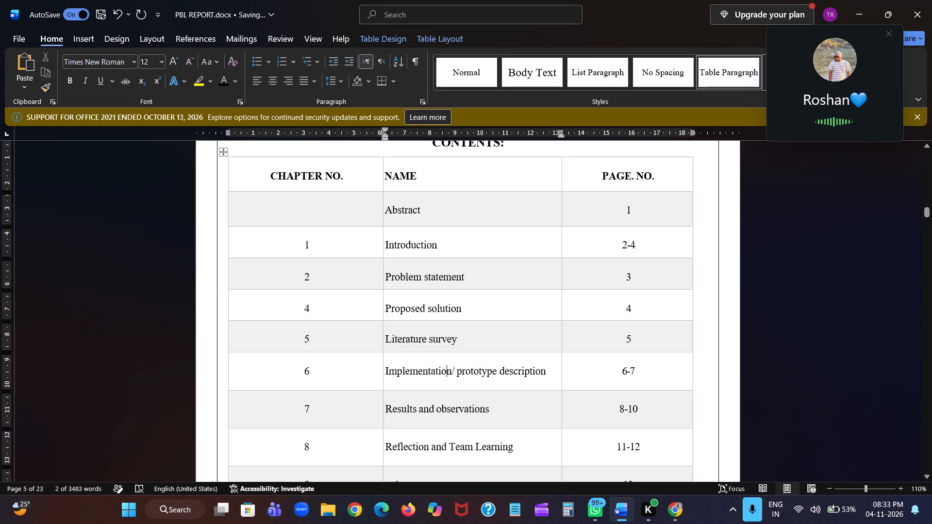
drag(463, 278, 395, 286)
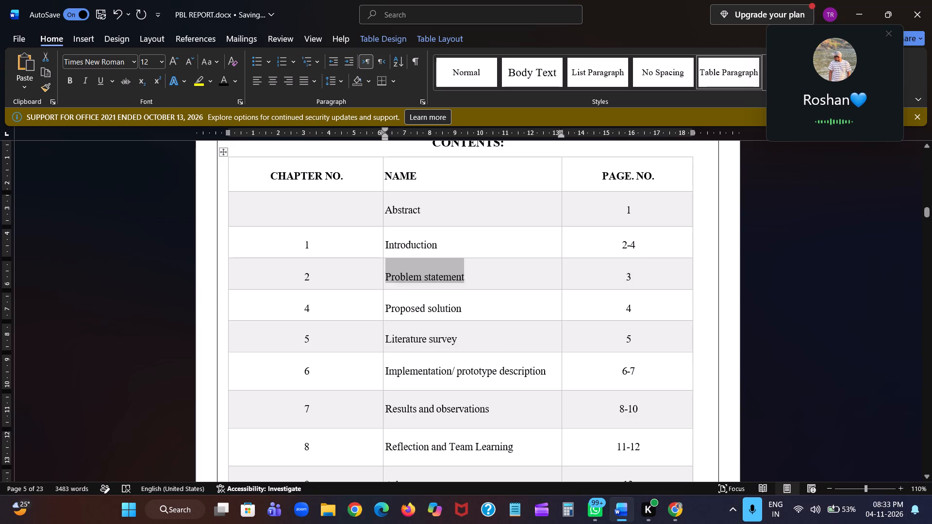
key(ctrl+x)
click(462, 336)
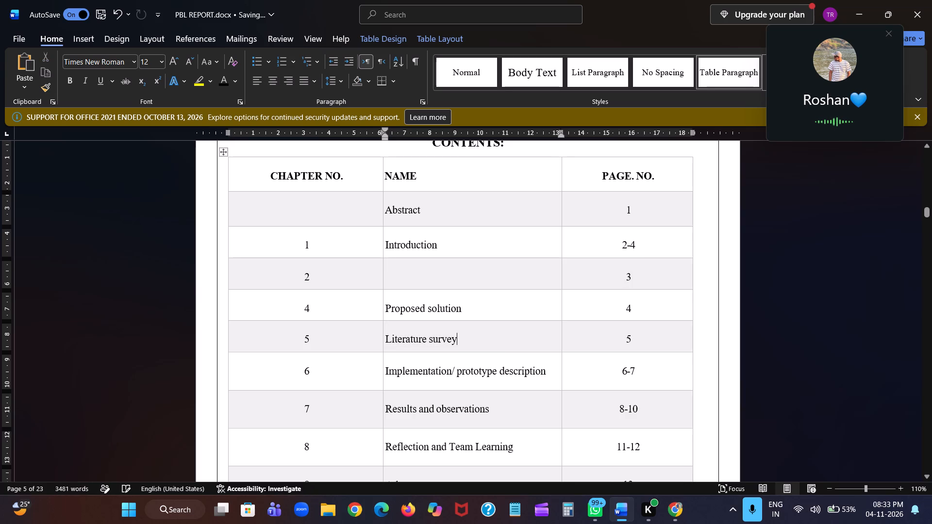
key(space)
key(ctrl+v)
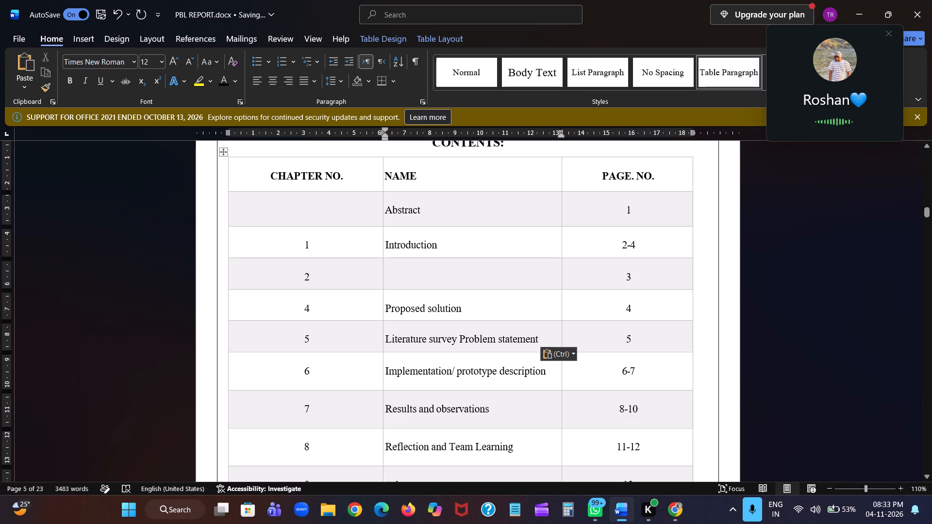
Move the name "Literature survey" from the chapter 5 row to the empty chapter 2 row of the Contents table and save the report.
drag(457, 339, 404, 339)
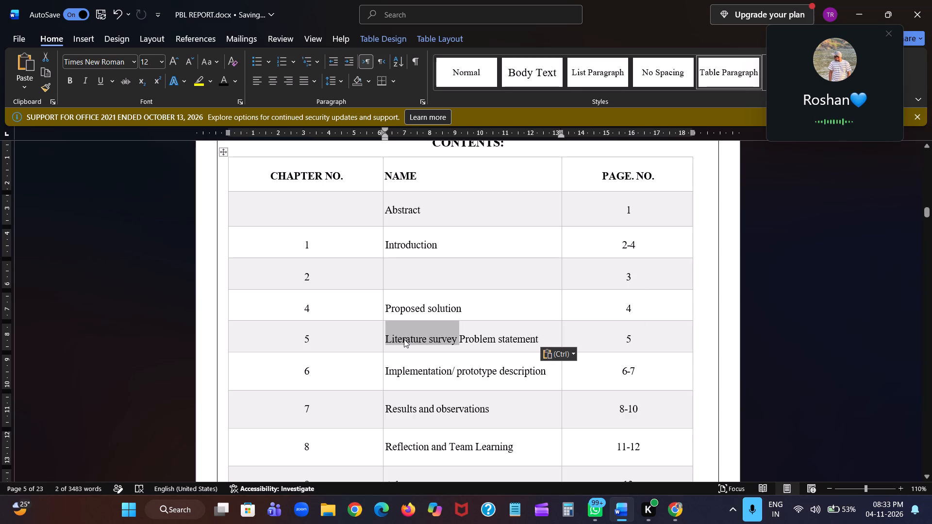
key(ctrl+x)
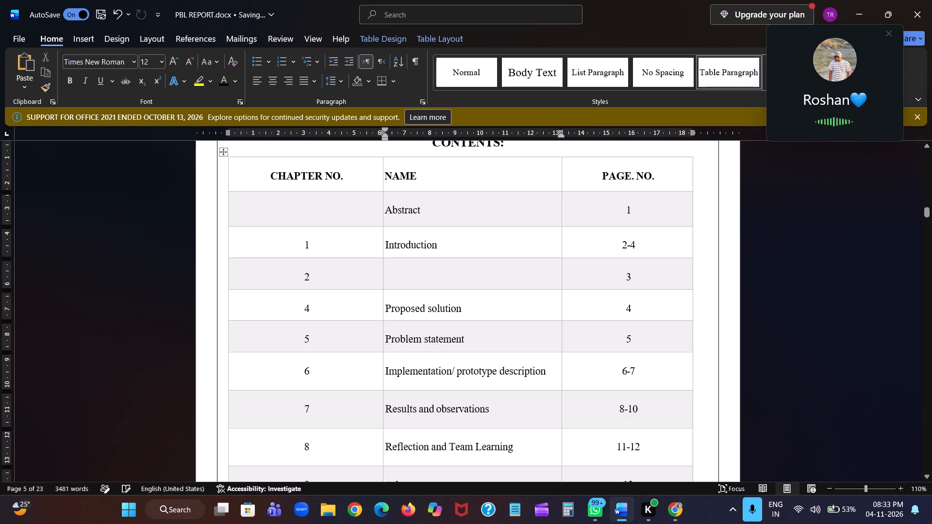
click(417, 278)
key(ctrl+v)
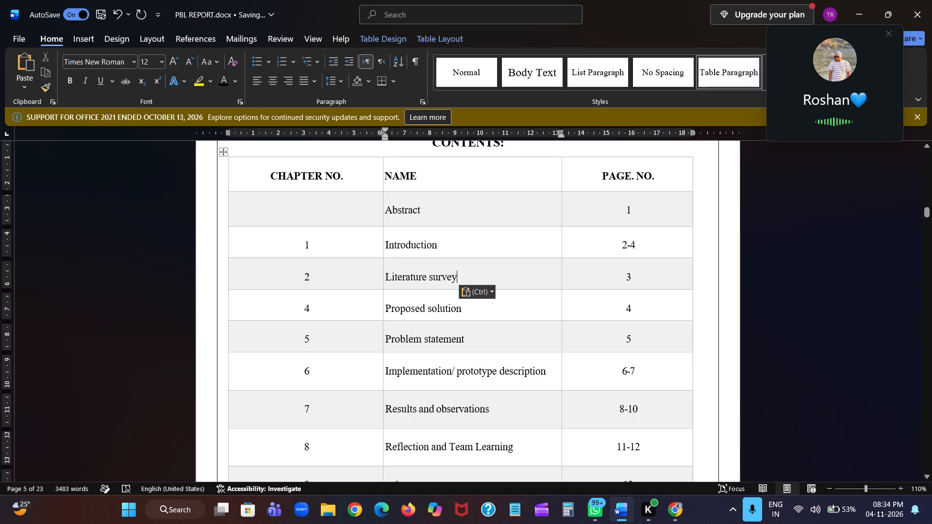
click(525, 299)
key(ctrl+s)
Review the Contents table and the pages following it up to the Chapter 1 Introduction heading.
scroll(432, 418, down, 1)
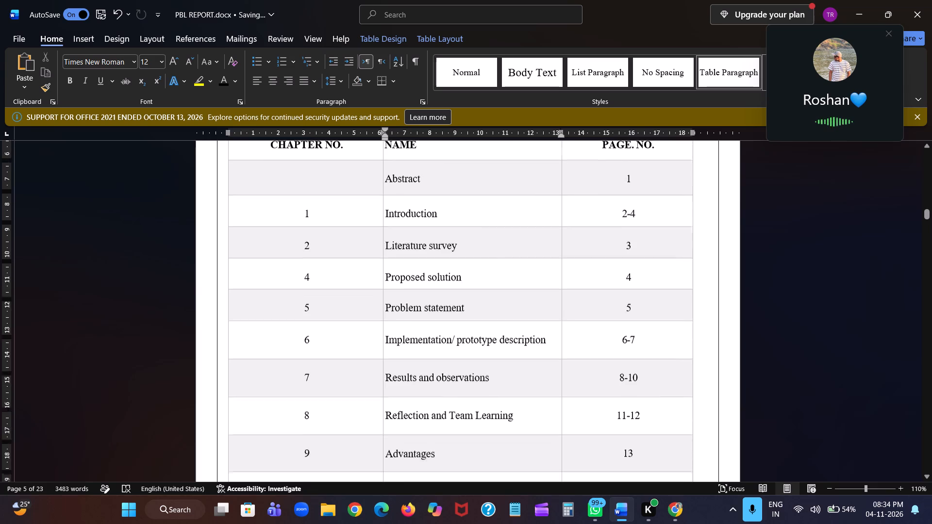
scroll(432, 418, down, 3)
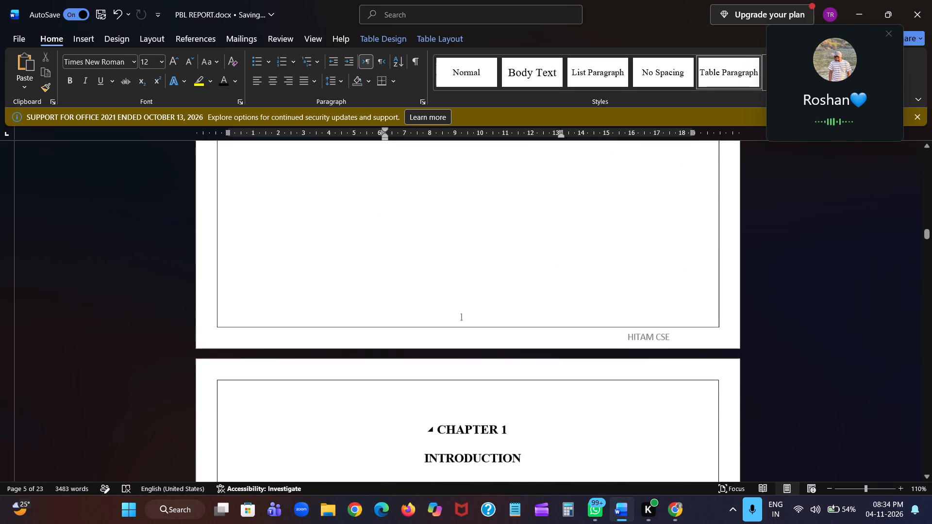
scroll(432, 418, up, 2)
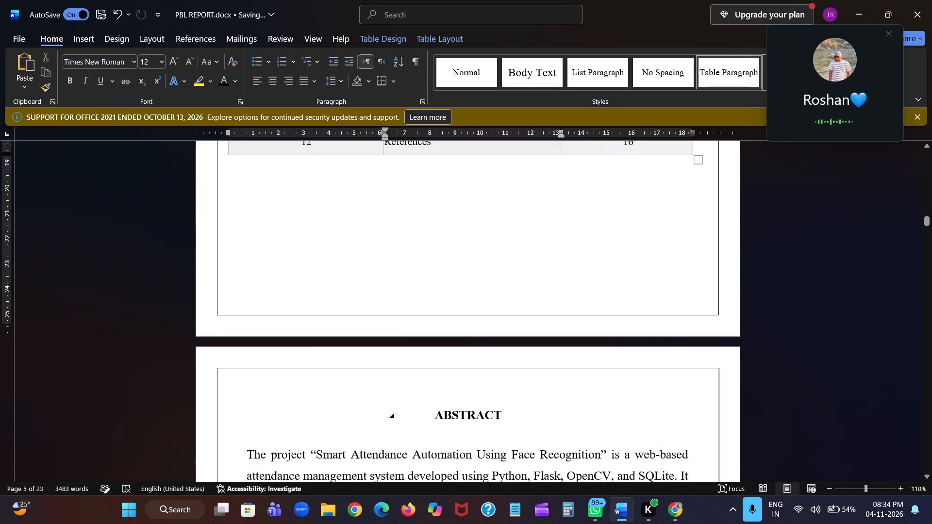
scroll(432, 418, up, 3)
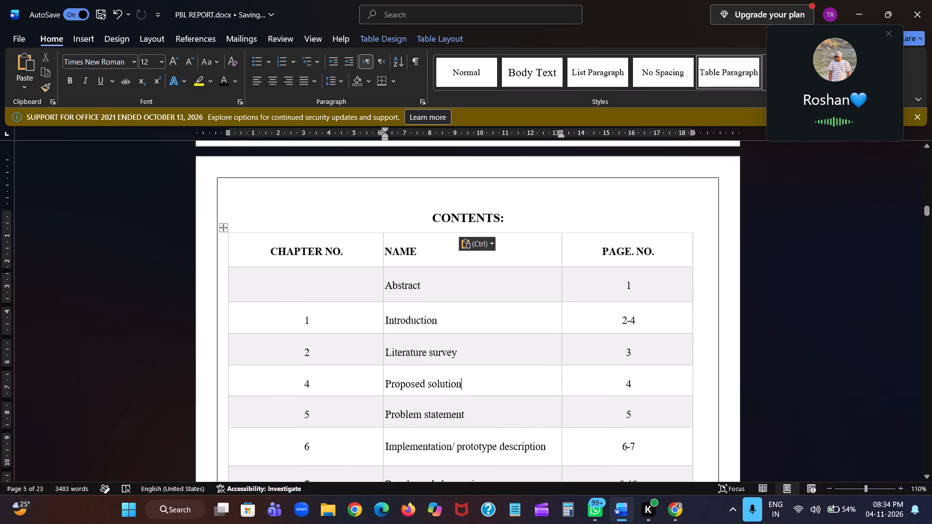
scroll(432, 418, up, 1)
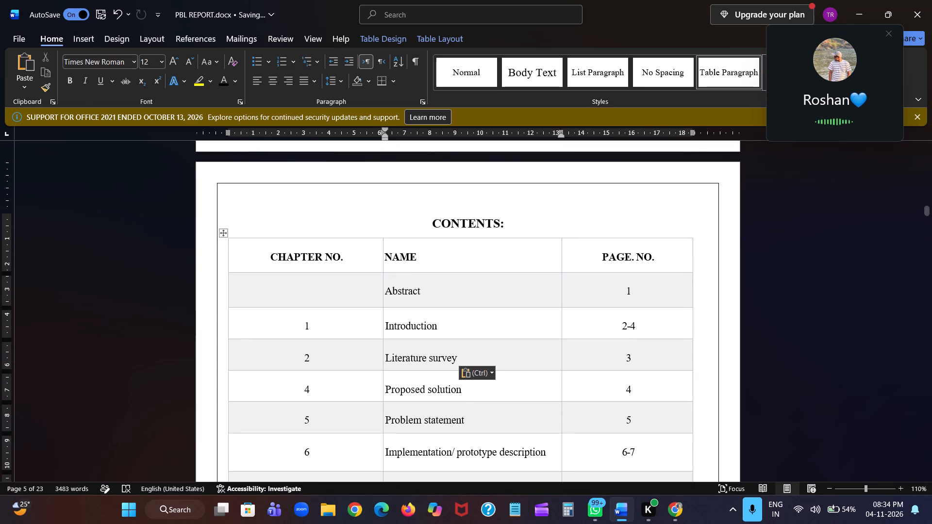
Show the report's page thumbnails for navigation alongside the document.
click(100, 38)
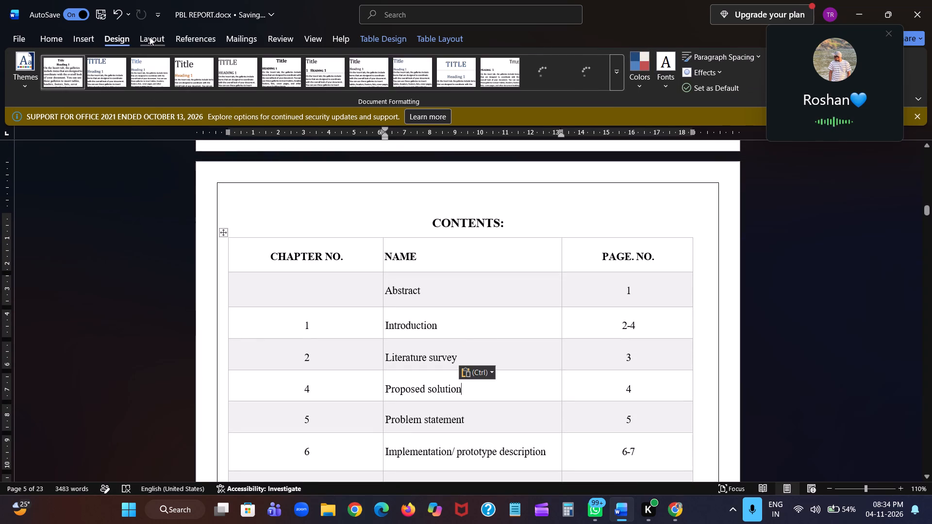
click(150, 37)
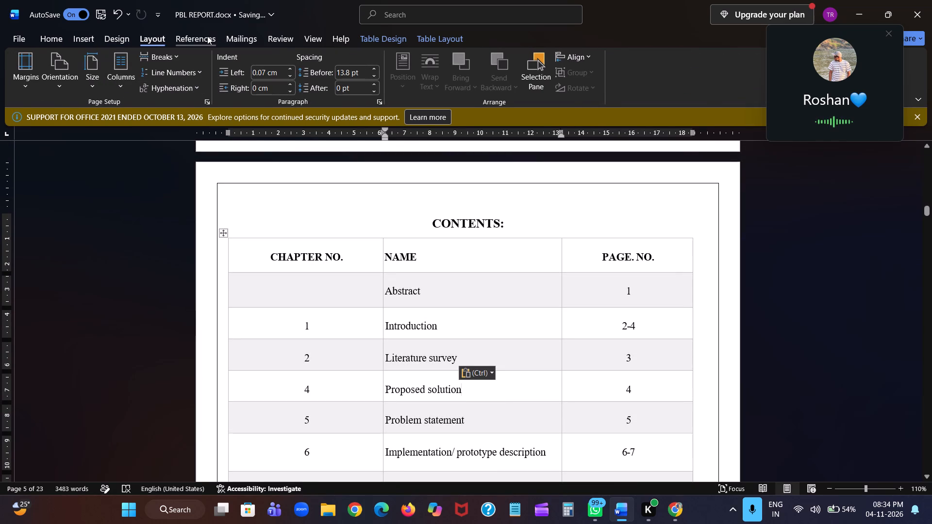
click(207, 36)
click(254, 39)
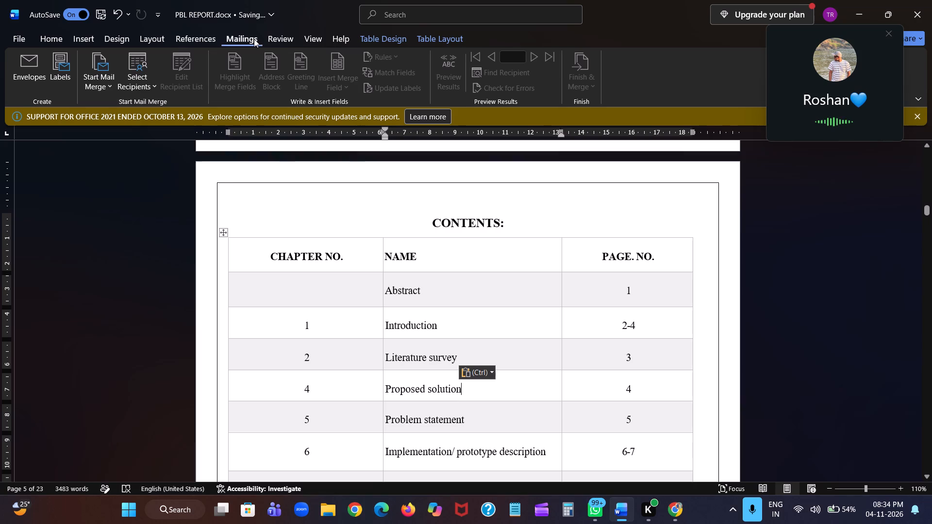
click(286, 36)
click(317, 32)
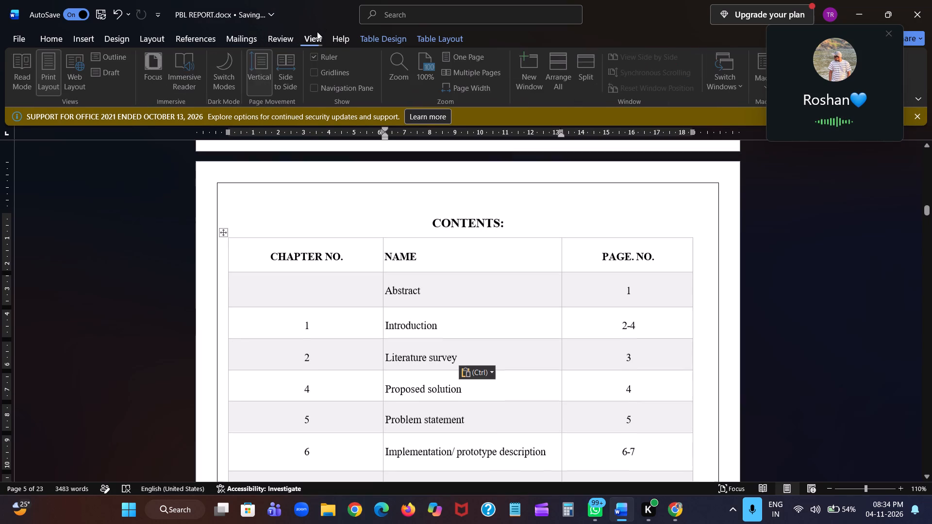
click(333, 85)
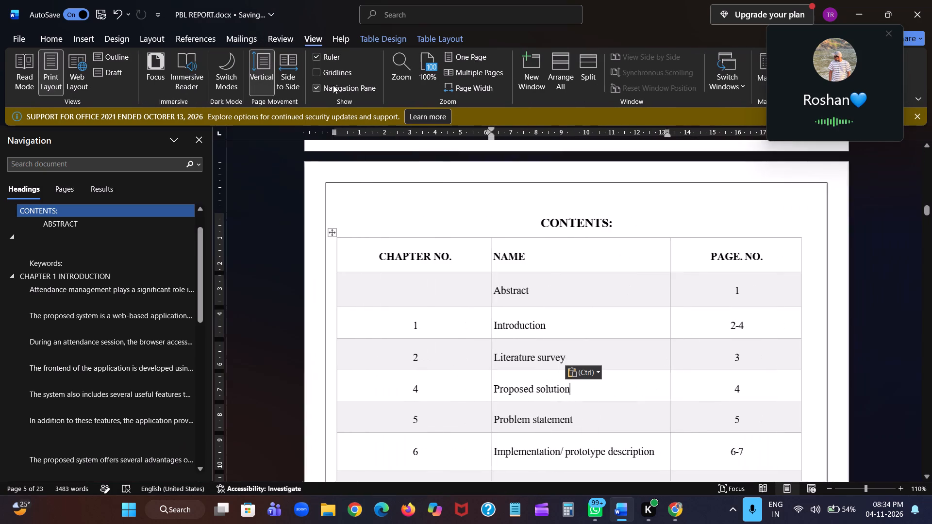
click(67, 191)
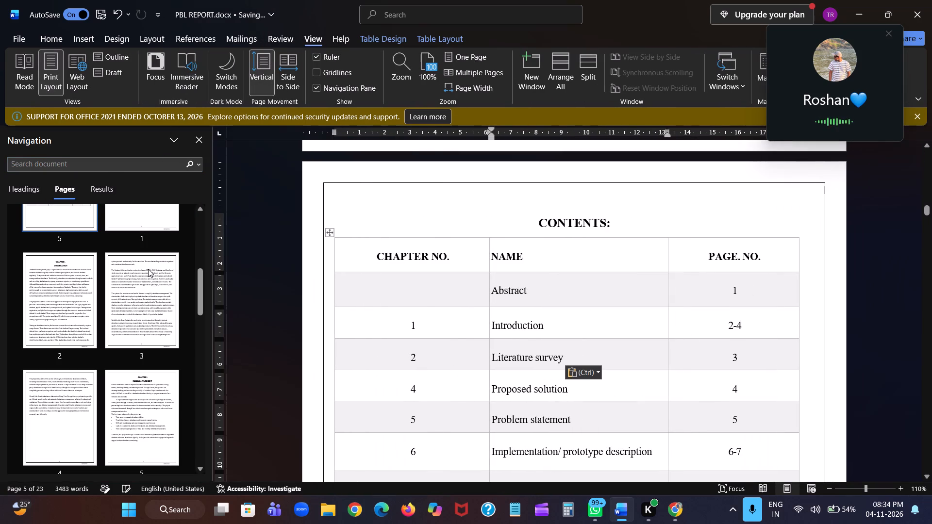
Examine pages 2 to 7 through their thumbnails, covering the Introduction, Problem statement, Proposed solution and Literature survey chapters.
scroll(148, 269, down, 1)
scroll(148, 269, up, 1)
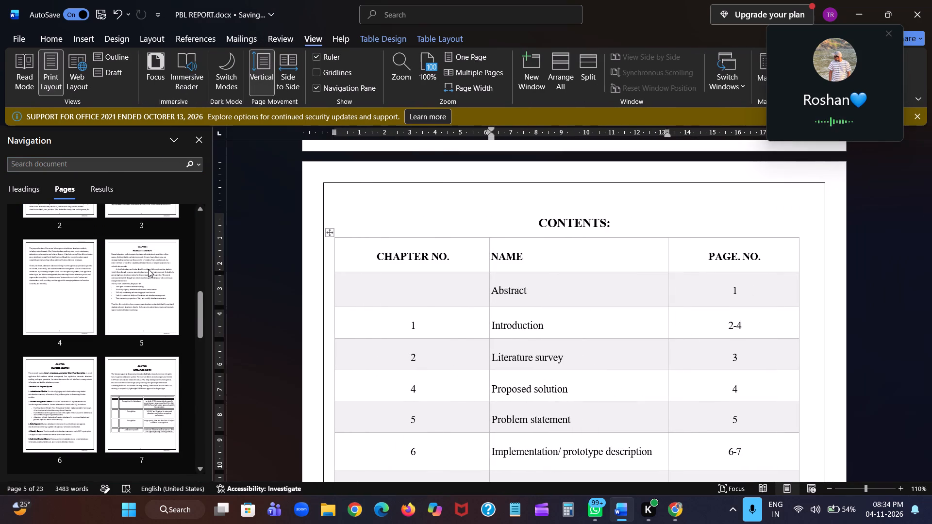
scroll(148, 269, up, 1)
click(76, 250)
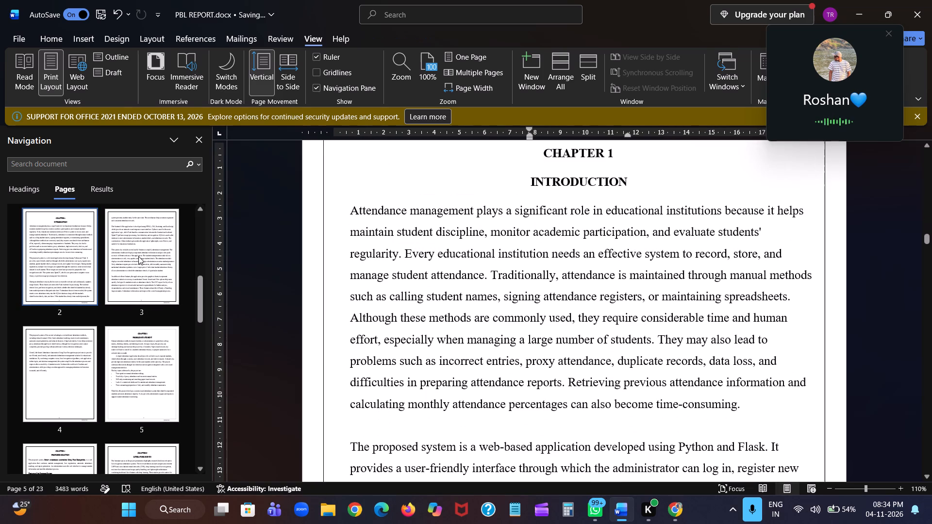
click(138, 256)
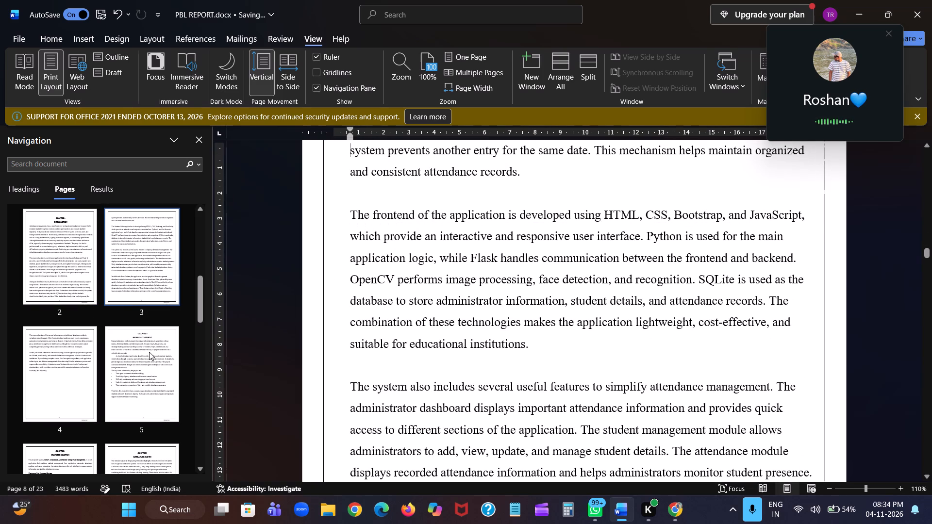
click(149, 352)
scroll(149, 352, down, 1)
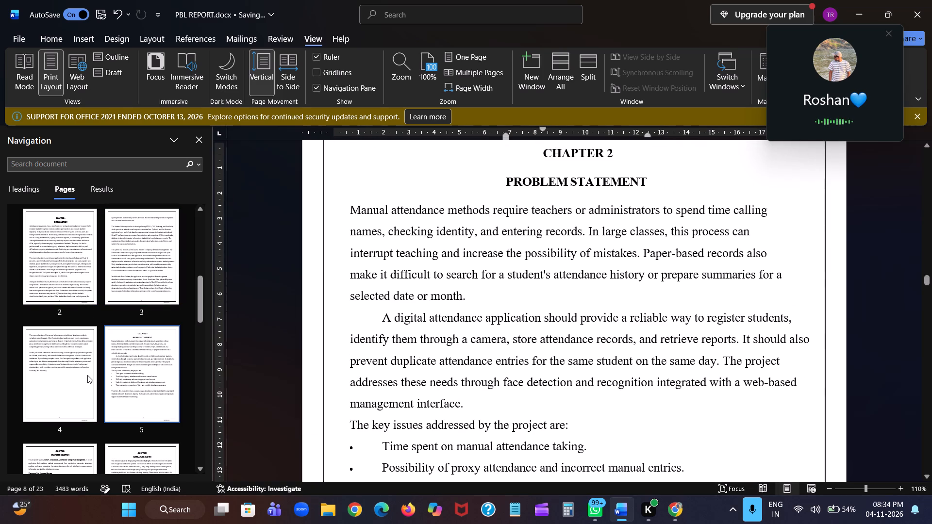
click(59, 381)
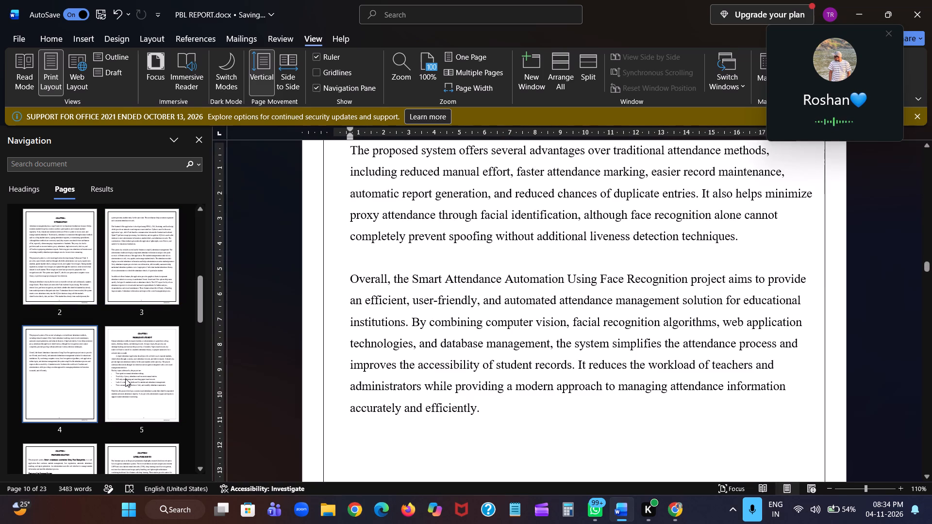
click(125, 378)
scroll(125, 378, down, 1)
click(82, 282)
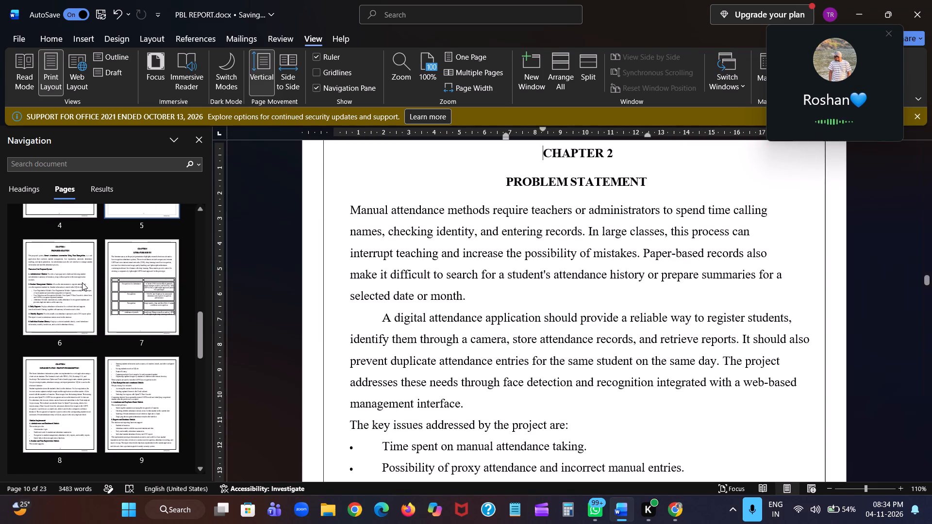
click(124, 279)
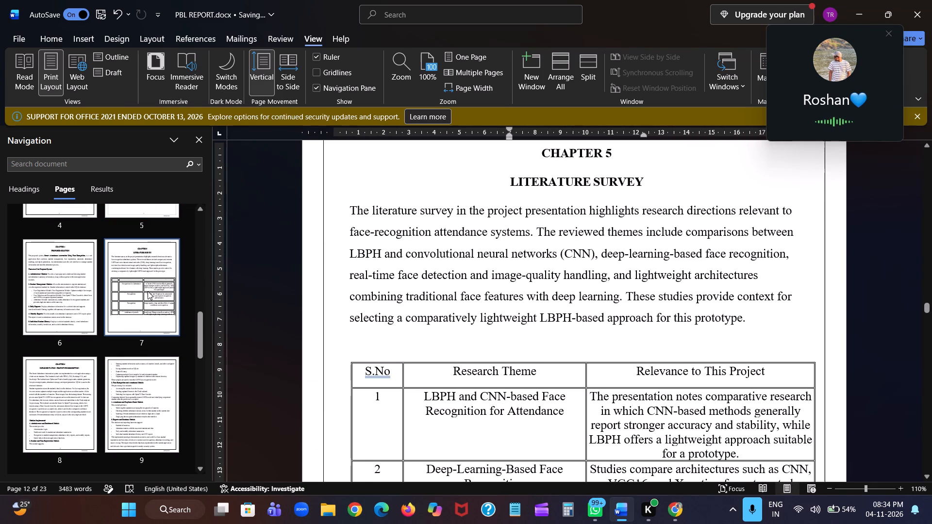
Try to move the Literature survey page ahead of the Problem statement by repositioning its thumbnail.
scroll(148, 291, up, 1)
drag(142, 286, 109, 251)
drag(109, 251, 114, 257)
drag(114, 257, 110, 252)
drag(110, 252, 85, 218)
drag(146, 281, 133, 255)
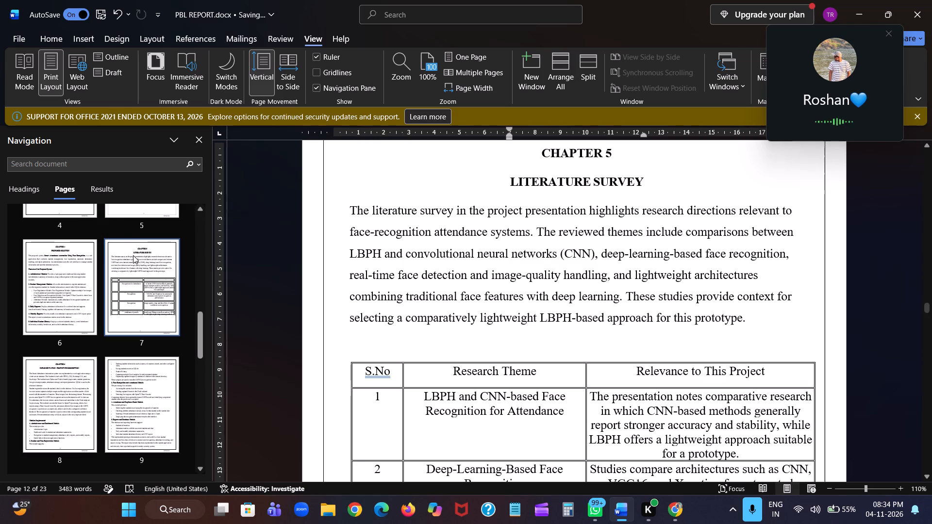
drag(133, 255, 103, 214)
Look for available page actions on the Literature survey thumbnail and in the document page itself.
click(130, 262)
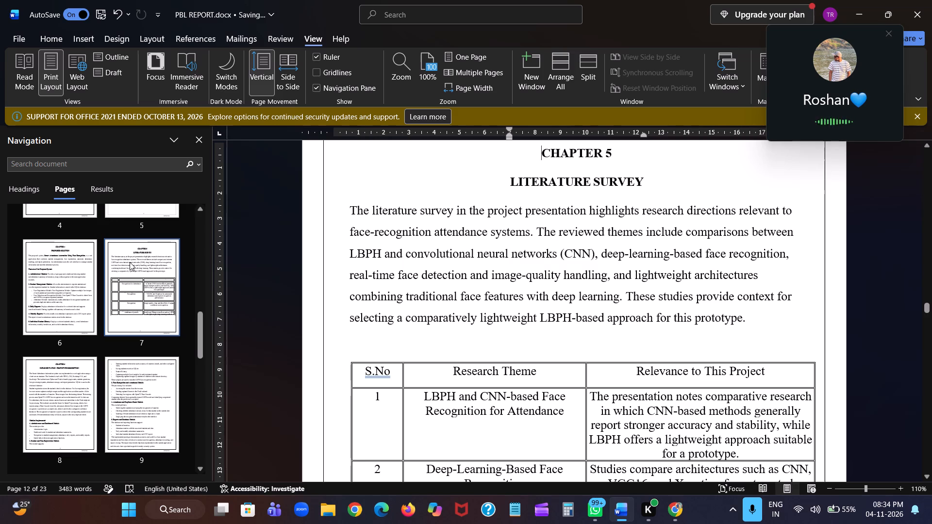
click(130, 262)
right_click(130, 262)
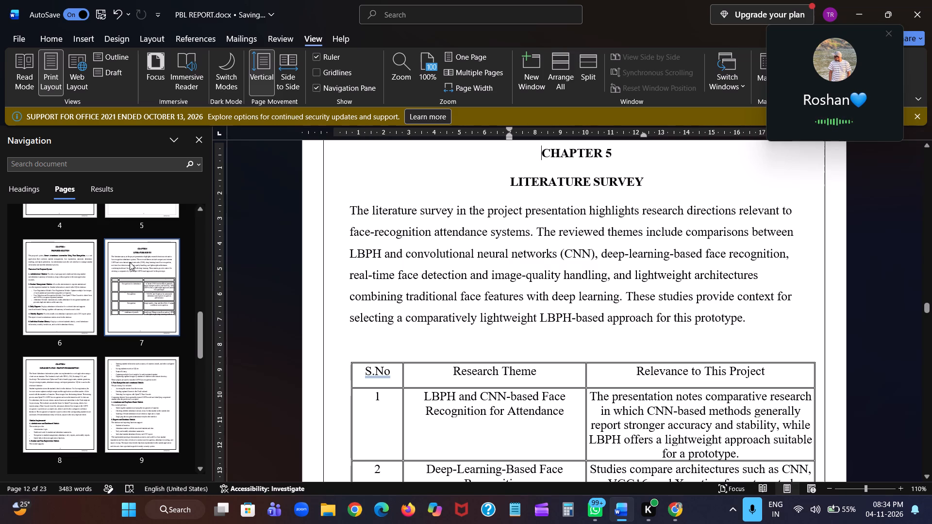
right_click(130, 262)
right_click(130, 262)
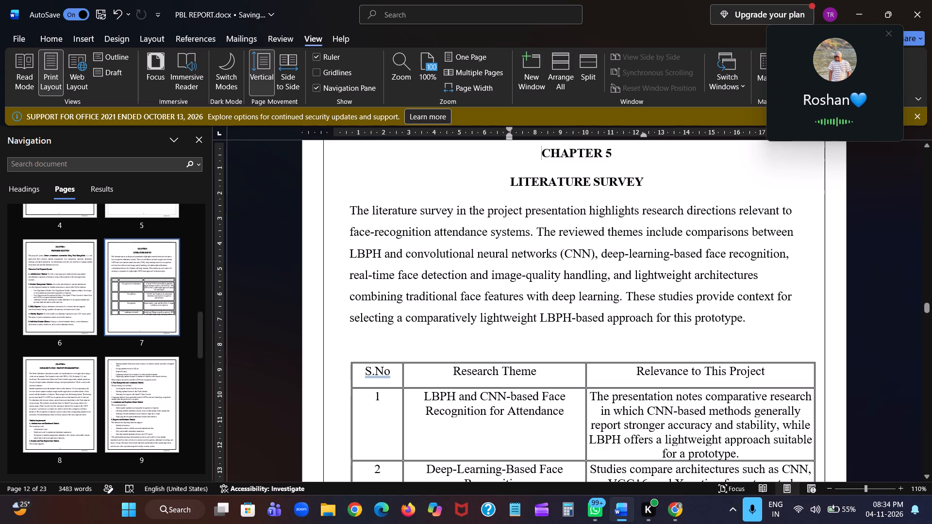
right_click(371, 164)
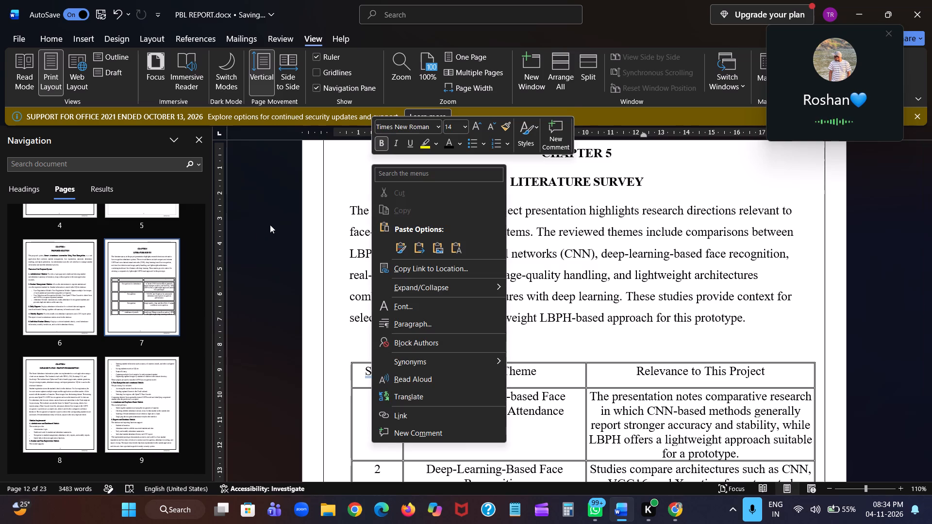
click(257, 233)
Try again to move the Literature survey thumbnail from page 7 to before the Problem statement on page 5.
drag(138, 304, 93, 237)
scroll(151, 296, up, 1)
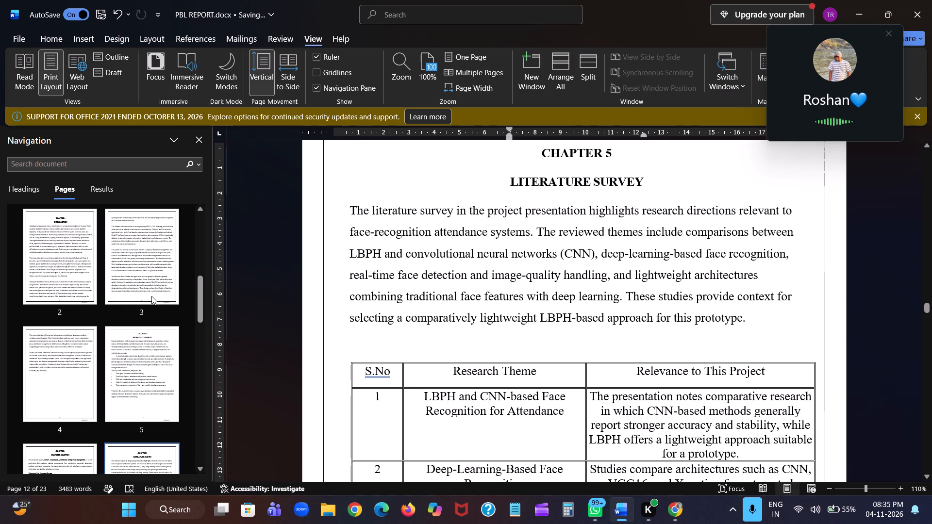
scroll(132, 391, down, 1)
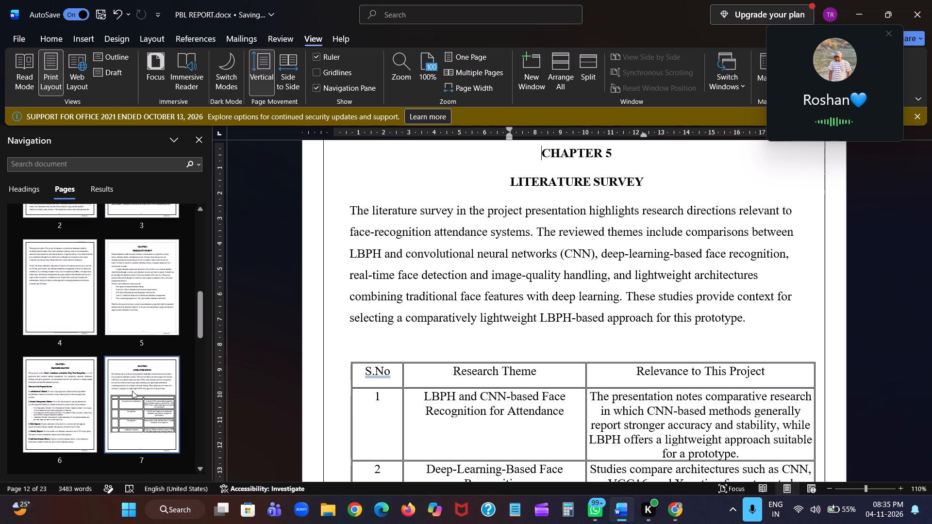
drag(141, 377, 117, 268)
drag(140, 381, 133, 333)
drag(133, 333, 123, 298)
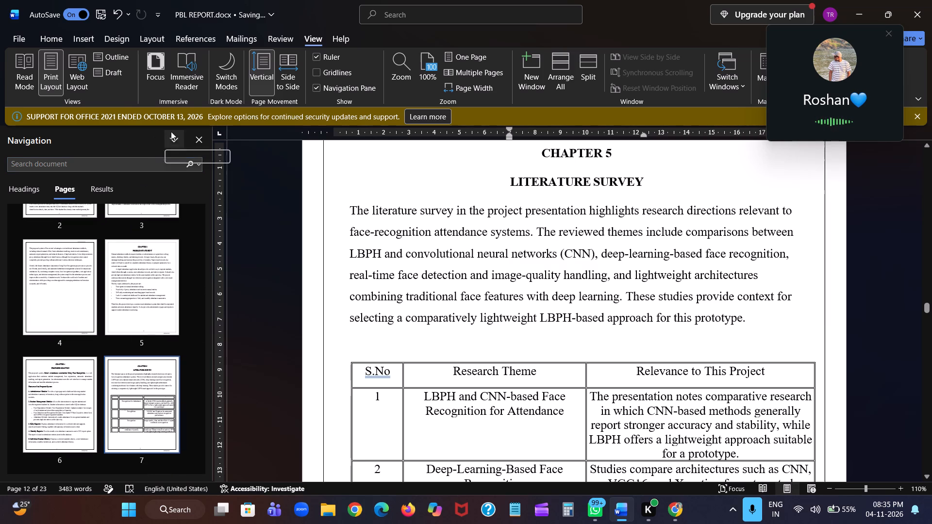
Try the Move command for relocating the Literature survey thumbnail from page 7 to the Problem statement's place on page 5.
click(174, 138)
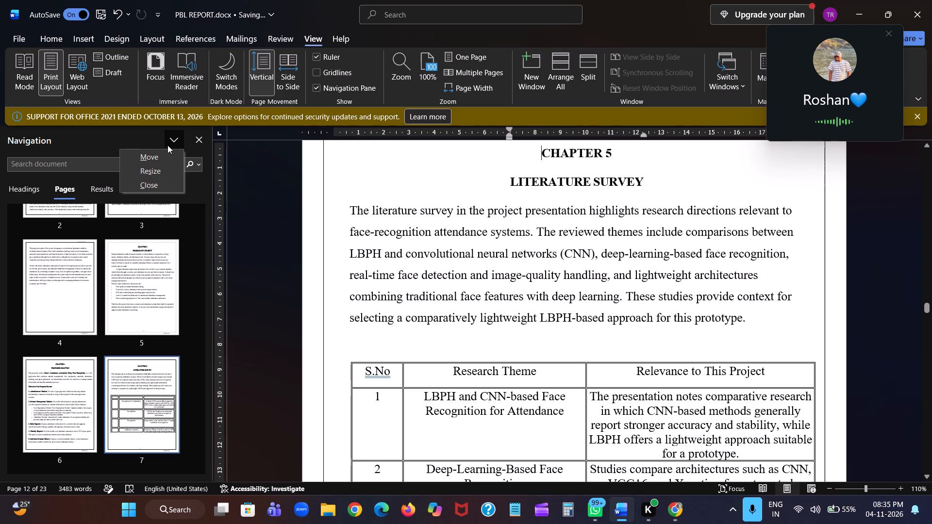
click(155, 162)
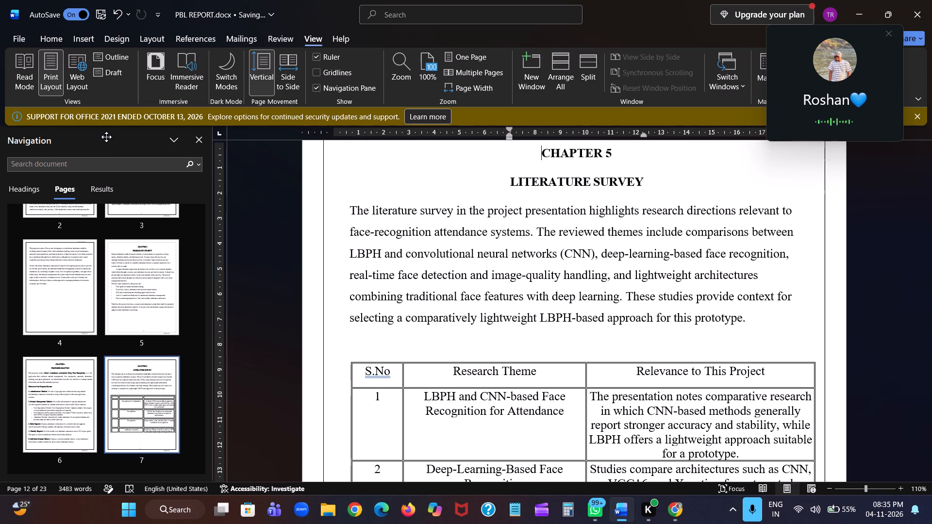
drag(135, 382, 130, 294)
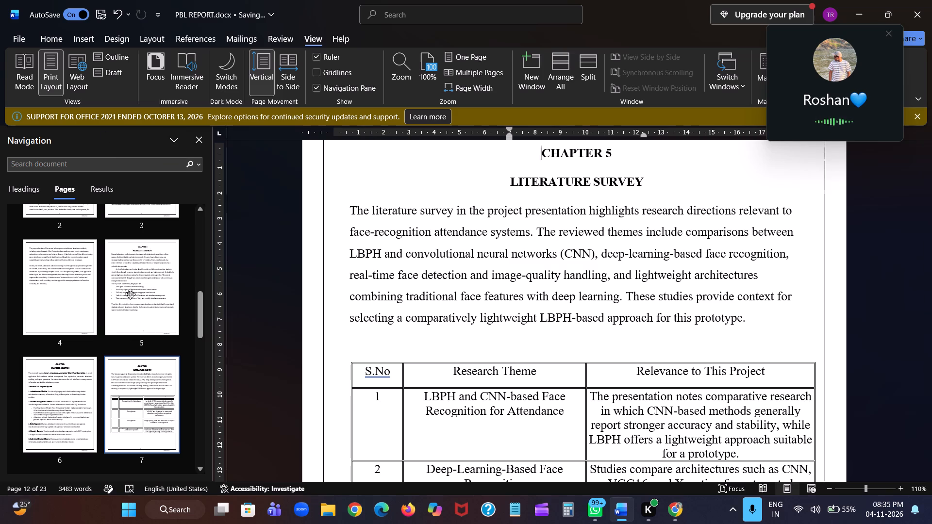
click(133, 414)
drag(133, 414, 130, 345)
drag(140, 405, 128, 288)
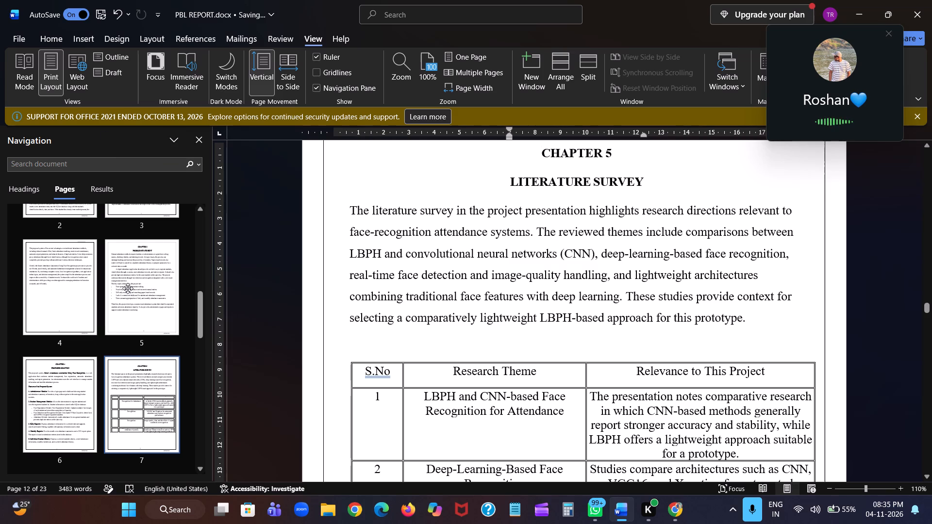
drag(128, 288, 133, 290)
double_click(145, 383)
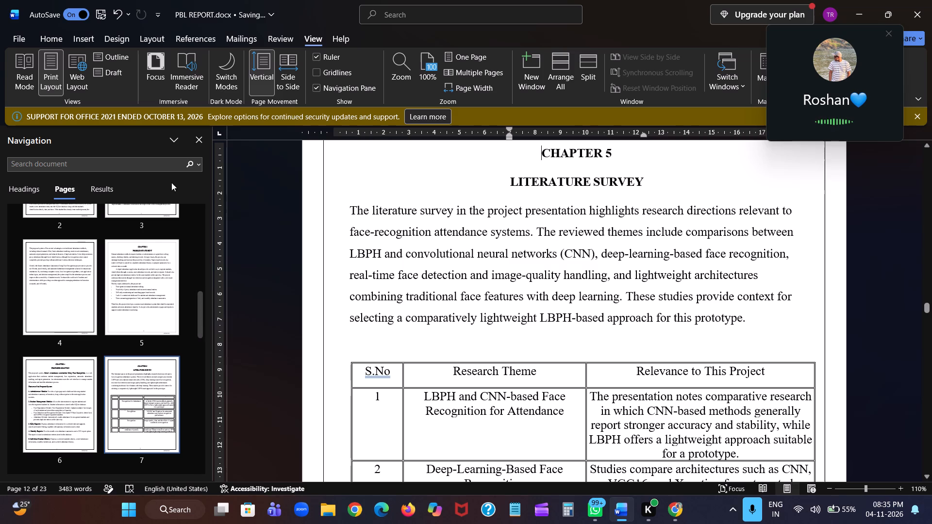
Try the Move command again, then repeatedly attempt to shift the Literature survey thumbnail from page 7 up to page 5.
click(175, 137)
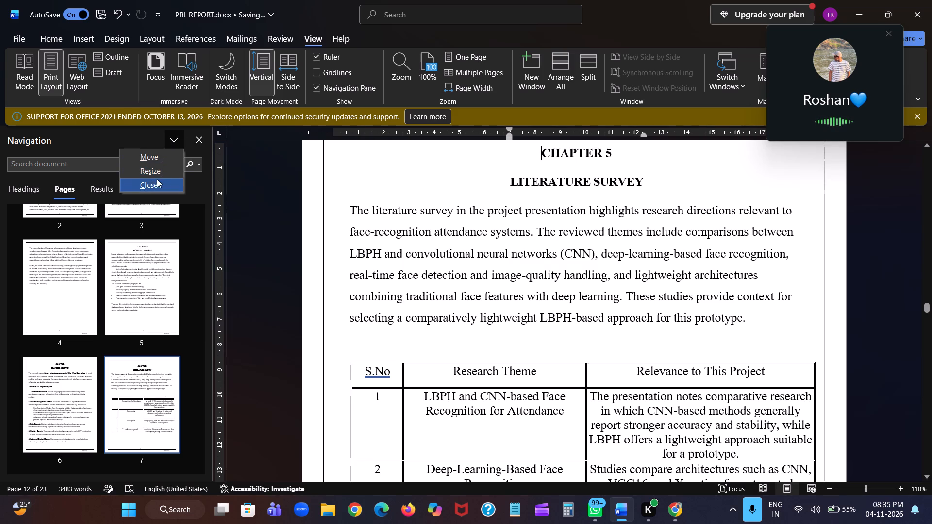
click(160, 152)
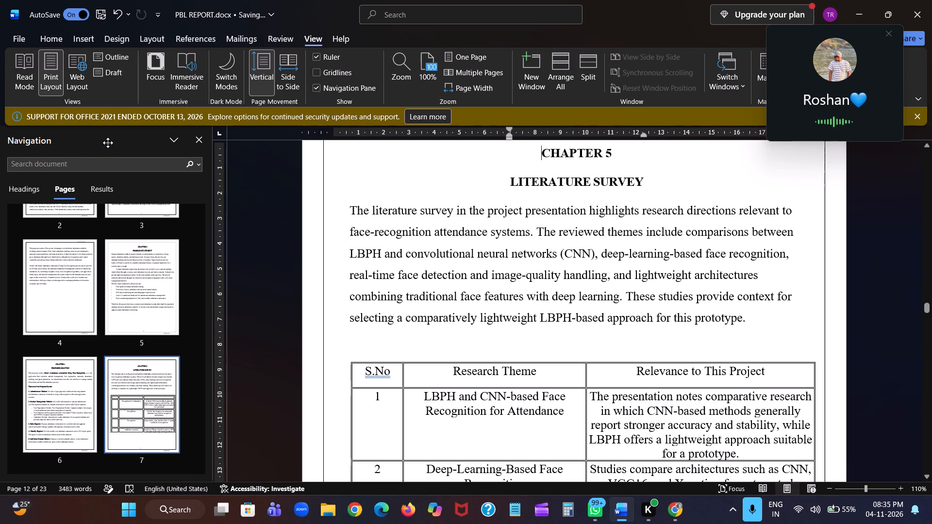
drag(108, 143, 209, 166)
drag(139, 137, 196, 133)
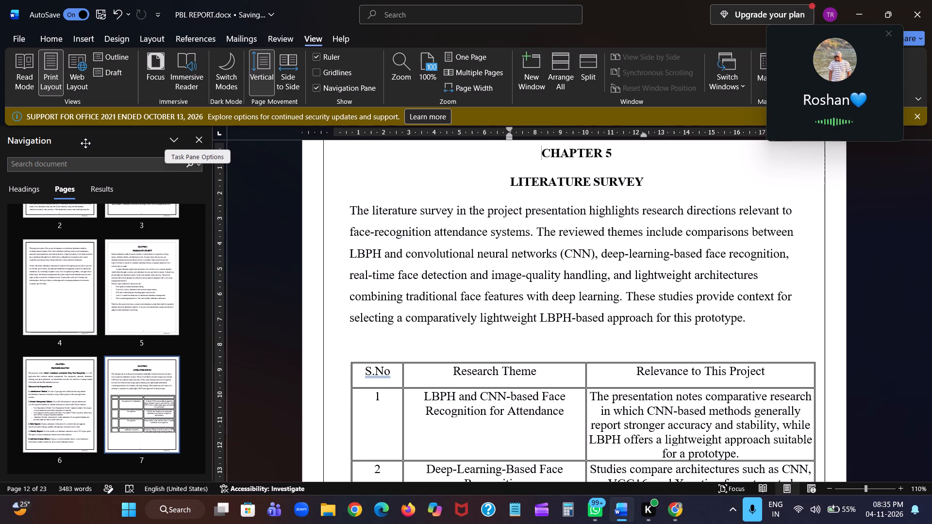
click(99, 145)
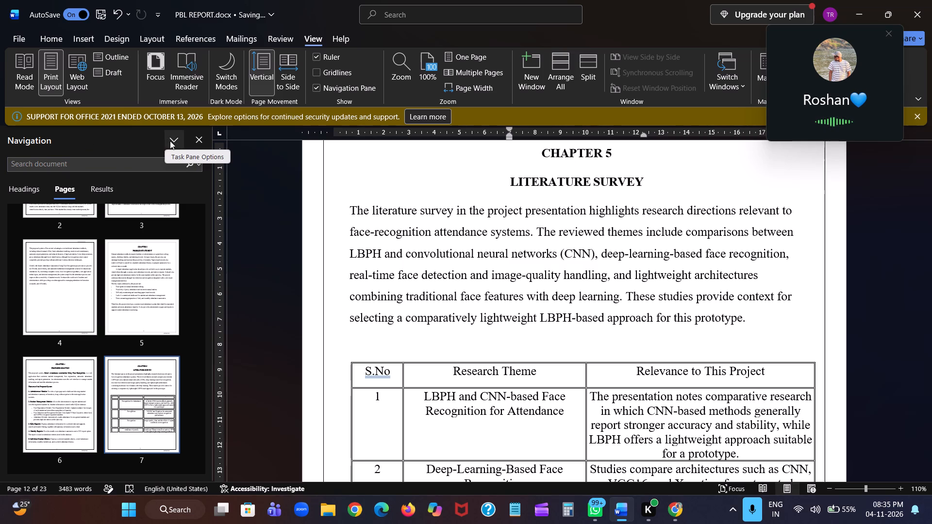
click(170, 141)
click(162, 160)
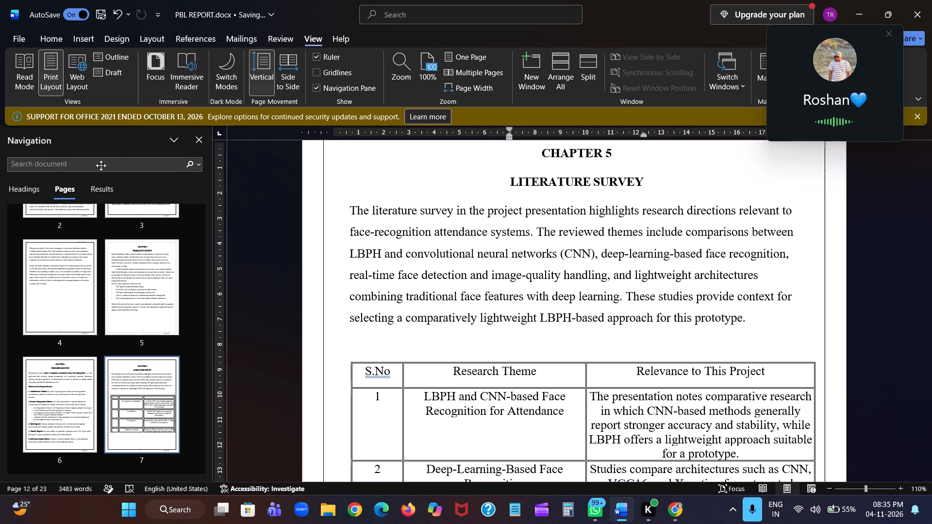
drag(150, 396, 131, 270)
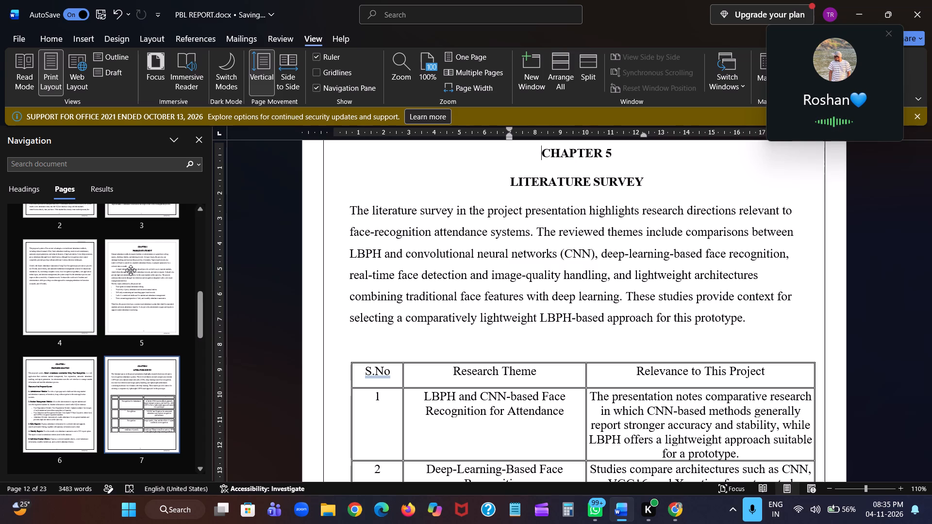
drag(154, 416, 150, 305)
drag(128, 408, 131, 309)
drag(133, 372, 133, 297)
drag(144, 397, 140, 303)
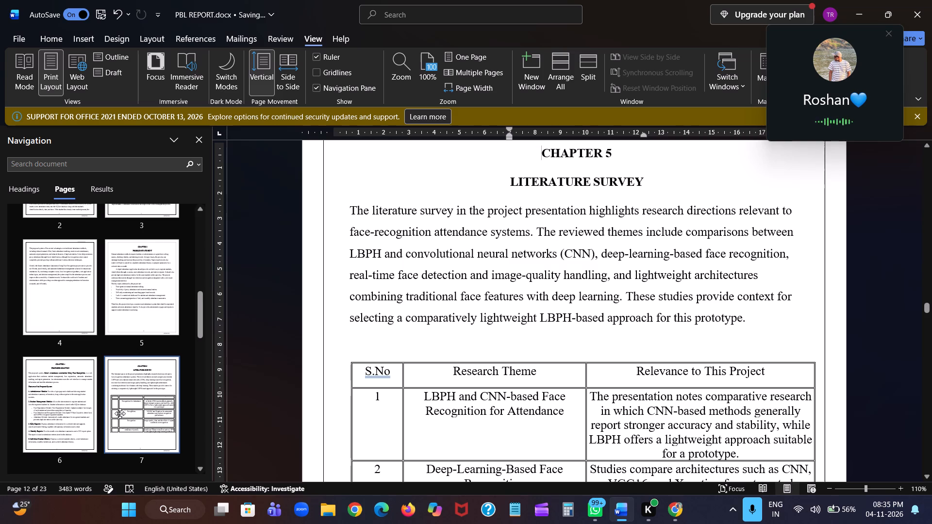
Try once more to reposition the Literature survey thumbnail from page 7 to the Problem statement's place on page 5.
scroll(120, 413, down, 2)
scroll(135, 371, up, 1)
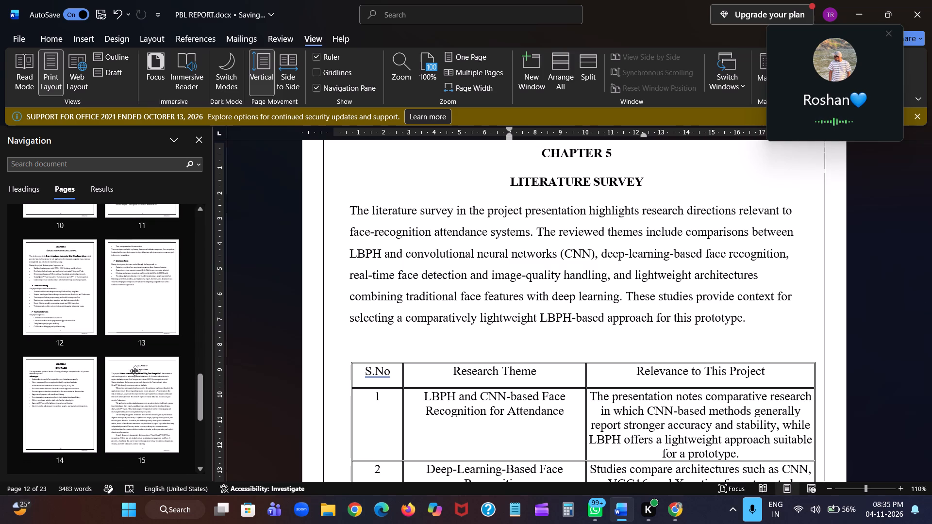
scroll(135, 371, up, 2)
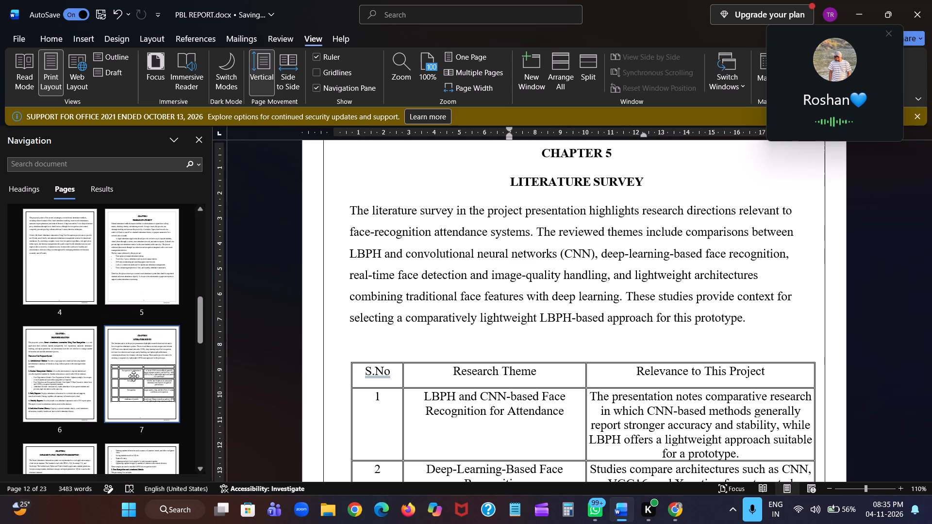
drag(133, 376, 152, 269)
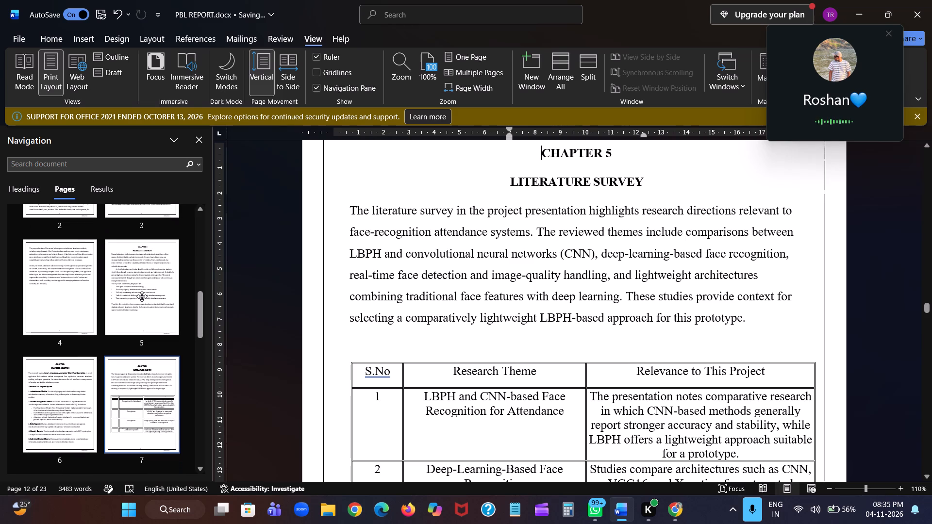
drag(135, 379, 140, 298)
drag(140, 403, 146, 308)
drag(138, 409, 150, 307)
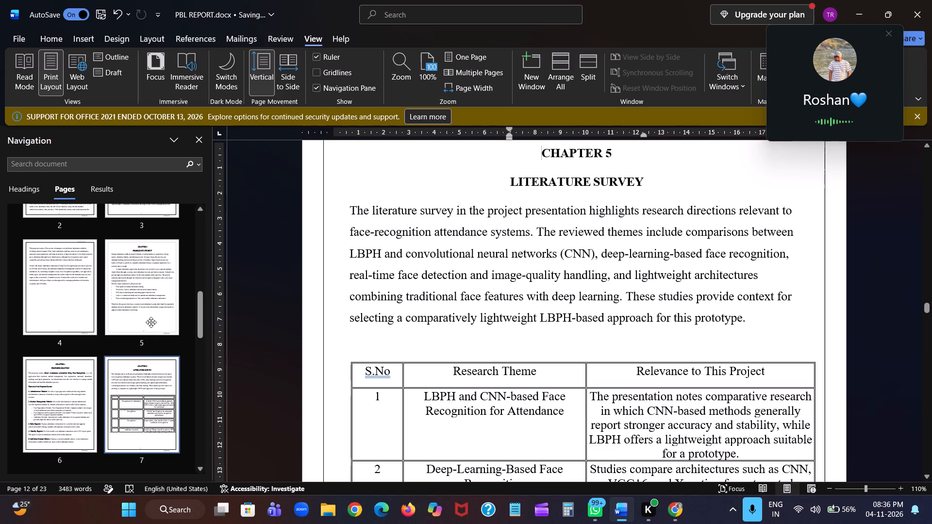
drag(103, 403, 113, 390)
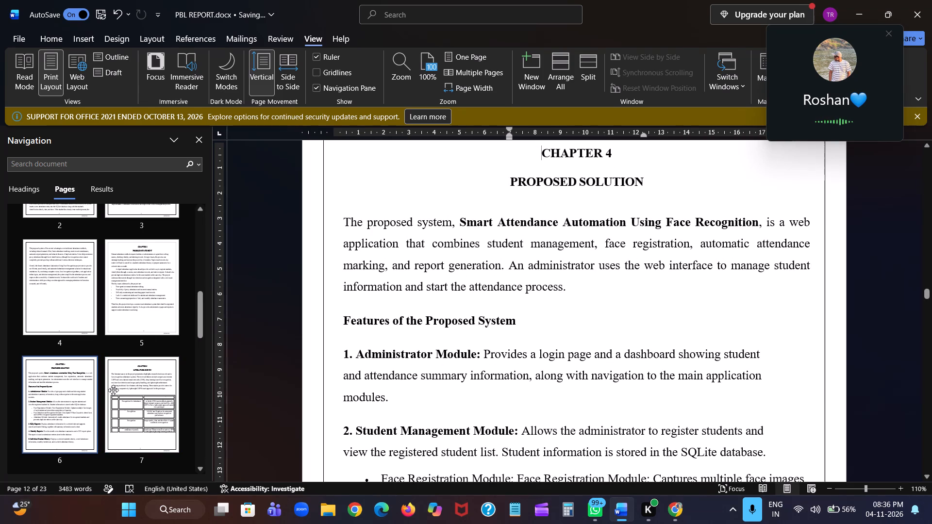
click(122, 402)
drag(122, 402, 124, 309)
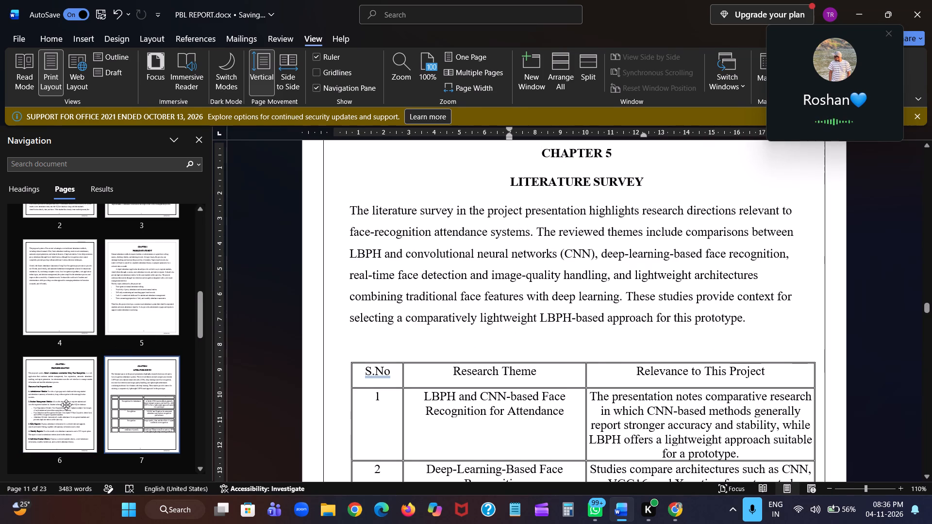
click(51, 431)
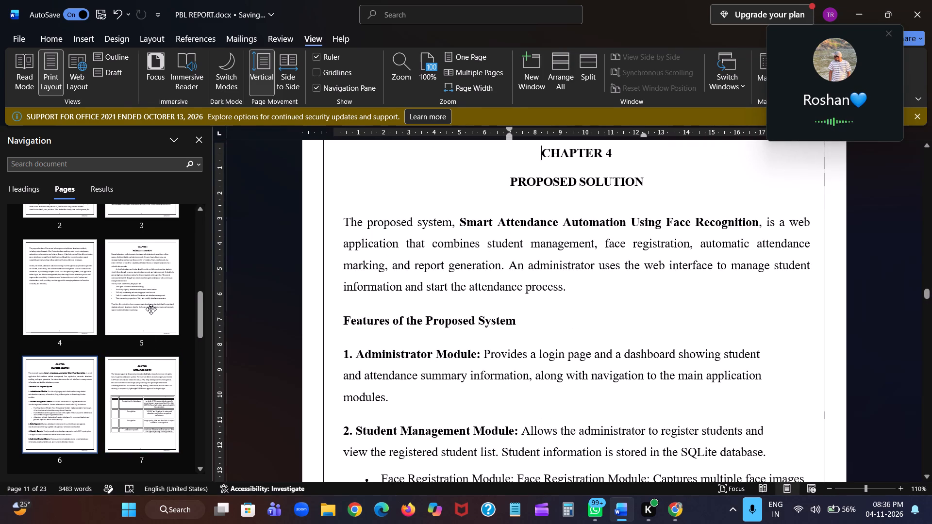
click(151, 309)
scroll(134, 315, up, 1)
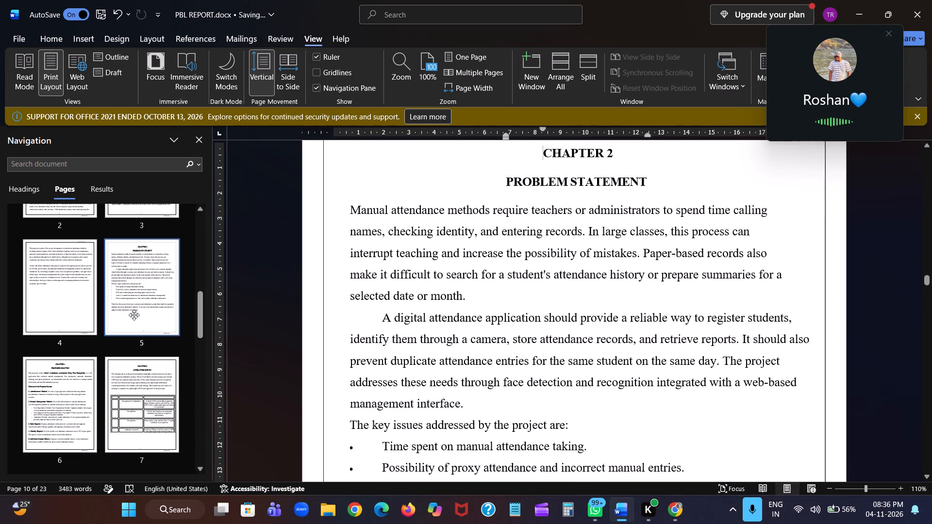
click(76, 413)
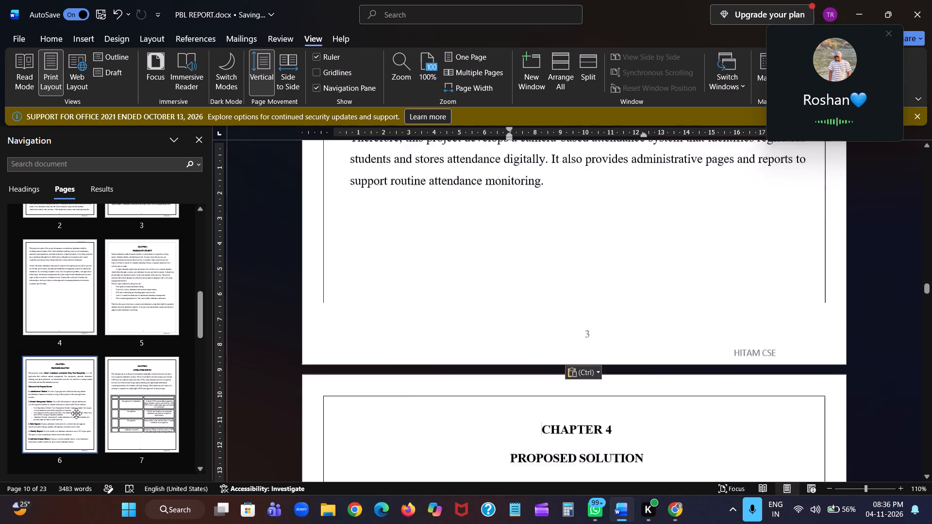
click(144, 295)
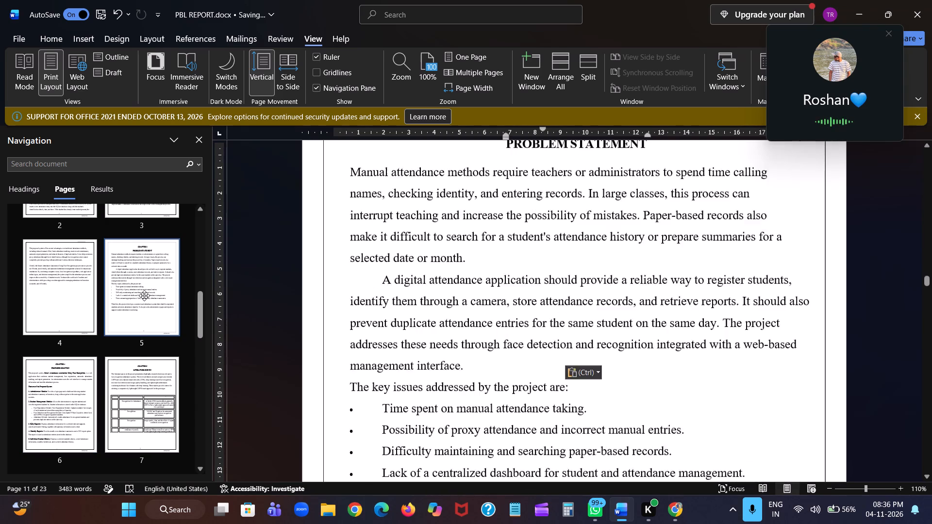
Cut the whole Literature survey chapter, from its CHAPTER 5 heading through the last row of its research theme table.
click(142, 400)
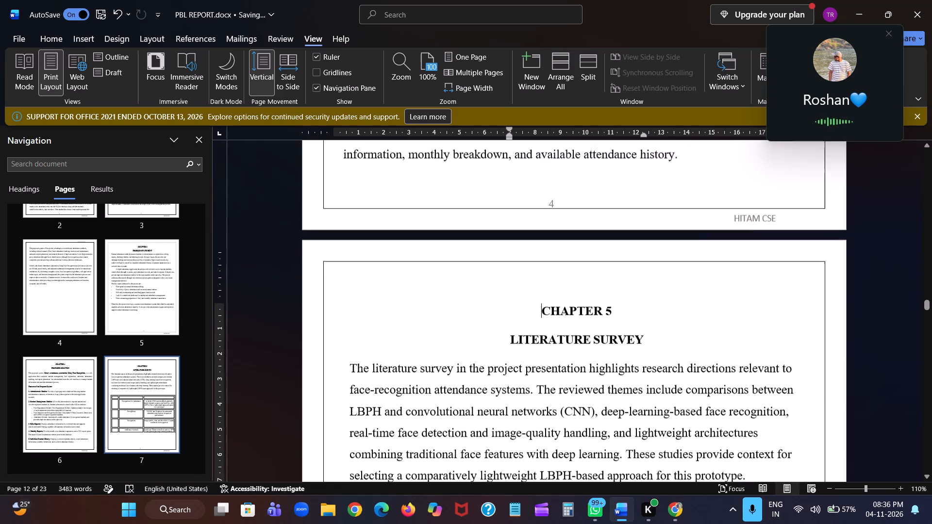
click(544, 204)
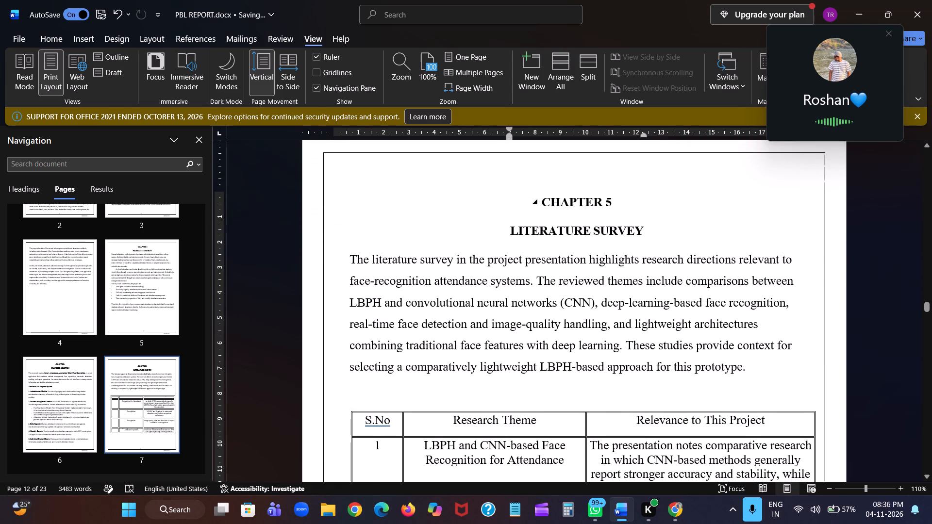
key(ctrl+shift+Right)
key(ctrl+shift+Right)
key(ctrl+shift+Right)
key(ctrl+shift+Right)
key(ctrl+shift+Right)
key(ctrl+shift+Right)
key(ctrl+shift+Right)
key(ctrl+shift+Right)
key(ctrl+shift+Right)
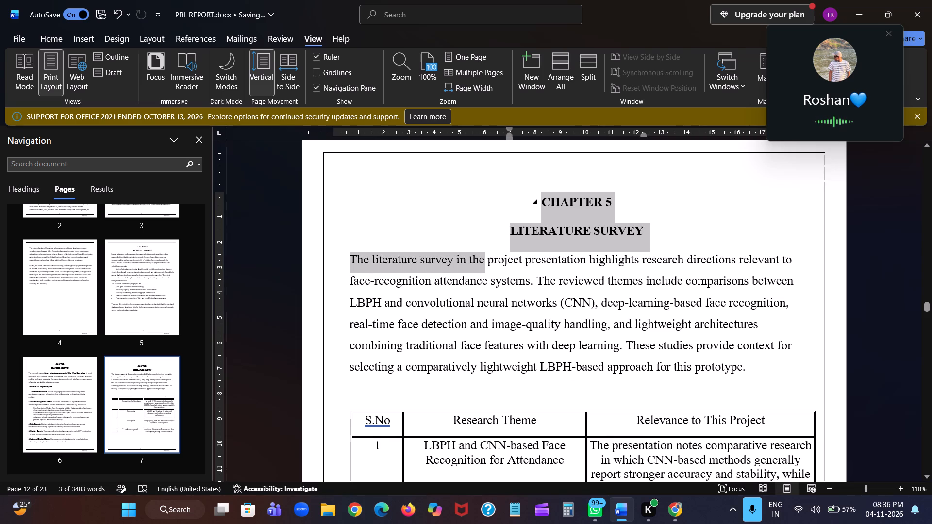
key(ctrl+shift+Down)
key(ctrl+shift+Down)
key(ctrl+shift+Down)
key(ctrl+shift+Down)
key(ctrl+shift+Down)
key(ctrl+shift+Down)
key(ctrl+shift+Down)
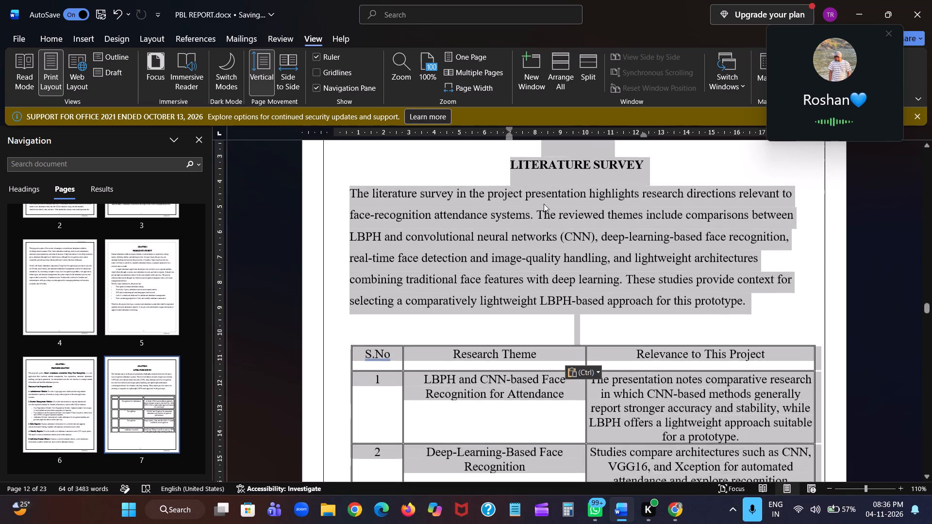
key(ctrl+shift+Down)
key(ctrl+shift+Down)
key(ctrl+shift+Down)
key(ctrl+shift+Up)
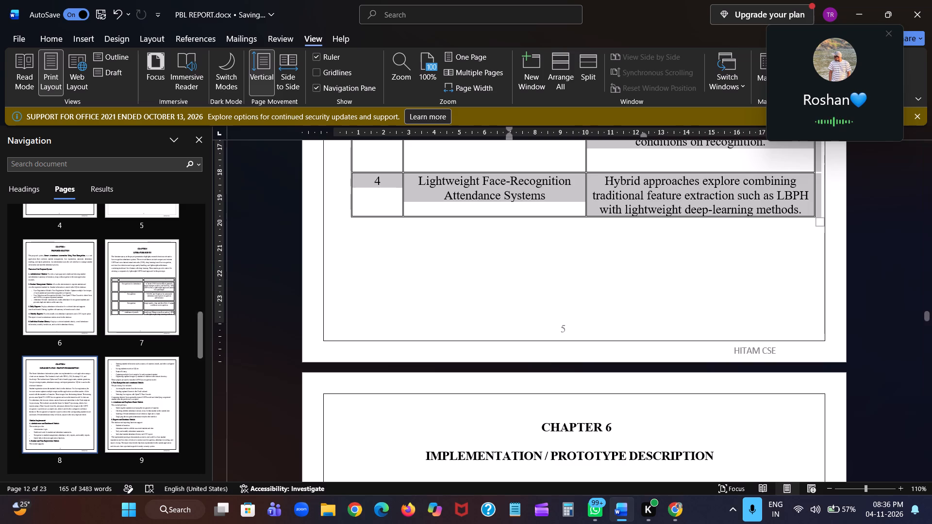
key(ctrl+x)
Look back through the chapters from Chapter 6 to the Introduction to find where the cut Literature survey belongs.
scroll(544, 204, up, 1)
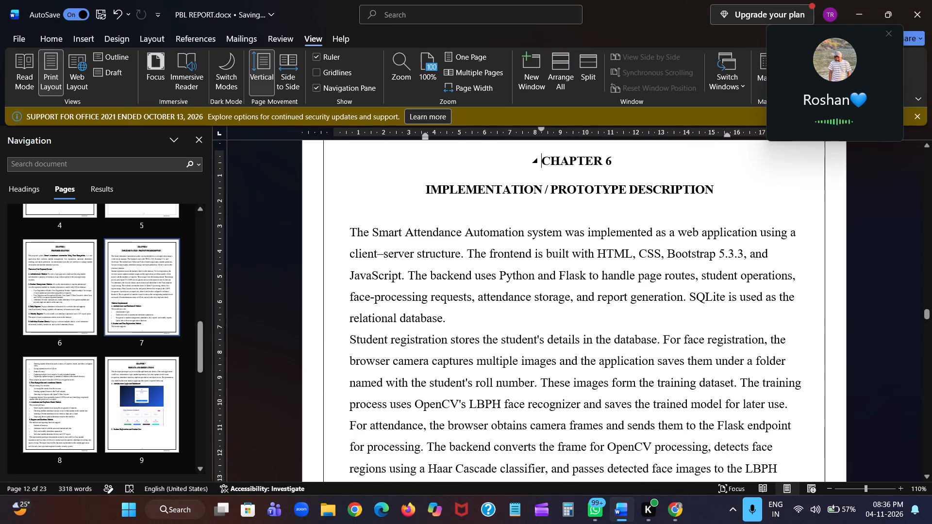
scroll(544, 204, up, 3)
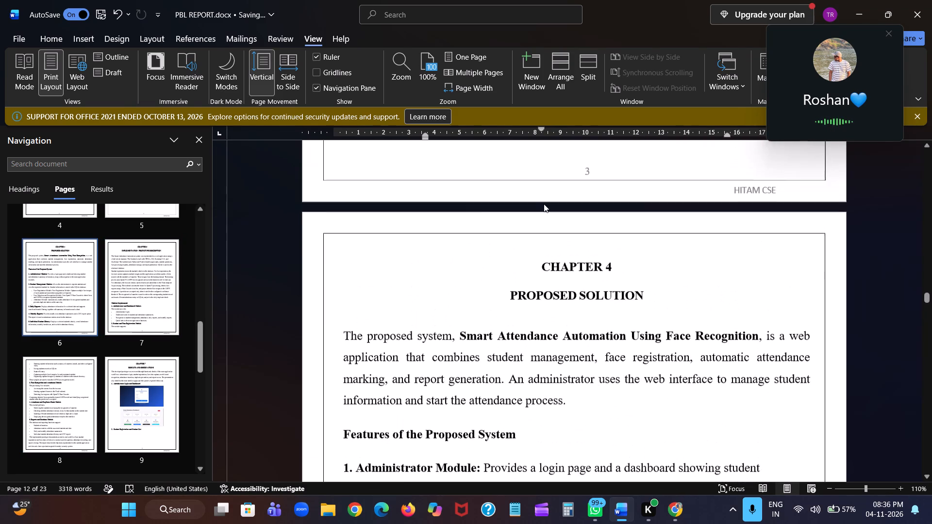
scroll(544, 204, up, 2)
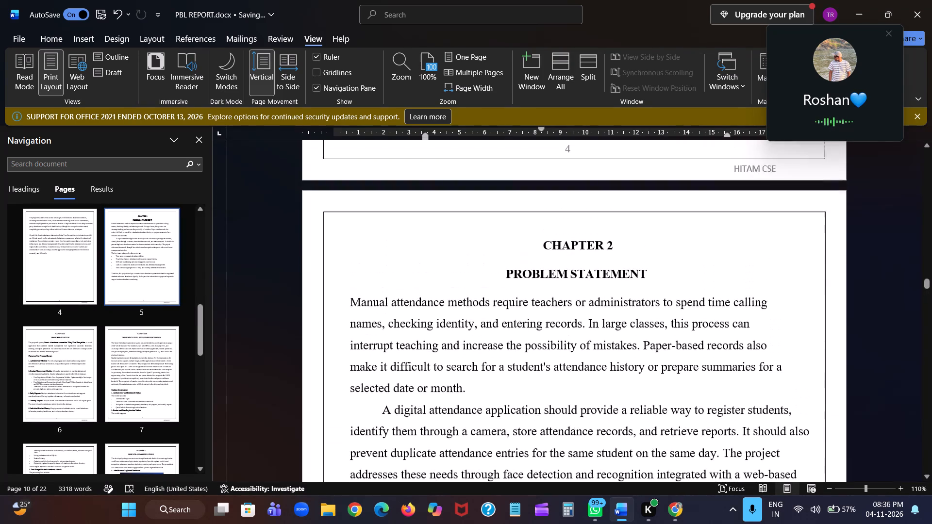
scroll(544, 204, up, 3)
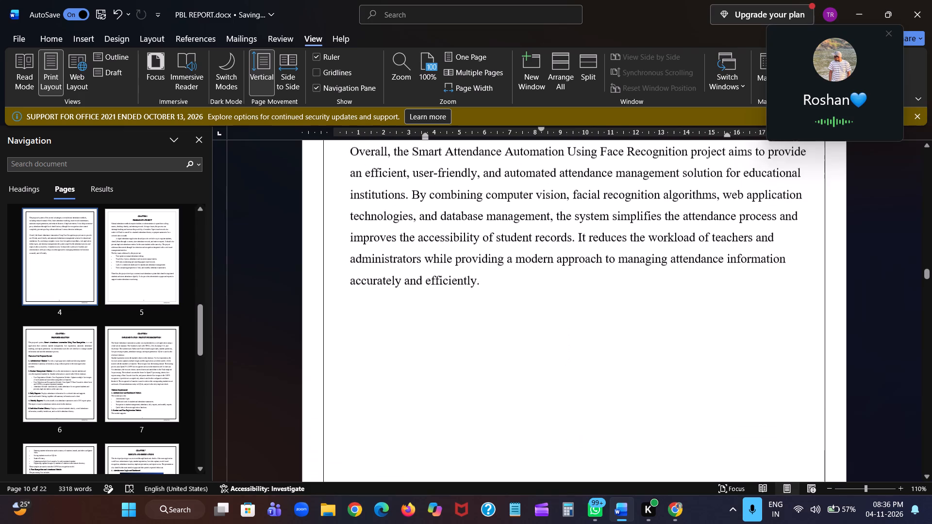
scroll(544, 204, up, 1)
scroll(544, 204, down, 2)
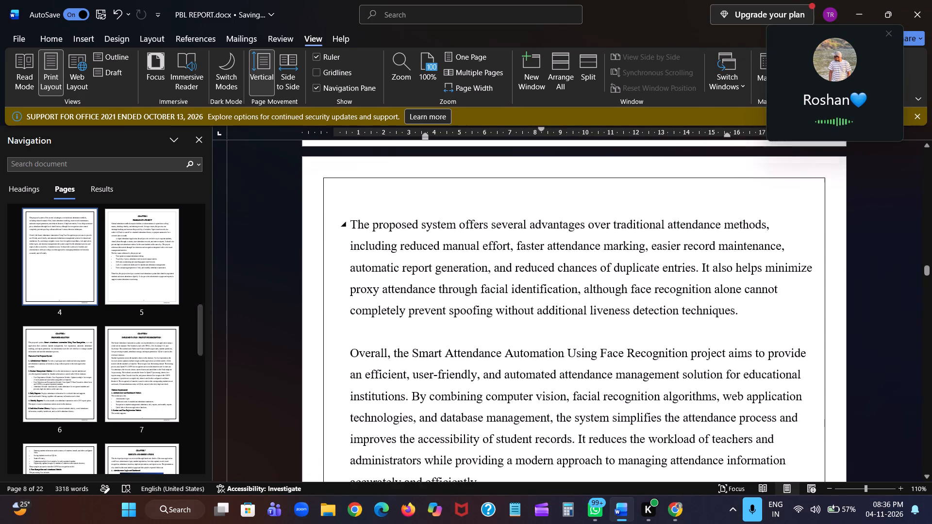
scroll(544, 204, down, 2)
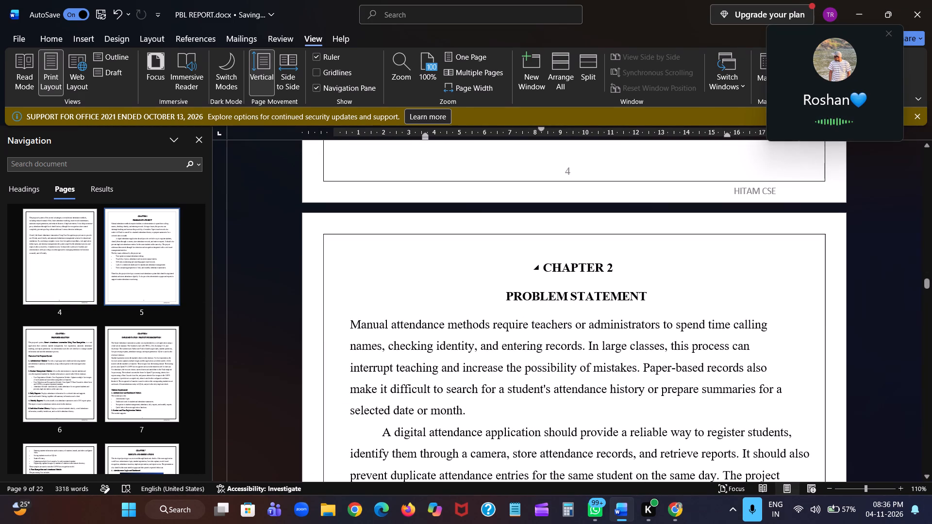
scroll(544, 263, up, 2)
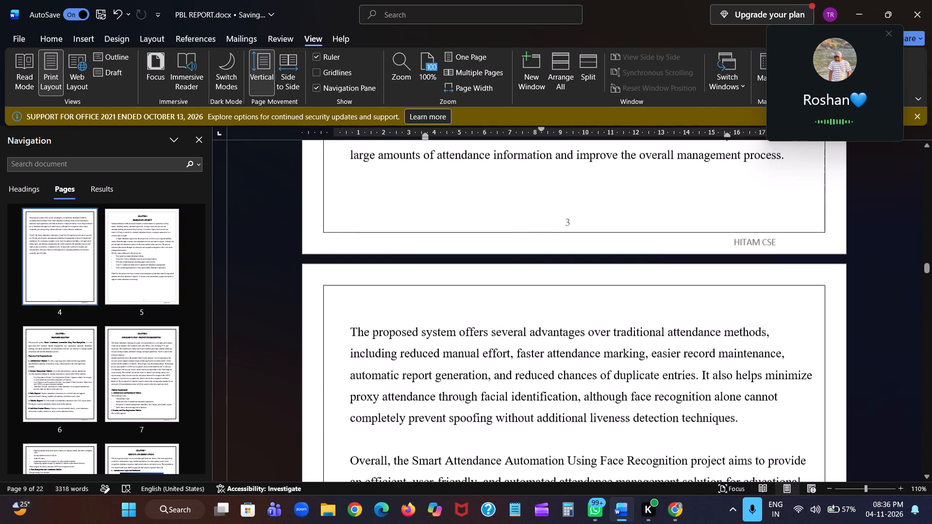
scroll(544, 263, up, 3)
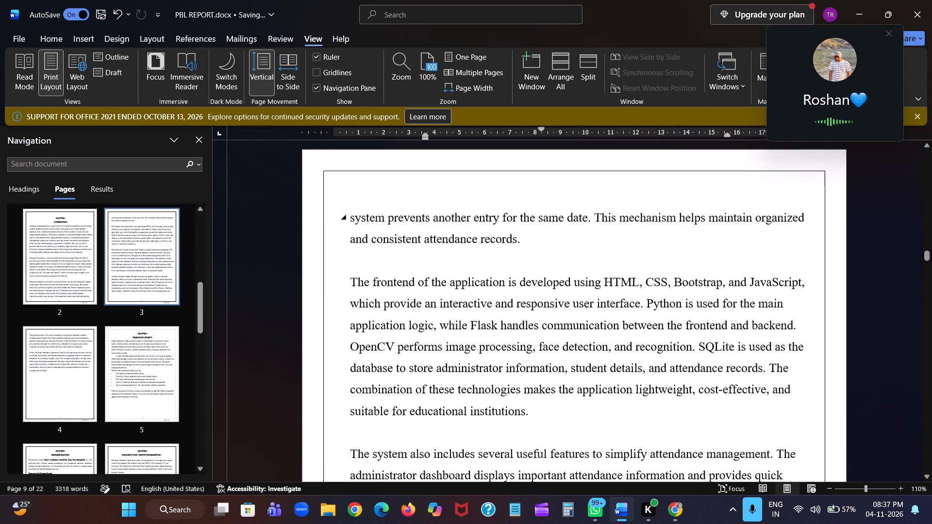
scroll(544, 263, up, 3)
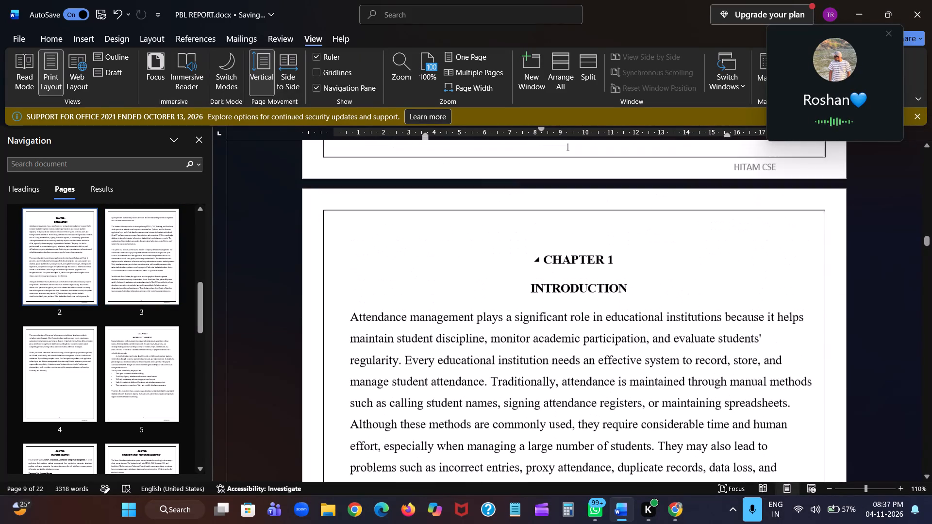
Insert blank lines before the CHAPTER 2 heading until the Problem statement starts on a new page, leaving an empty page after the Introduction.
scroll(544, 263, down, 3)
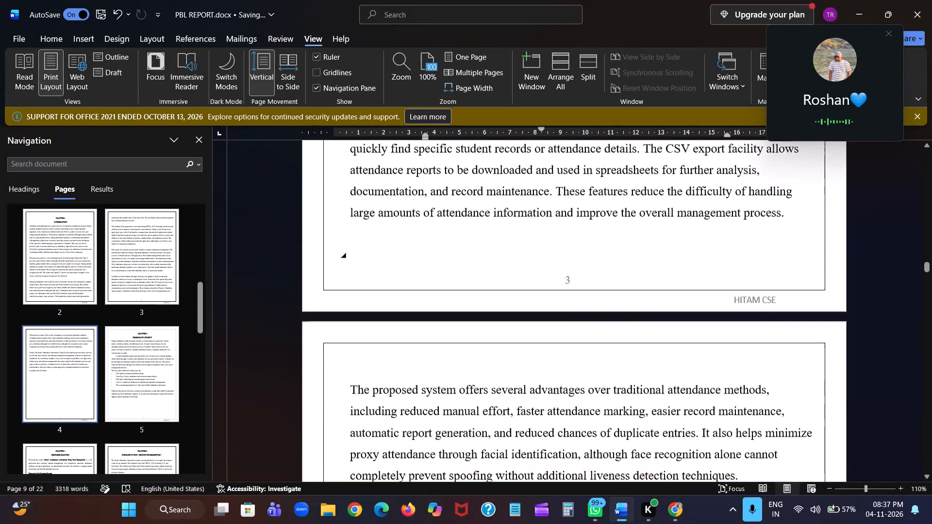
scroll(544, 263, down, 2)
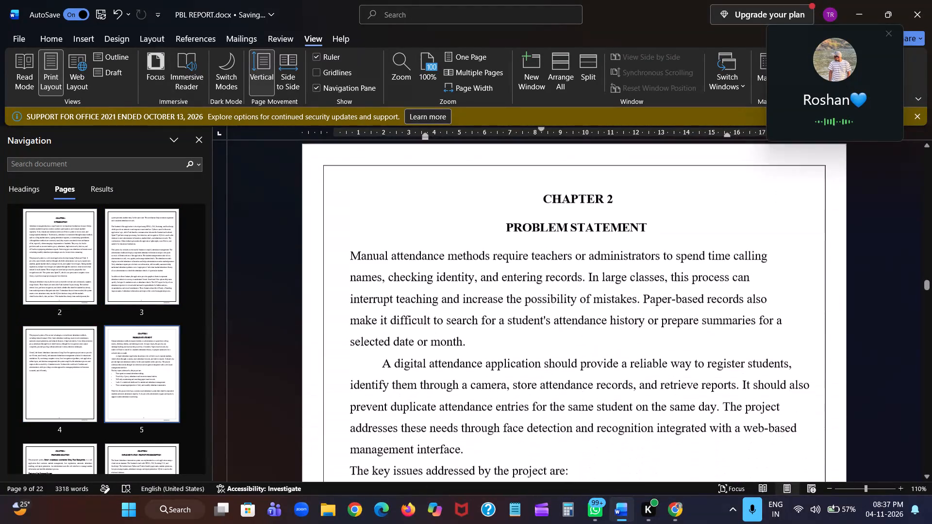
click(544, 197)
key(Return)
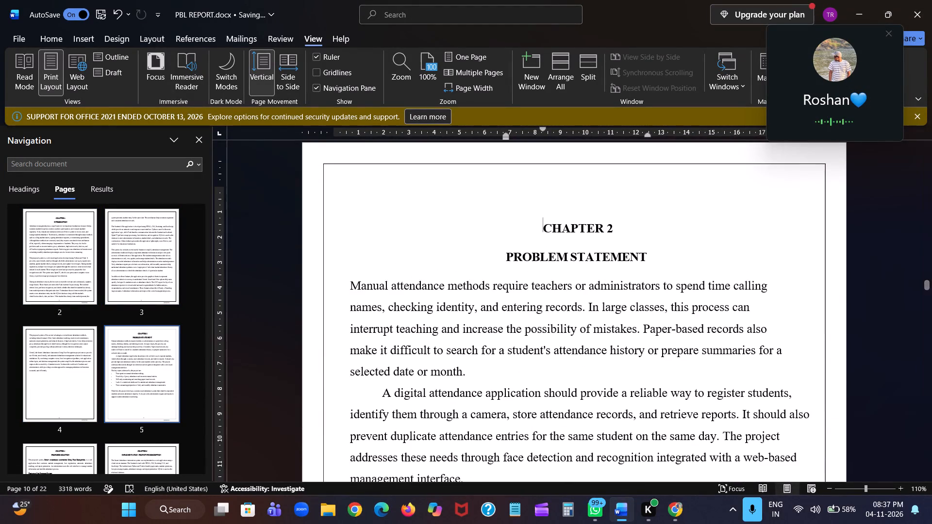
key(Return)
key(Return)
key(Return)
key(Return)
scroll(544, 197, down, 1)
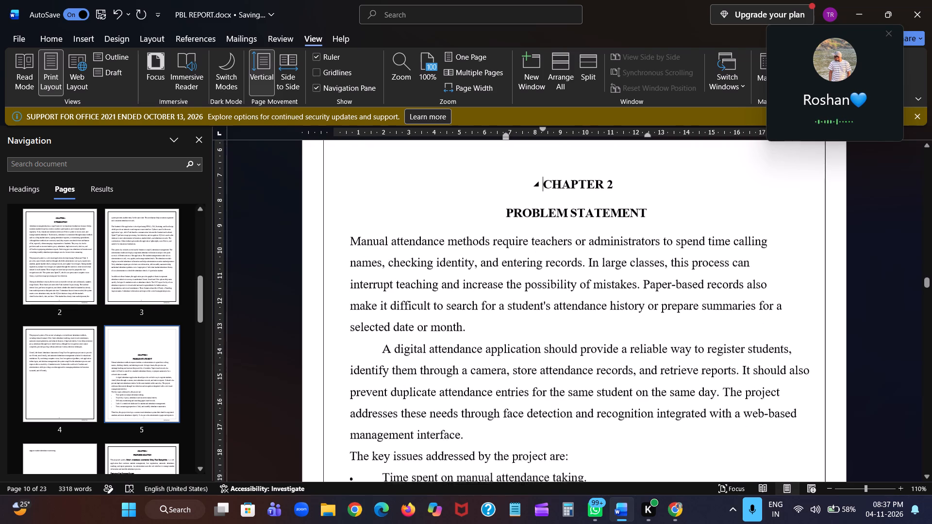
scroll(544, 197, down, 1)
key(Return)
key(Return)
key(Return)
key(Return)
key(Return)
key(Return)
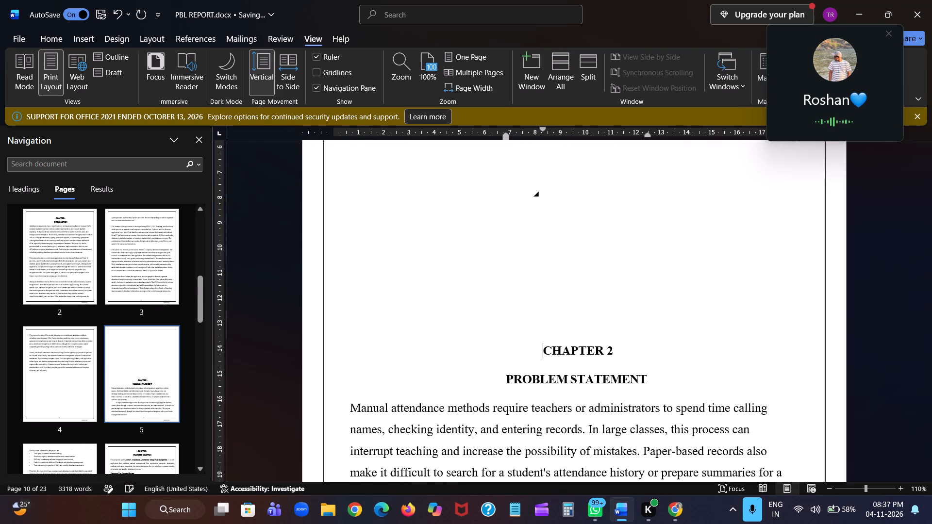
scroll(544, 197, down, 1)
key(Return)
key(Return)
key(Return)
key(Return)
key(Return)
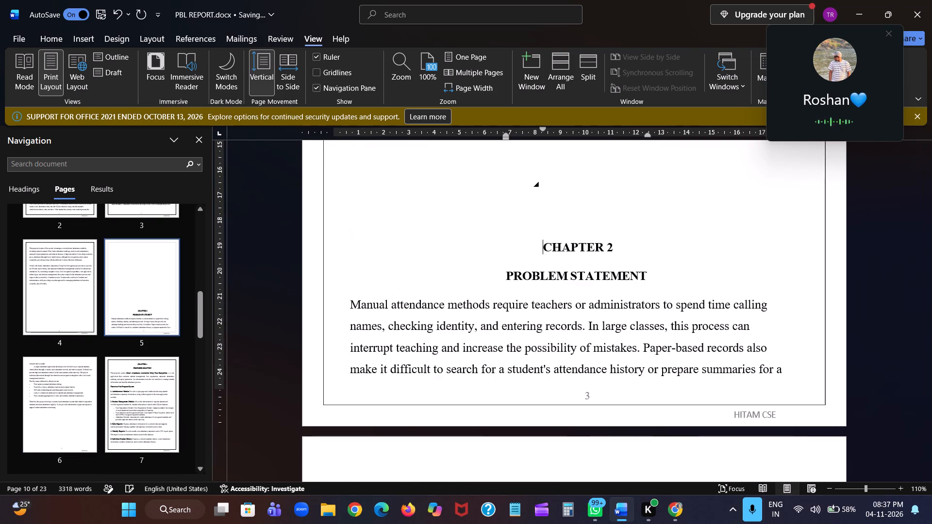
key(Return)
key(Return)
key(Return)
key(Return)
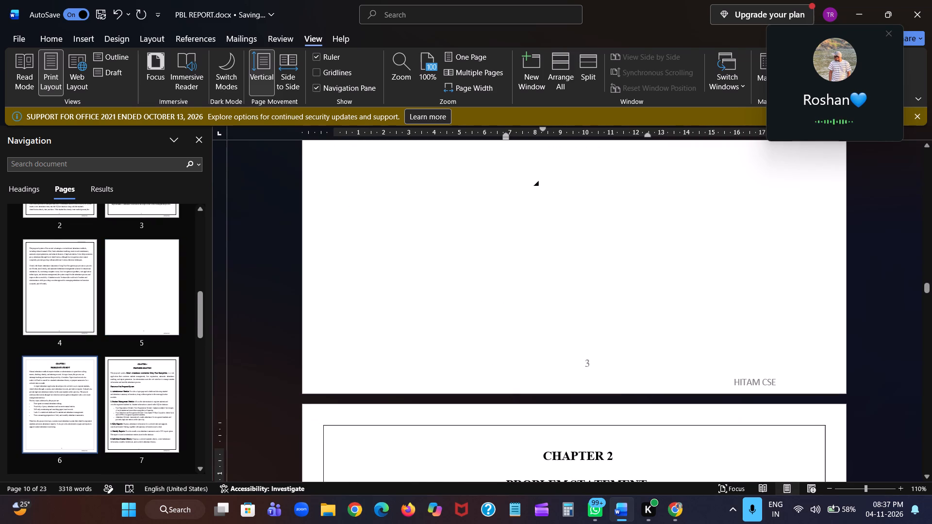
Paste the cut Literature survey chapter at the top of the empty page after the Introduction.
scroll(546, 221, up, 1)
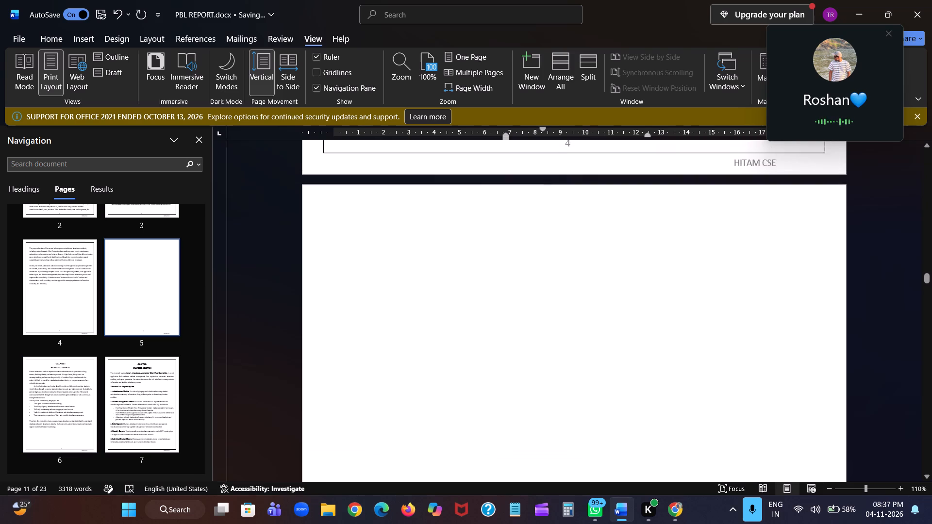
click(535, 222)
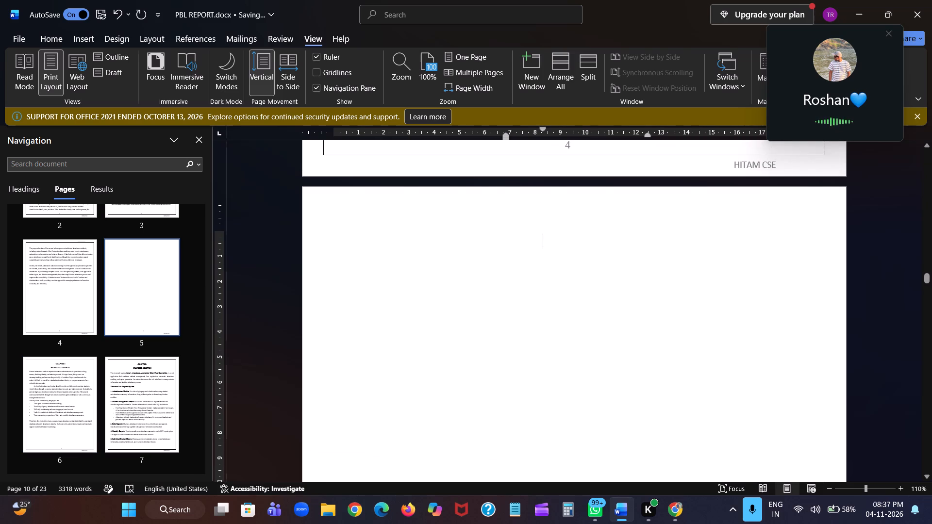
key(ctrl+v)
Delete the leftover blank lines between the Literature survey table and the Problem statement's CHAPTER 2 heading, closing up the empty page.
scroll(551, 295, down, 2)
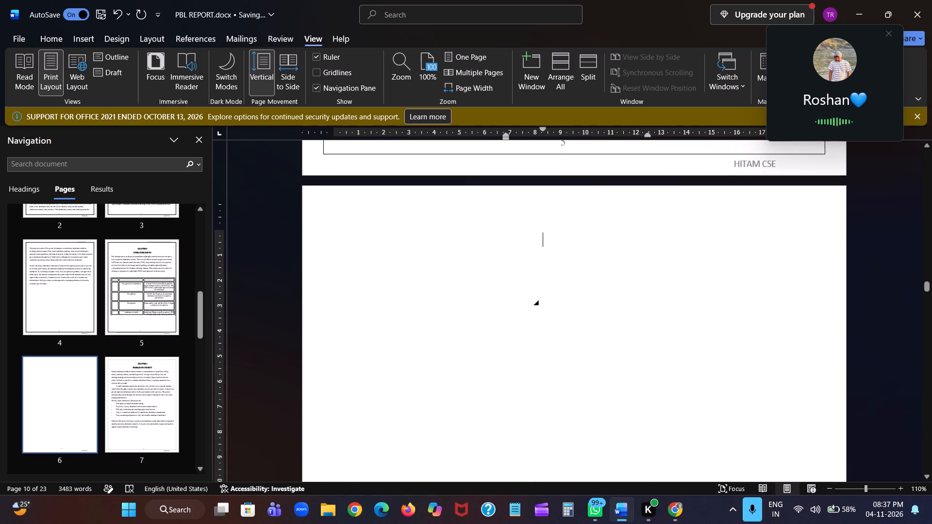
scroll(551, 295, down, 2)
click(544, 344)
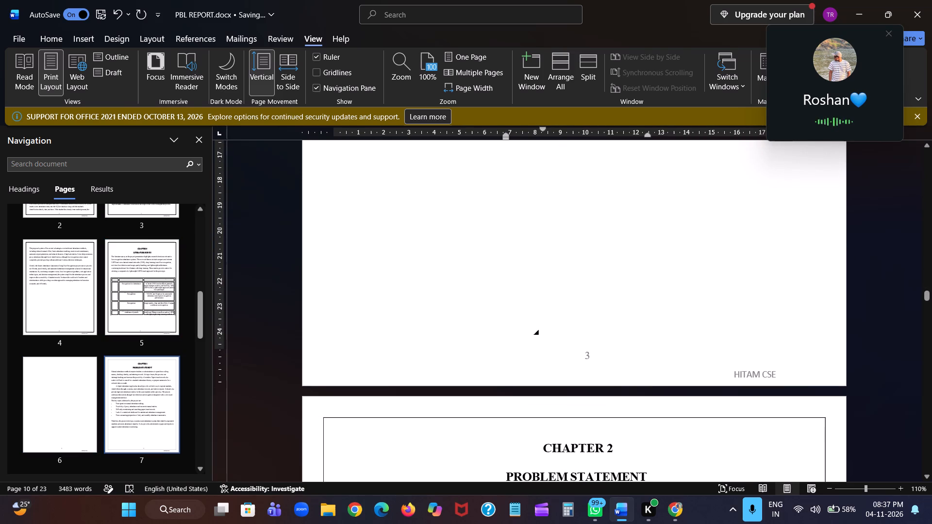
key(BackSpace)
key(BackSpace)
key(BackSpace)
key(BackSpace)
key(BackSpace)
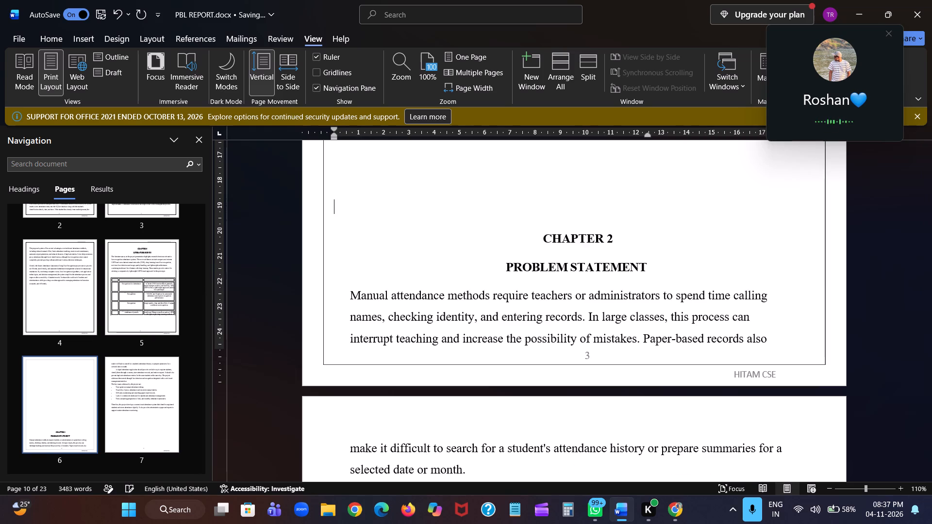
scroll(544, 344, up, 1)
key(BackSpace)
key(BackSpace)
key(BackSpace)
key(BackSpace)
key(BackSpace)
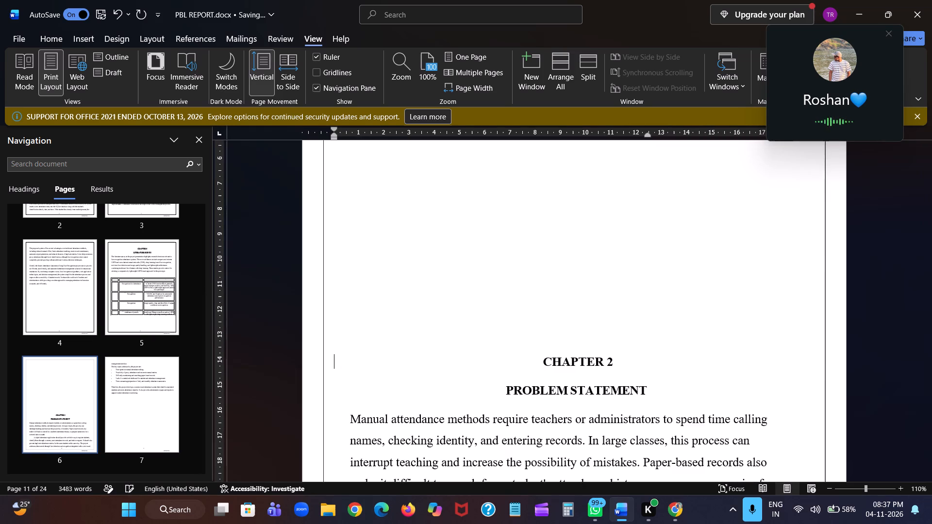
key(BackSpace)
key(BackSpace)
scroll(544, 344, up, 1)
key(BackSpace)
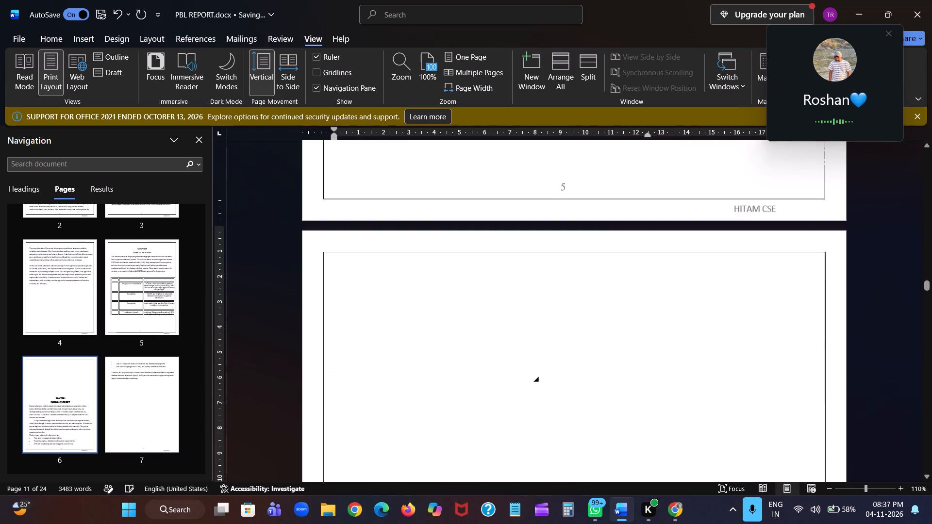
key(BackSpace)
key(BackSpace)
key(BackSpace)
key(BackSpace)
key(BackSpace)
key(BackSpace)
key(BackSpace)
key(BackSpace)
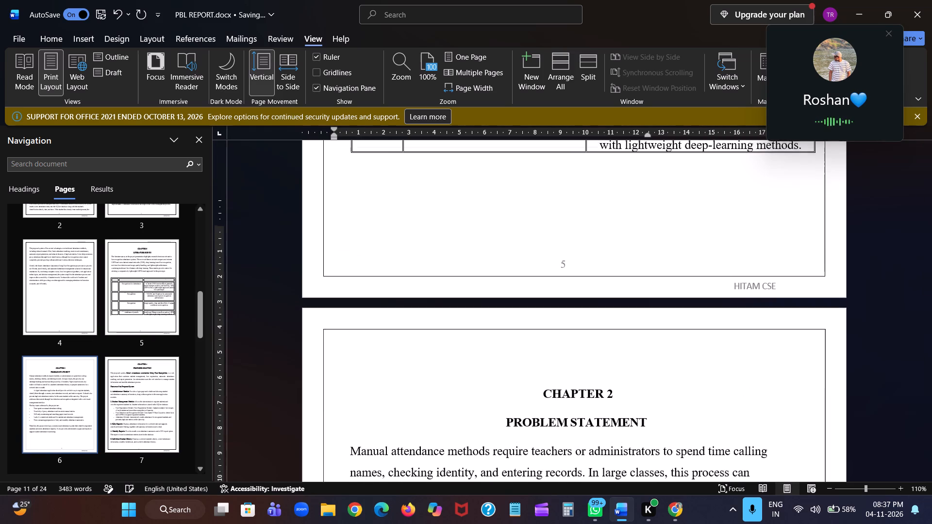
Remove the remaining space above the Problem statement heading, keeping CHAPTER 2 and PROBLEM STATEMENT on separate lines.
key(Down)
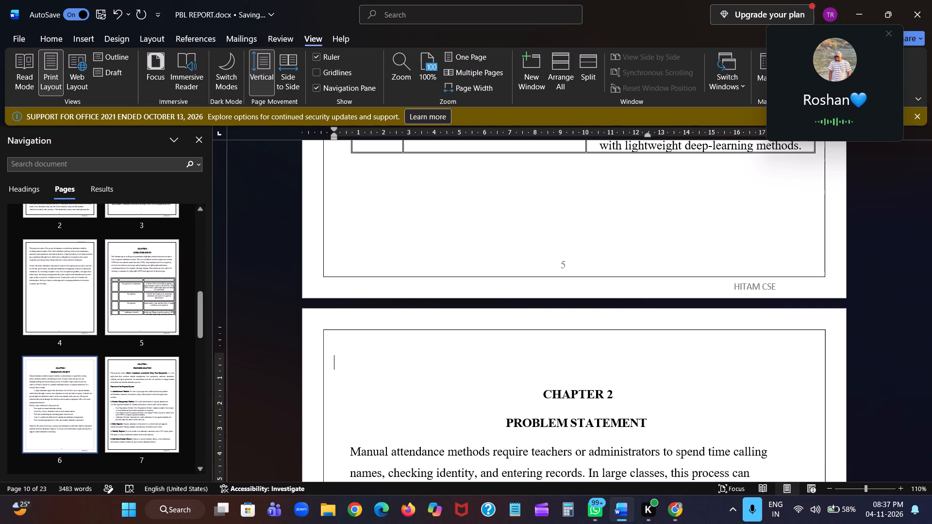
key(Down)
key(BackSpace)
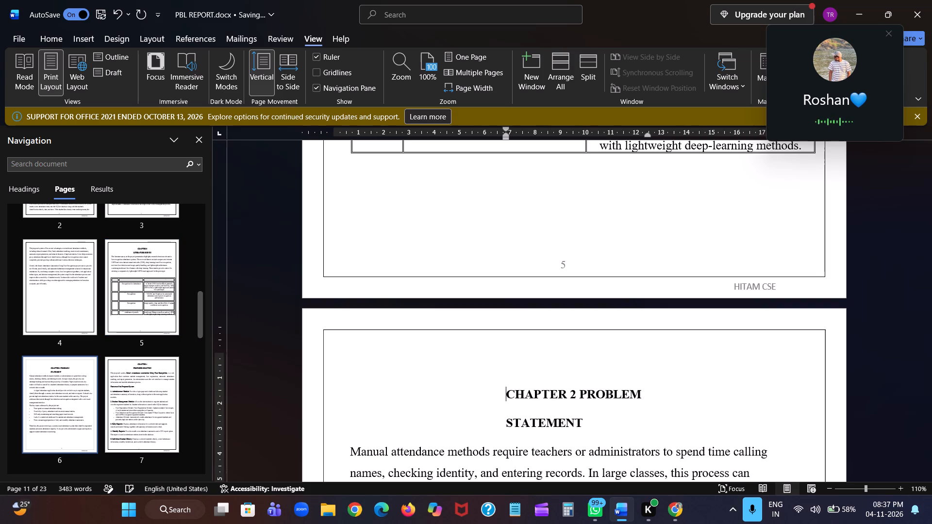
key(BackSpace)
key(BackSpace)
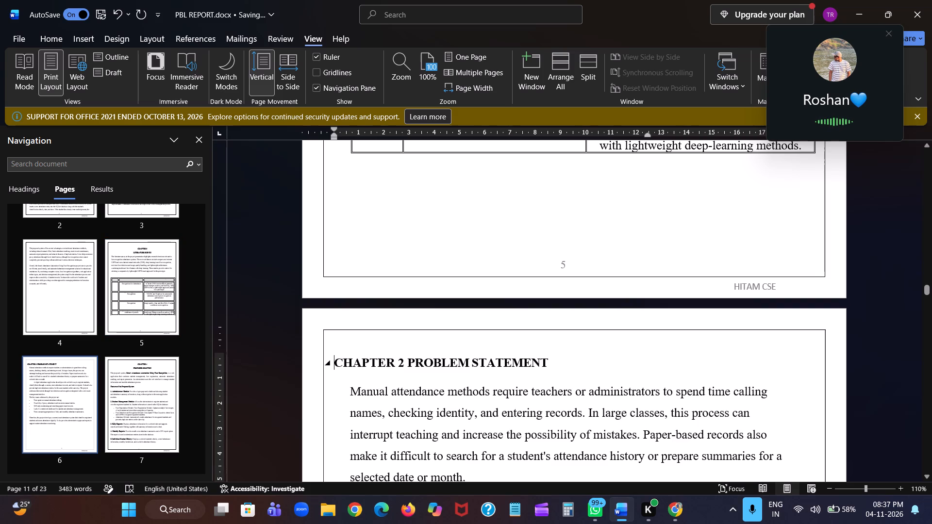
click(405, 360)
key(Right)
key(Return)
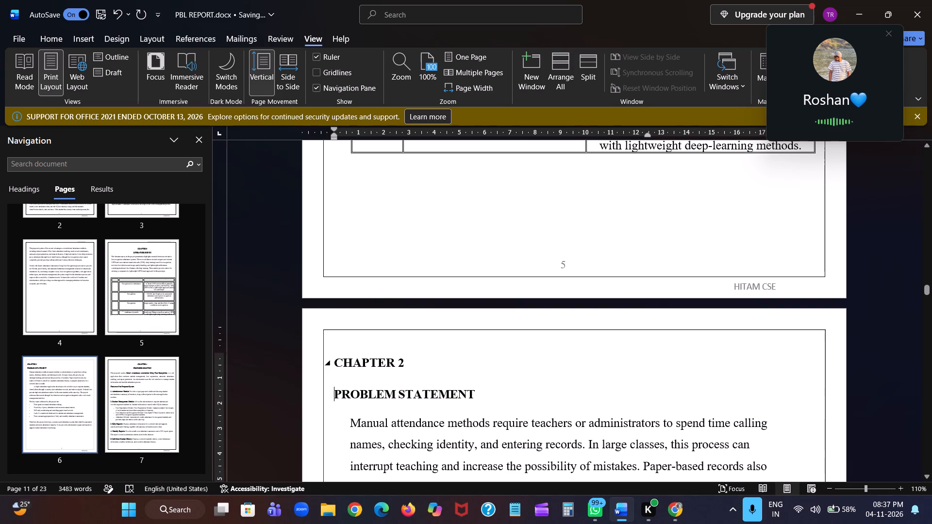
Centre the CHAPTER 2 and PROBLEM STATEMENT heading lines.
drag(335, 364, 477, 394)
click(477, 394)
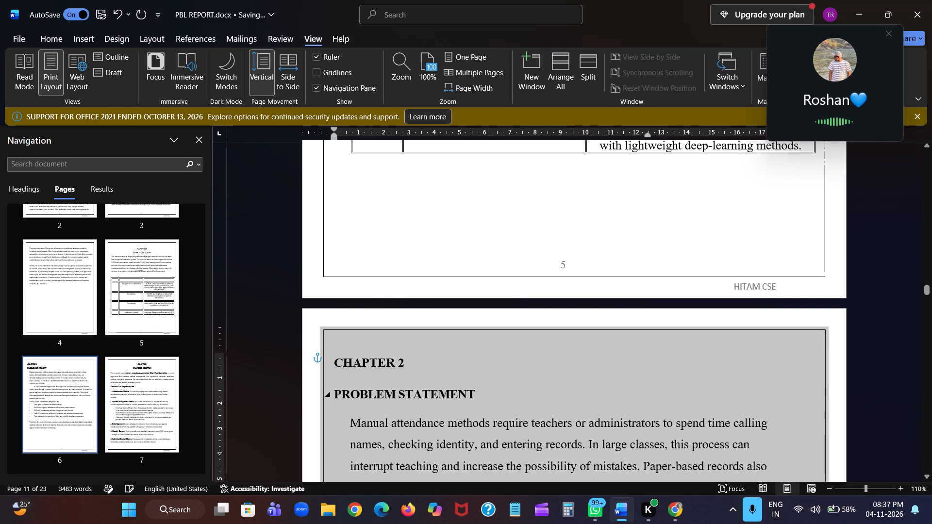
drag(477, 394, 338, 370)
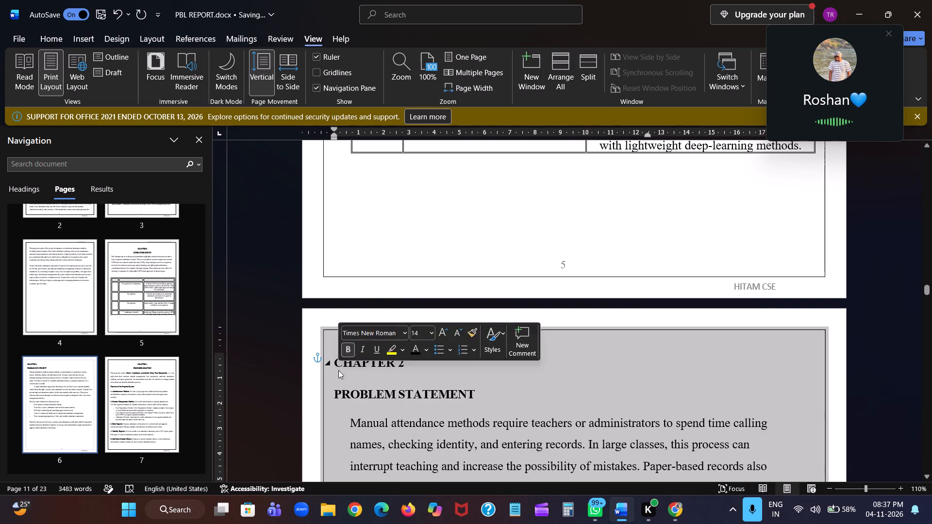
click(83, 38)
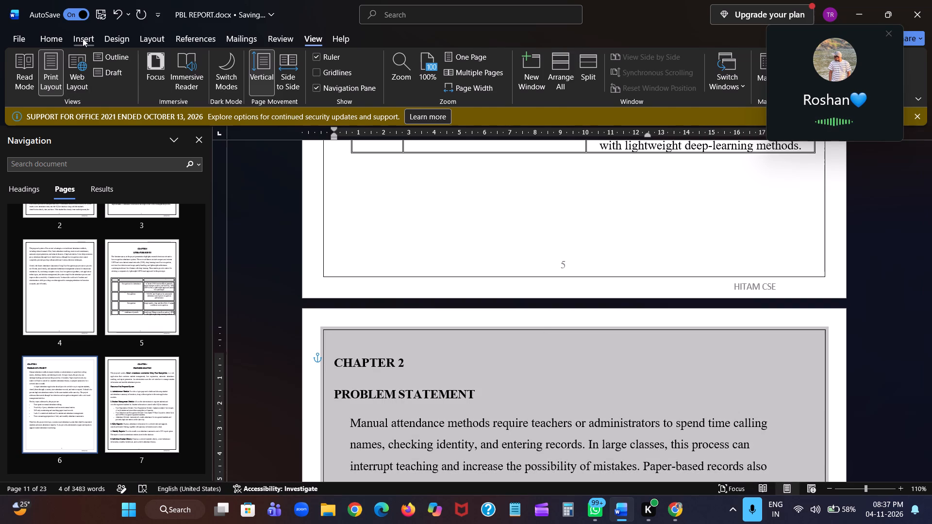
click(50, 41)
click(274, 83)
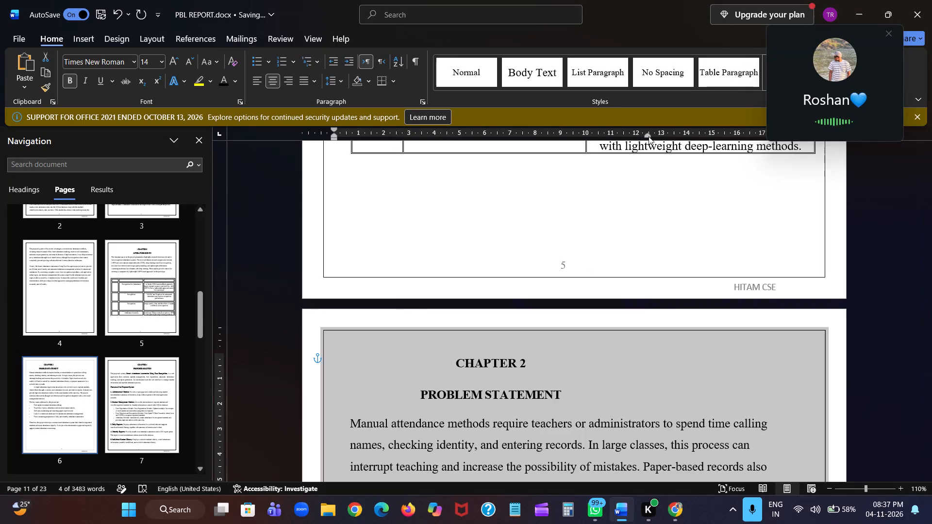
Extend the right indent of the CHAPTER 2 and PROBLEM STATEMENT lines to about 18 cm, near the page border.
drag(648, 135, 723, 136)
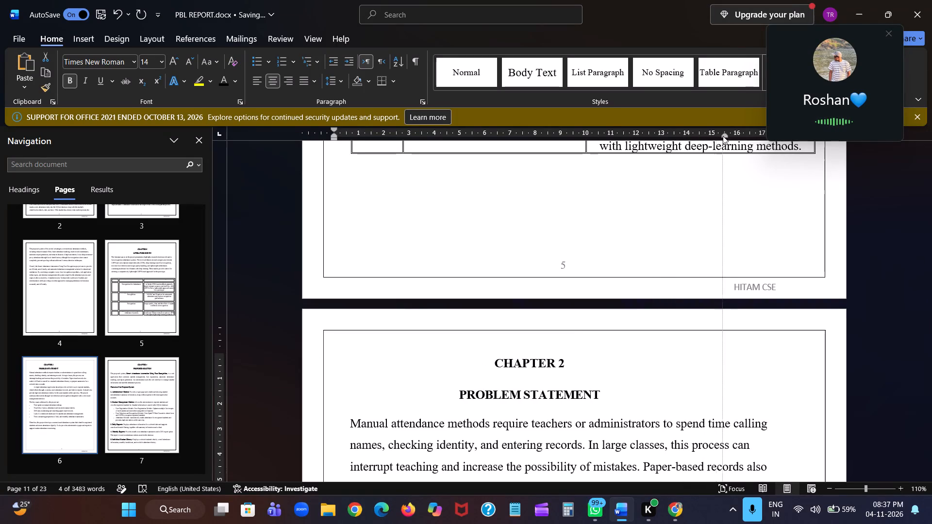
drag(723, 136, 785, 145)
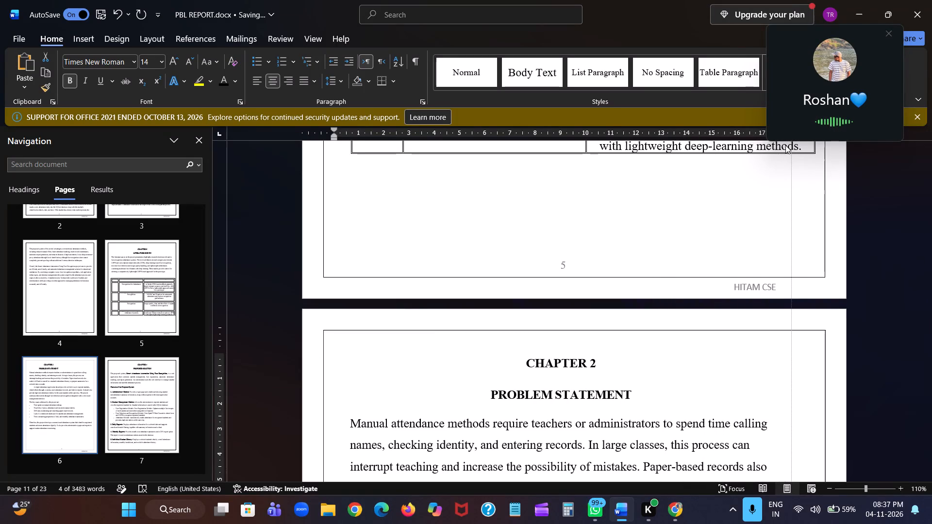
Extend the right indent of the CHAPTER 2 and PROBLEM STATEMENT lines further, to about 19 cm, and save the report.
drag(785, 145, 805, 145)
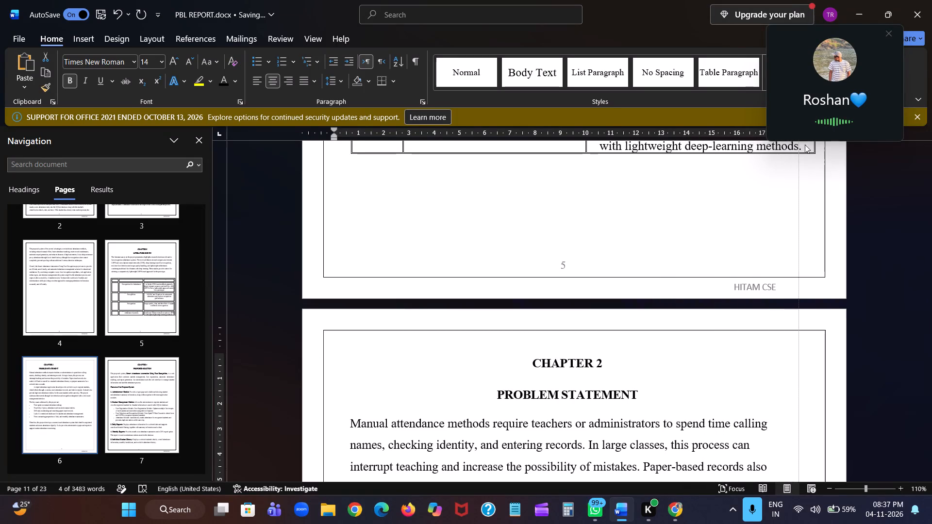
drag(805, 145, 819, 148)
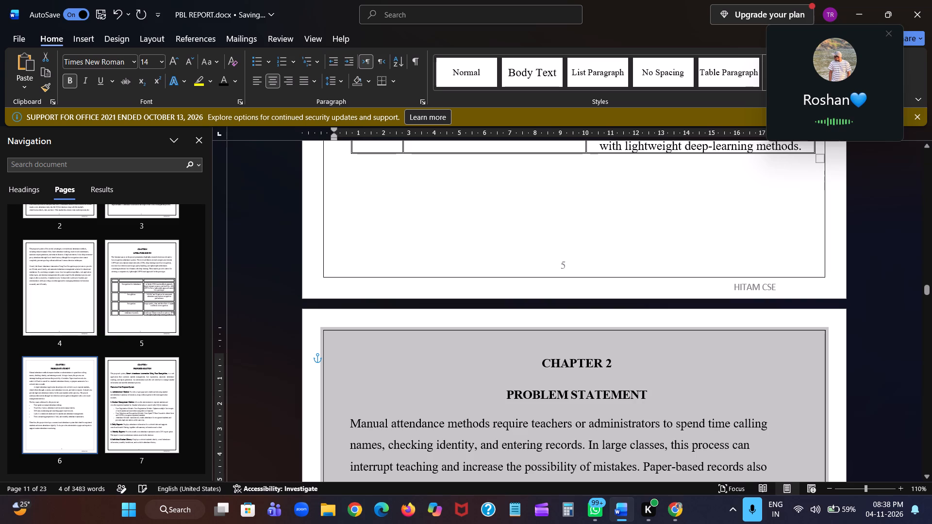
click(512, 339)
scroll(512, 339, down, 1)
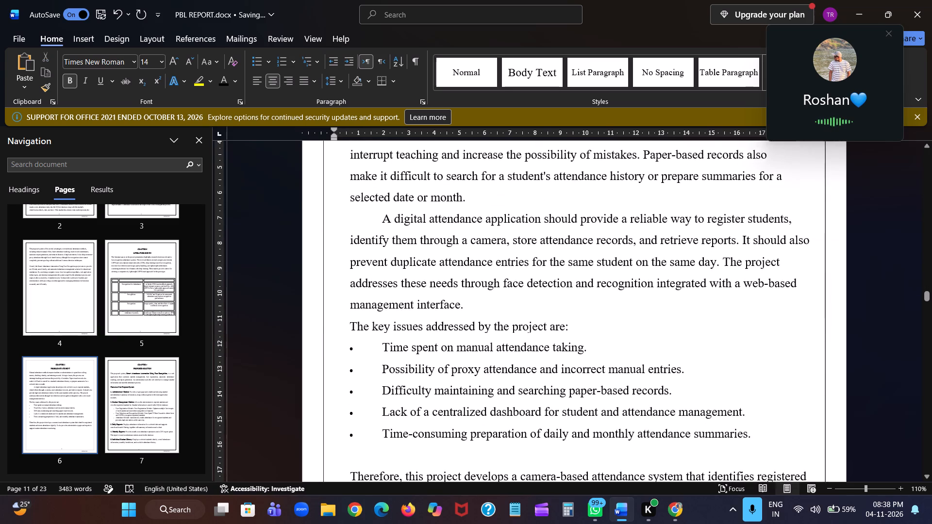
scroll(558, 302, up, 2)
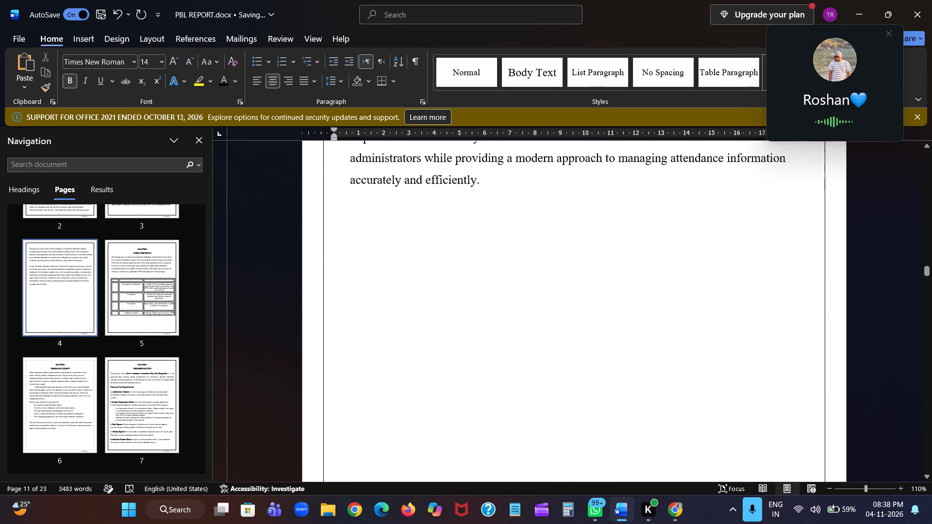
scroll(558, 302, up, 3)
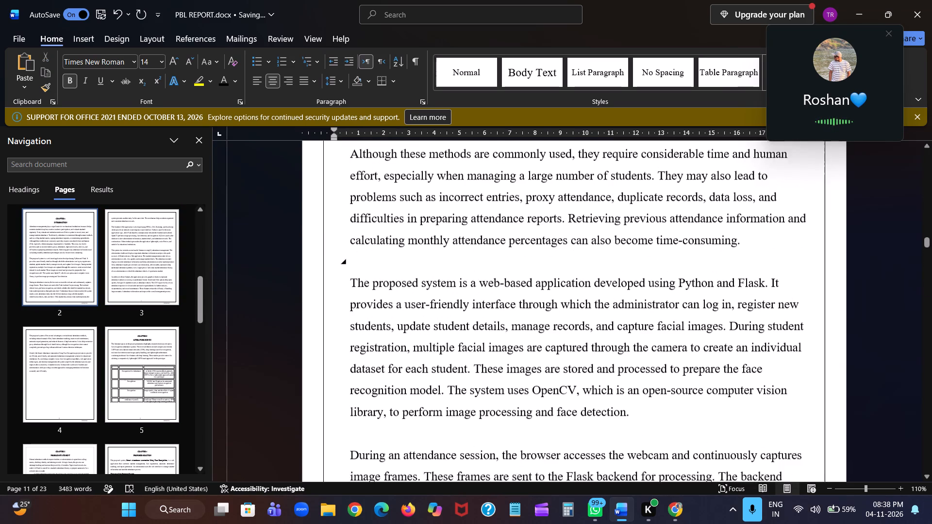
key(ctrl+s)
Renumber the Literature survey chapter heading as CHAPTER 2 and save the report.
scroll(558, 302, up, 1)
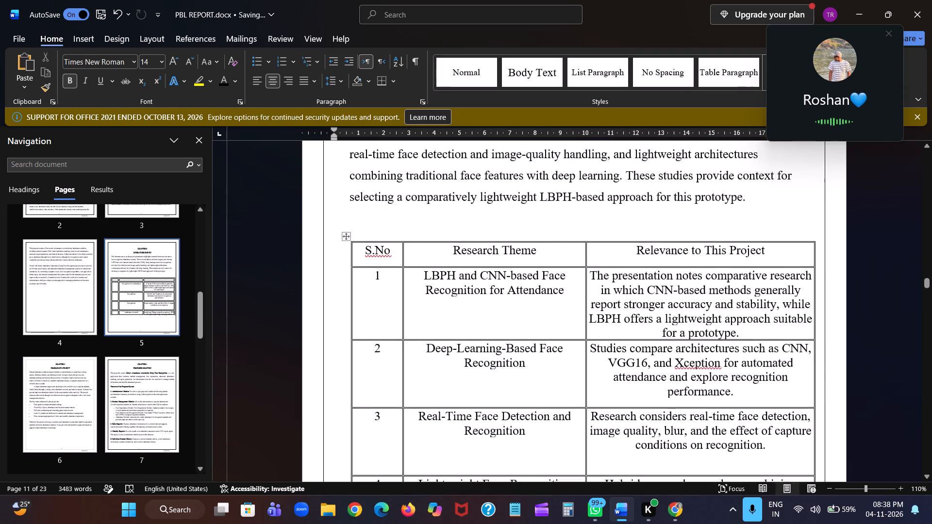
scroll(558, 302, up, 3)
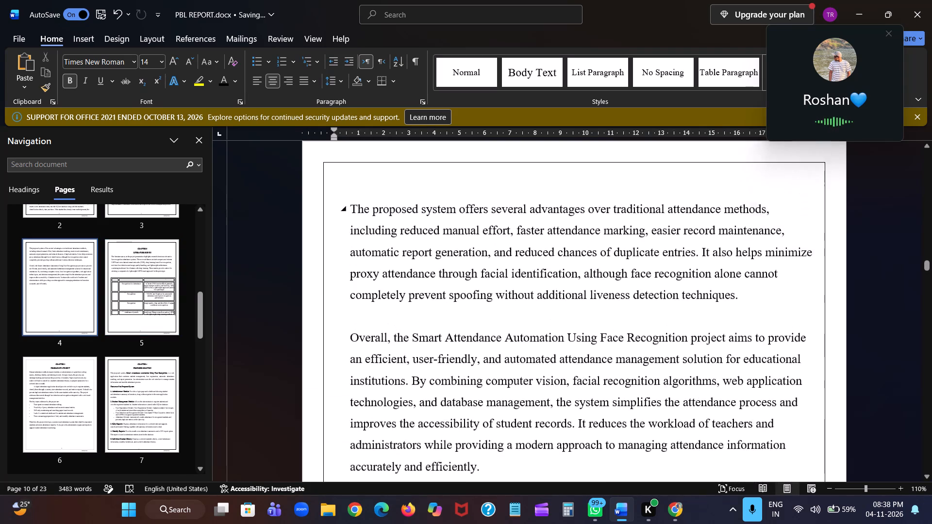
scroll(558, 302, up, 2)
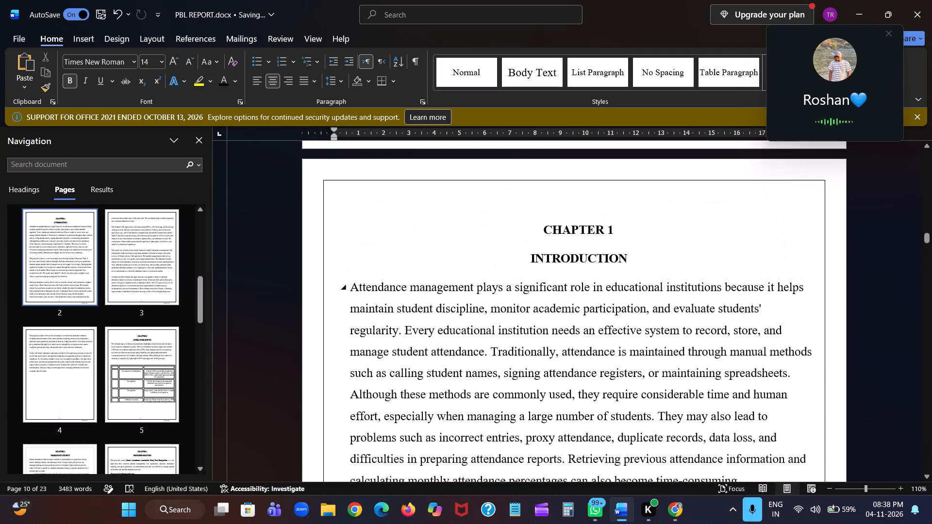
scroll(558, 302, up, 1)
scroll(558, 302, down, 3)
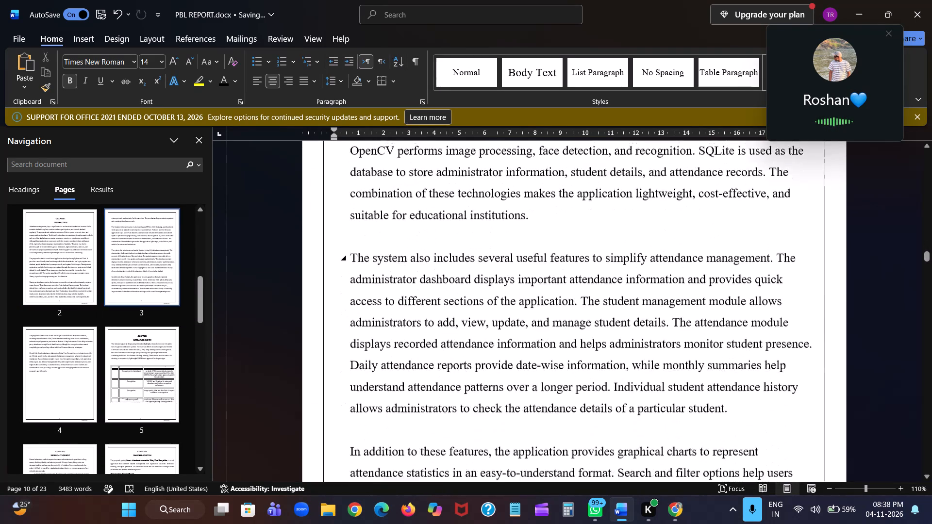
scroll(558, 302, down, 3)
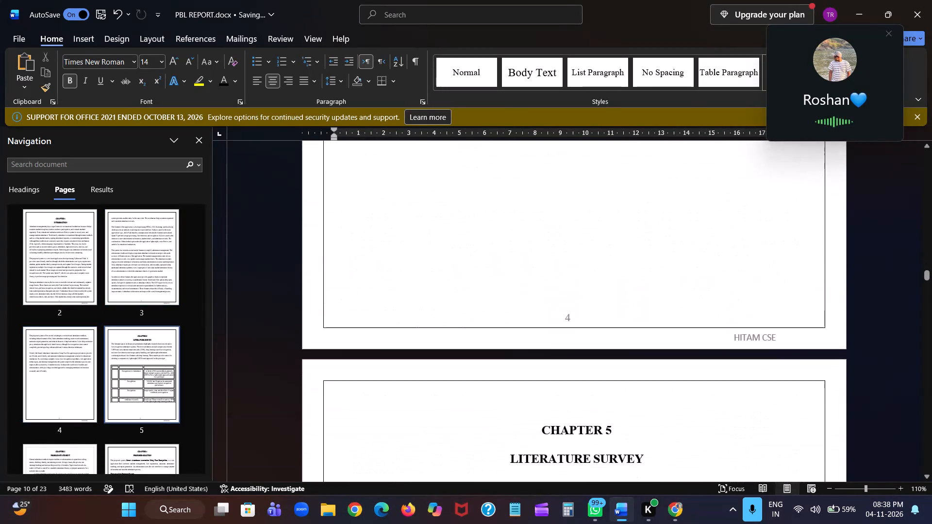
scroll(558, 302, down, 1)
click(609, 233)
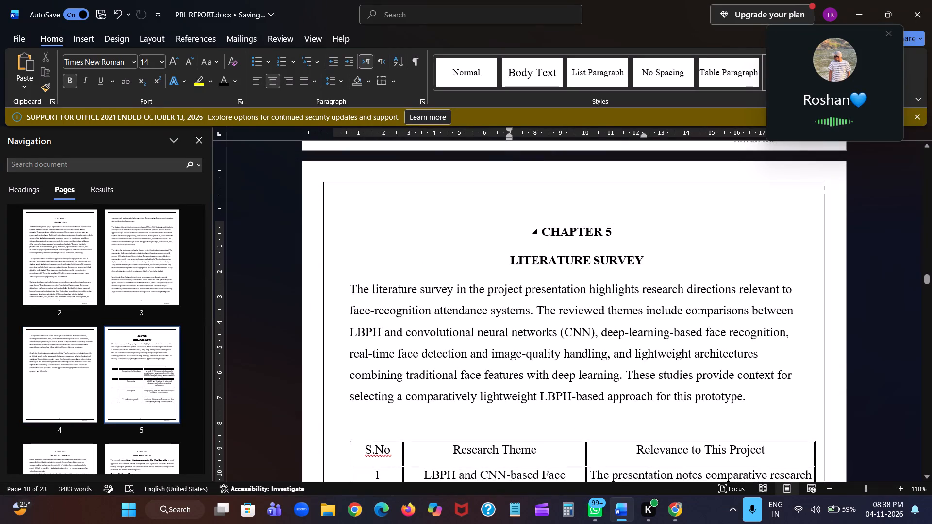
key(BackSpace)
key(1)
key(BackSpace)
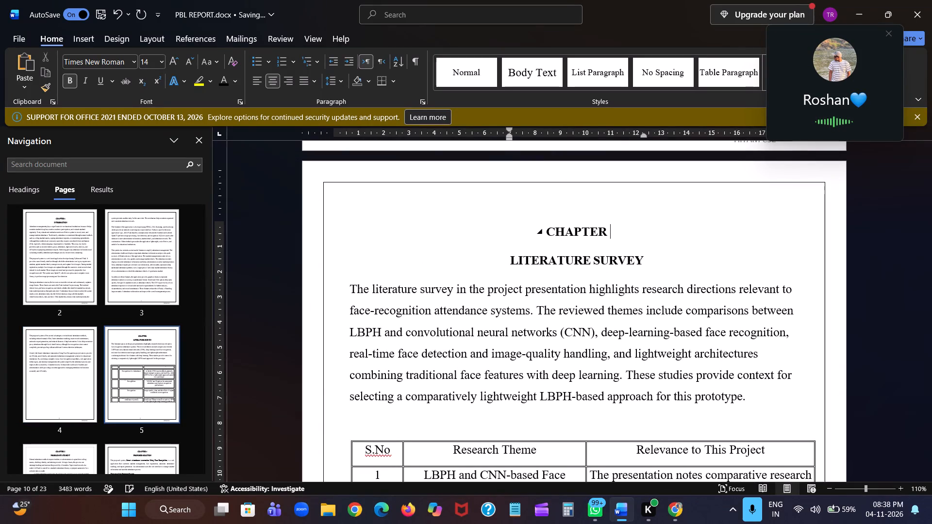
key(2)
key(ctrl+s)
Renumber the Problem statement chapter heading as CHAPTER 3 and save the report.
scroll(609, 233, down, 1)
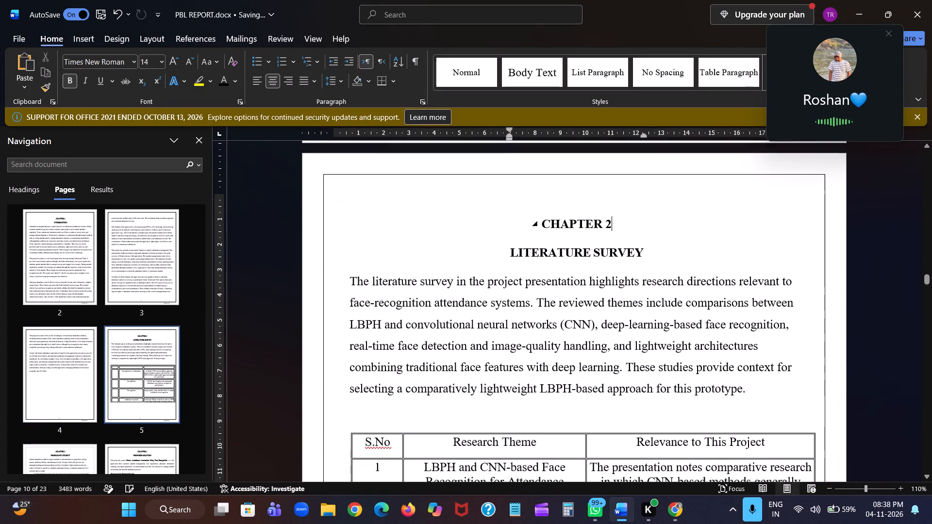
scroll(609, 233, down, 3)
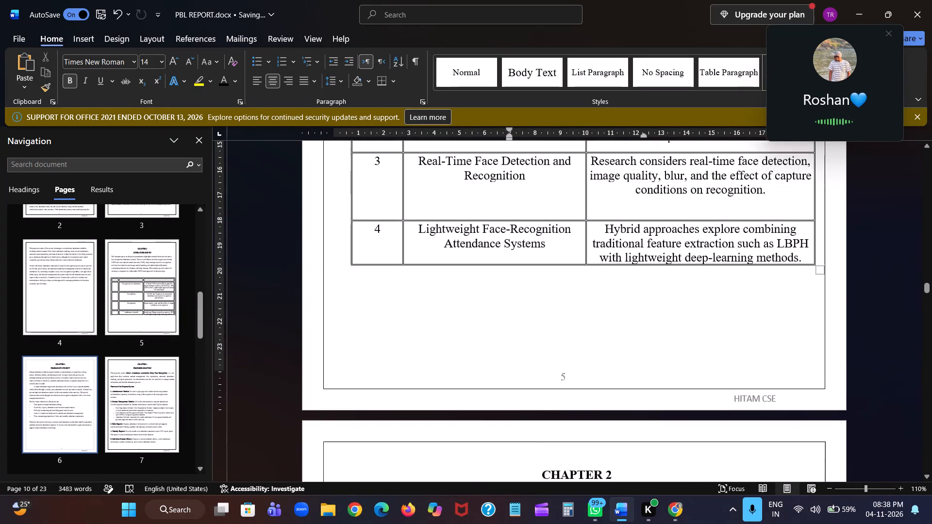
scroll(609, 233, down, 1)
click(612, 260)
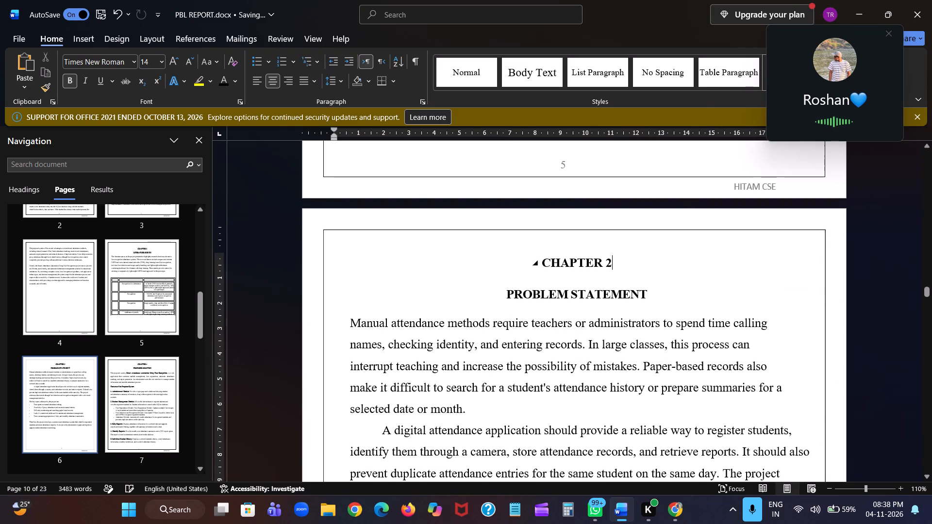
key(BackSpace)
key(3)
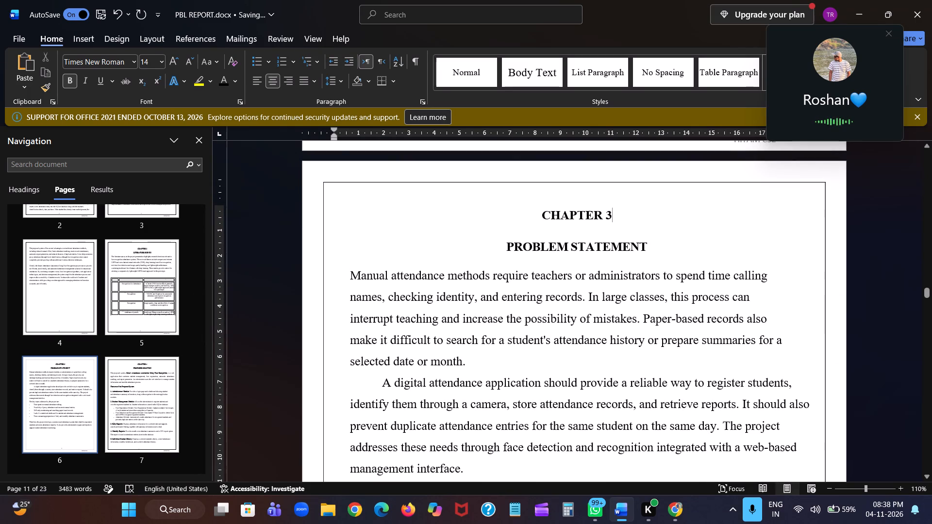
scroll(597, 313, down, 1)
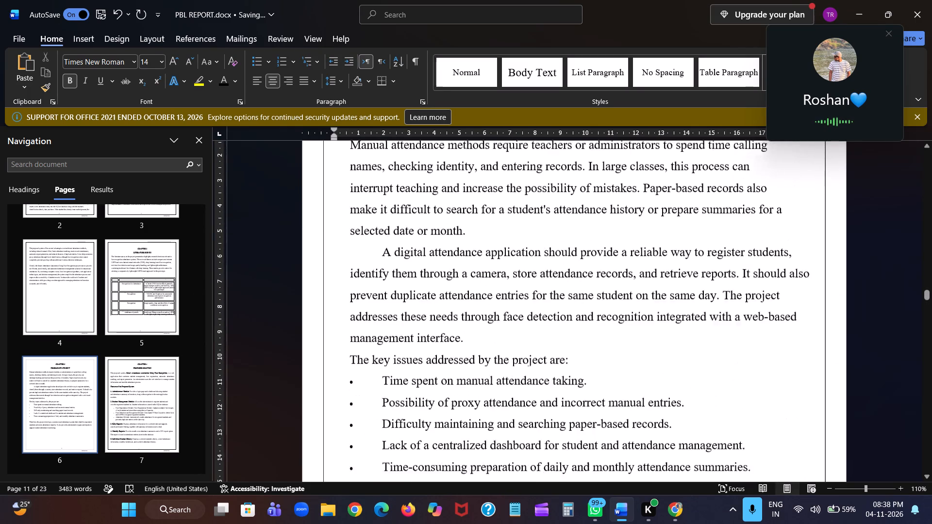
scroll(597, 313, up, 1)
scroll(597, 313, down, 2)
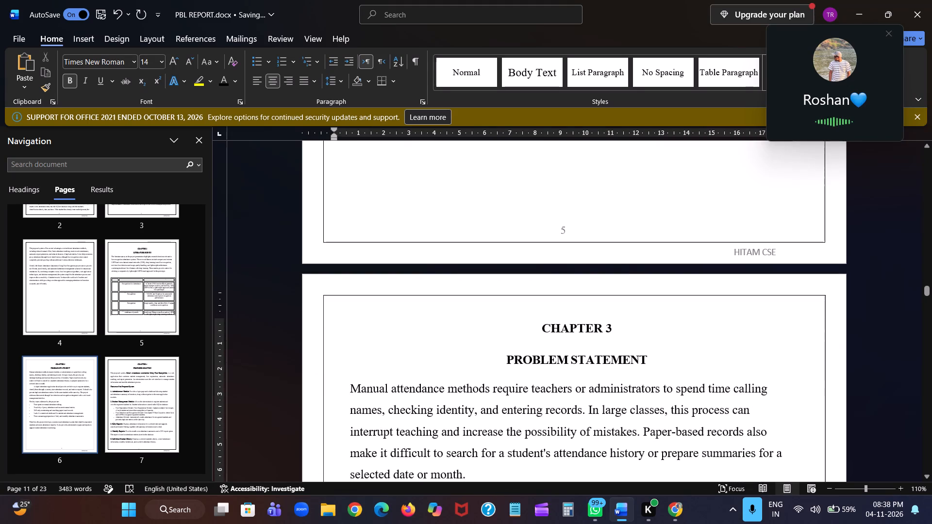
scroll(597, 313, down, 1)
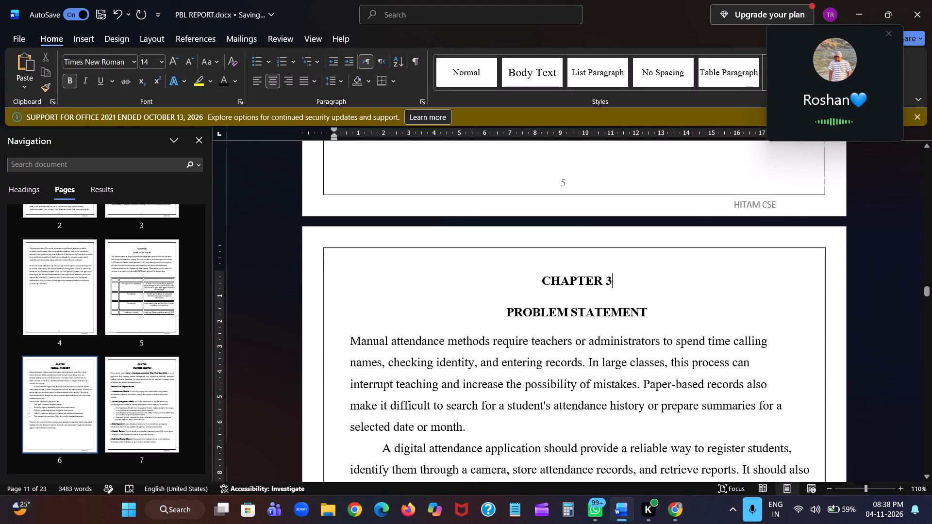
scroll(533, 361, down, 2)
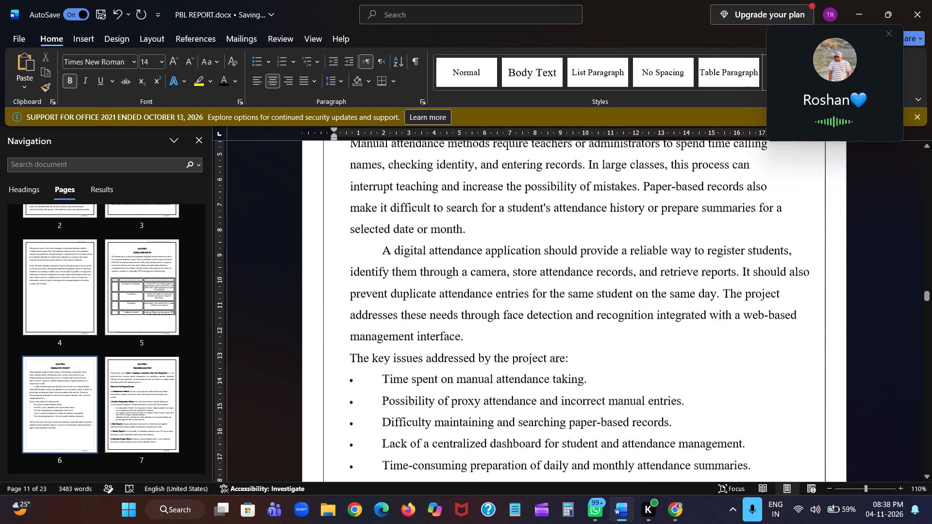
scroll(533, 361, down, 2)
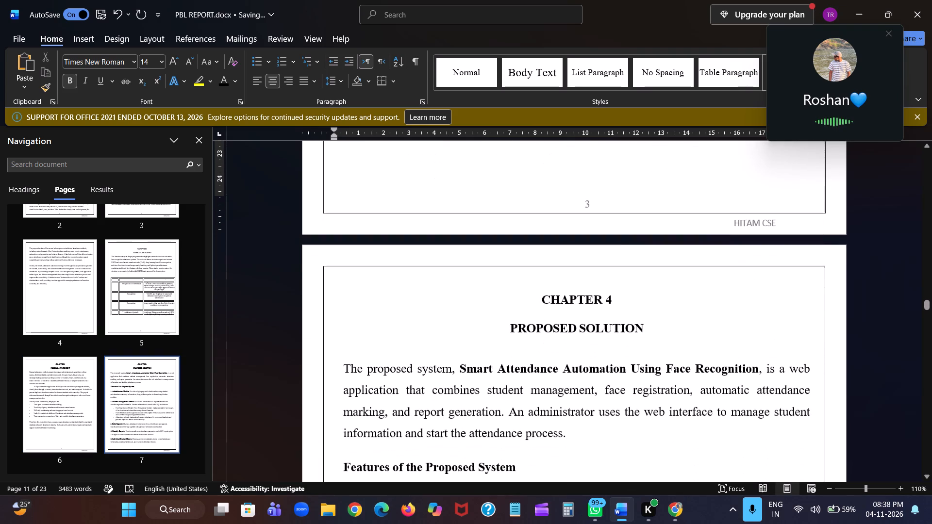
key(ctrl+s)
Renumber the Implementation / Prototype Description chapter heading as CHAPTER 5 and save the report.
scroll(533, 361, down, 1)
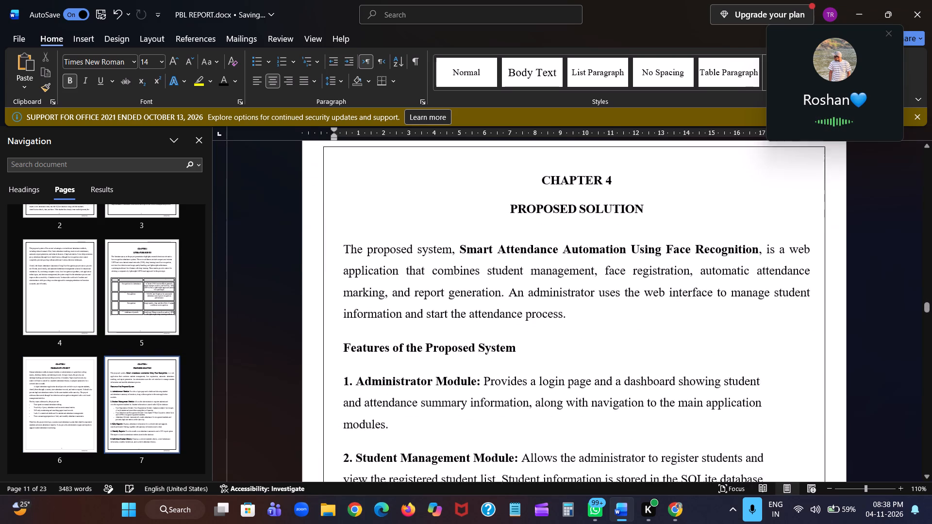
scroll(533, 361, down, 4)
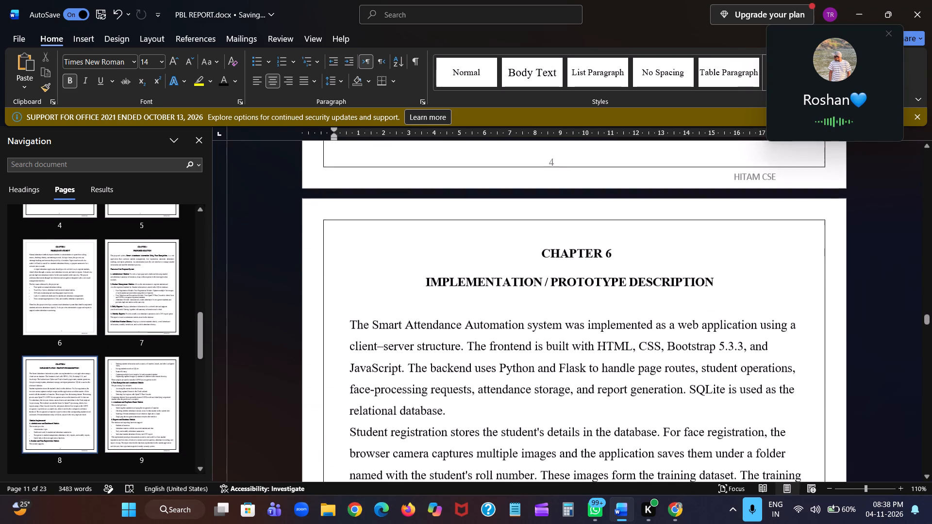
scroll(590, 285, up, 2)
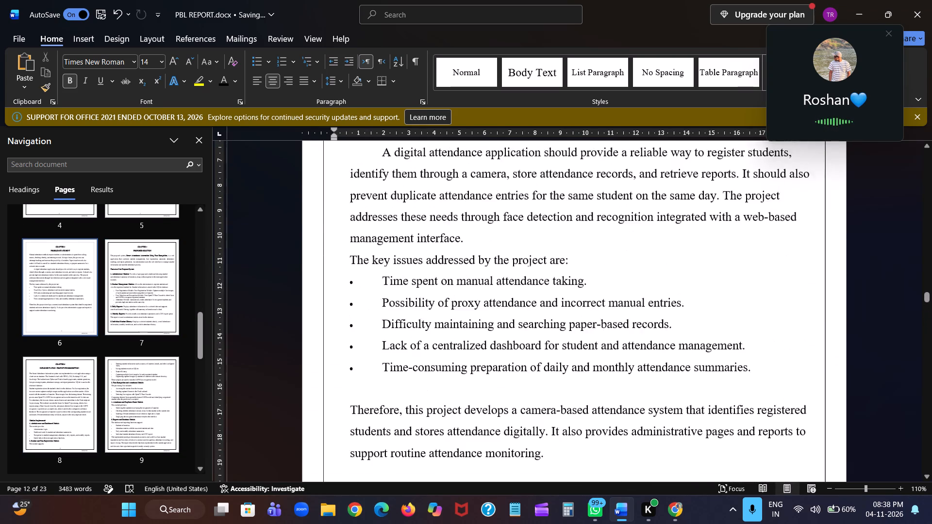
scroll(590, 285, up, 1)
scroll(590, 285, down, 1)
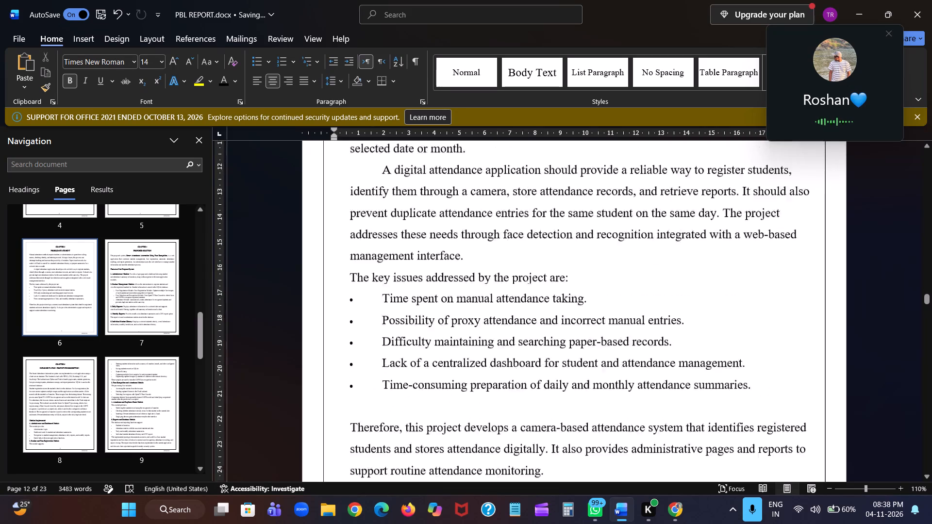
scroll(590, 285, down, 1)
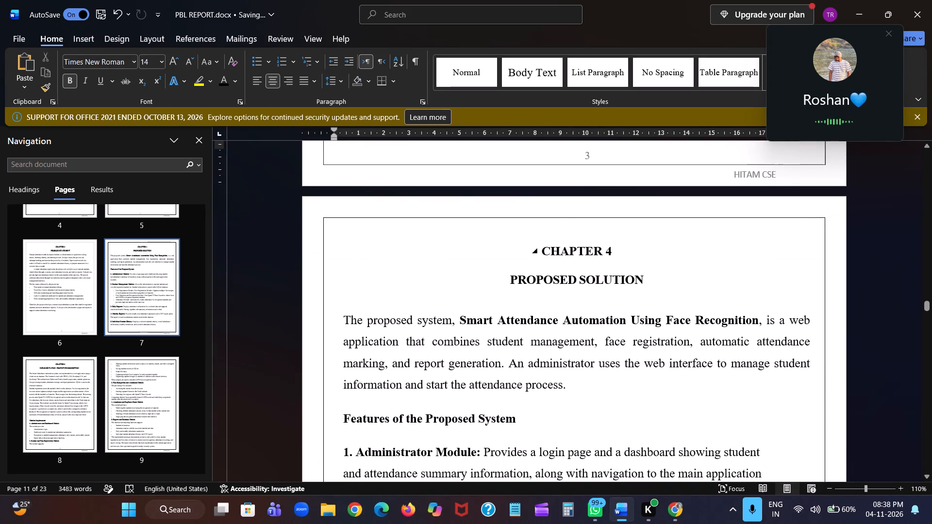
scroll(620, 312, down, 2)
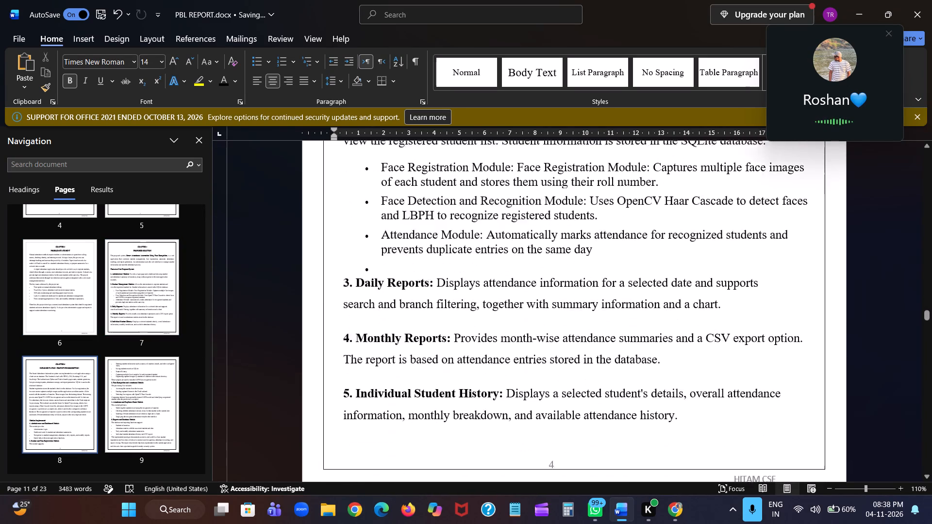
scroll(620, 312, down, 1)
scroll(515, 303, left, 4)
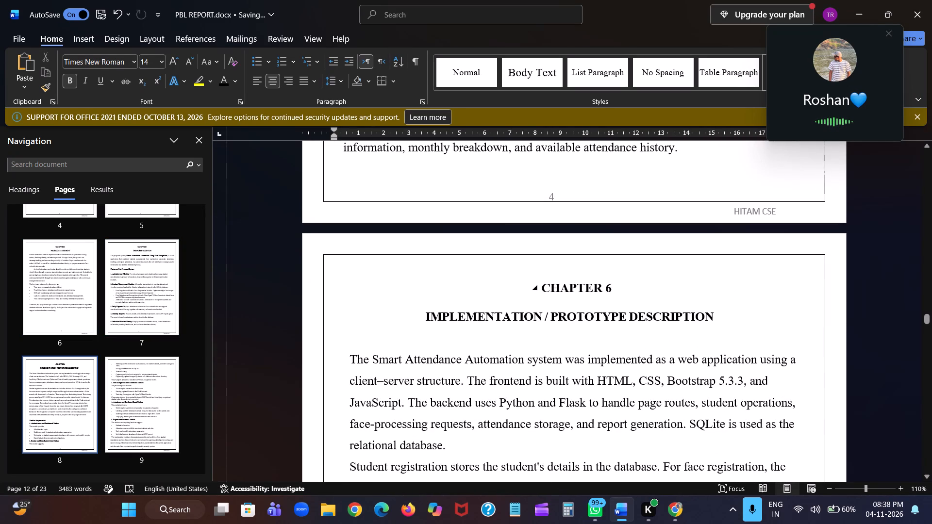
click(613, 290)
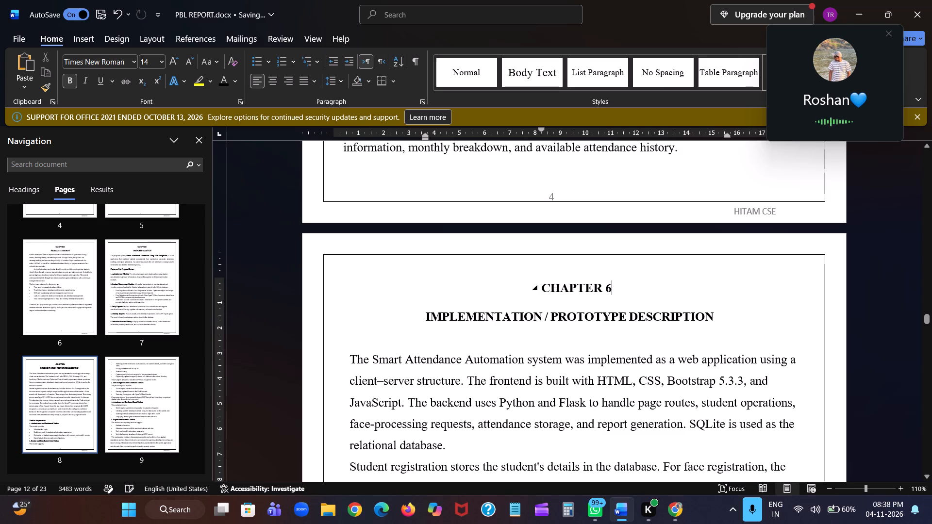
key(BackSpace)
key(5)
scroll(613, 290, up, 1)
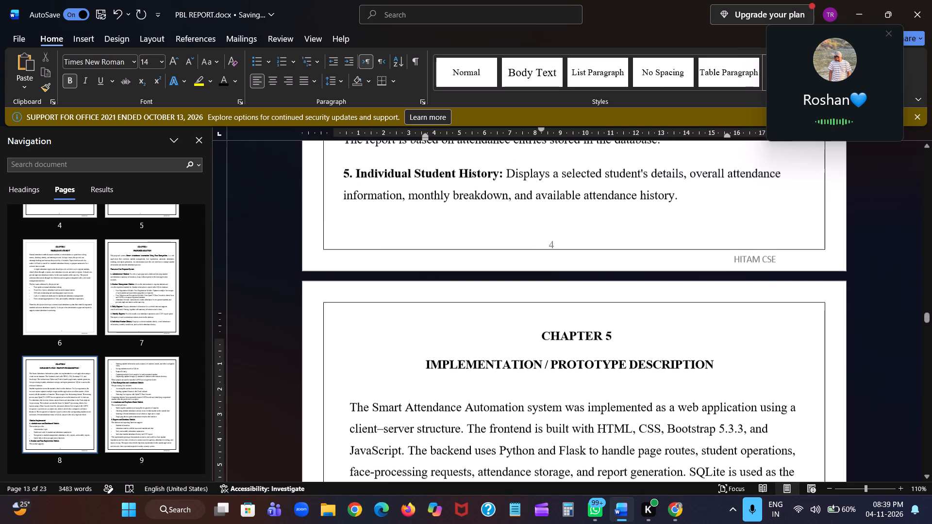
scroll(613, 290, up, 2)
scroll(613, 290, down, 1)
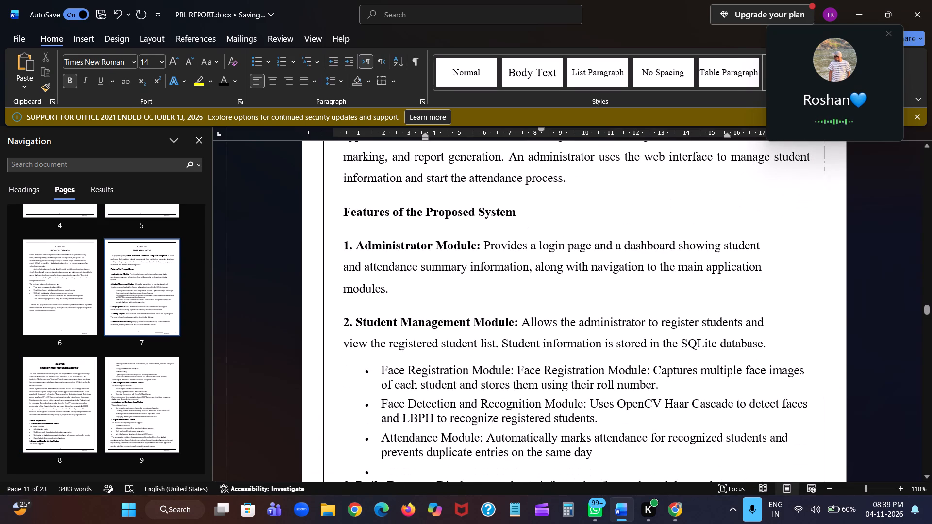
key(ctrl+s)
Check the report from the proposed system features through the Implementation chapter to Results and Observations, and save the report.
scroll(529, 295, down, 2)
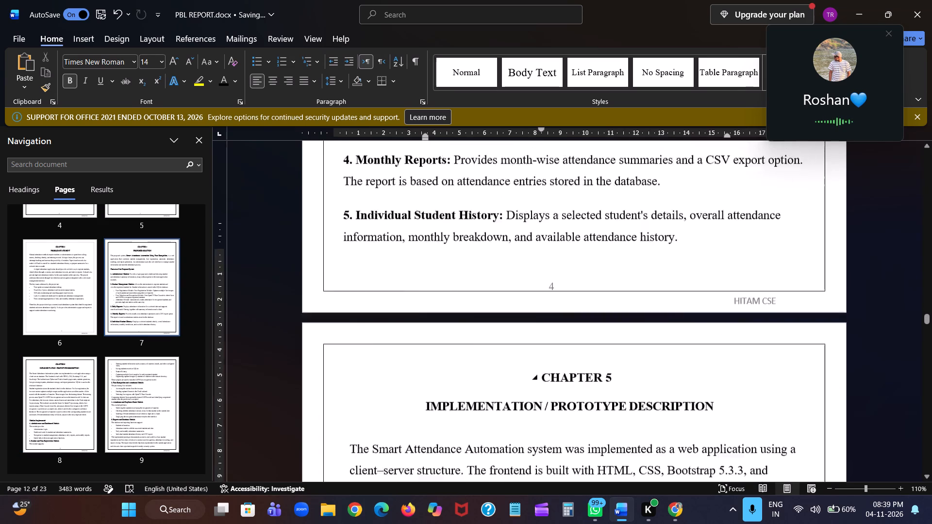
scroll(529, 295, down, 1)
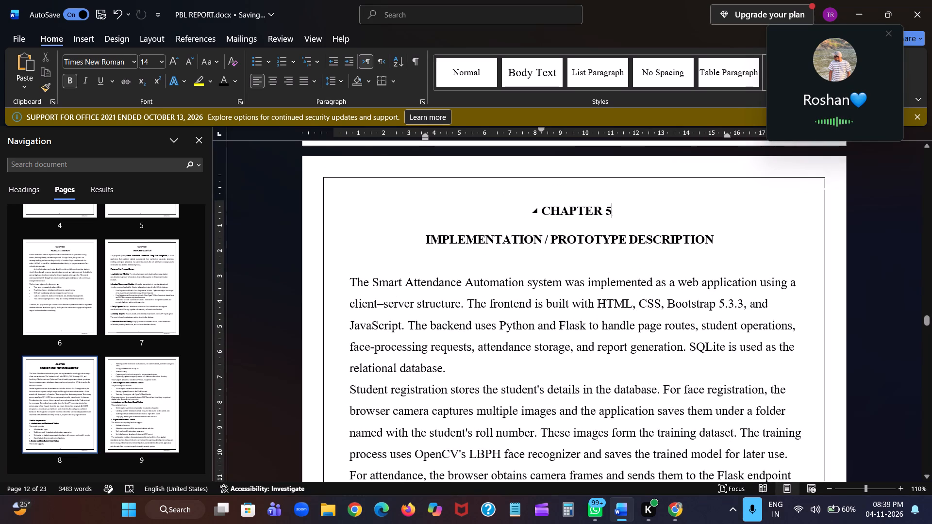
scroll(588, 266, down, 2)
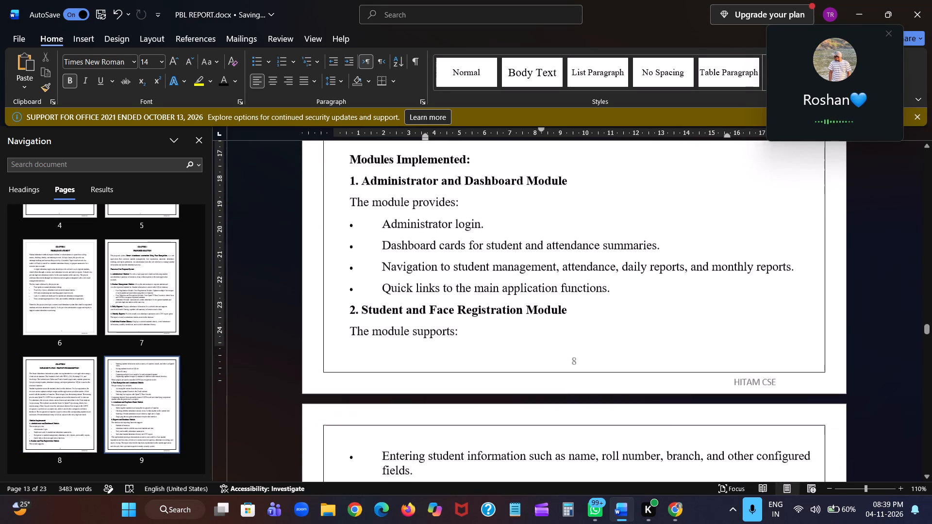
scroll(588, 266, down, 3)
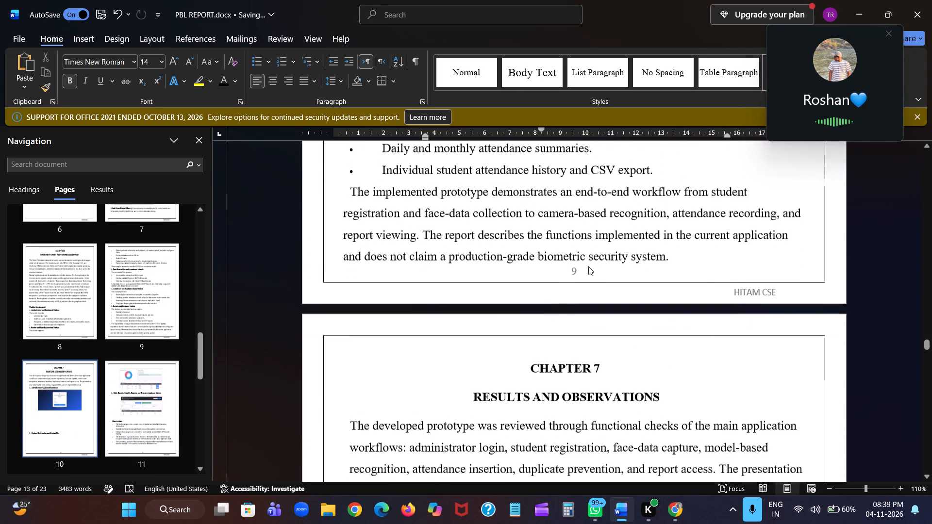
scroll(588, 266, up, 1)
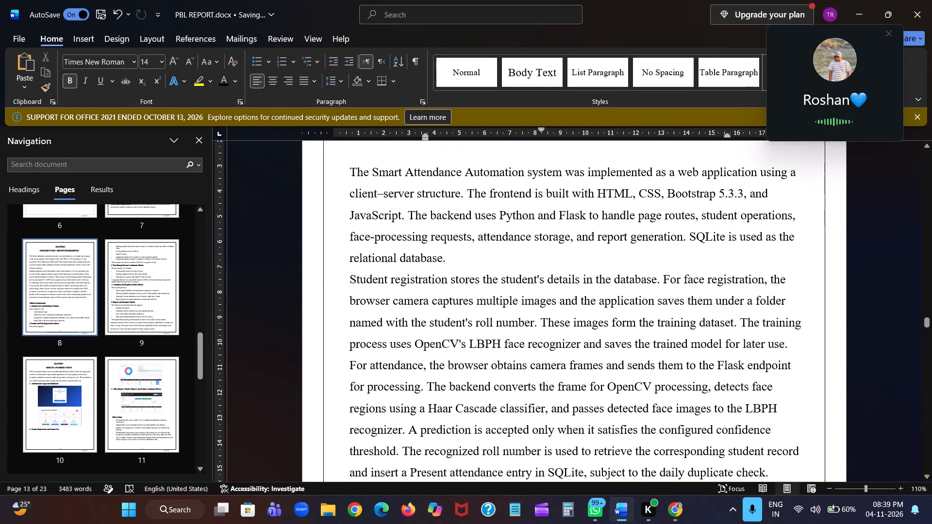
key(ctrl+s)
Switch to the desktop and open the PBL 3-1 review 222 Final presentation in PowerPoint.
key(super+d)
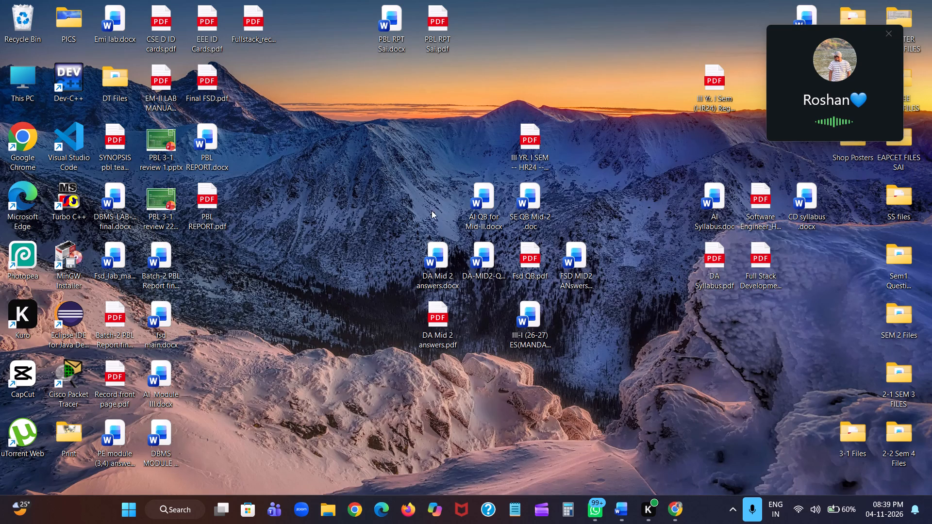
double_click(159, 200)
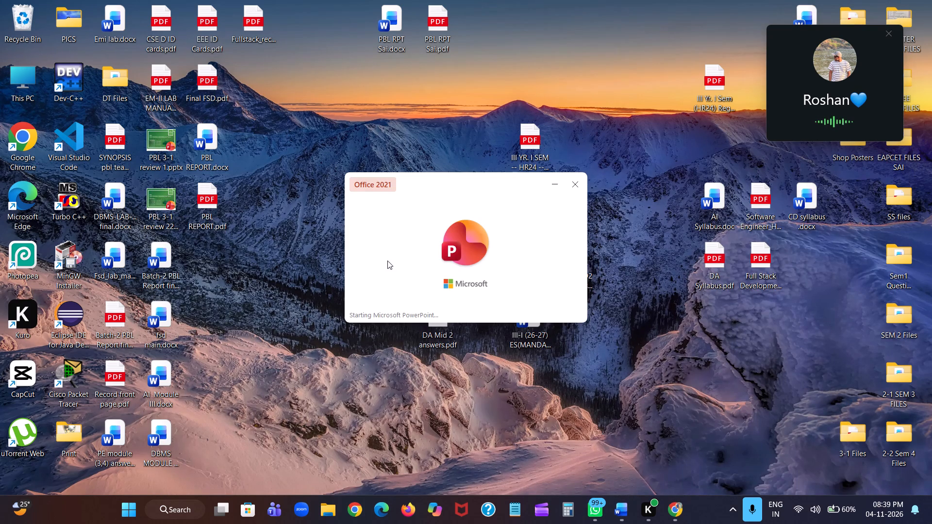
Skim the whole presentation to the closing slide and return to the title slide, noting the order of its sections.
scroll(483, 289, down, 1)
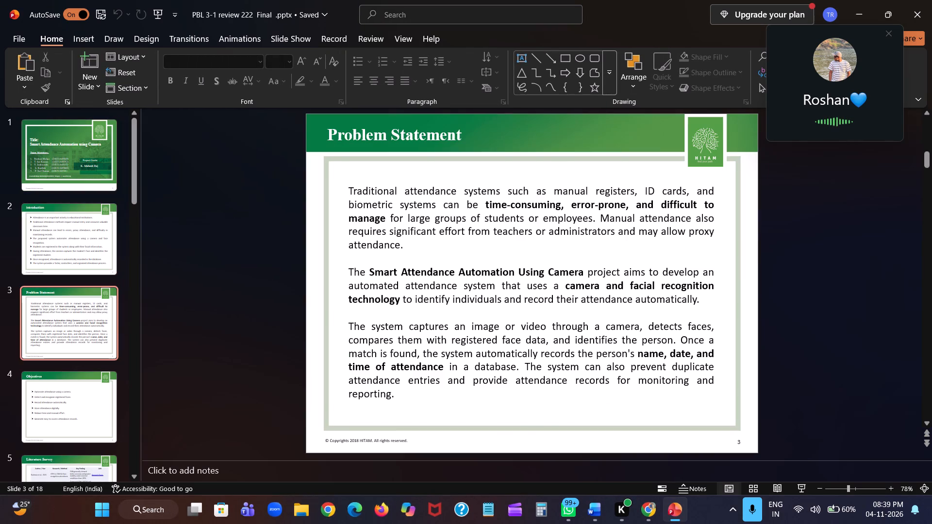
scroll(483, 289, down, 1)
right_click(483, 289)
scroll(483, 289, down, 1)
click(334, 273)
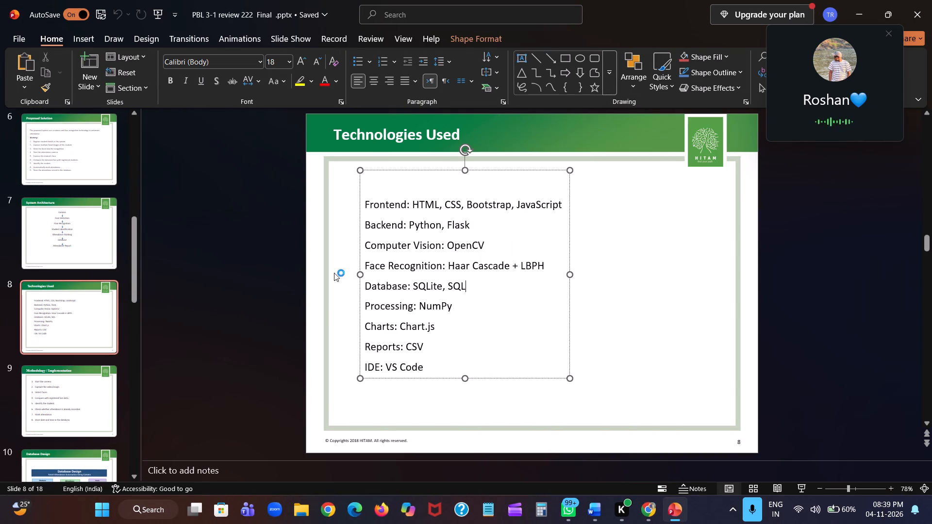
scroll(334, 273, down, 3)
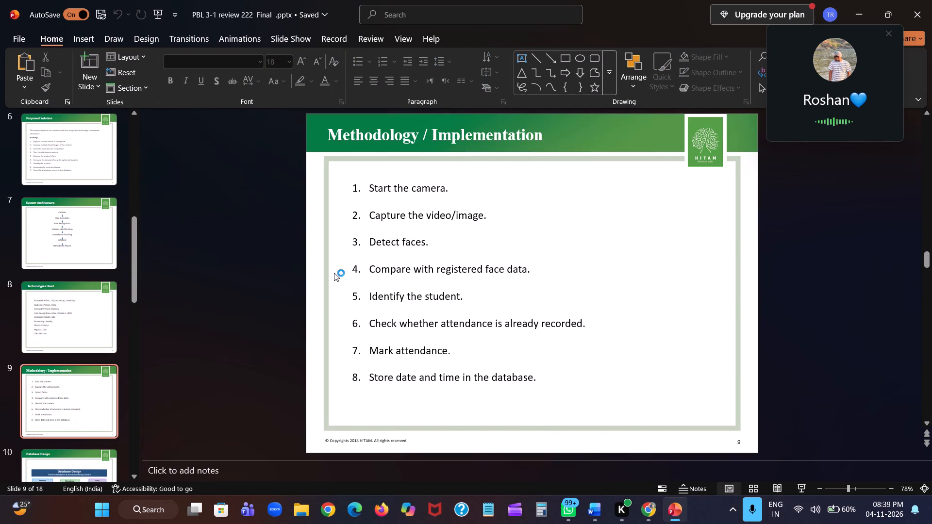
scroll(334, 273, down, 2)
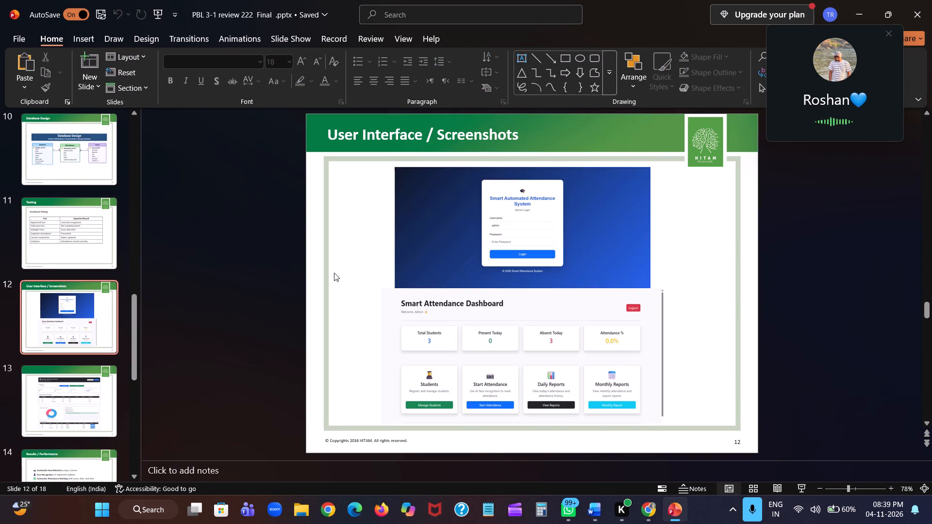
scroll(334, 273, down, 1)
scroll(334, 273, up, 1)
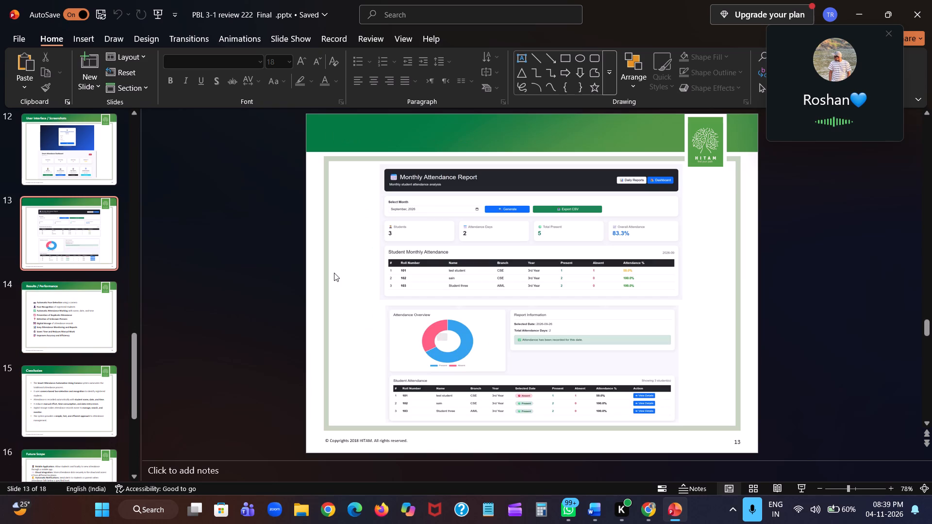
scroll(334, 273, up, 2)
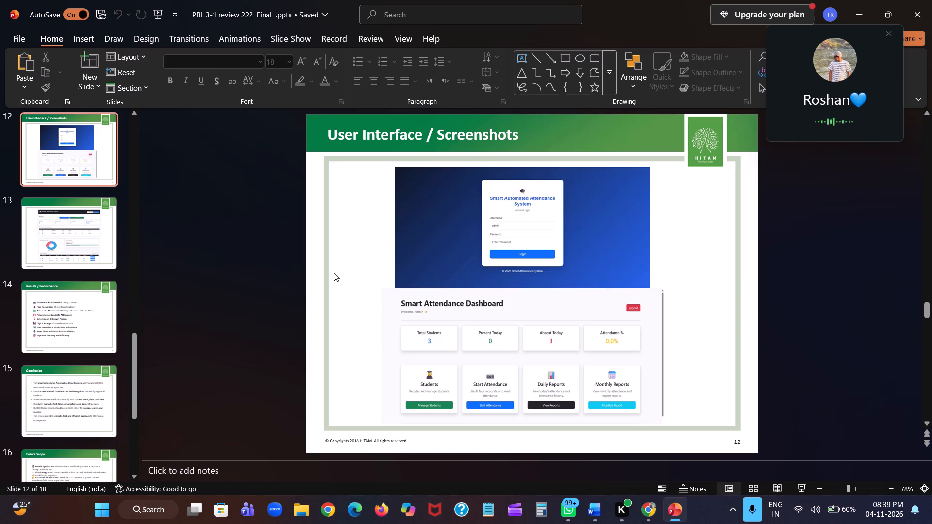
scroll(334, 273, down, 3)
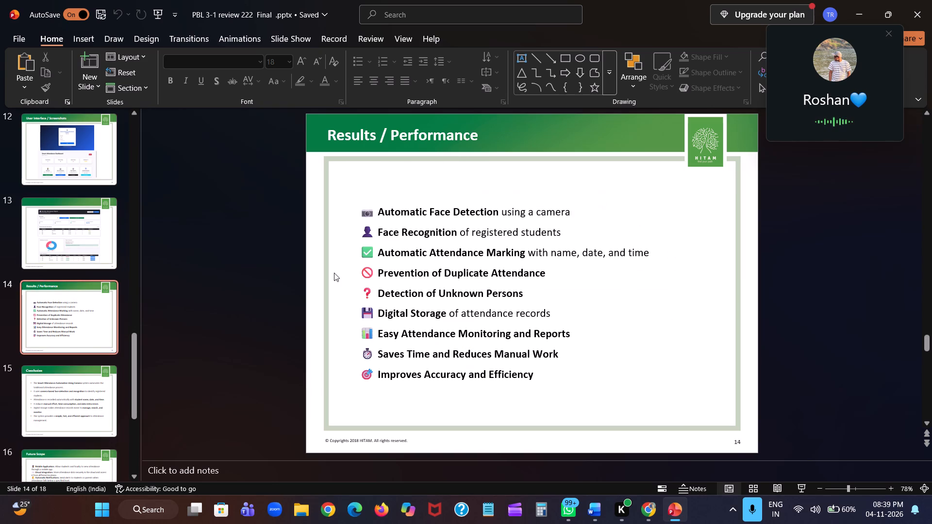
scroll(334, 273, down, 2)
scroll(334, 273, up, 1)
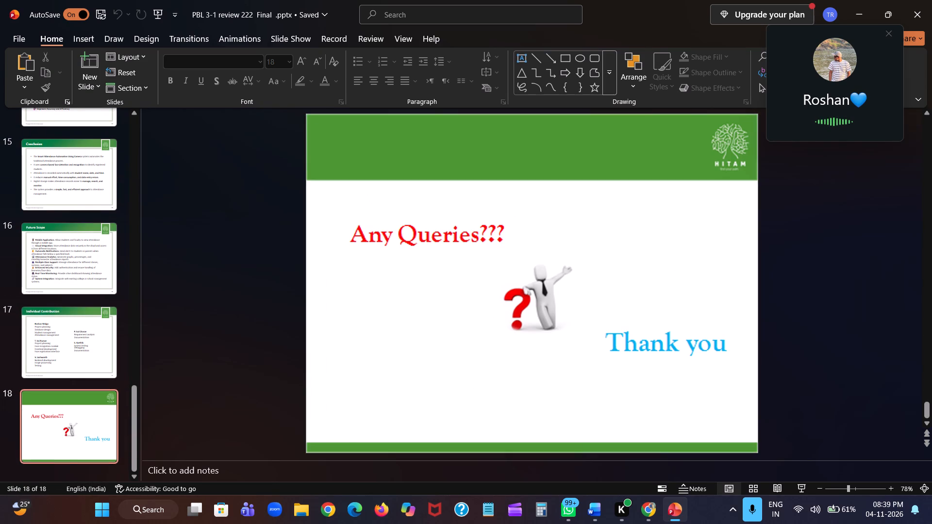
scroll(334, 273, up, 4)
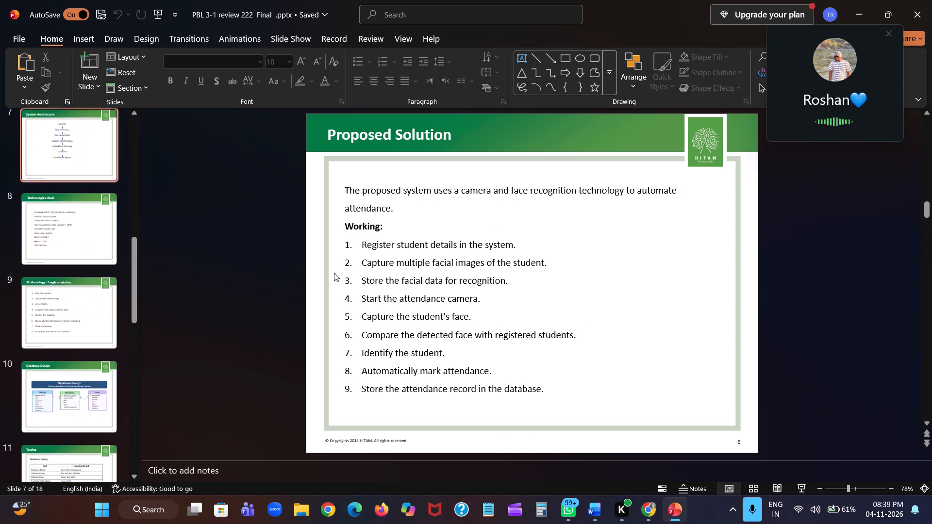
scroll(334, 273, up, 3)
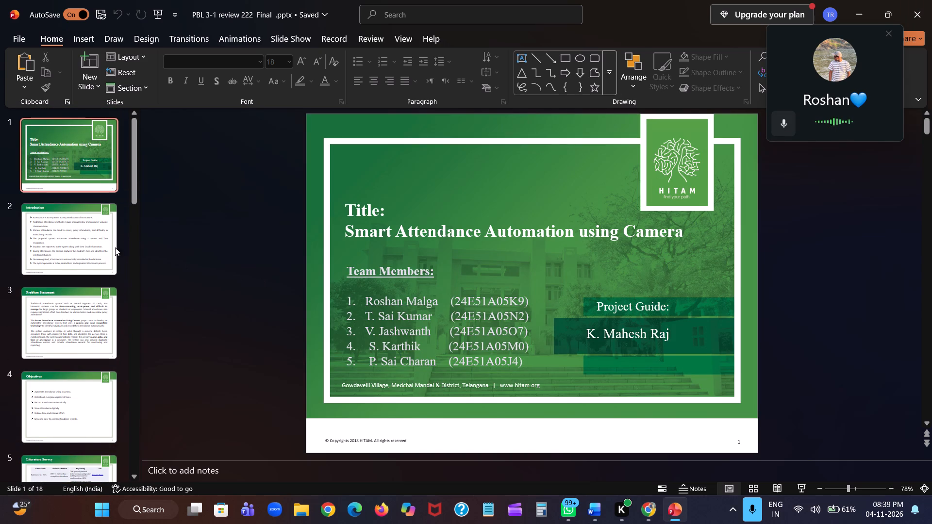
Examine the slides one by one from Introduction to User Interface / Screenshots, including Literature Survey, Methodology / Implementation and Database Design.
click(91, 237)
key(Down)
key(Down)
key(Down)
key(Down)
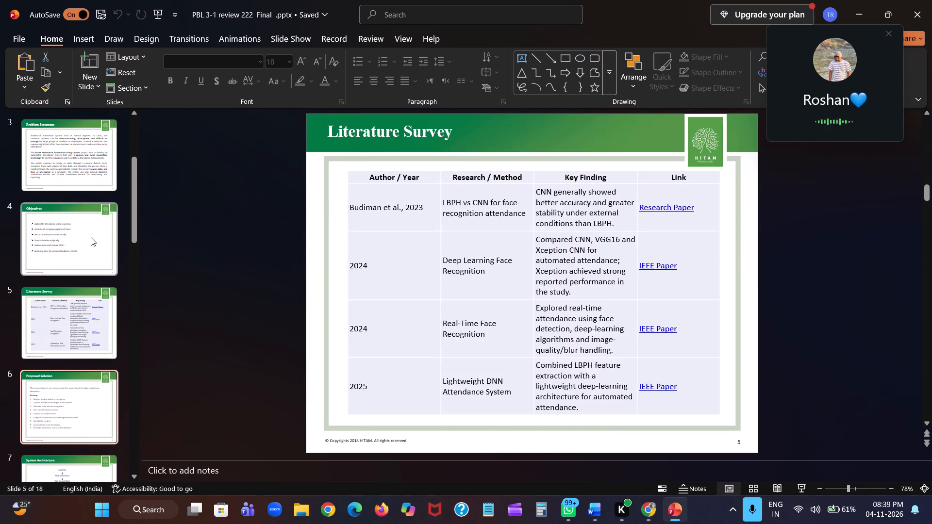
key(Down)
key(Up)
key(Up)
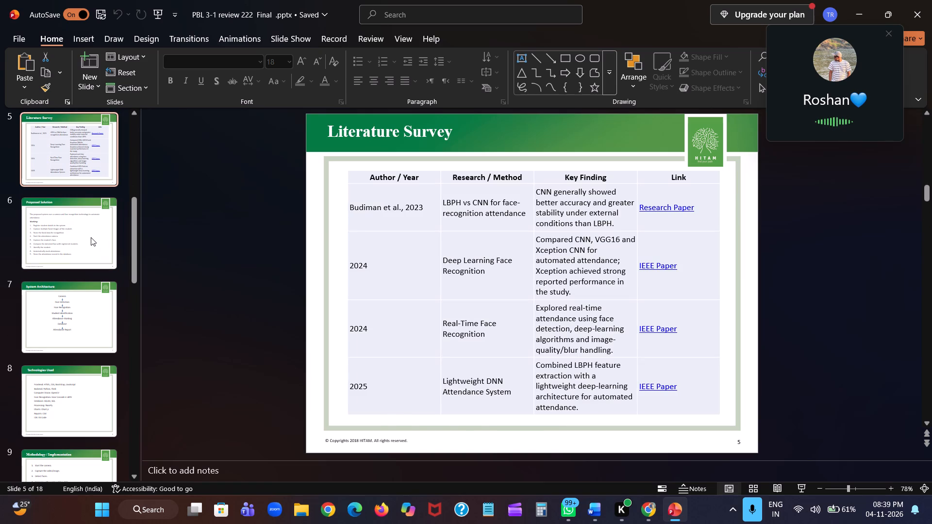
key(Down)
key(Down)
key(Down)
key(Down)
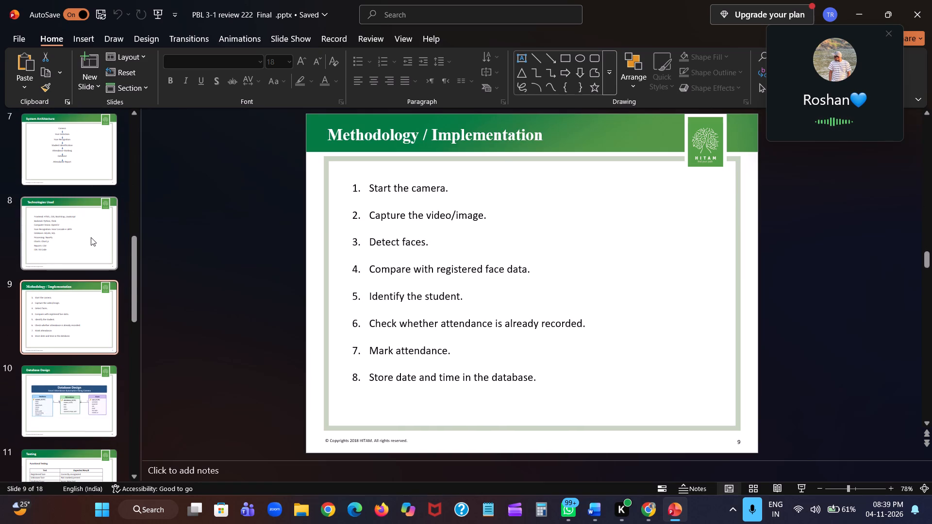
key(Down)
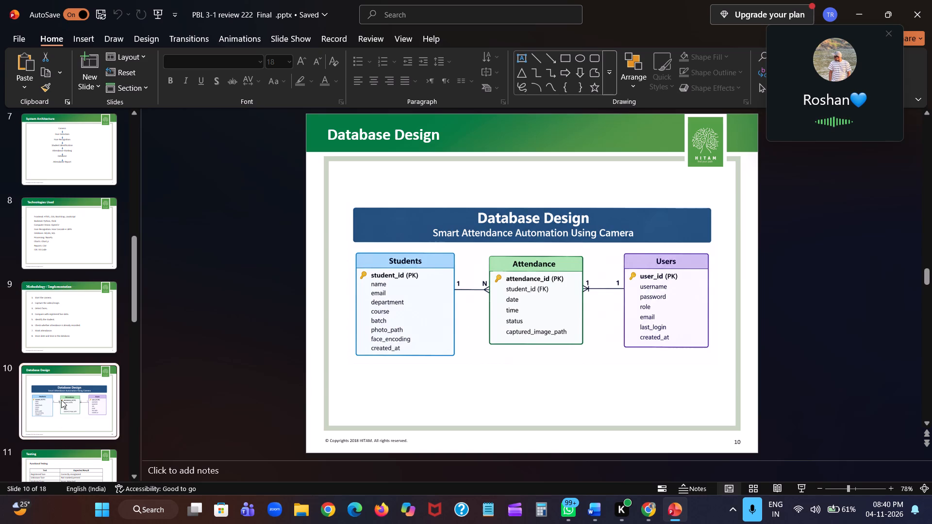
key(Down)
key(Down)
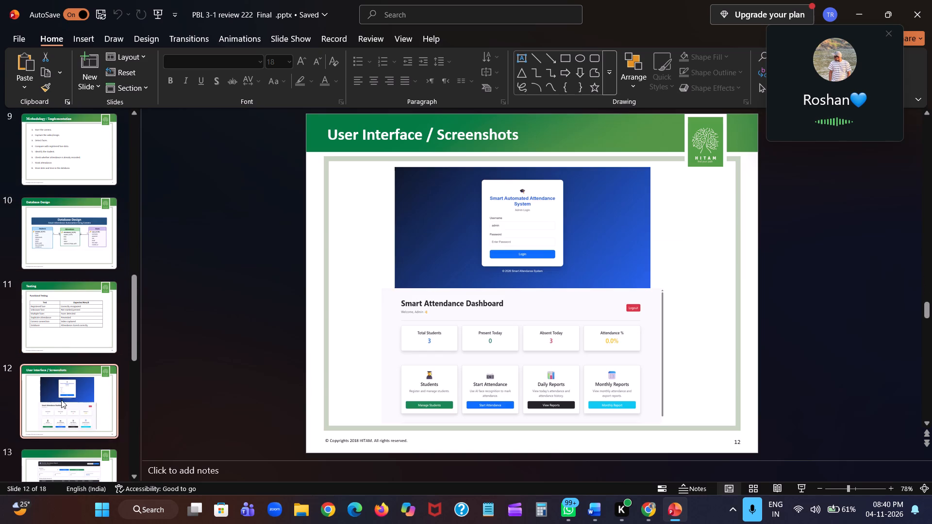
Review the slides backward from Testing to the title slide, rechecking Technologies Used, System Architecture, Problem Statement and Literature Survey.
key(Up)
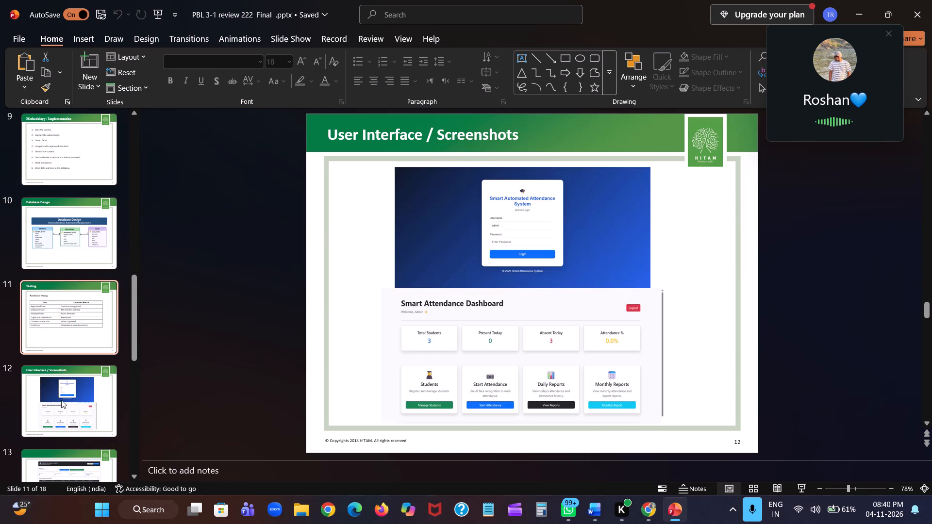
key(Up)
key(Up)
key(Up)
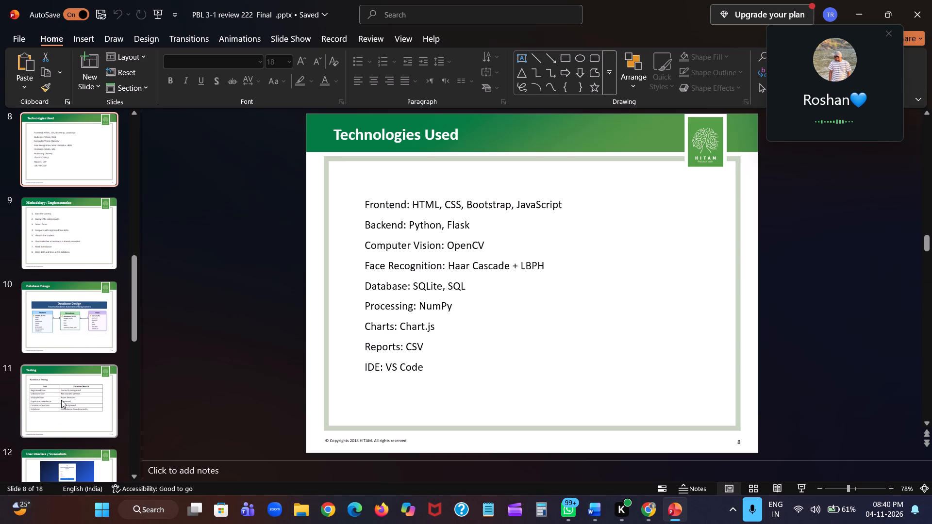
key(Up)
key(Up)
key(Down)
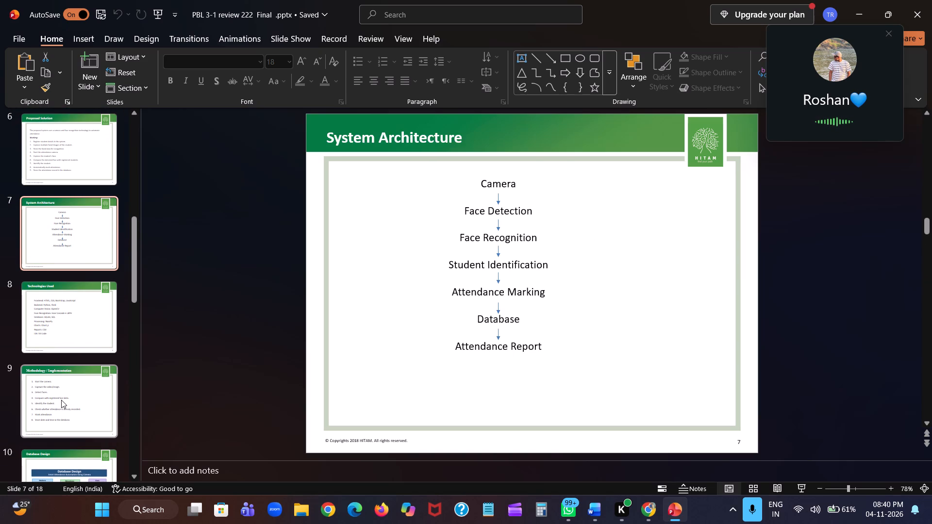
key(Up)
key(Up)
key(Up)
key(Up)
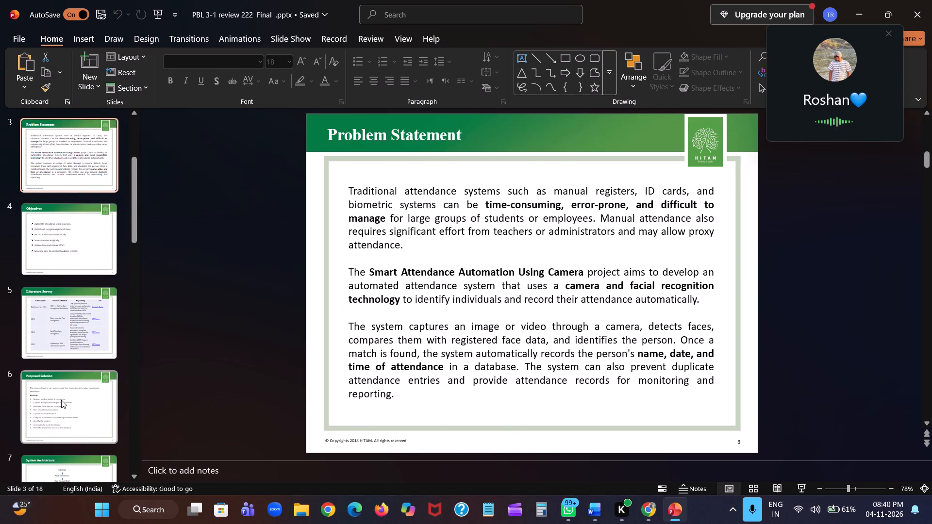
key(Down)
key(Down)
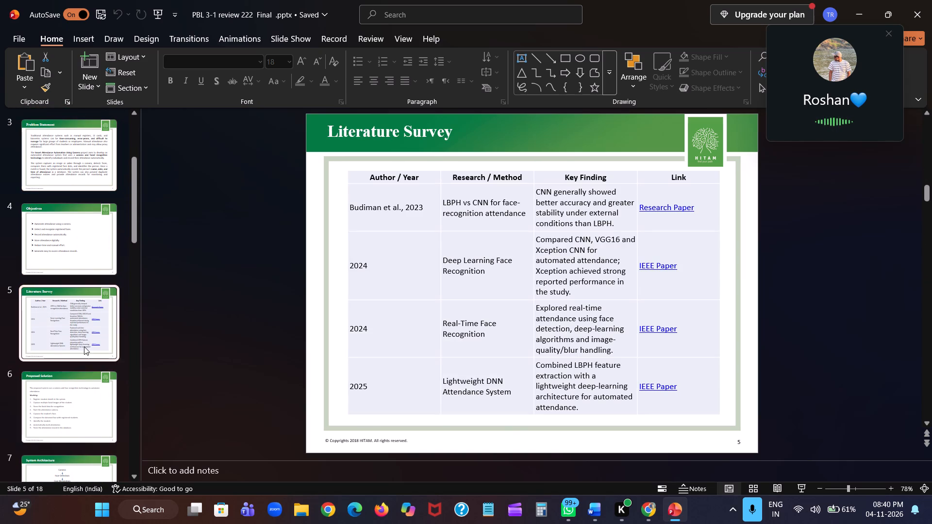
key(Up)
key(Up)
key(Up)
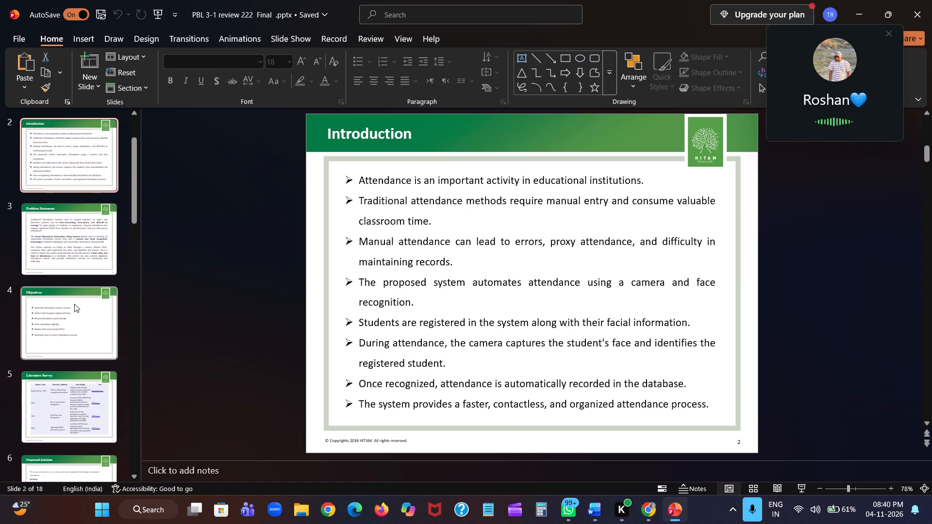
key(Up)
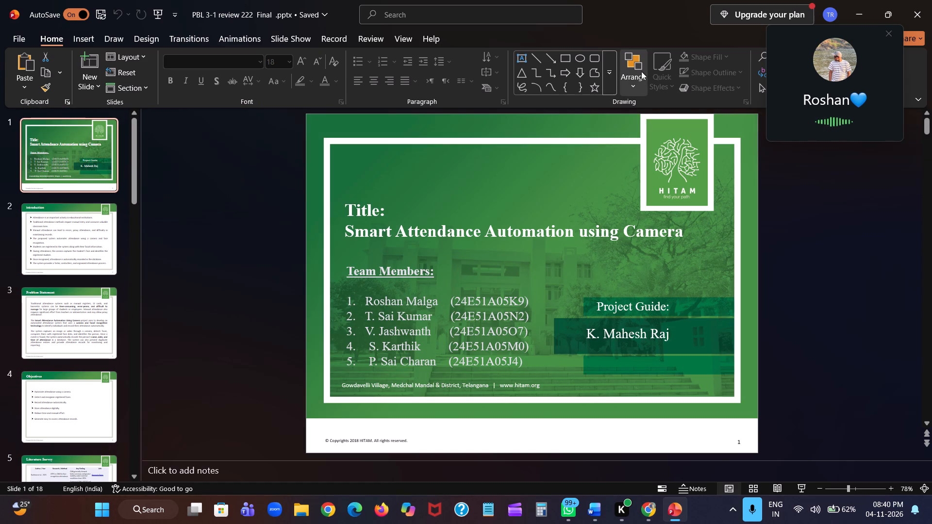
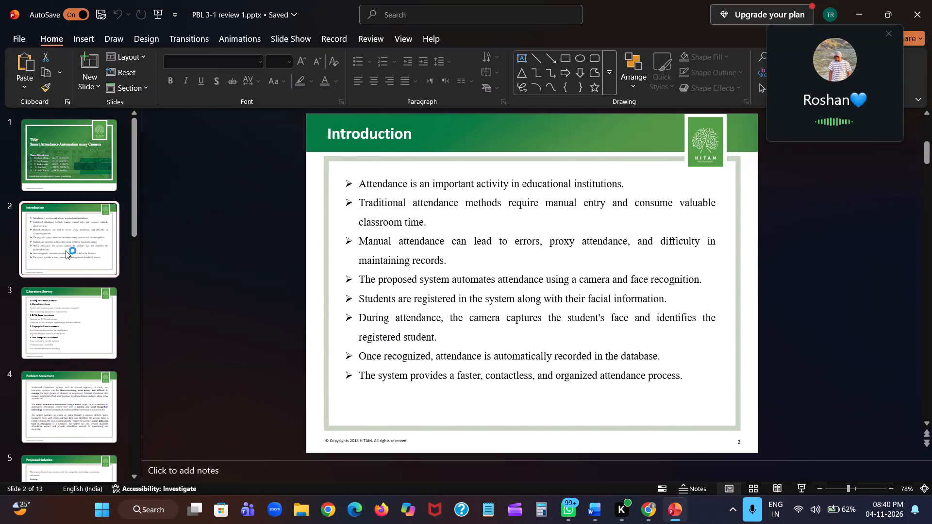
Review the presentation's slides from Introduction through Testing and Work Plan to the closing References slide.
key(Down)
key(Down)
key(Down)
key(Down)
key(Down)
key(Down)
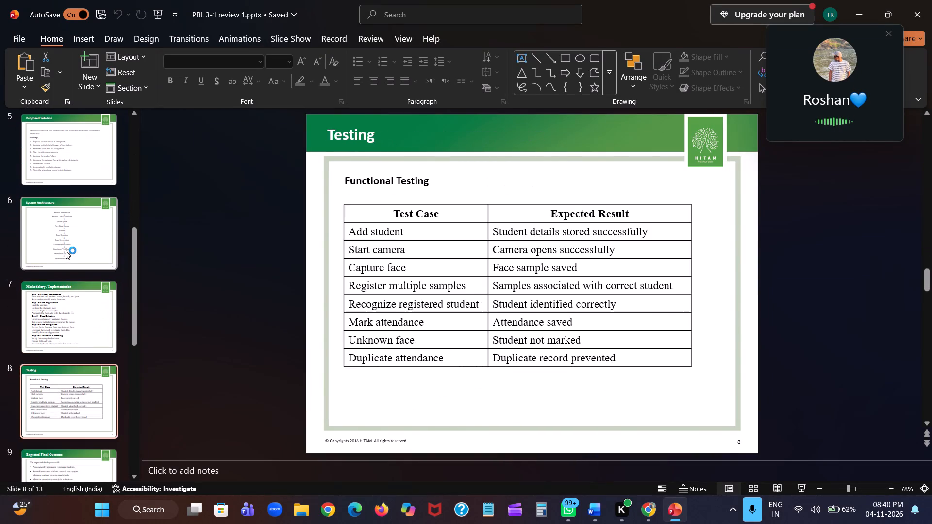
key(Down)
key(Down)
key(Down)
key(Down)
key(Down)
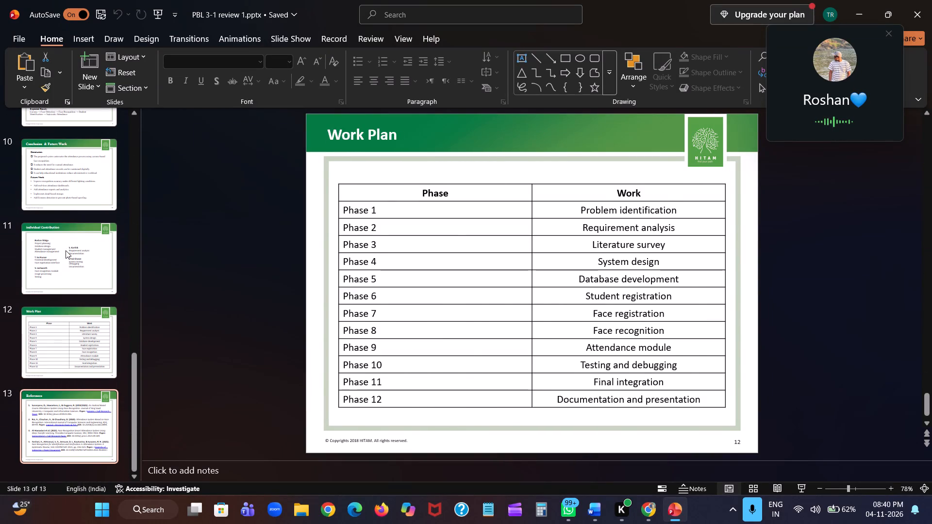
key(Down)
key(Down)
key(Down)
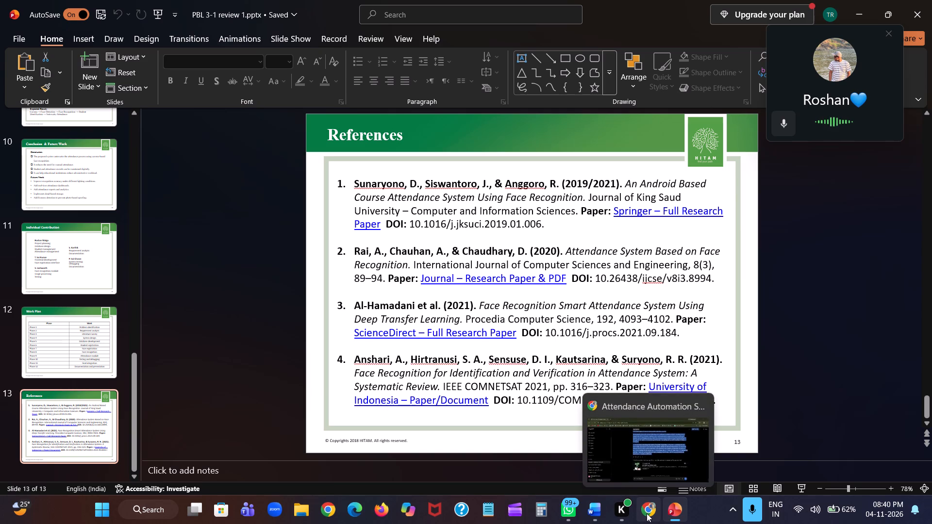
Switch to the PBL REPORT document in Word and renumber the Results and Observations chapter heading as CHAPTER 6.
click(593, 509)
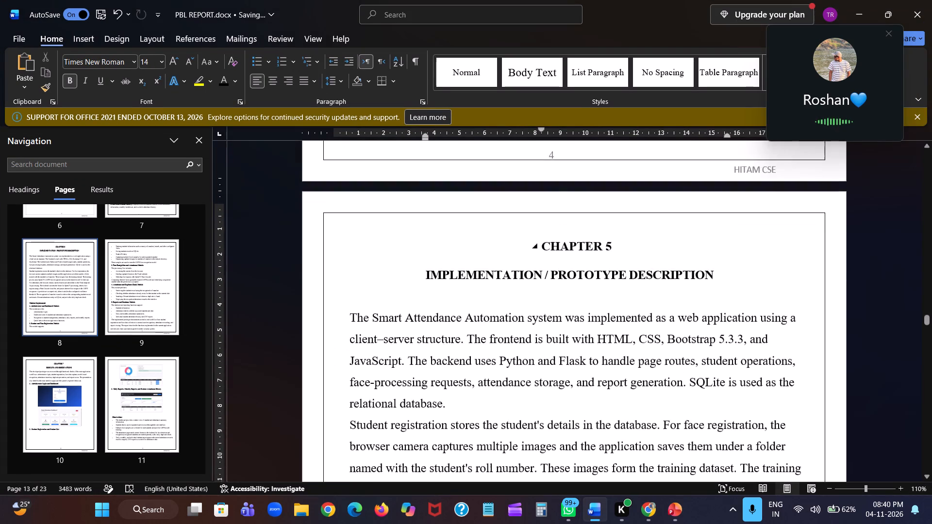
scroll(567, 209, down, 2)
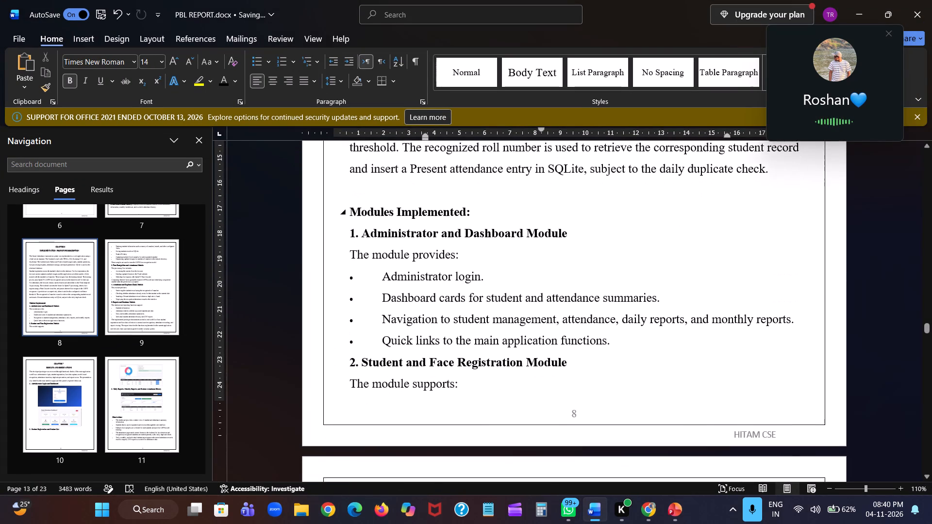
scroll(568, 184, down, 1)
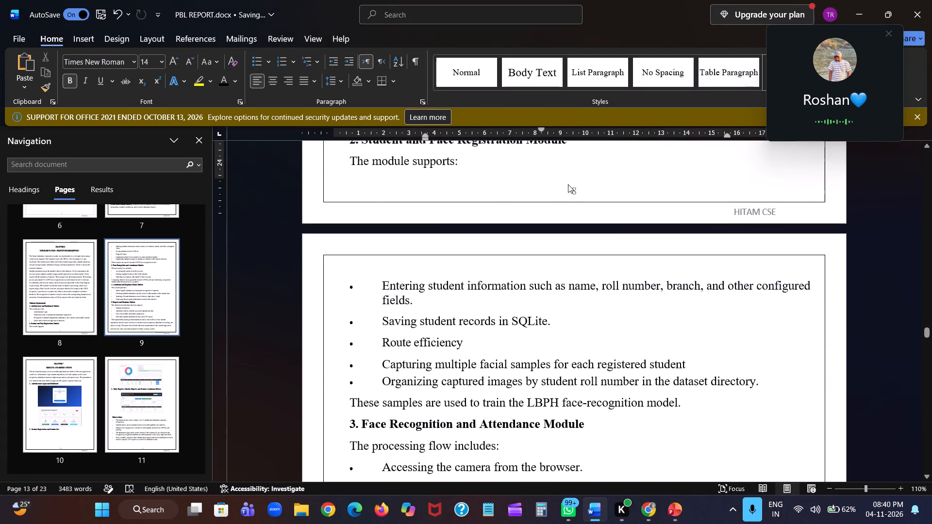
scroll(568, 184, down, 1)
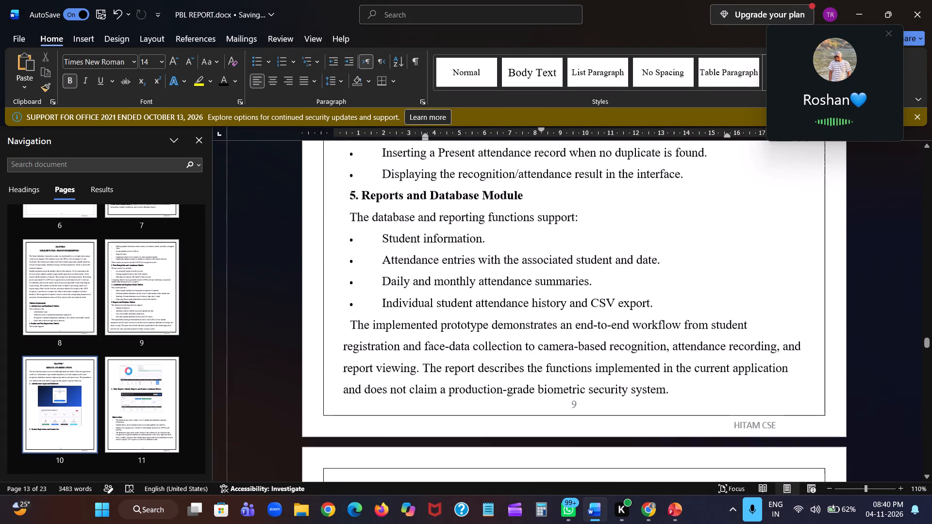
scroll(568, 184, down, 1)
scroll(540, 268, down, 1)
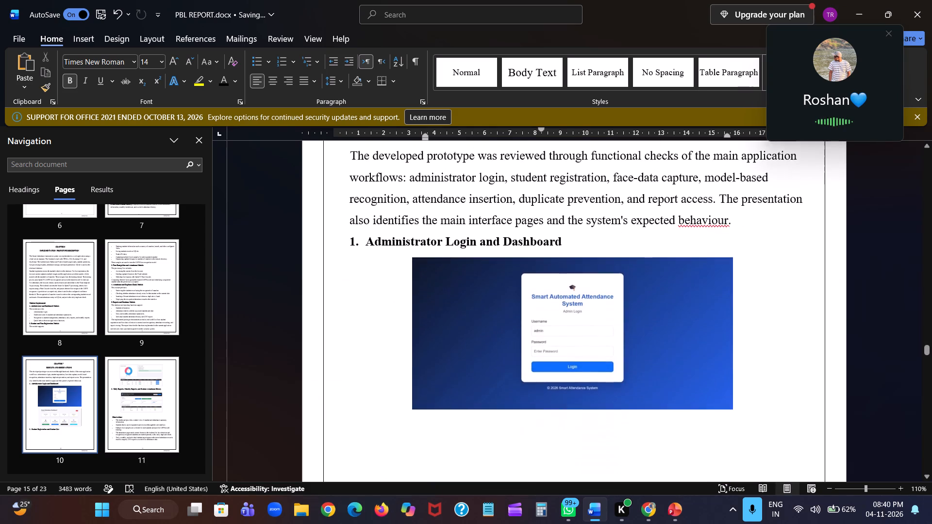
scroll(540, 268, up, 1)
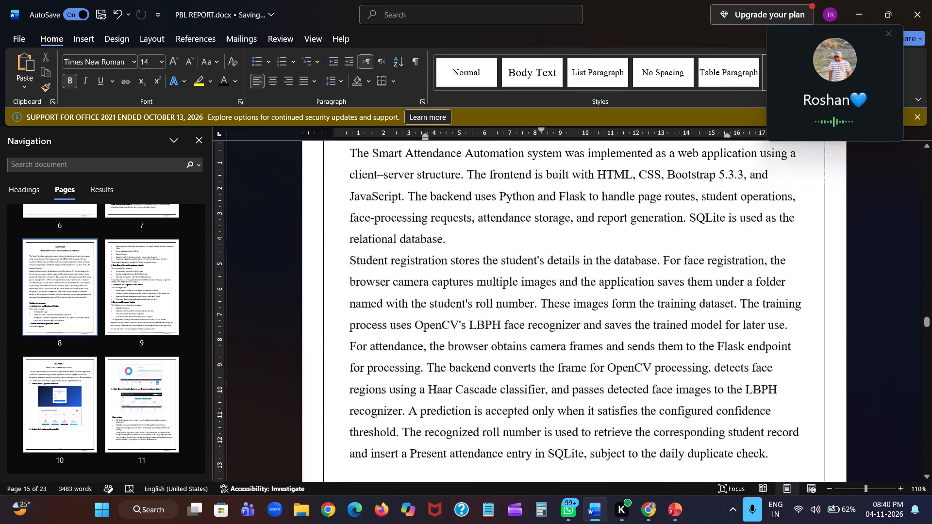
scroll(540, 268, down, 1)
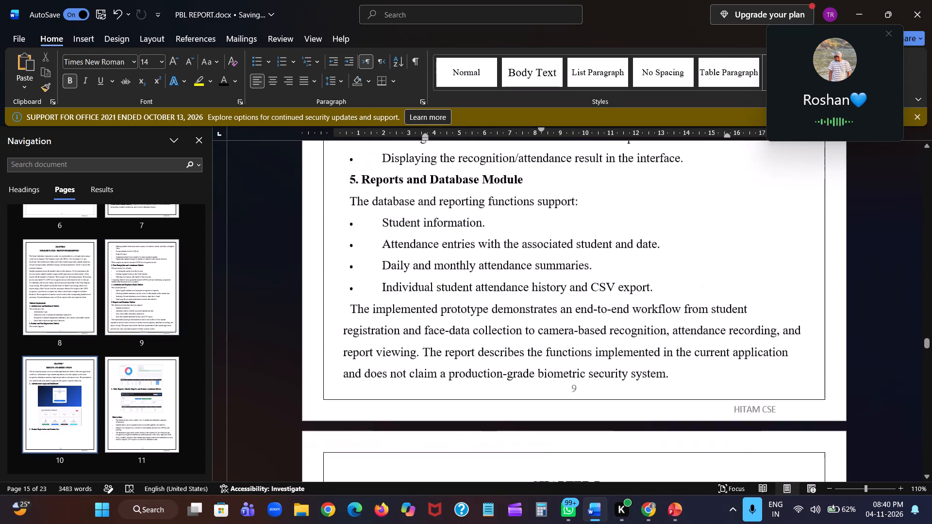
scroll(540, 268, down, 1)
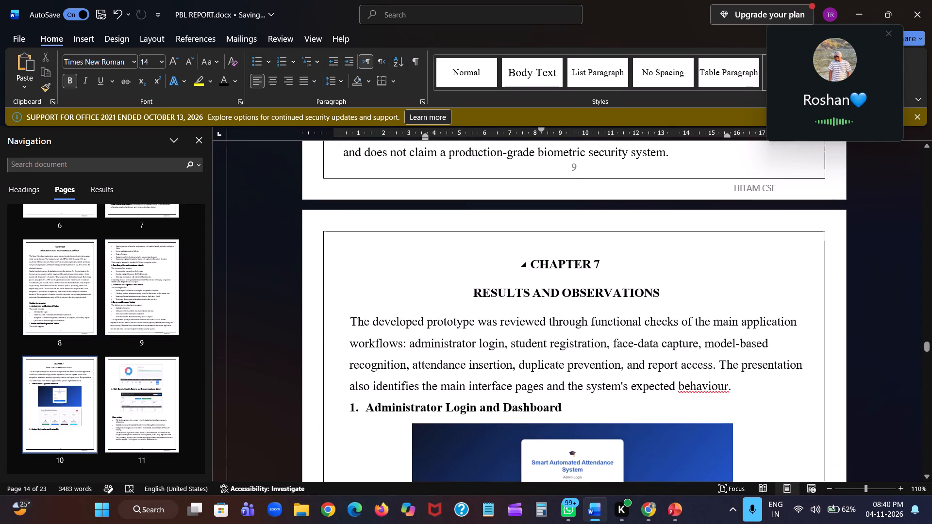
click(603, 265)
key(BackSpace)
key(6)
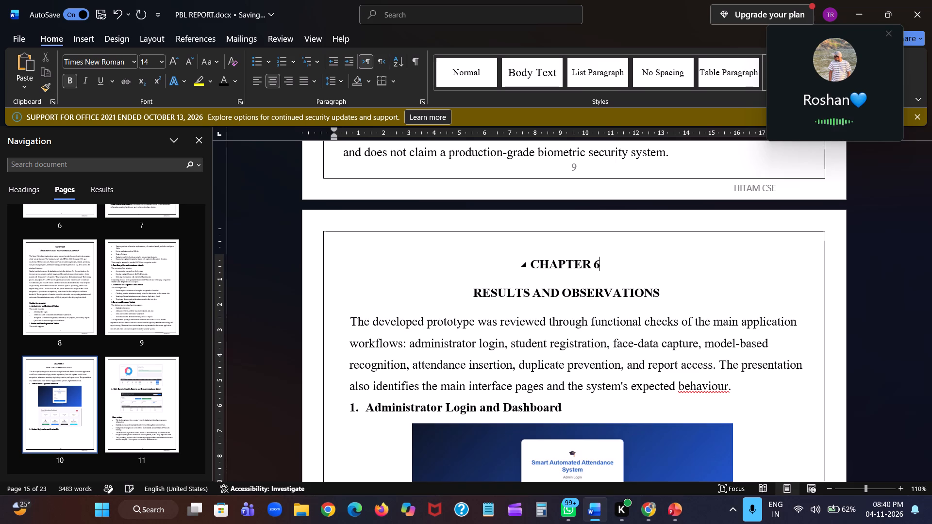
Renumber the Reflection and Team Learning chapter heading as CHAPTER 7.
scroll(594, 279, down, 3)
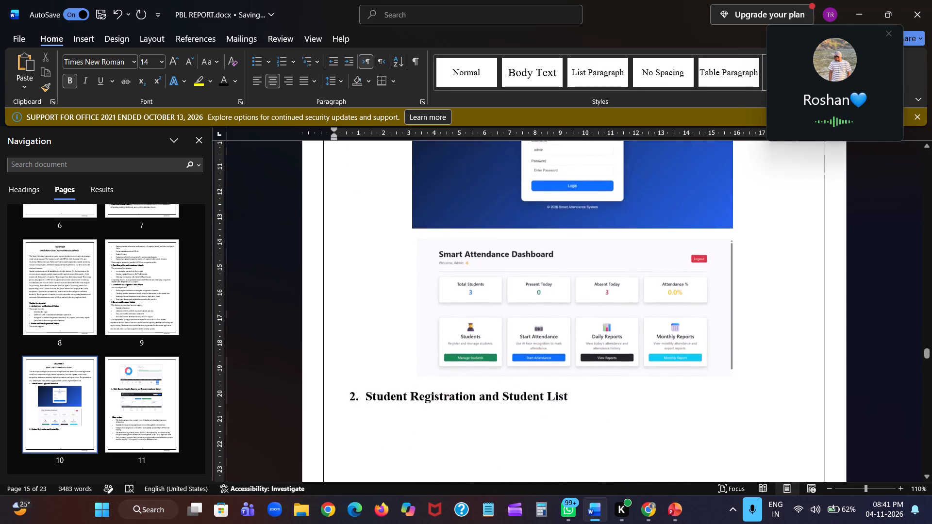
scroll(594, 279, down, 2)
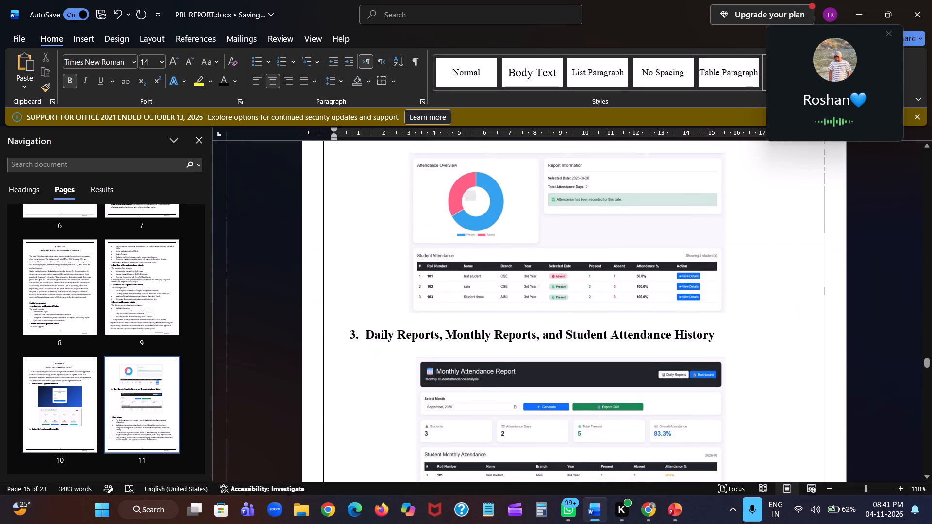
scroll(594, 279, down, 1)
scroll(594, 279, up, 1)
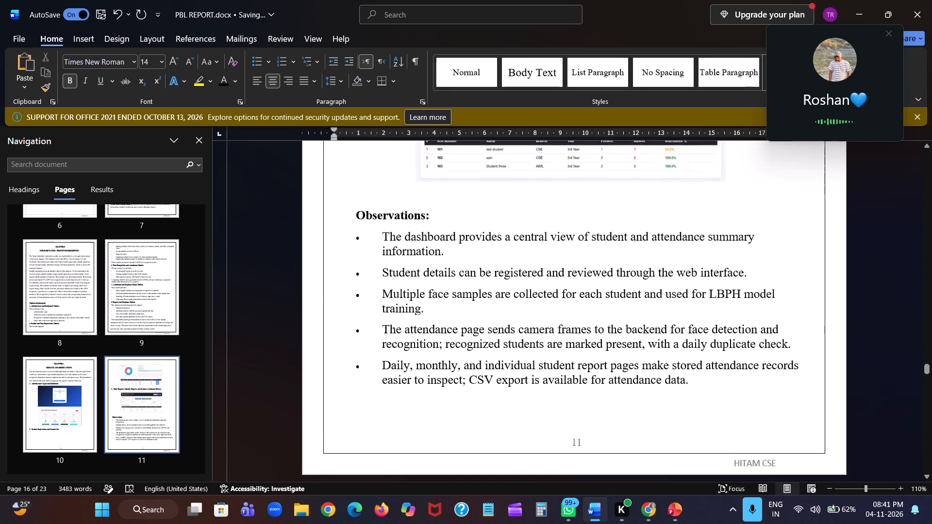
scroll(594, 279, up, 1)
scroll(594, 279, down, 2)
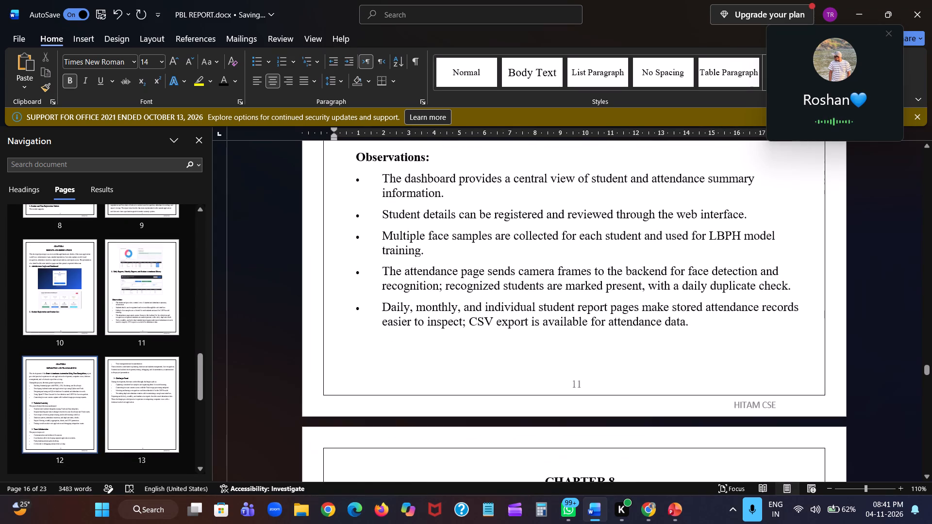
scroll(594, 279, down, 1)
scroll(594, 279, up, 1)
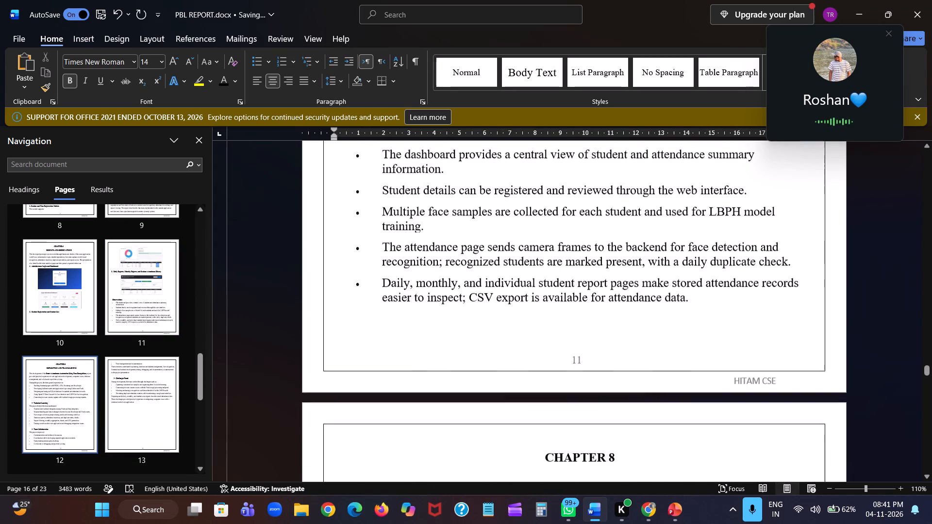
scroll(594, 279, down, 1)
click(616, 307)
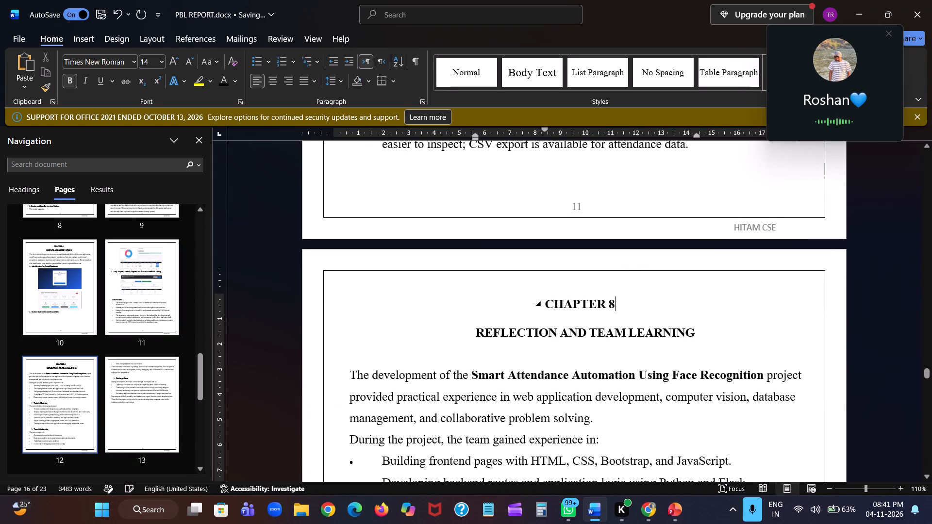
key(BackSpace)
key(7)
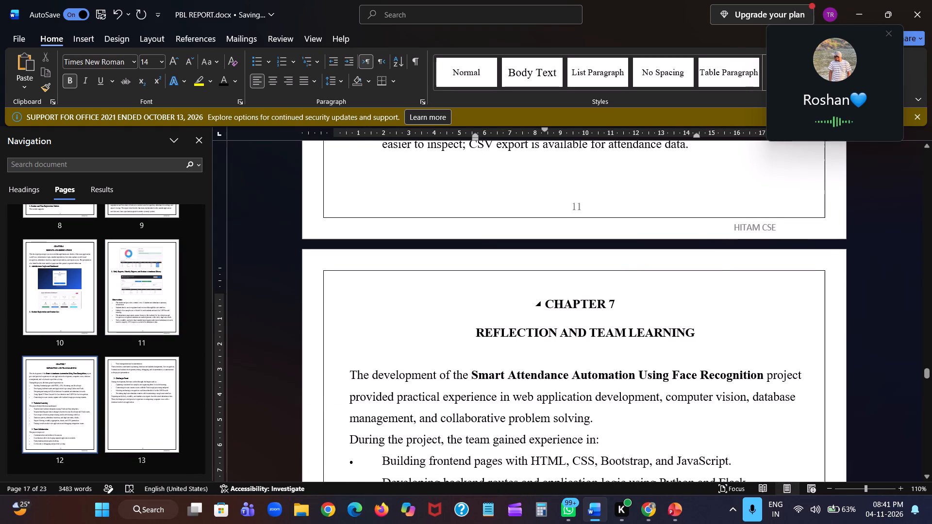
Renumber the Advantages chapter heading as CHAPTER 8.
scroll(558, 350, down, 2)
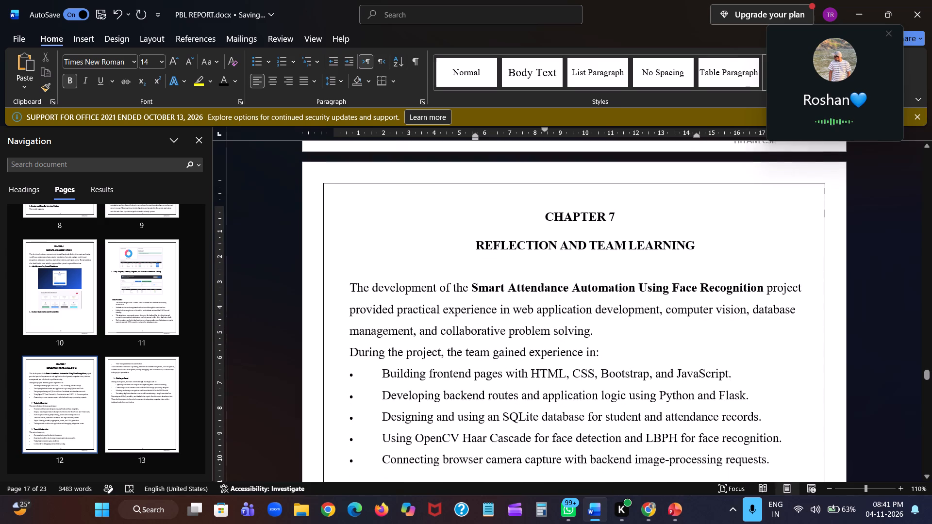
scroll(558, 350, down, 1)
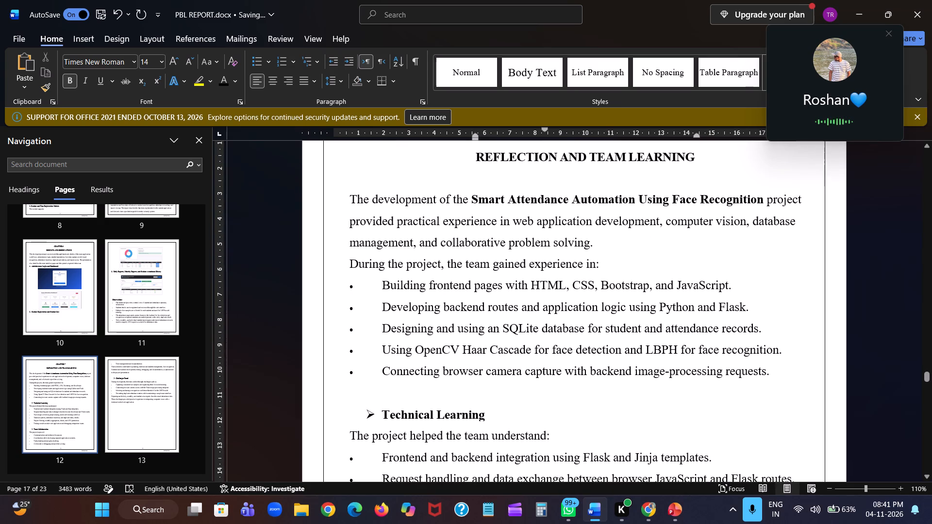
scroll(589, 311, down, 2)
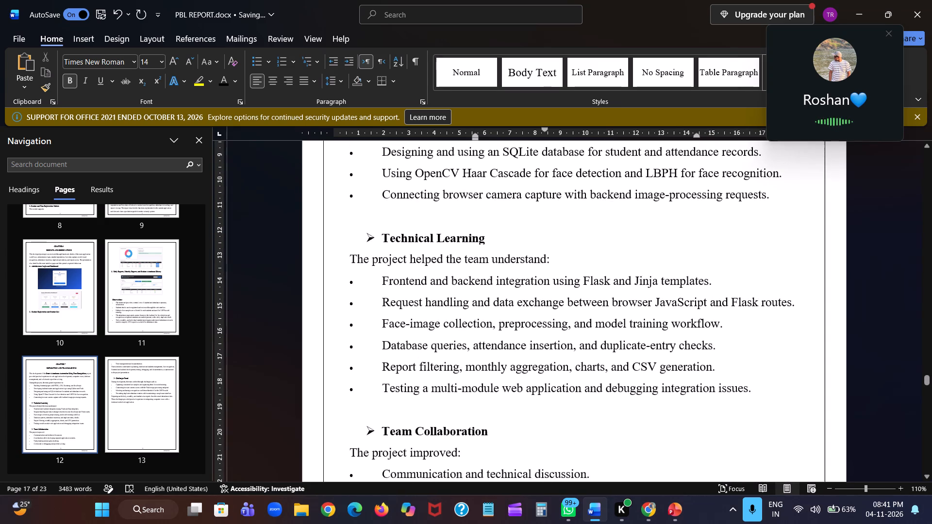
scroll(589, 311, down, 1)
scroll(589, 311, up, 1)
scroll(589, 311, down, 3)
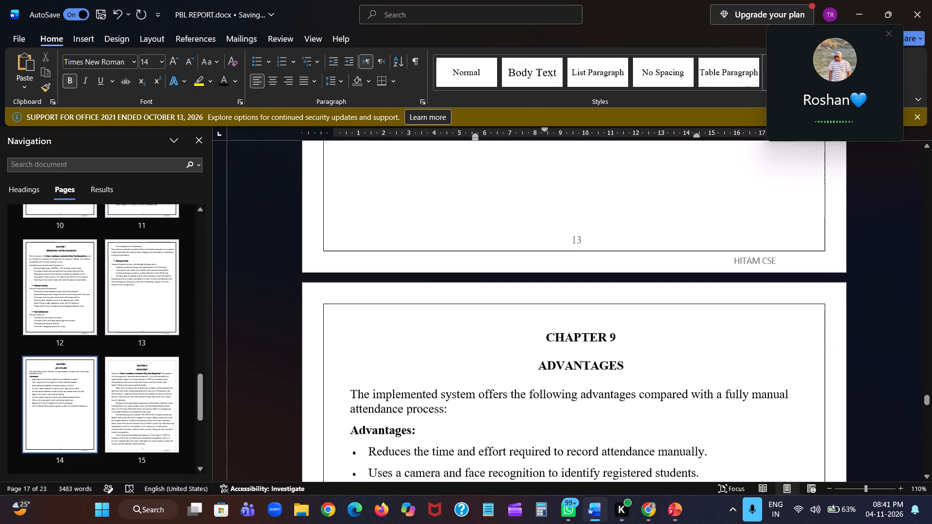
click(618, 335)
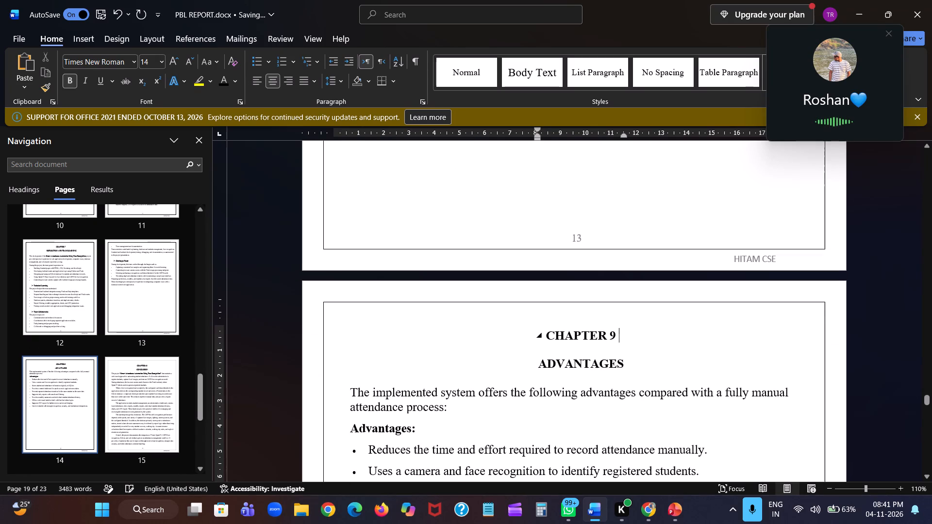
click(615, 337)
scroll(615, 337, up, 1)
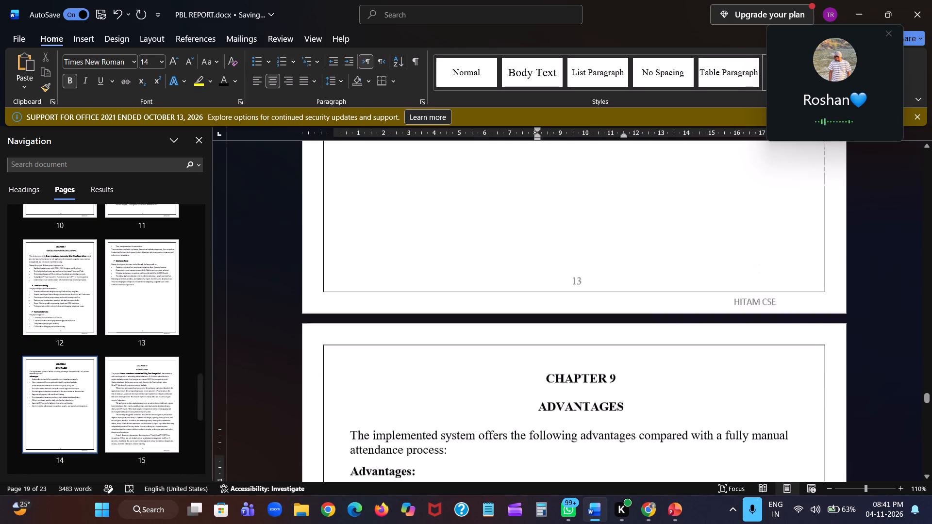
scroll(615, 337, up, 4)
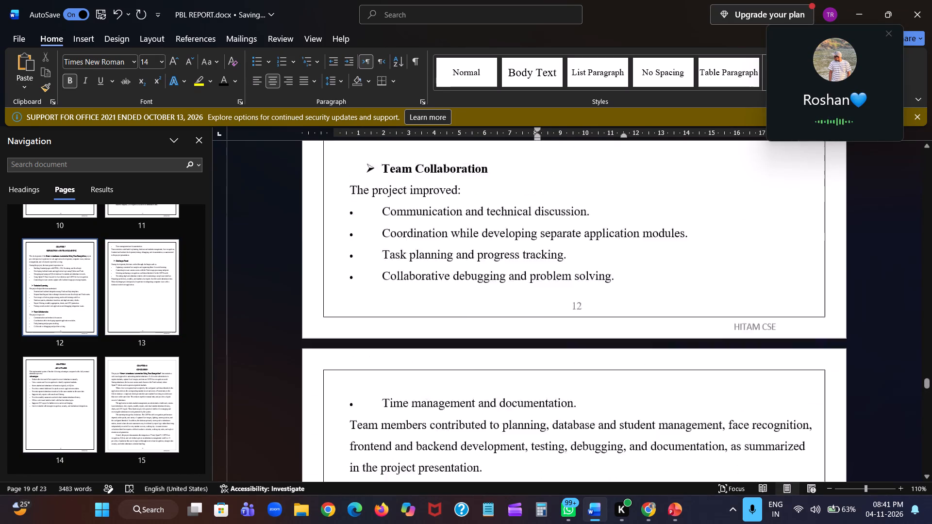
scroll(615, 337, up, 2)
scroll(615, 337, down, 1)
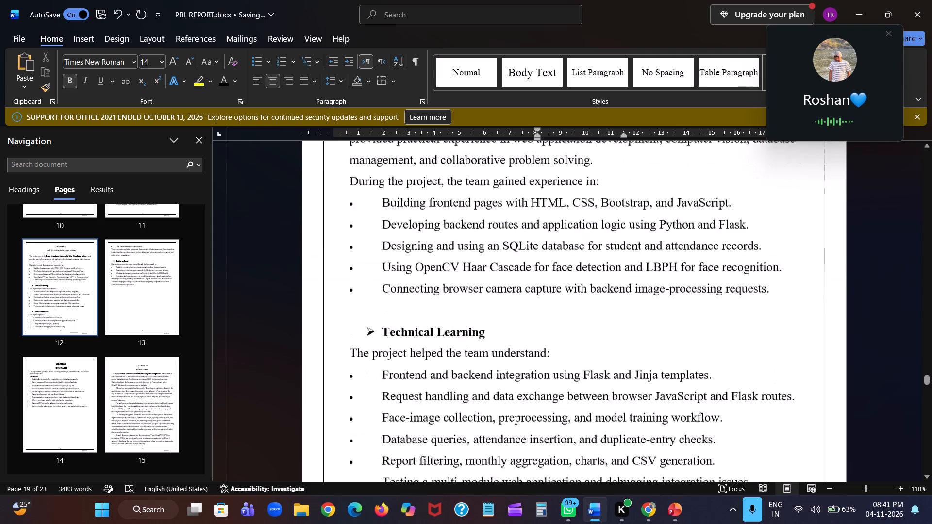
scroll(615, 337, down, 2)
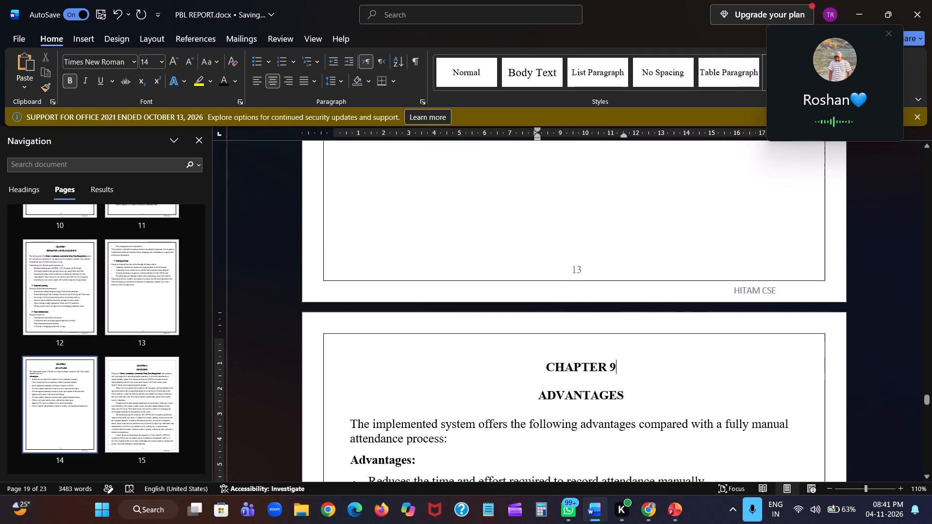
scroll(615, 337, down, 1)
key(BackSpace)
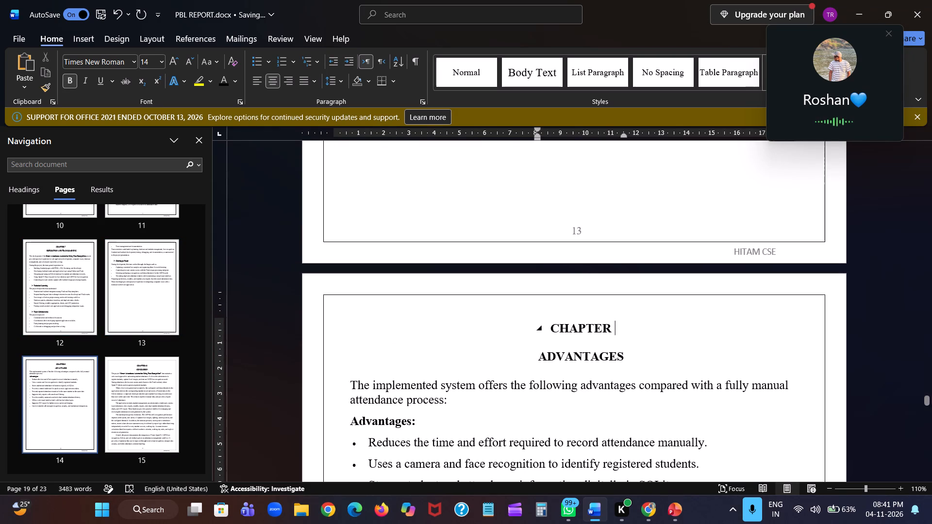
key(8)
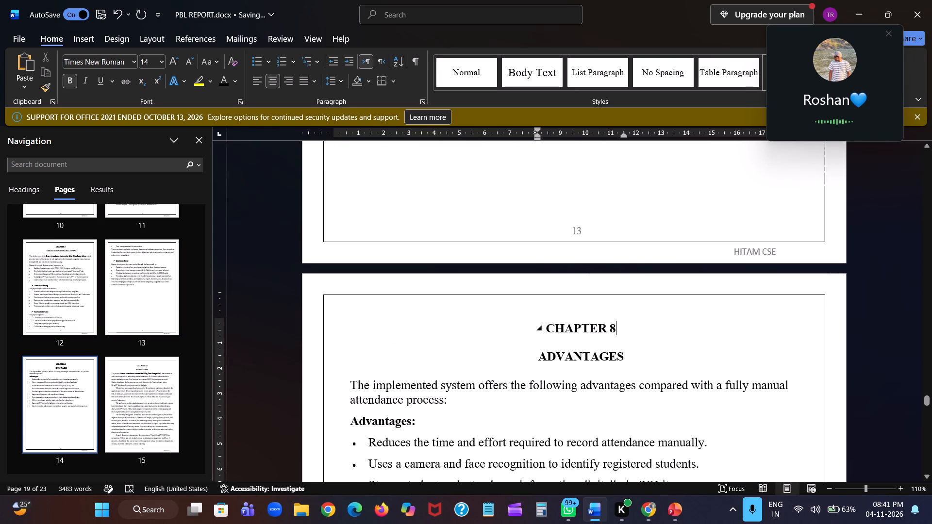
Delete the whole Advantages chapter, from its chapter heading through the last bullet about institutional integrations.
scroll(590, 373, down, 2)
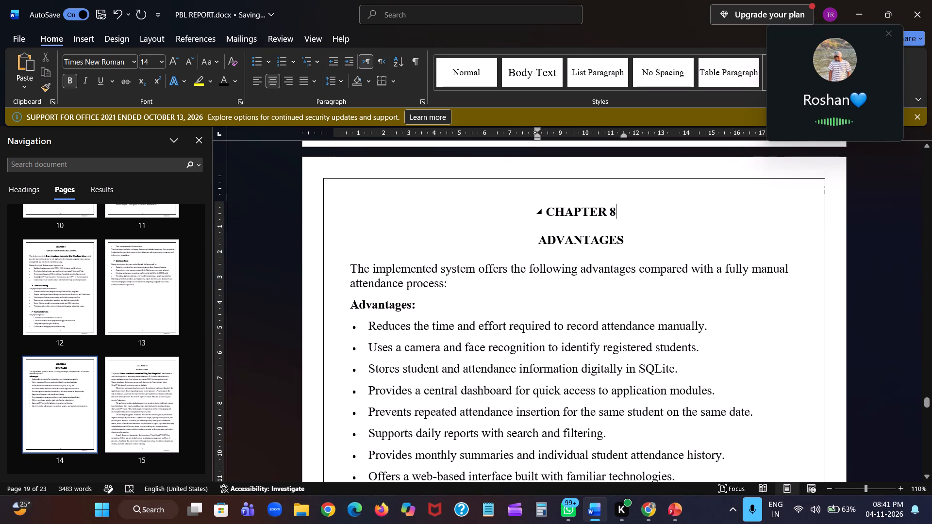
drag(548, 209, 723, 477)
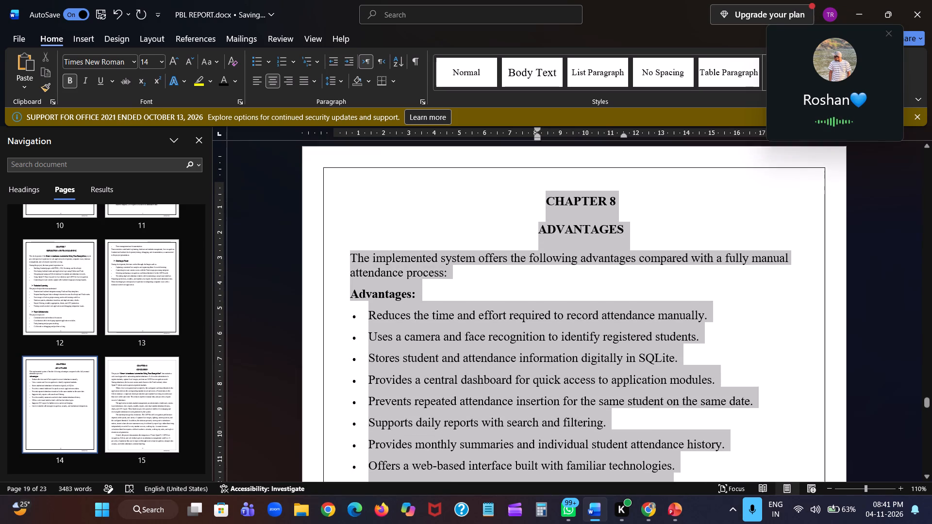
drag(723, 477, 781, 449)
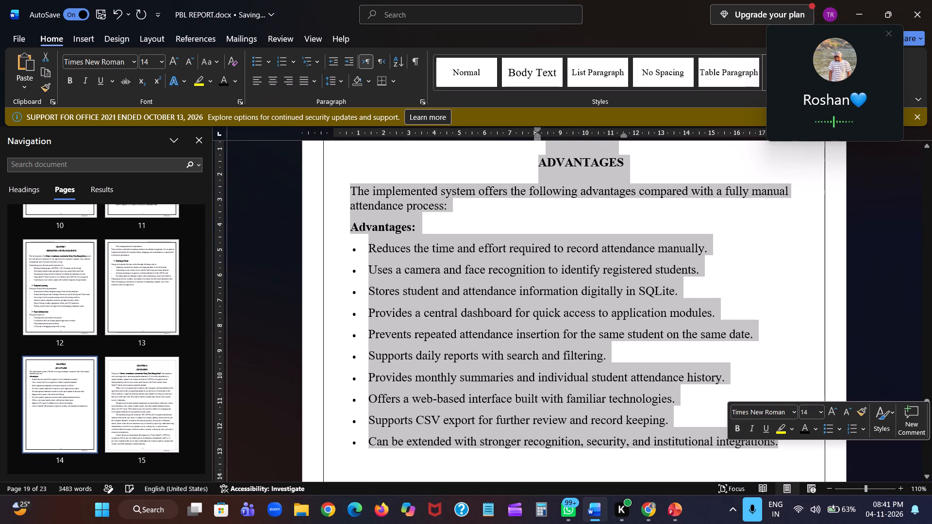
key(BackSpace)
Renumber the Conclusion chapter heading as CHAPTER 8.
scroll(781, 449, up, 1)
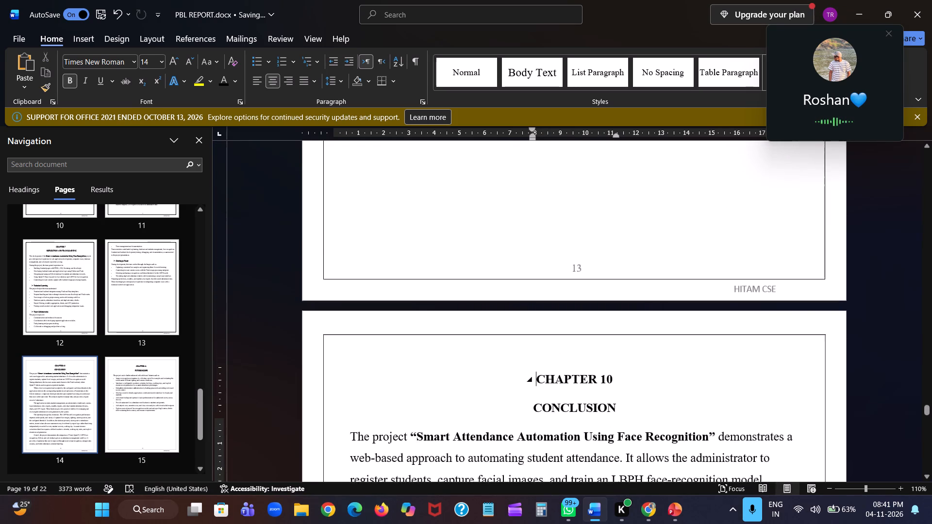
scroll(781, 449, up, 1)
click(613, 437)
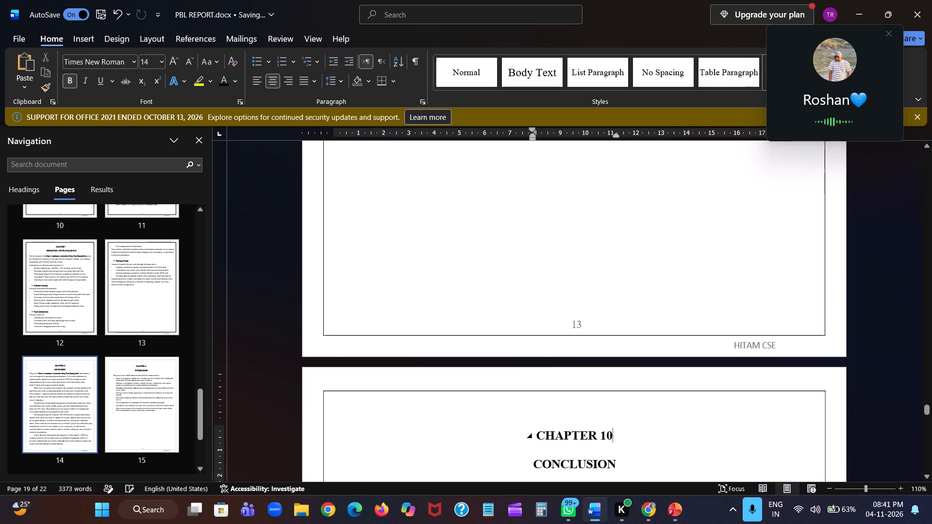
key(BackSpace)
key(BackSpace)
key(8)
Review the chapters from Reflection and Team Learning through Conclusion and Future Scope, checking their headings and body text.
scroll(613, 437, up, 1)
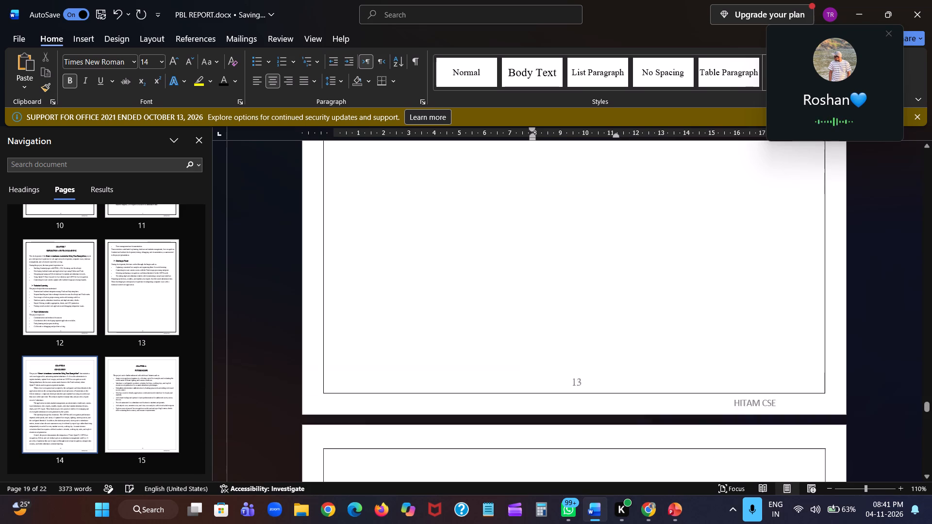
scroll(613, 437, up, 2)
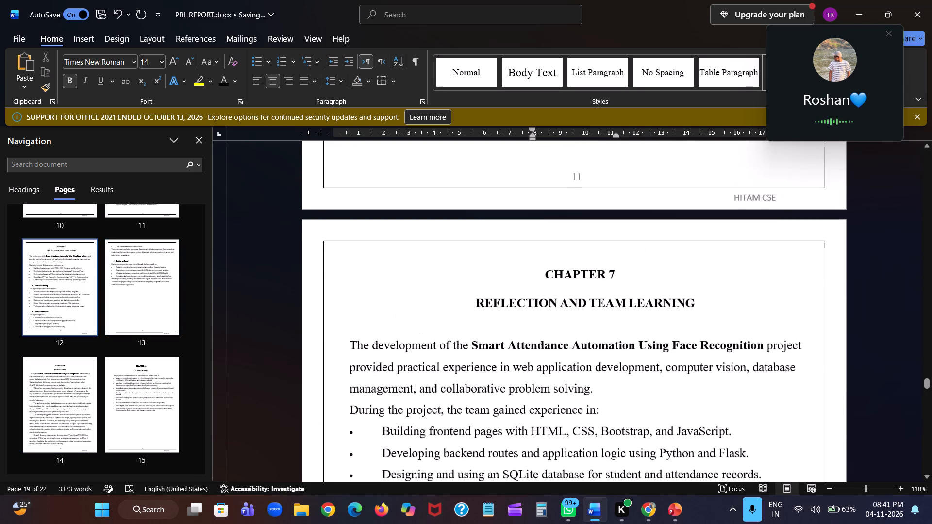
scroll(613, 437, down, 3)
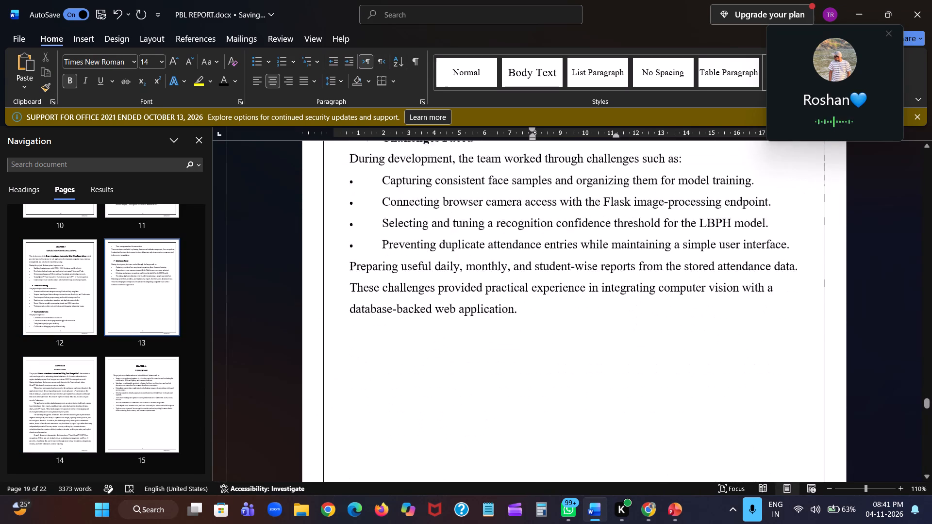
scroll(613, 437, down, 3)
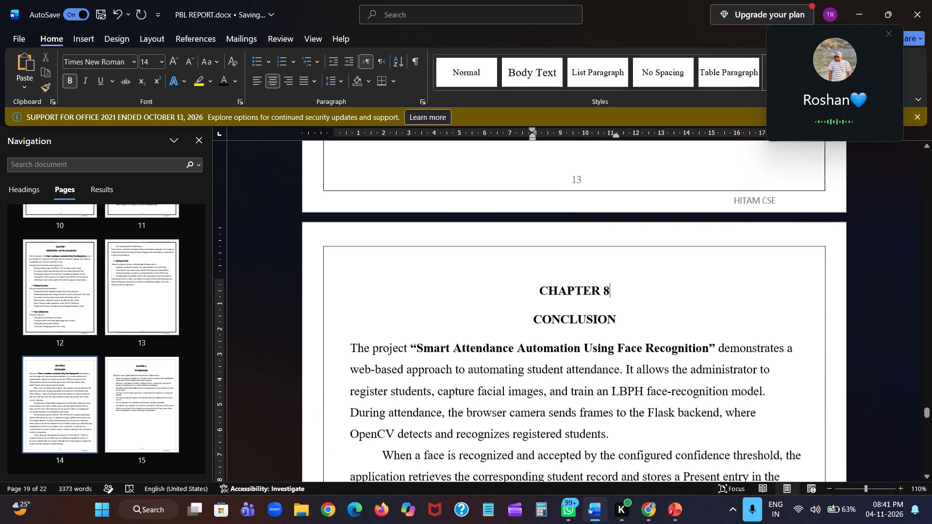
scroll(641, 393, down, 1)
scroll(641, 393, up, 1)
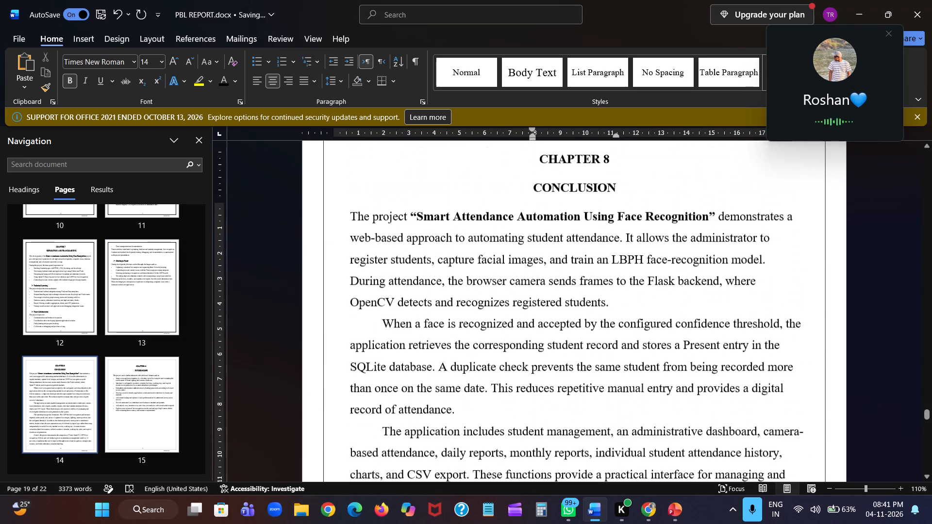
scroll(552, 311, down, 1)
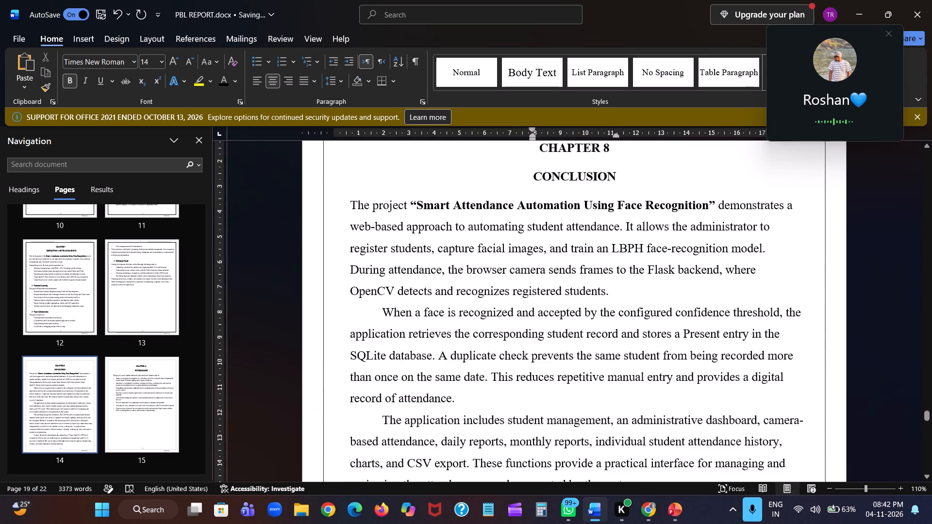
scroll(552, 311, down, 3)
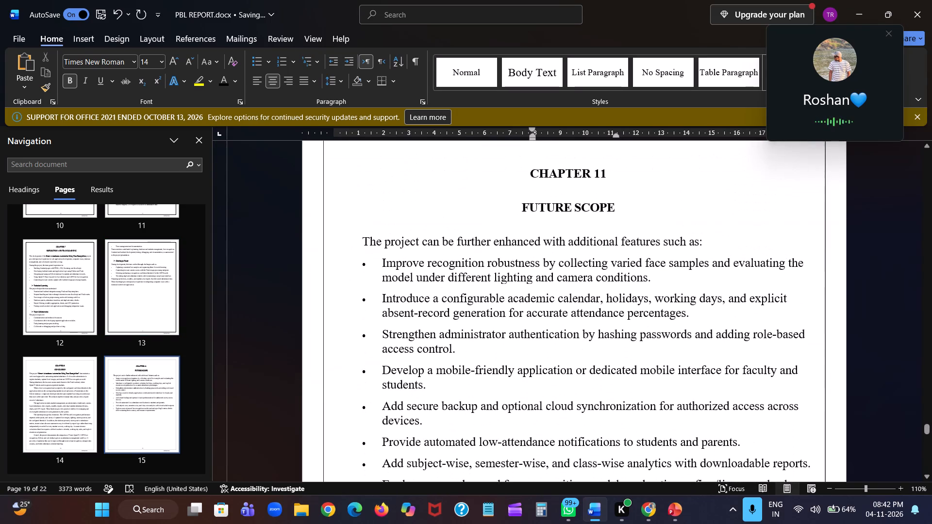
scroll(552, 311, up, 1)
scroll(552, 311, down, 2)
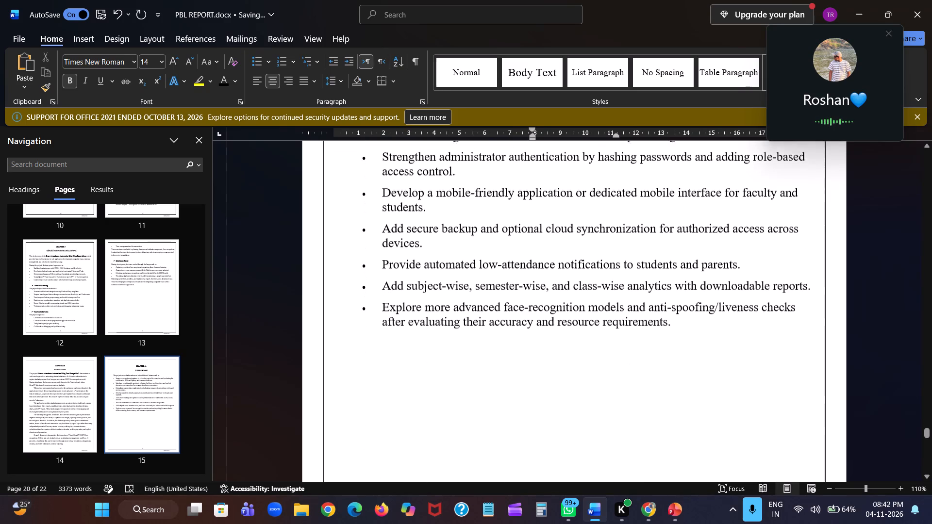
scroll(552, 311, up, 2)
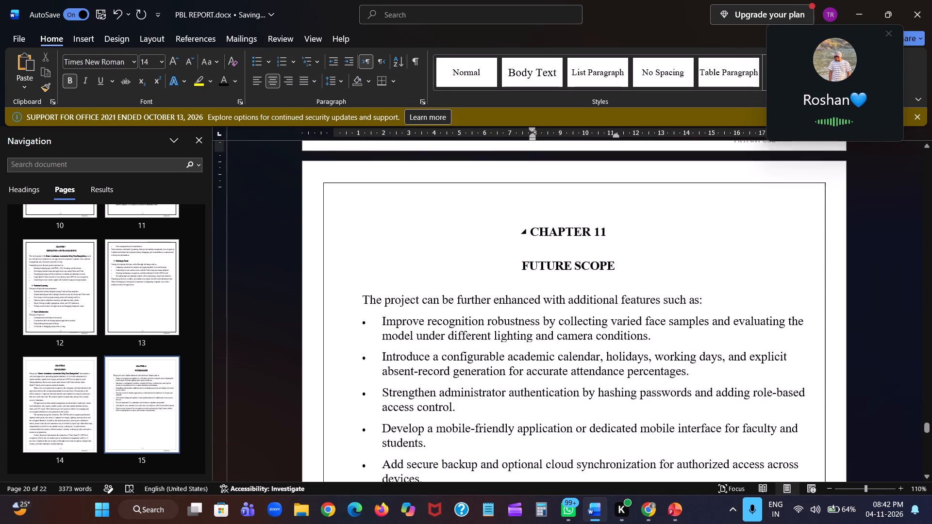
scroll(552, 311, up, 2)
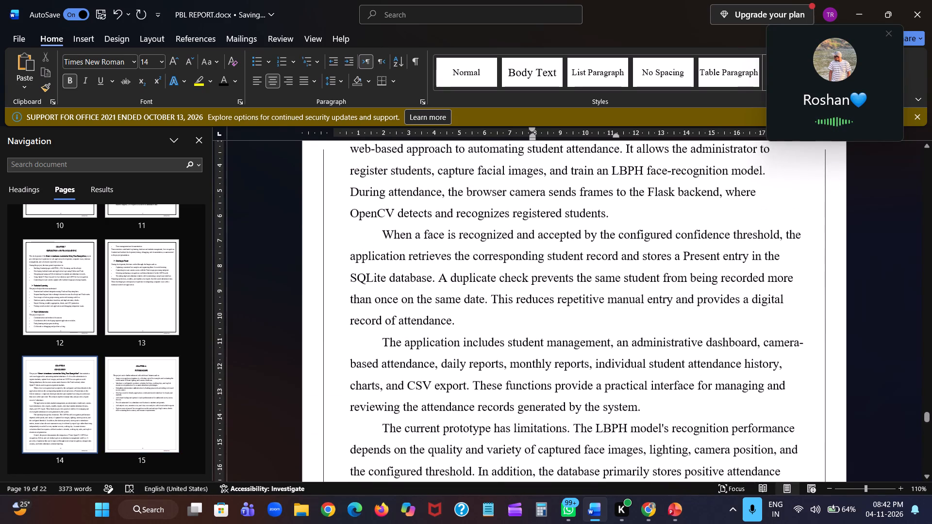
scroll(552, 311, up, 1)
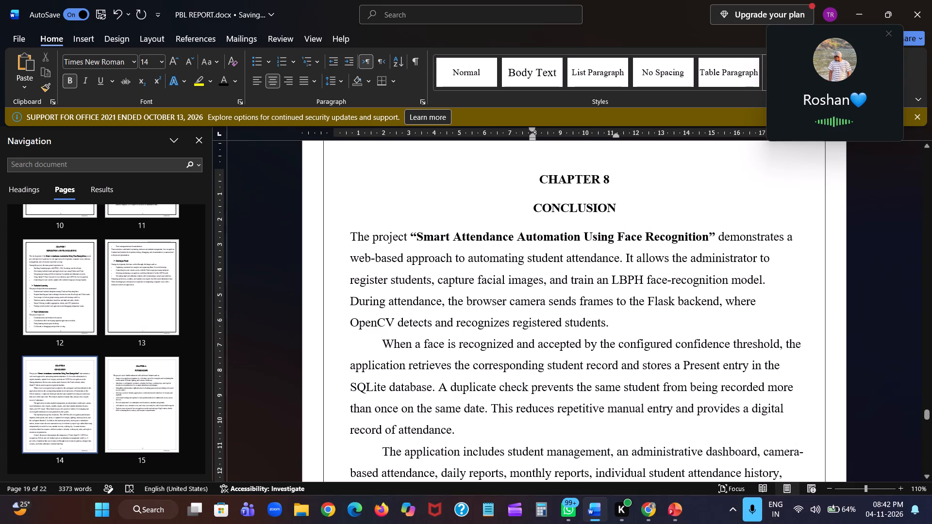
click(555, 238)
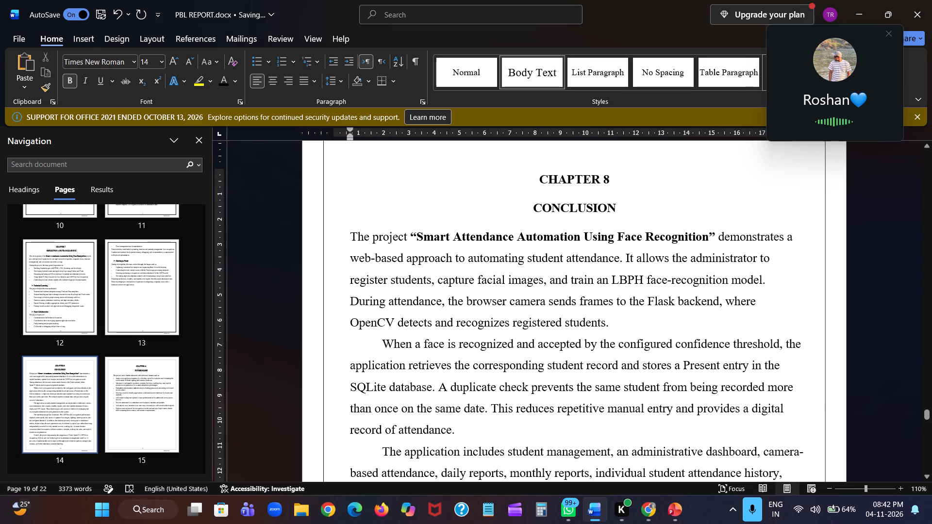
scroll(559, 271, down, 1)
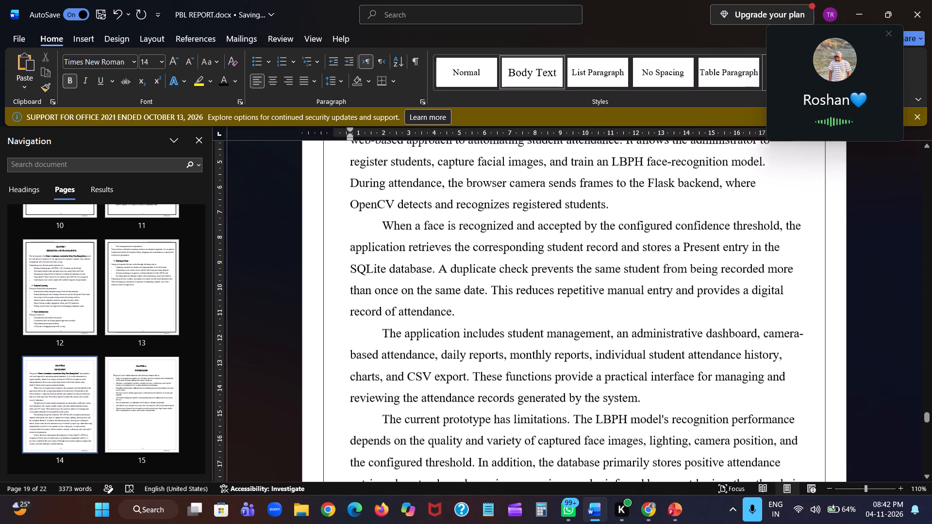
scroll(559, 271, down, 2)
scroll(559, 271, up, 1)
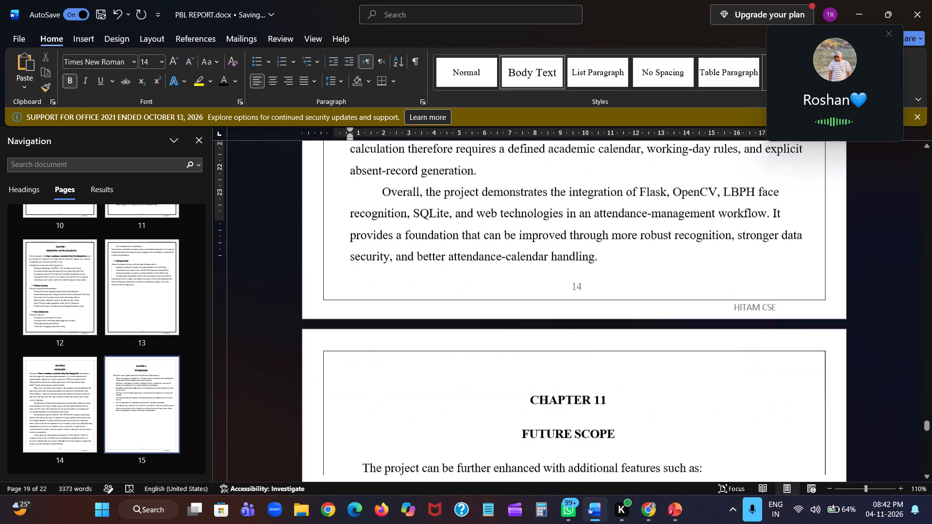
scroll(559, 271, up, 1)
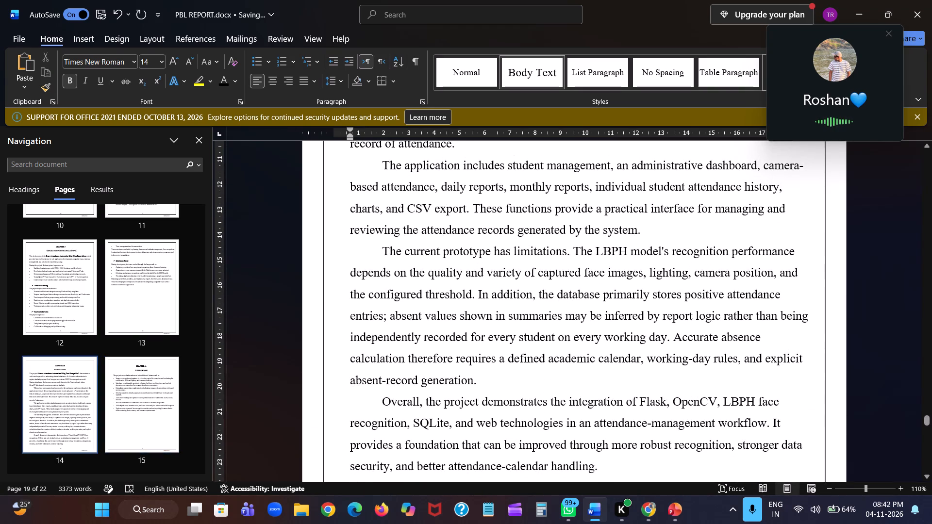
scroll(407, 295, up, 2)
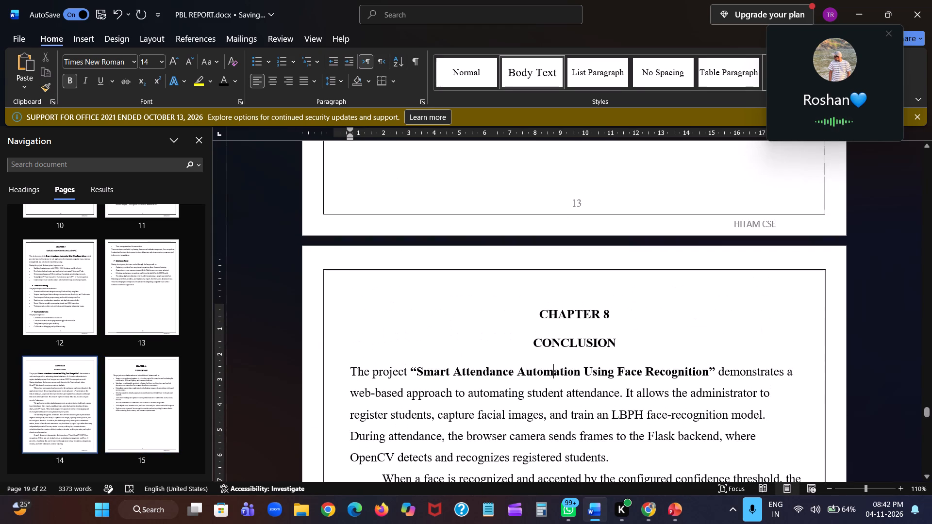
Merge the Conclusion's second paragraph, starting "When a face is recognized", into the first paragraph, separated by a space.
scroll(458, 307, down, 1)
click(379, 304)
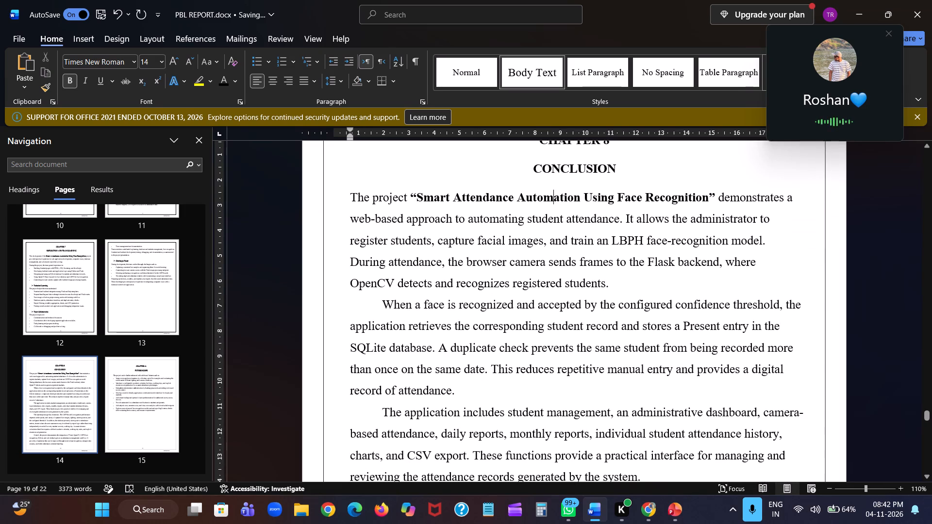
key(BackSpace)
key(BackSpace)
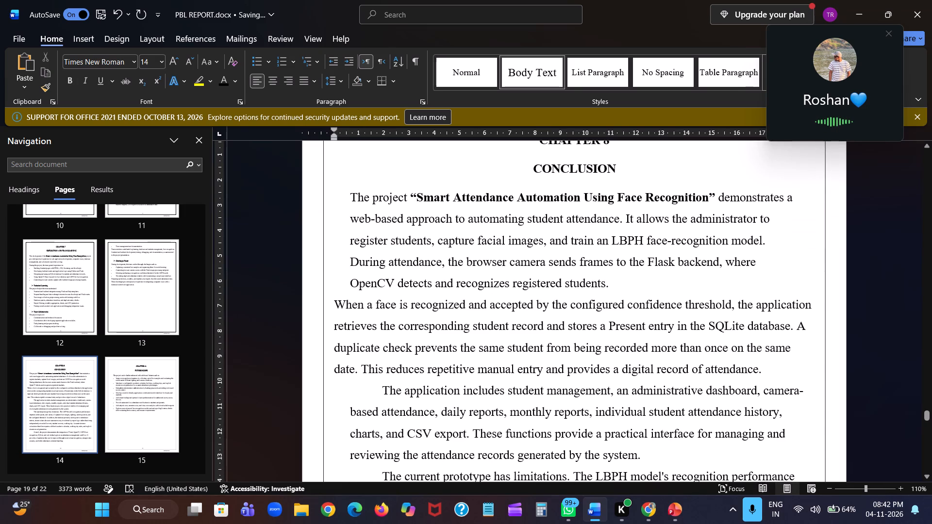
key(BackSpace)
key(space)
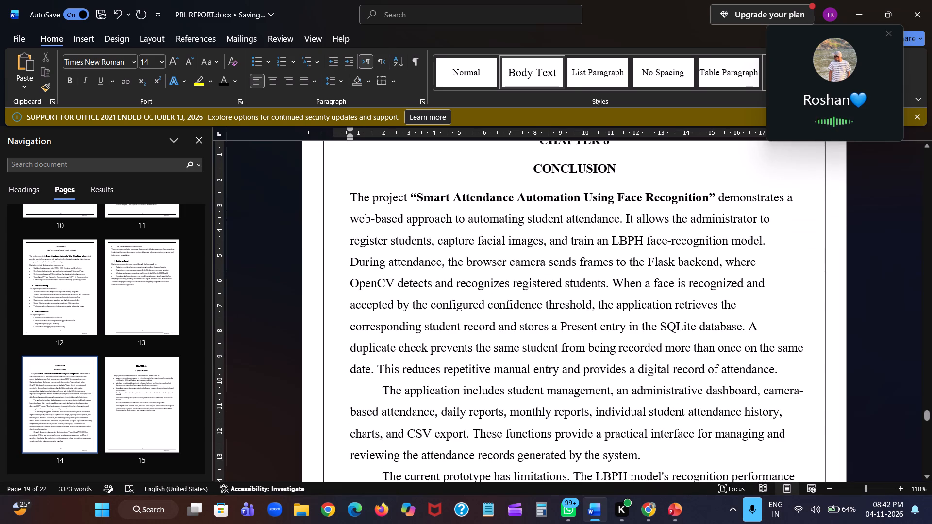
scroll(434, 391, down, 1)
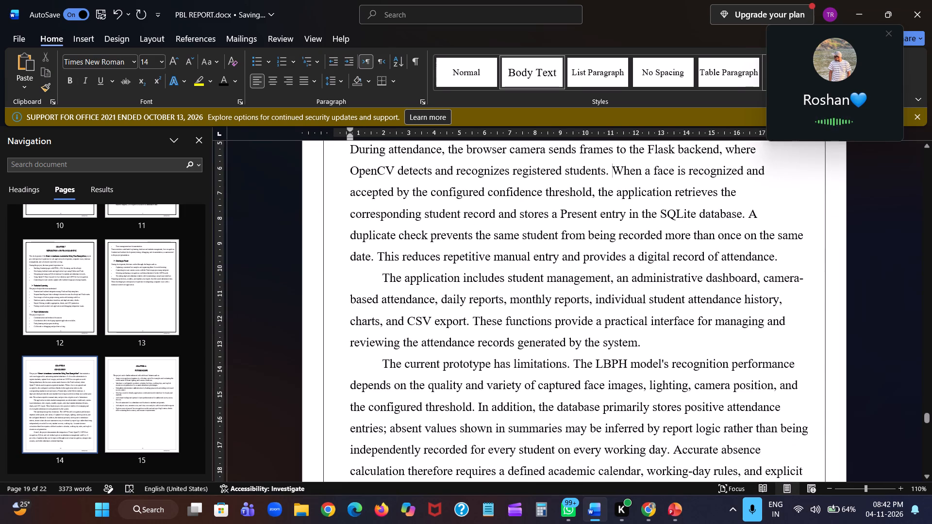
scroll(480, 311, up, 1)
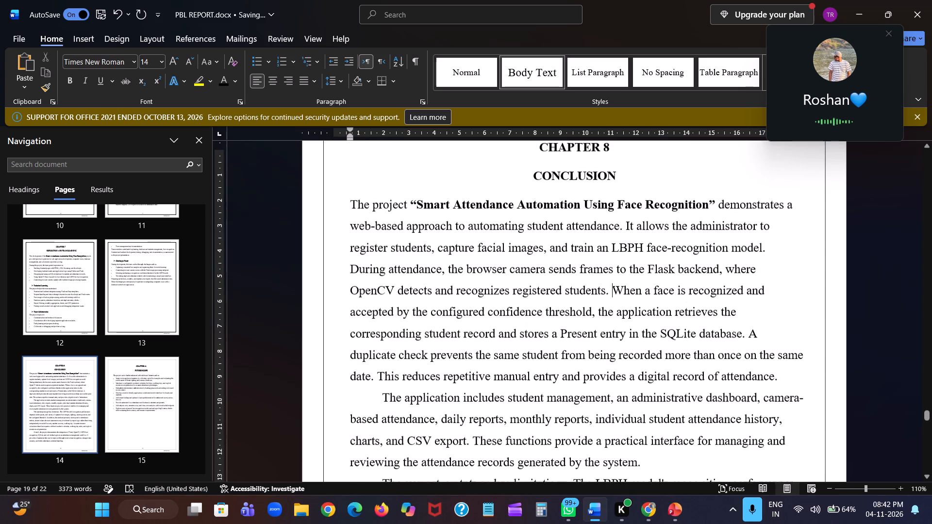
scroll(480, 311, up, 1)
drag(350, 215, 525, 379)
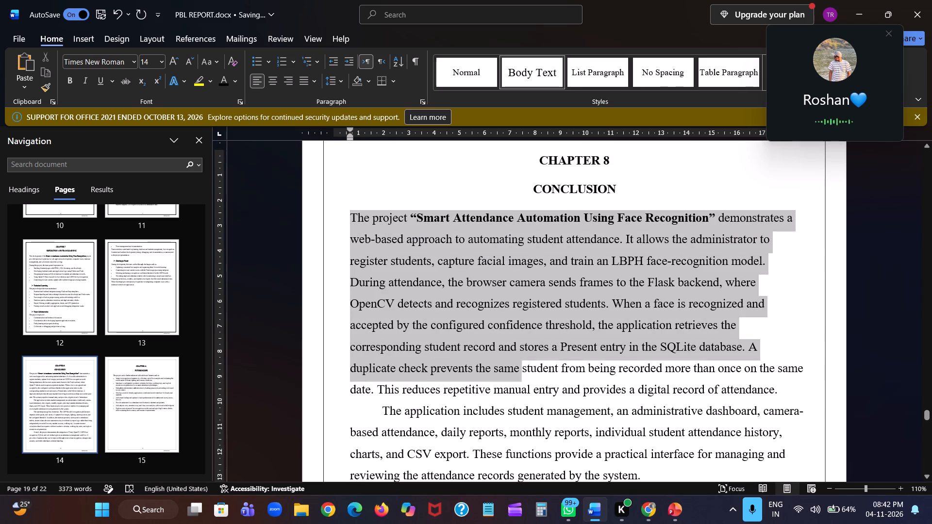
drag(525, 379, 607, 418)
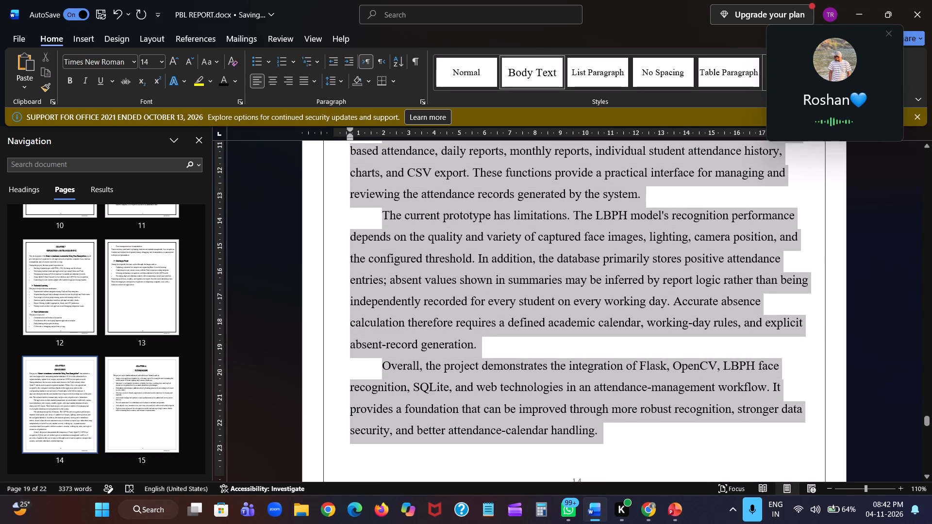
drag(607, 418, 607, 435)
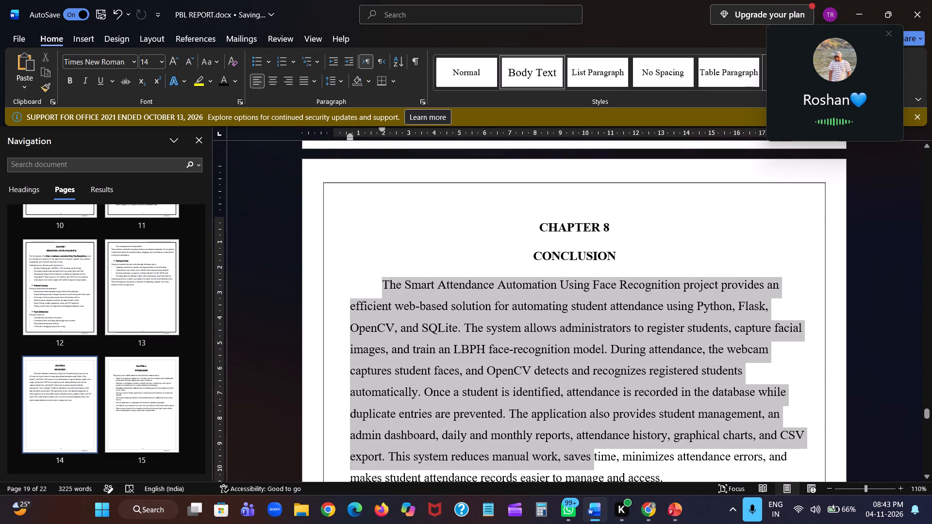
drag(577, 463, 655, 408)
key(ctrl+v)
scroll(516, 344, down, 1)
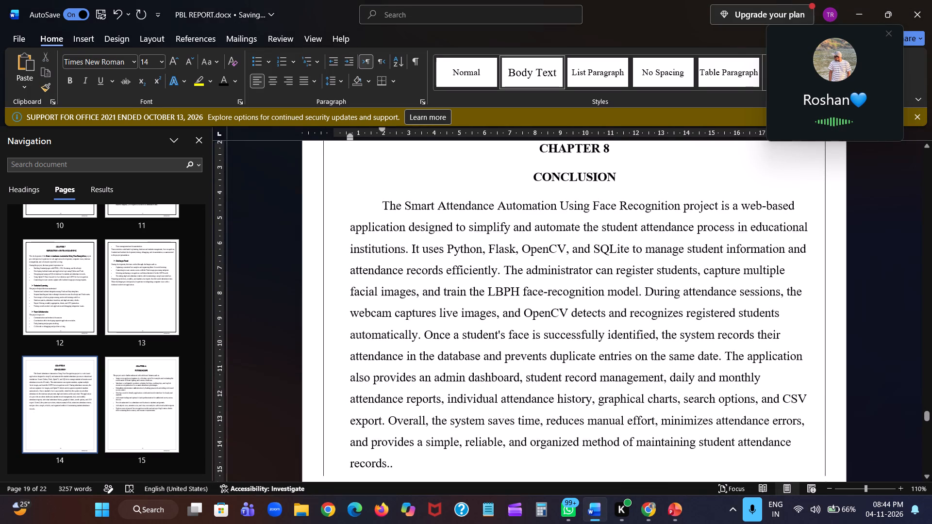
scroll(516, 344, down, 1)
Delete the extra period after "records" at the end of the Conclusion paragraph and save the report.
key(BackSpace)
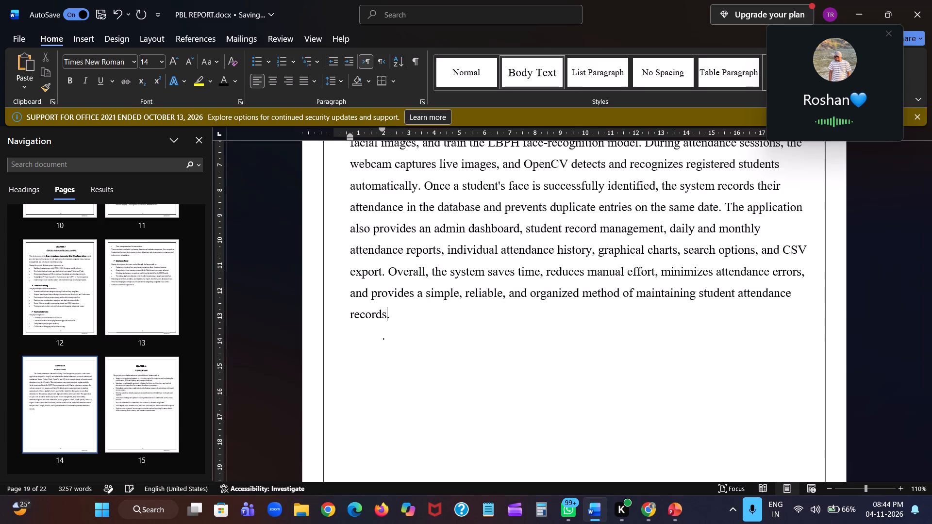
click(410, 315)
key(ctrl+s)
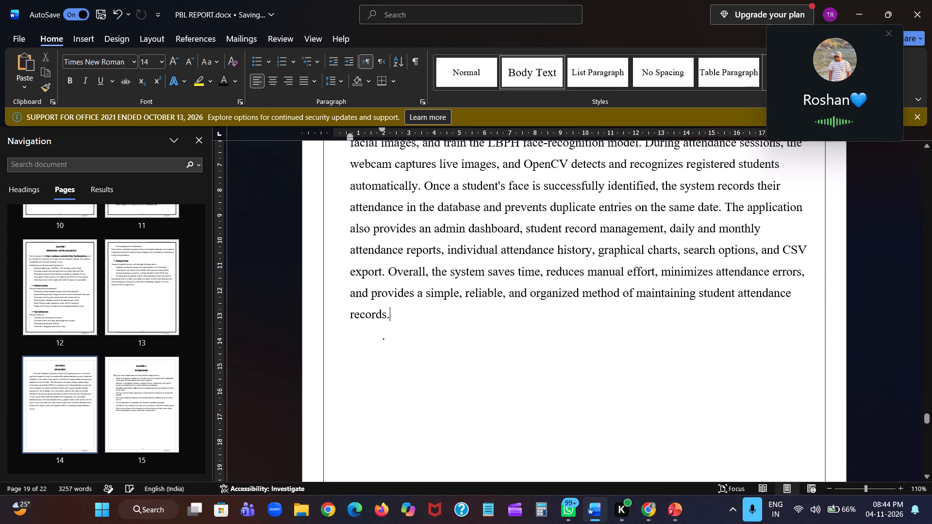
Justify the entire Chapter 8 Conclusion paragraph, from "The Smart Attendance Automation" through "student attendance records.".
scroll(410, 315, up, 1)
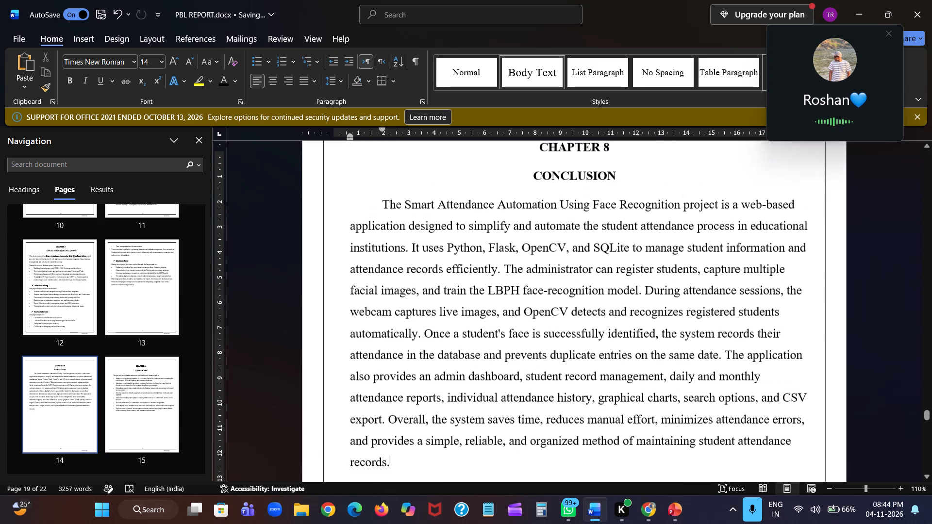
drag(379, 216, 436, 455)
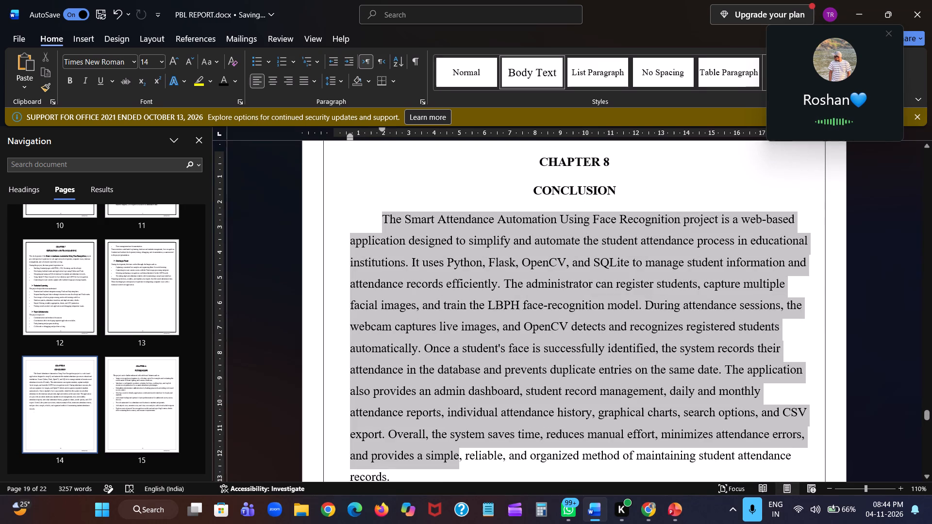
drag(436, 455, 439, 475)
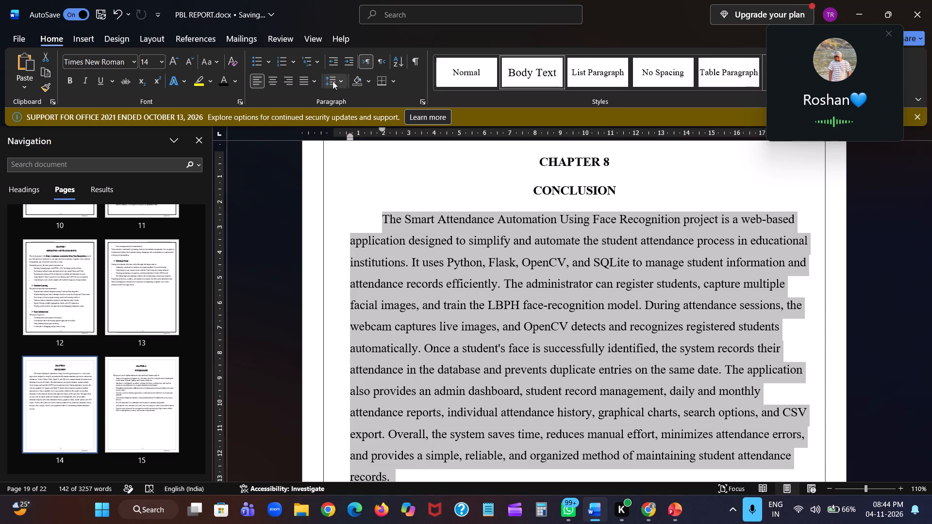
click(316, 82)
click(317, 98)
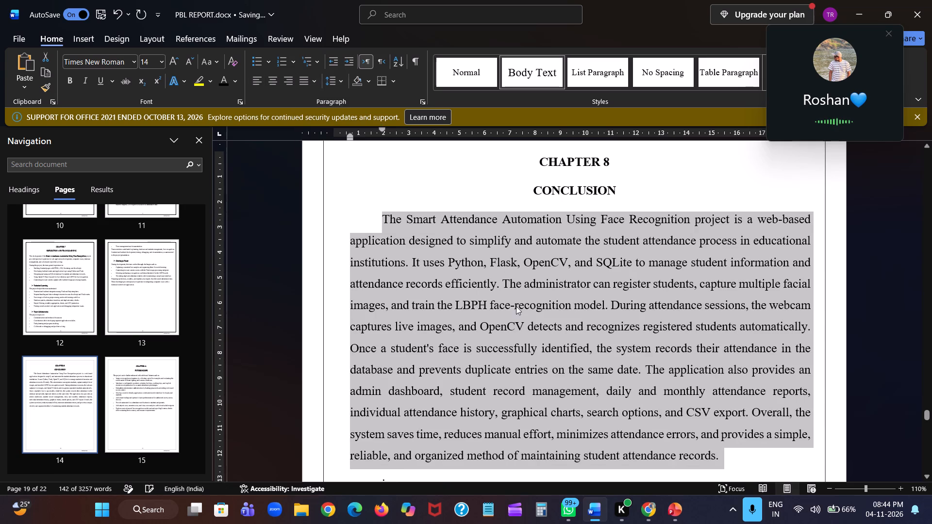
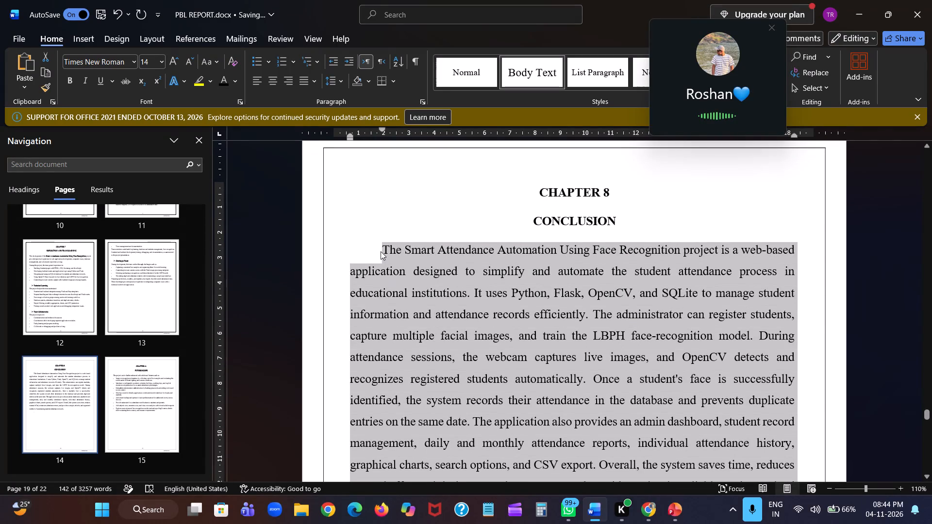
Remove the first-line indent from the Chapter 8 Conclusion paragraph and save the report.
click(381, 247)
key(BackSpace)
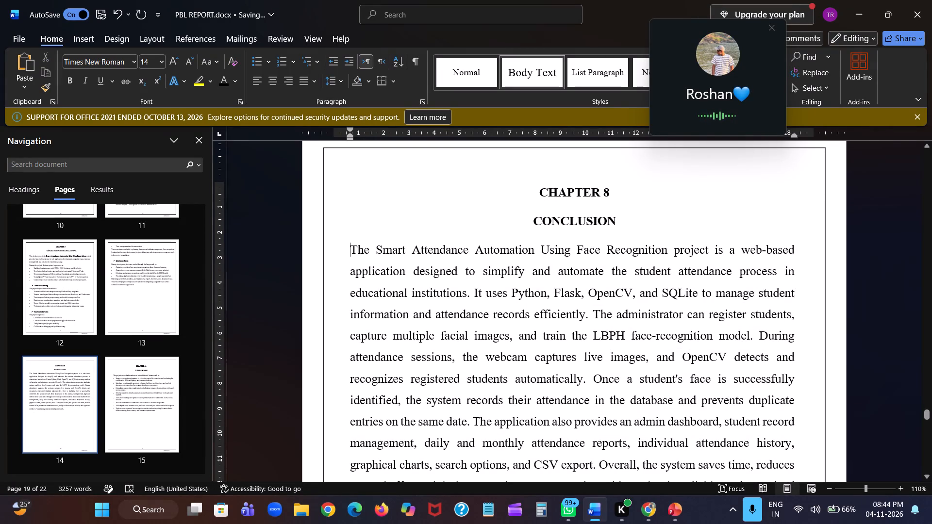
key(ctrl+s)
Review the pages around the Conclusion and Future Scope chapters, checking their headings, text and layout.
scroll(465, 311, up, 1)
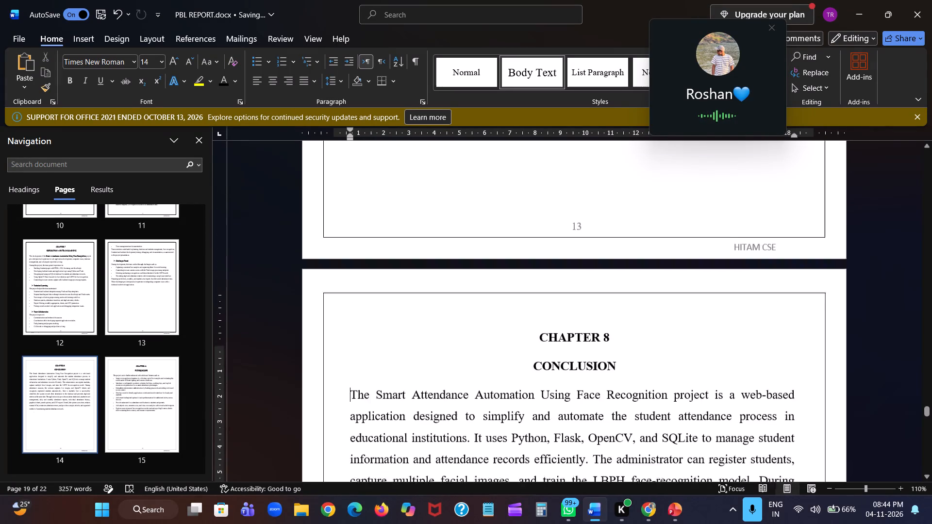
scroll(465, 311, up, 1)
scroll(465, 311, down, 1)
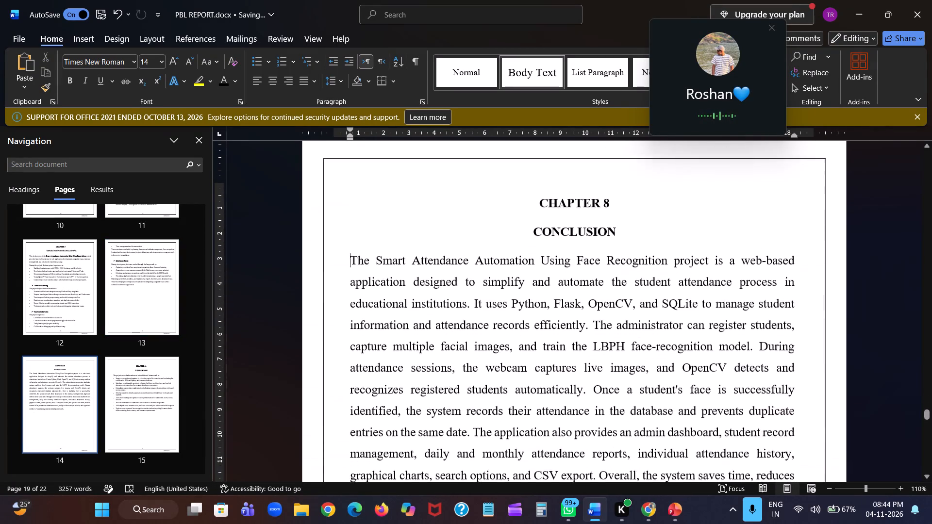
scroll(465, 311, down, 1)
scroll(465, 311, up, 1)
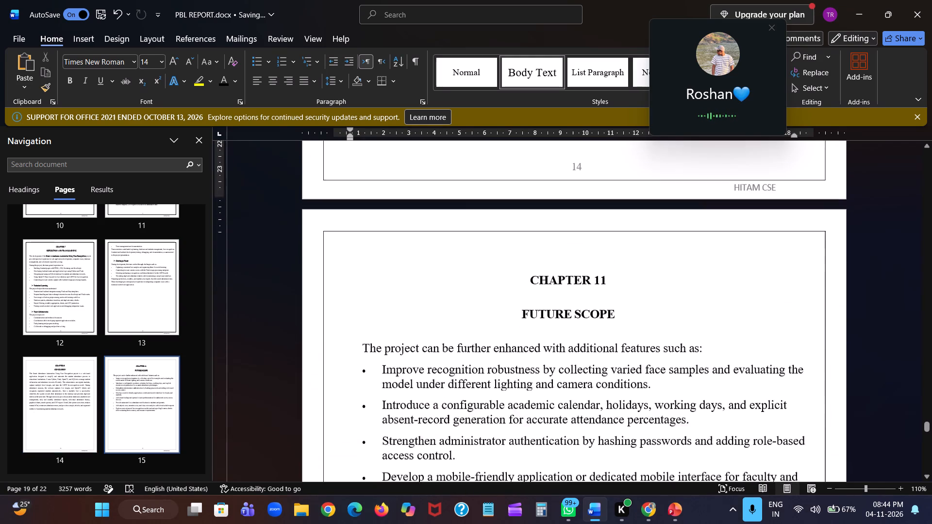
scroll(465, 311, up, 1)
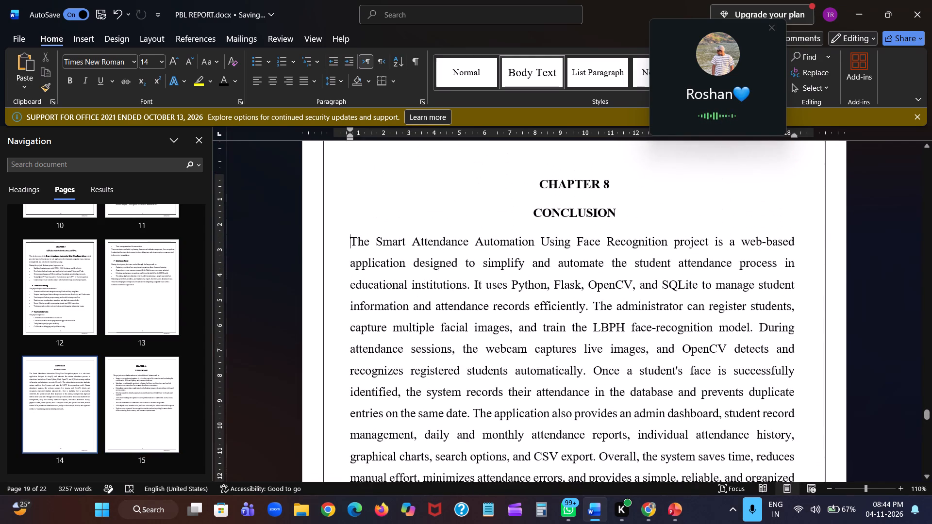
scroll(465, 311, down, 2)
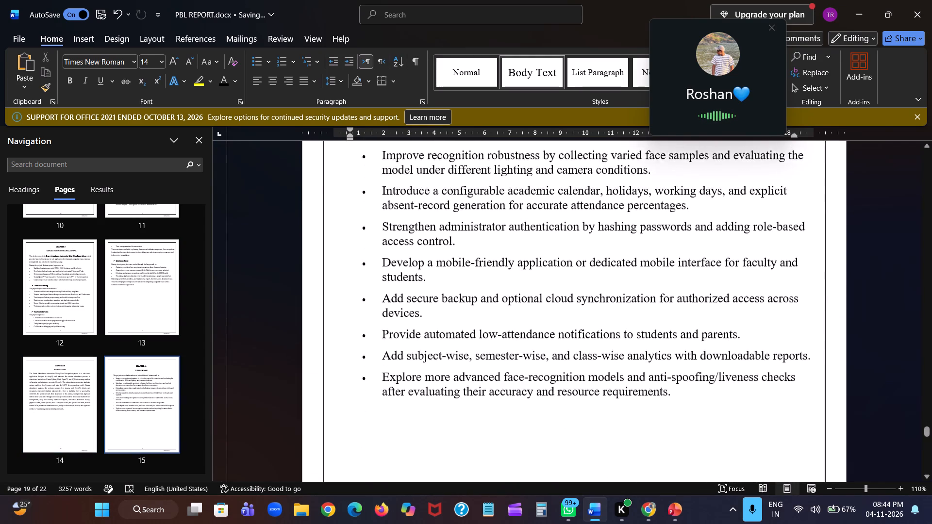
scroll(465, 311, up, 1)
scroll(465, 311, down, 1)
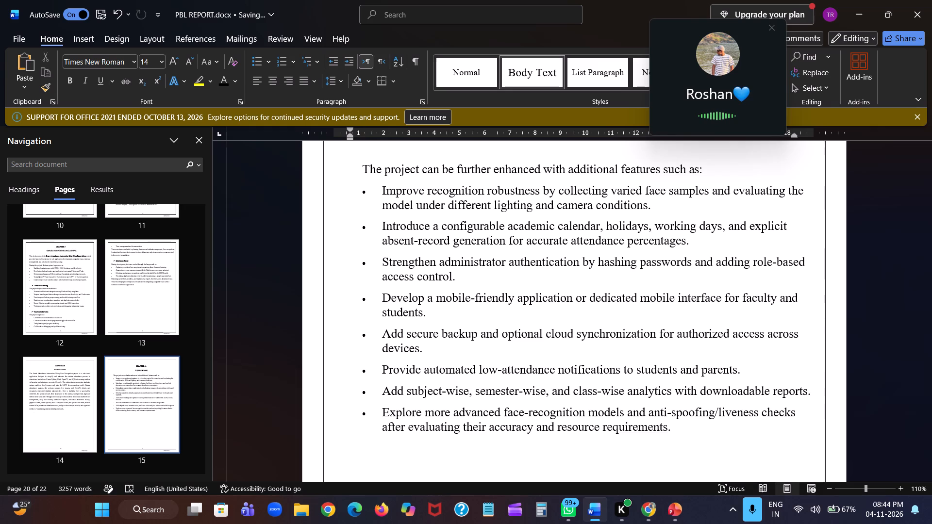
scroll(430, 290, up, 1)
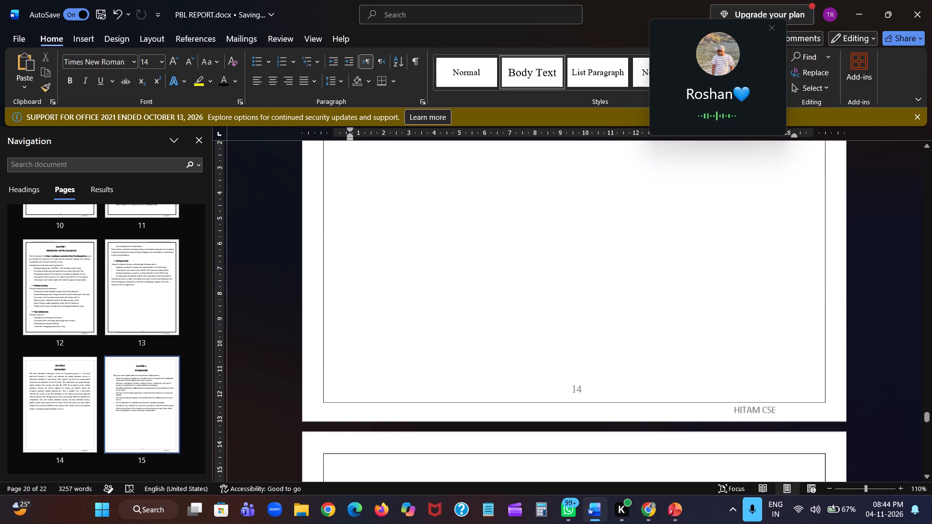
scroll(430, 290, up, 1)
key(ctrl+s)
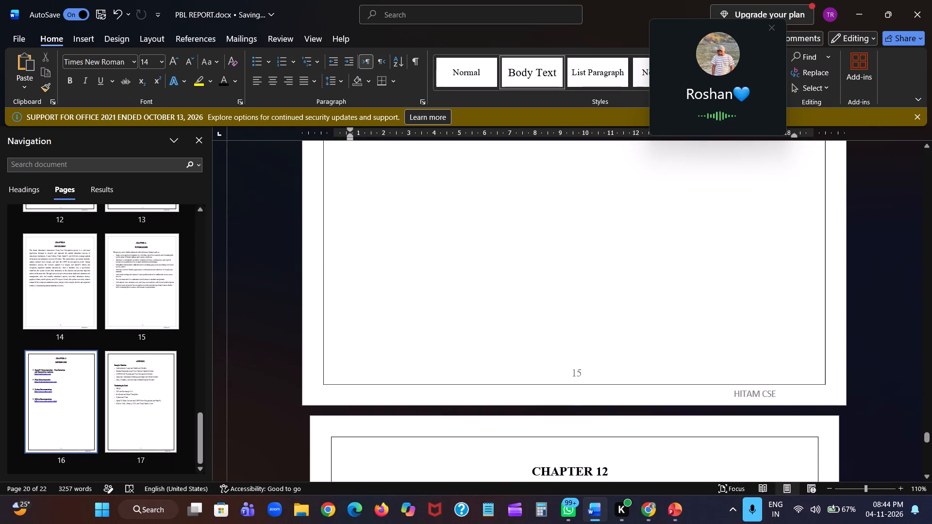
scroll(430, 290, up, 2)
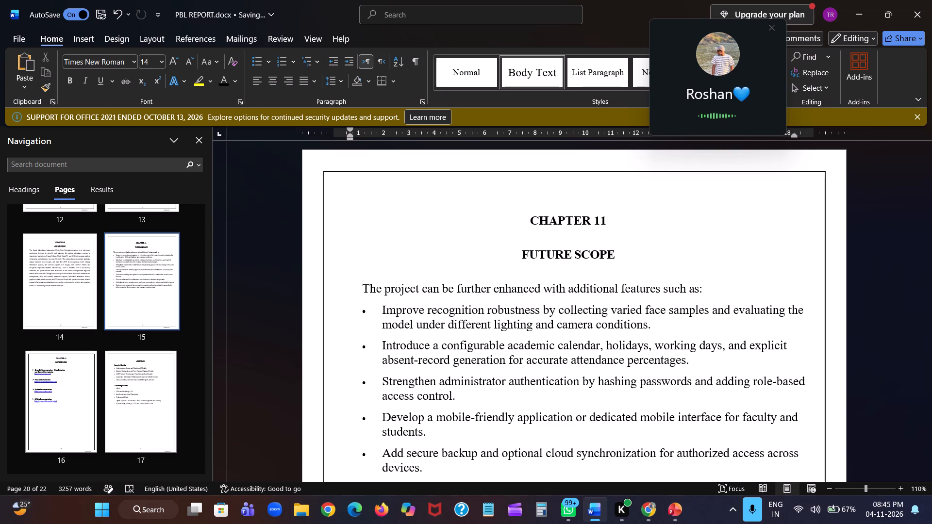
scroll(492, 337, down, 1)
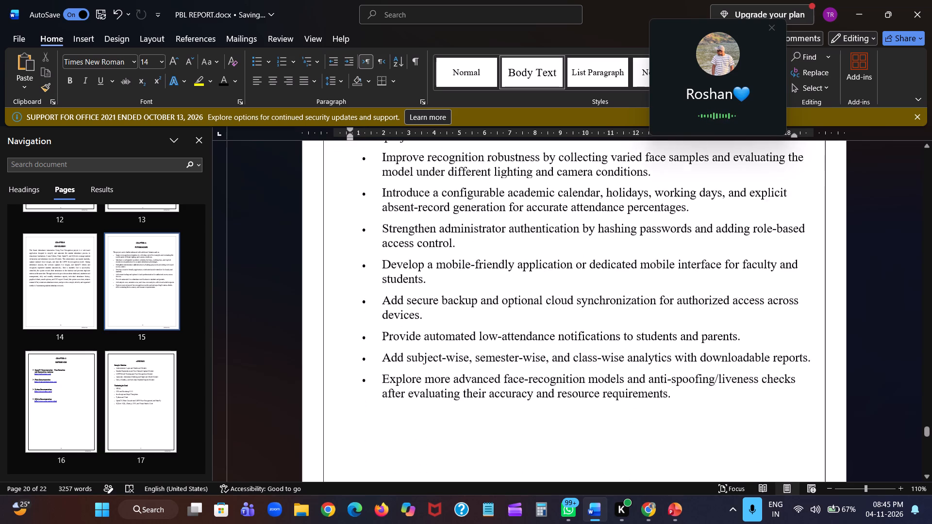
scroll(492, 337, down, 1)
scroll(492, 337, up, 1)
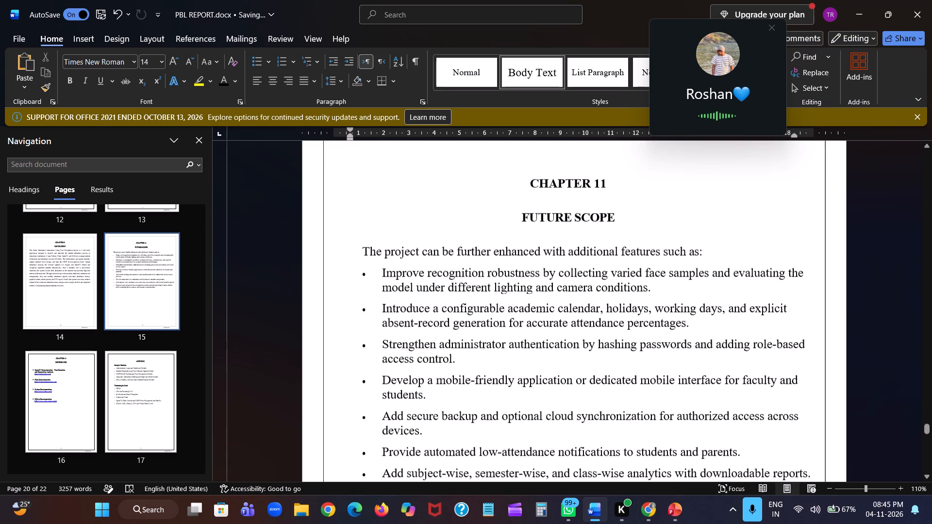
scroll(492, 337, up, 1)
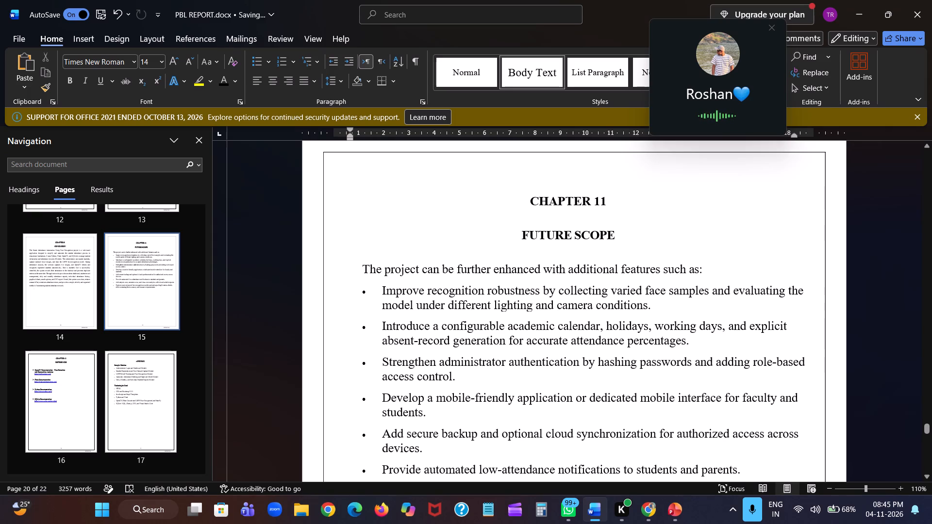
Renumber the Future Scope chapter heading as CHAPTER 9 and save the report.
scroll(533, 300, down, 1)
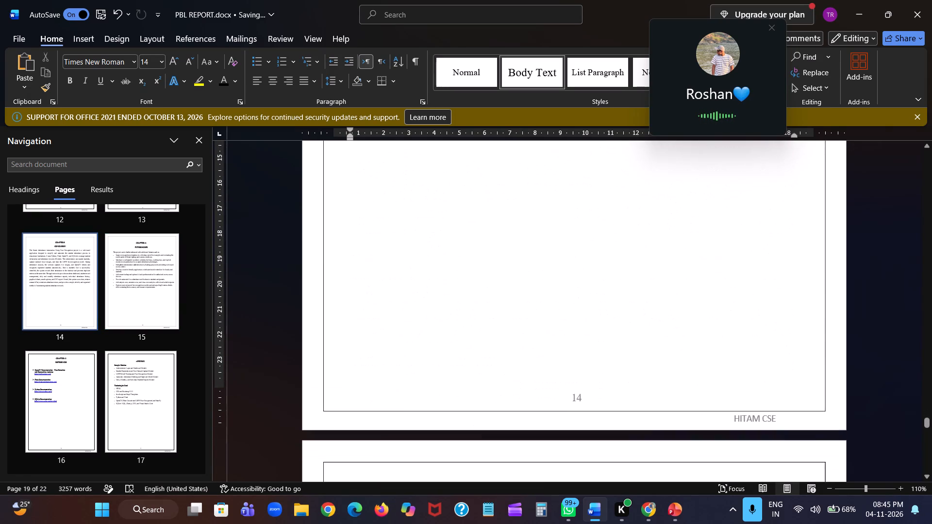
scroll(533, 300, down, 1)
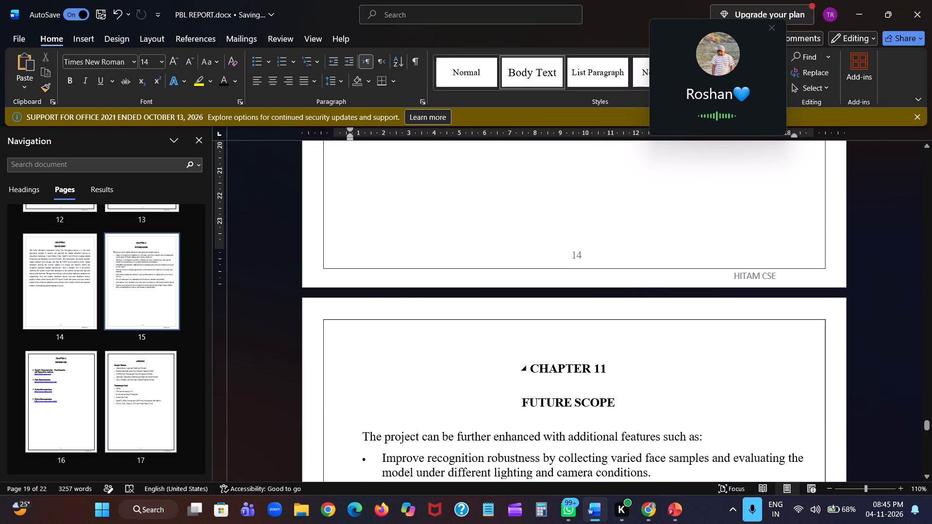
click(604, 372)
key(BackSpace)
key(BackSpace)
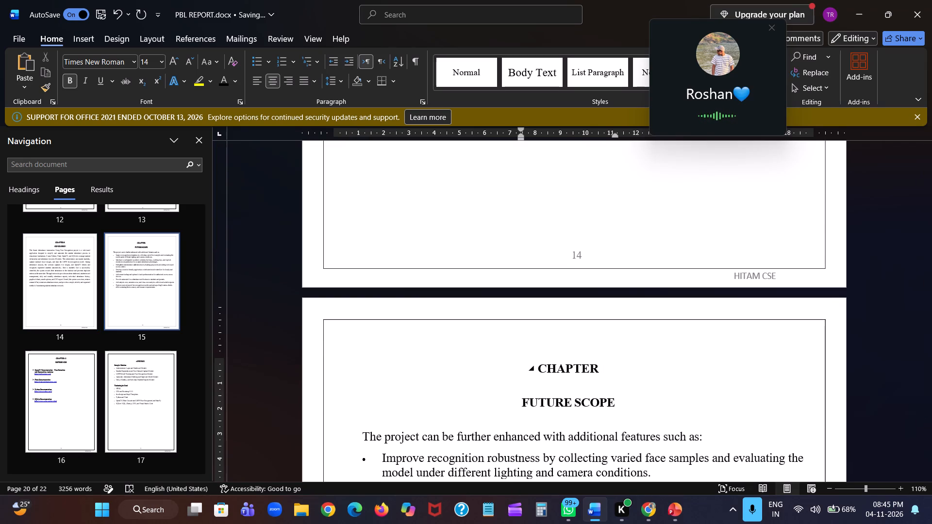
key(9)
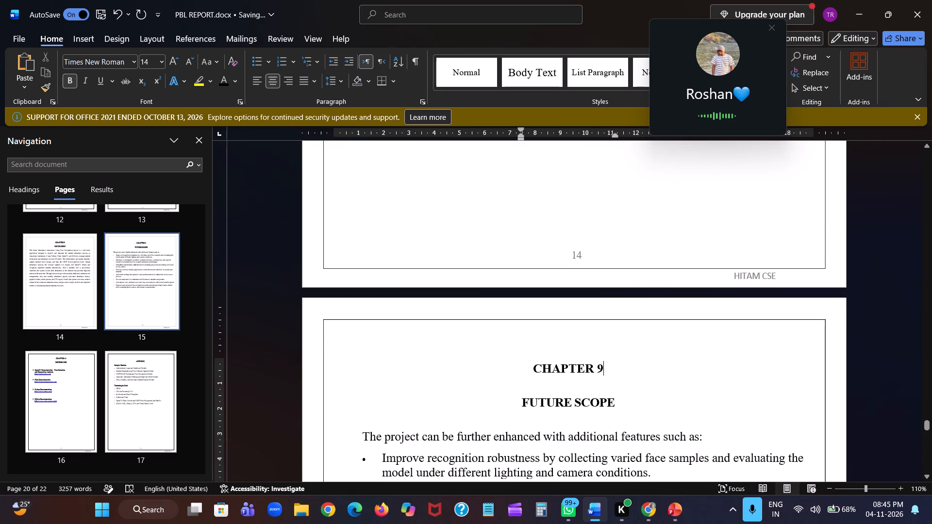
key(ctrl+s)
Check the References chapter's heading and its list of documentation links.
scroll(634, 355, down, 1)
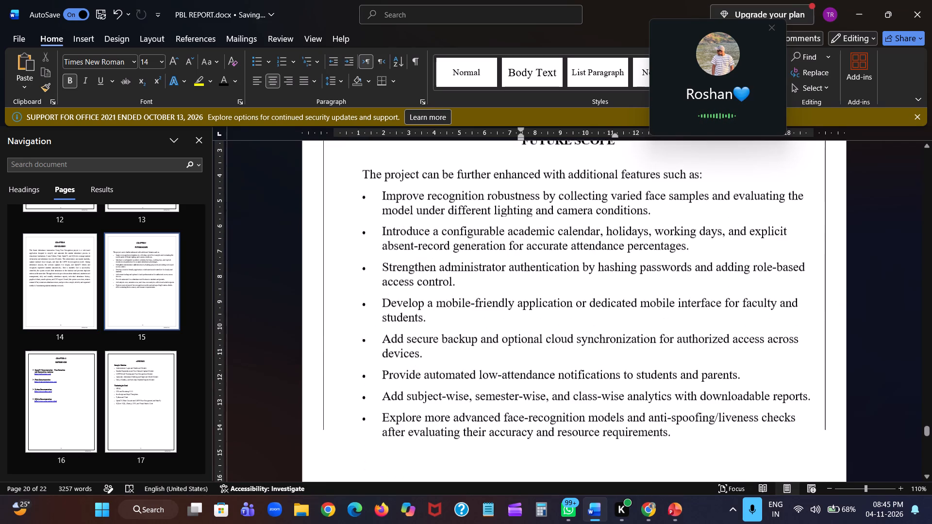
scroll(634, 355, down, 2)
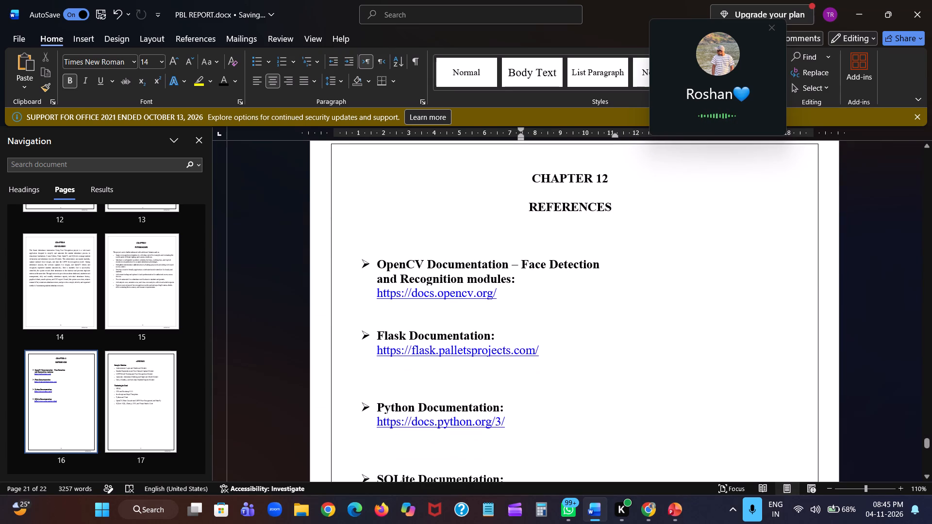
scroll(407, 313, down, 1)
scroll(407, 313, up, 1)
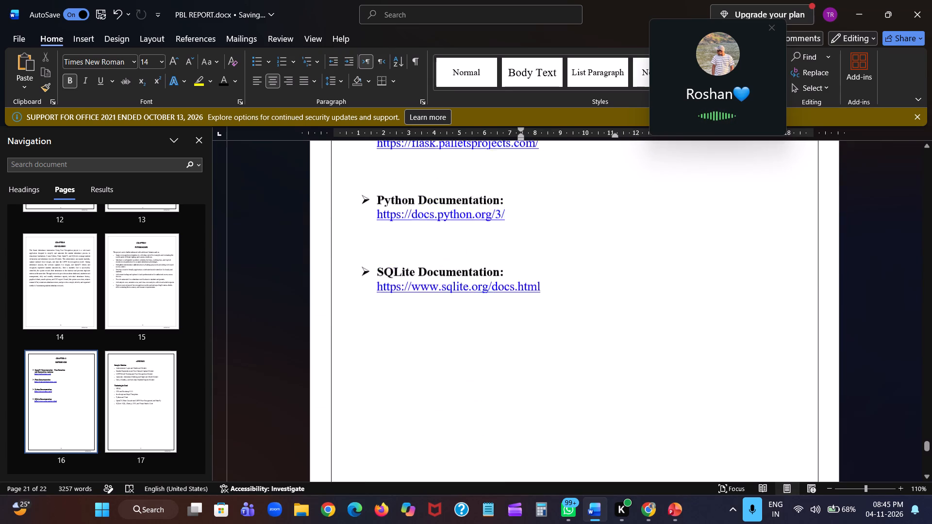
scroll(407, 313, up, 1)
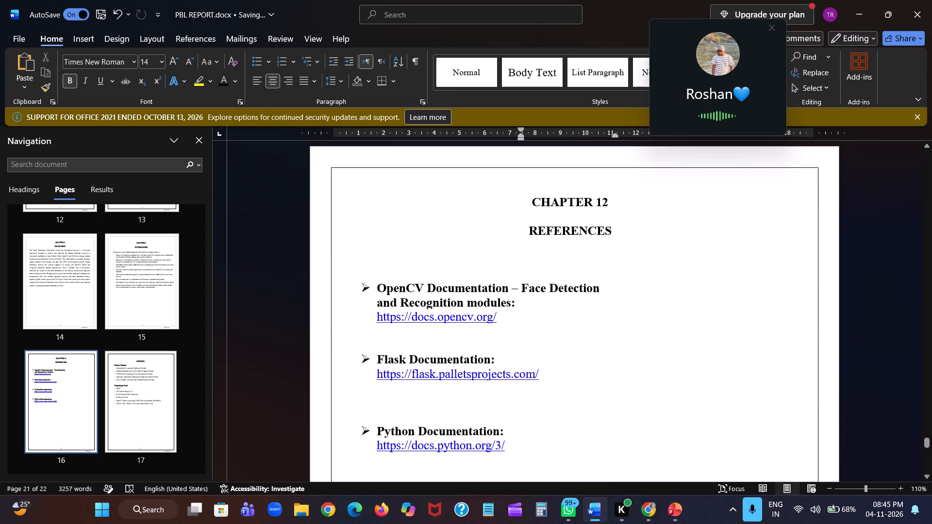
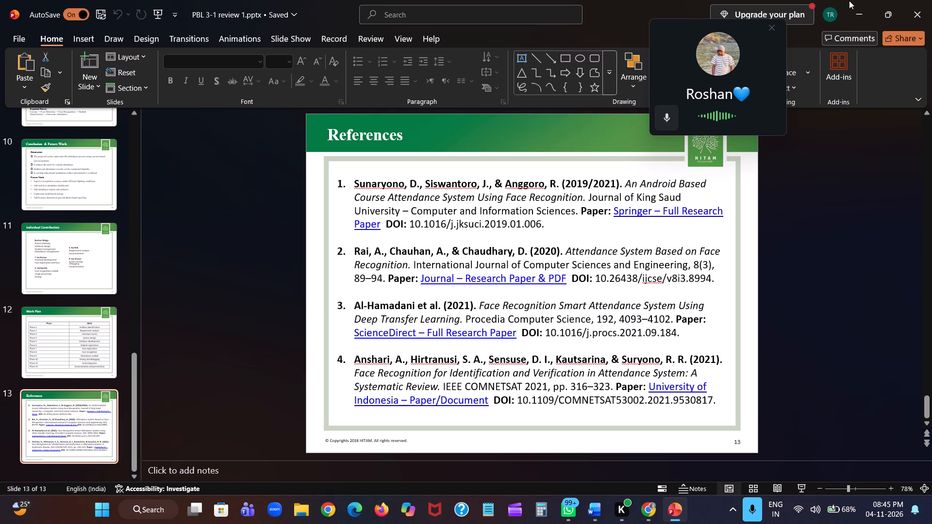
Open the "PBL 3-1 review 222 Final" presentation from the desktop and look through its slides for reference material, including the Literature Survey.
click(861, 2)
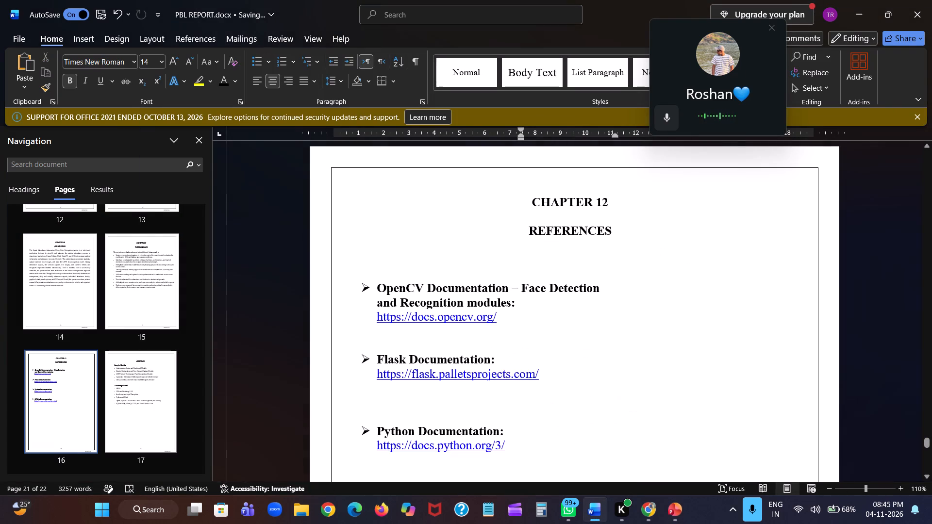
key(super+d)
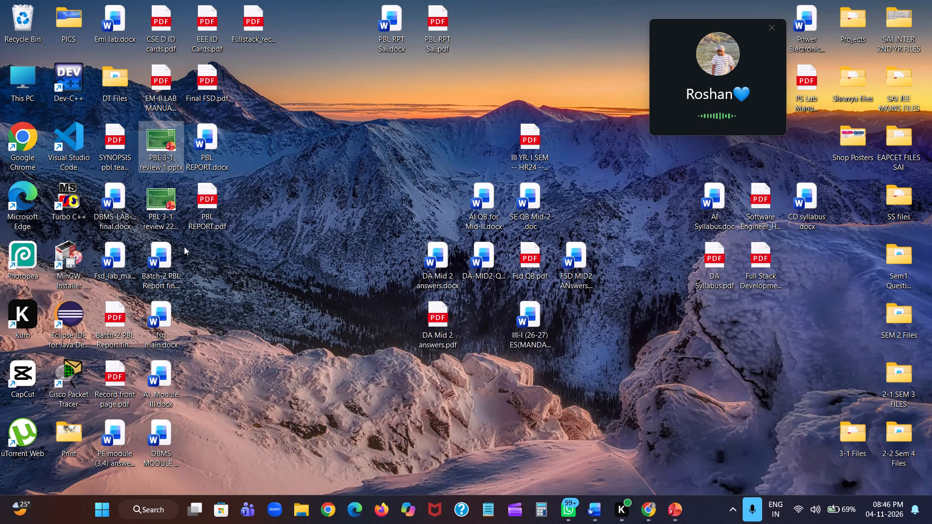
double_click(163, 207)
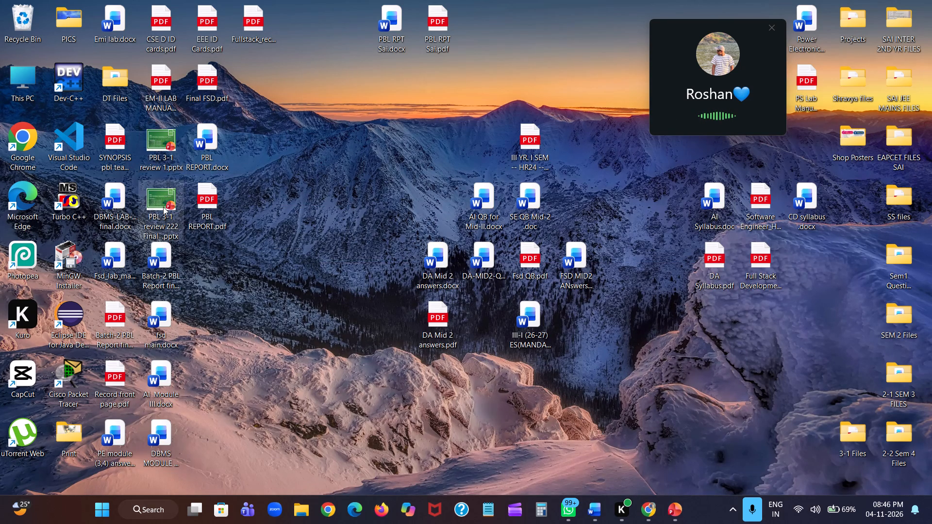
scroll(479, 269, down, 3)
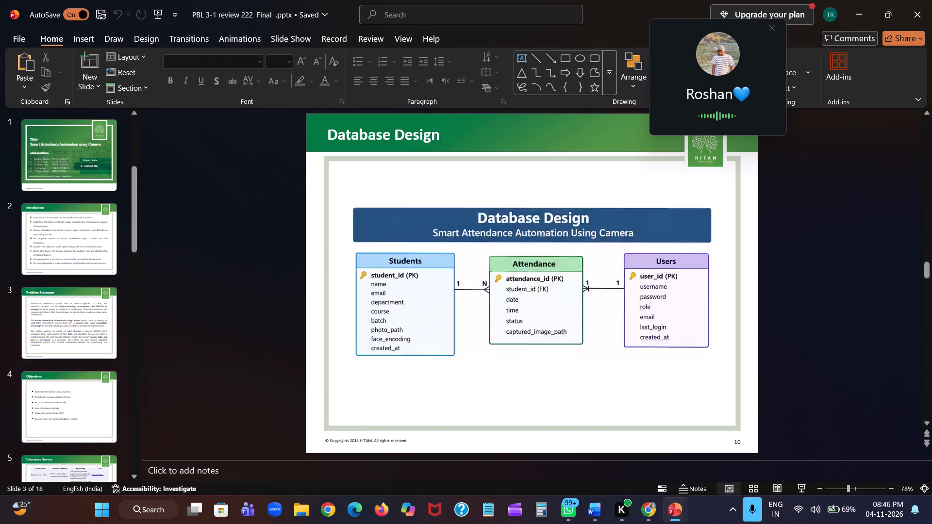
scroll(479, 269, down, 5)
scroll(479, 269, up, 1)
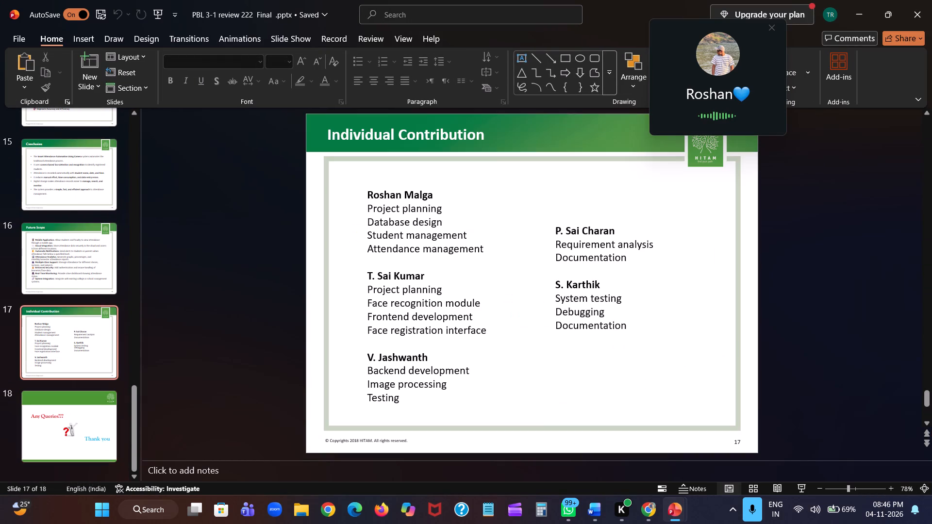
scroll(479, 269, up, 2)
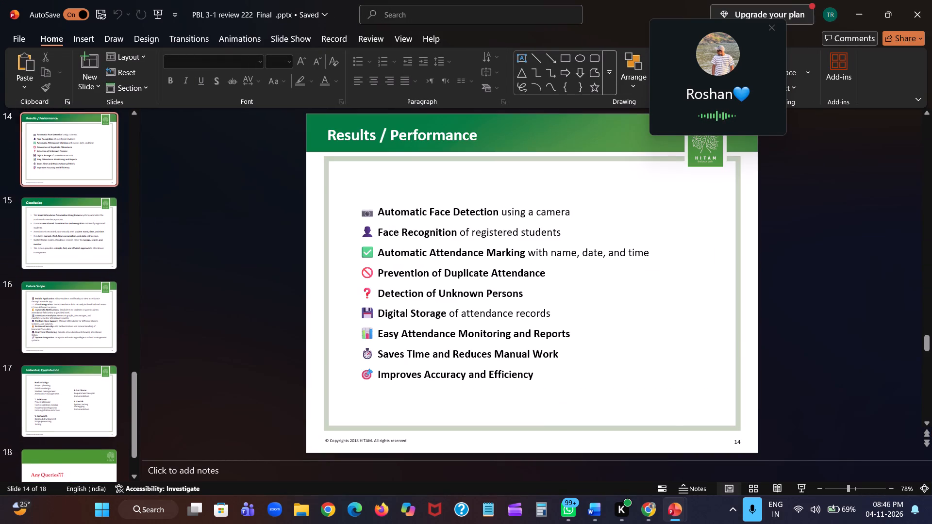
scroll(479, 269, up, 2)
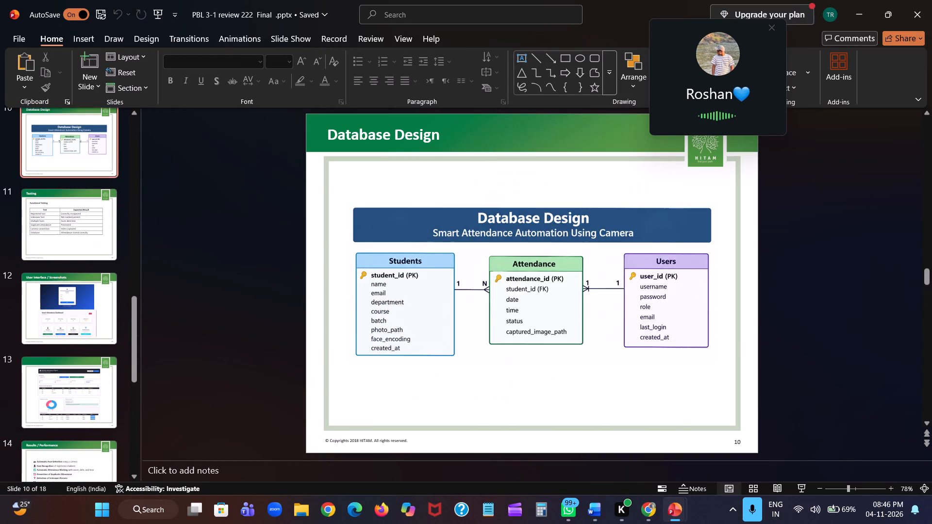
scroll(479, 269, up, 3)
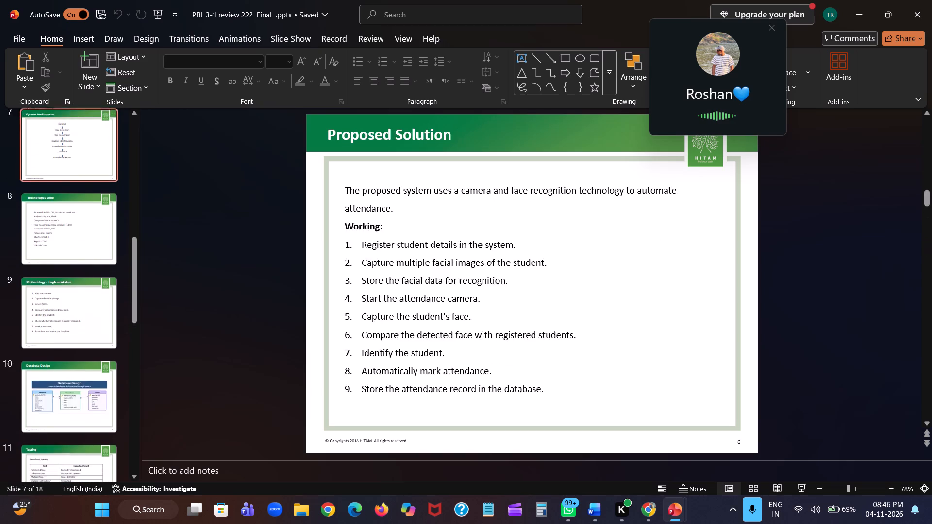
scroll(479, 269, up, 1)
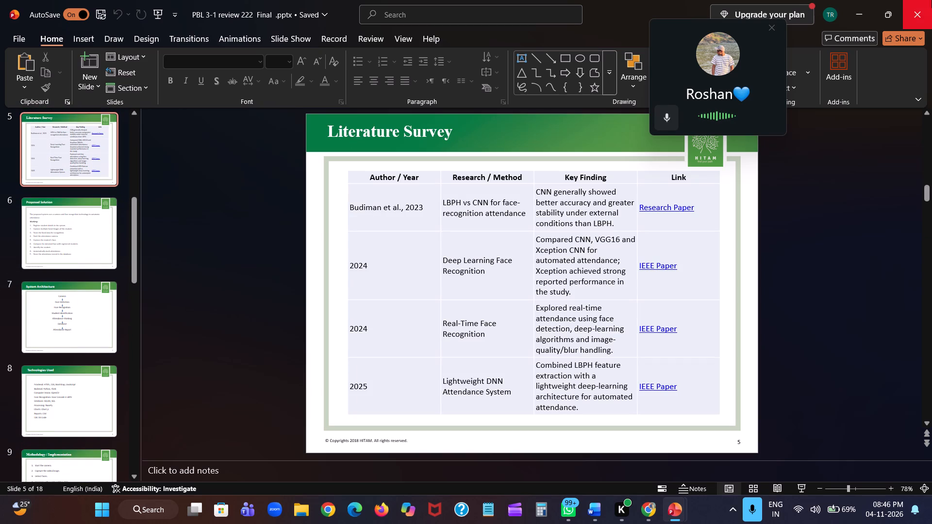
click(865, 0)
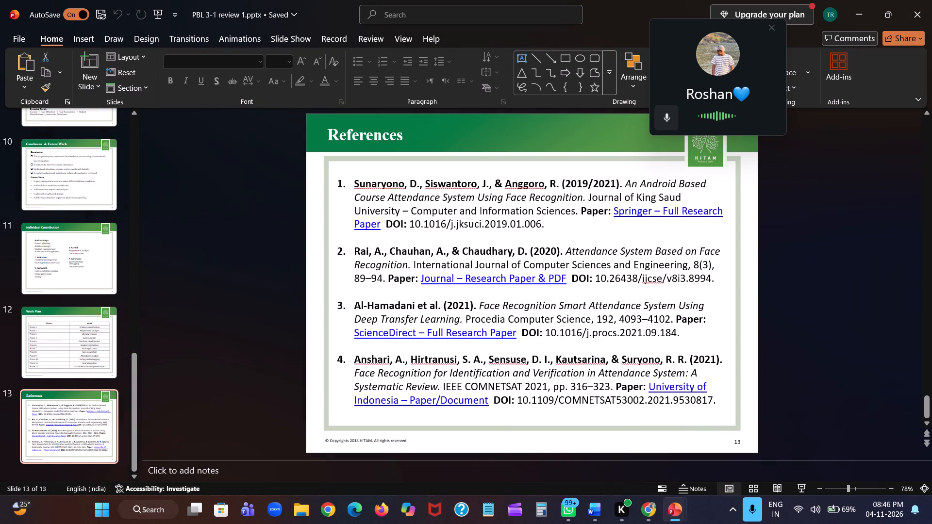
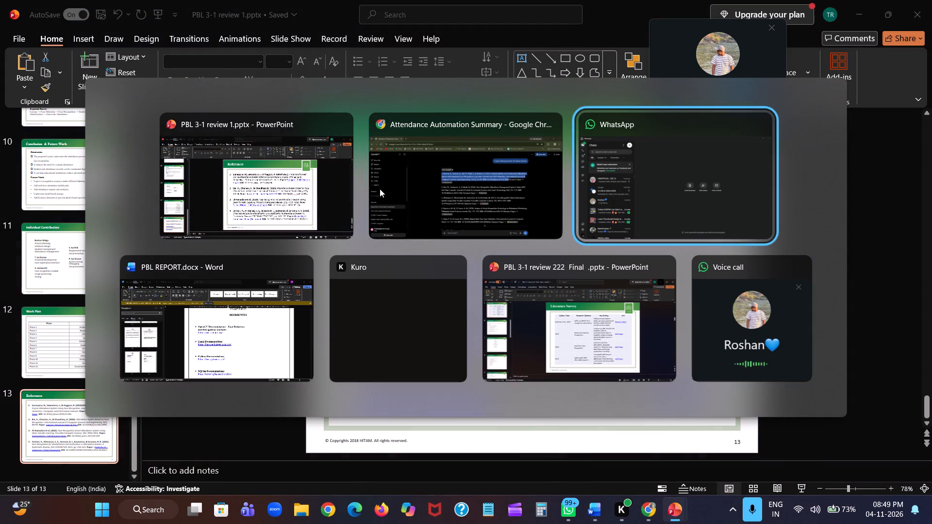
Replace the OpenCV Documentation entry in Chapter 12 with the copied Sharma et al. (2023) reference, followed by a new line without automatic numbering.
key(alt+Tab)
drag(362, 230, 367, 258)
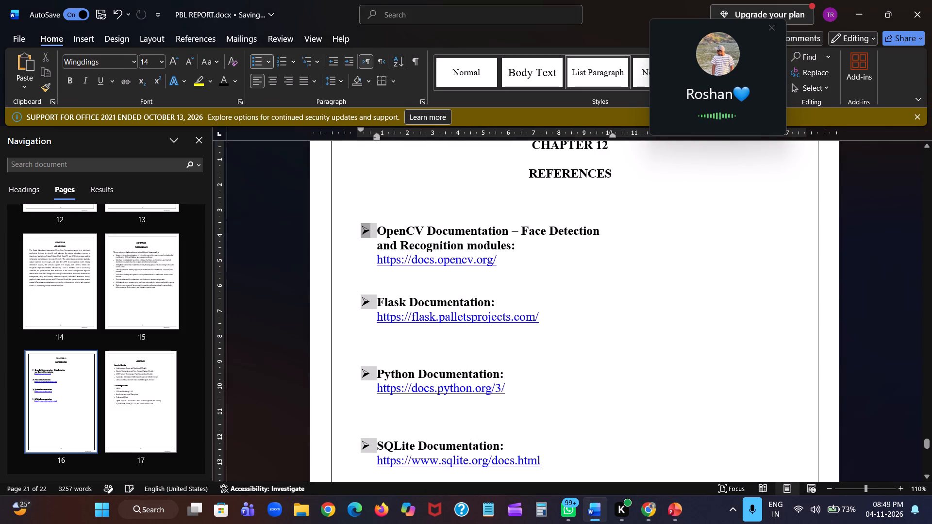
drag(521, 260, 375, 229)
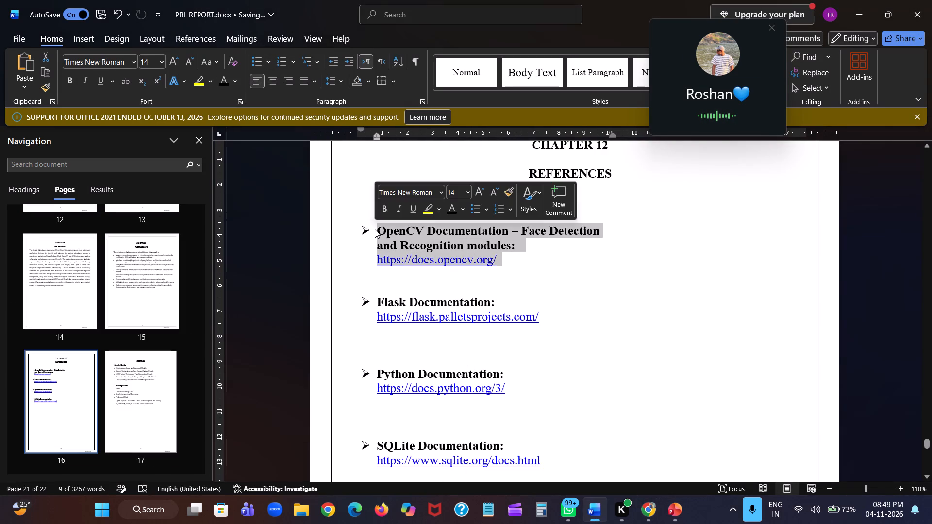
key(BackSpace)
key(BackSpace)
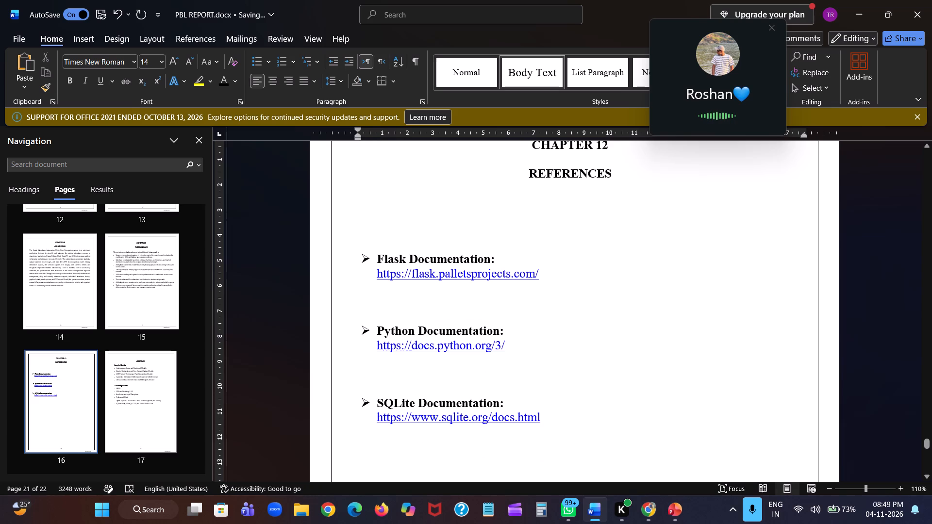
key(ctrl+v)
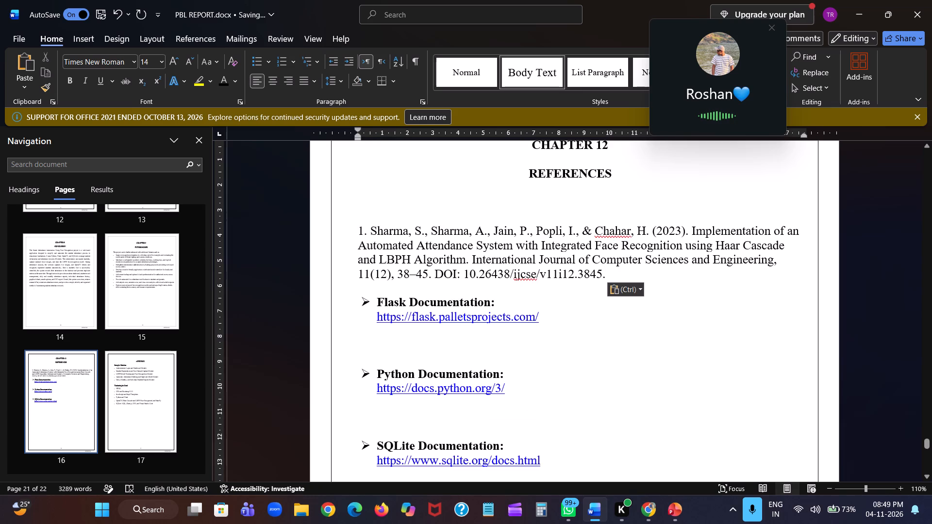
key(Return)
key(ctrl+z)
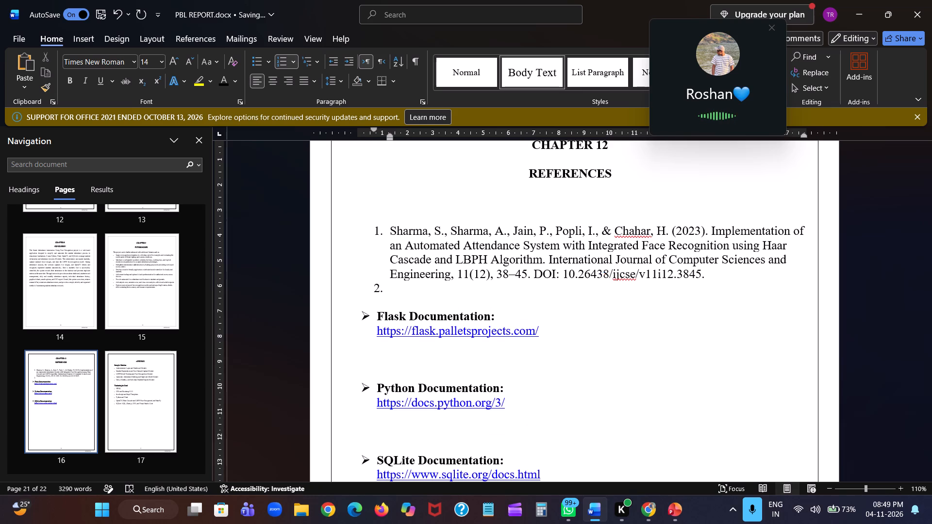
key(alt+Tab)
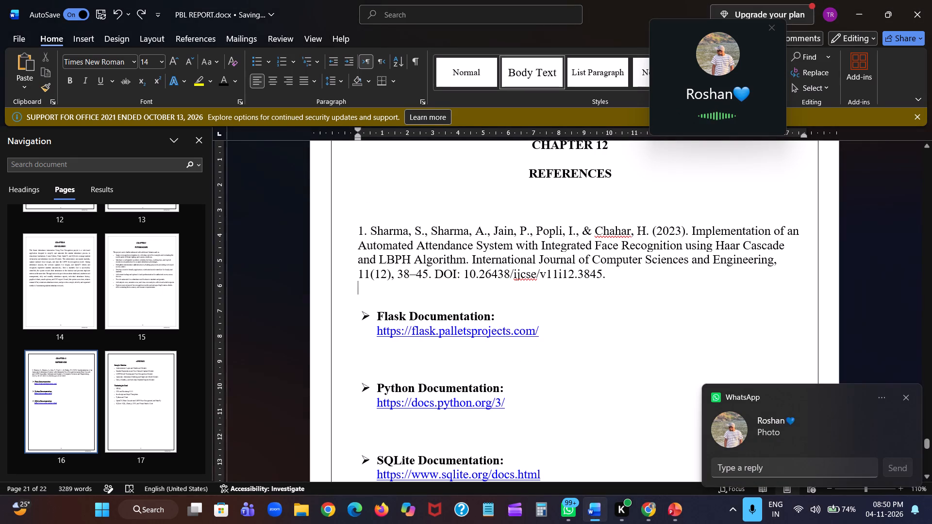
key(ctrl+v)
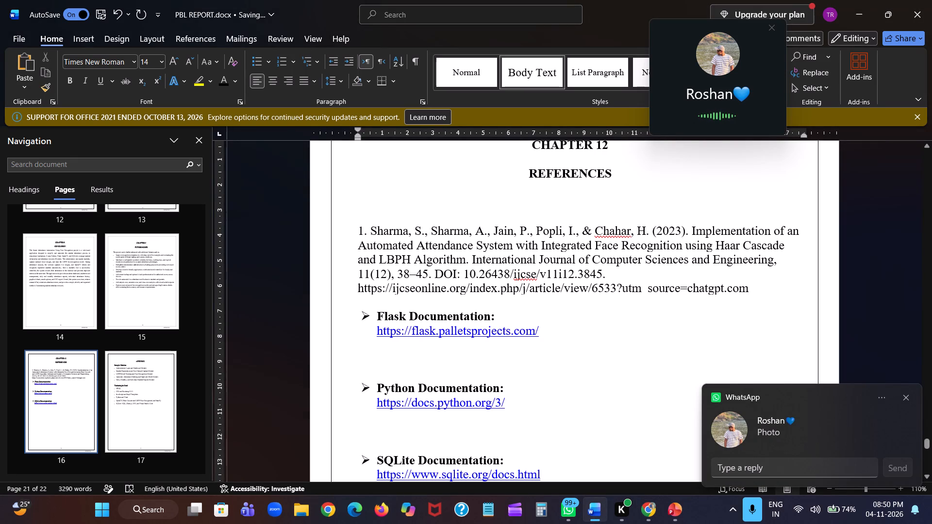
key(Return)
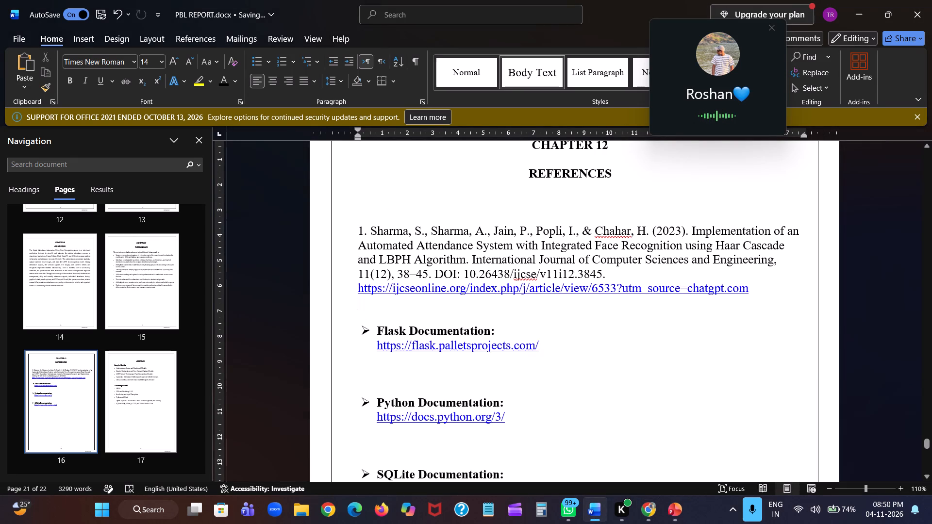
key(Return)
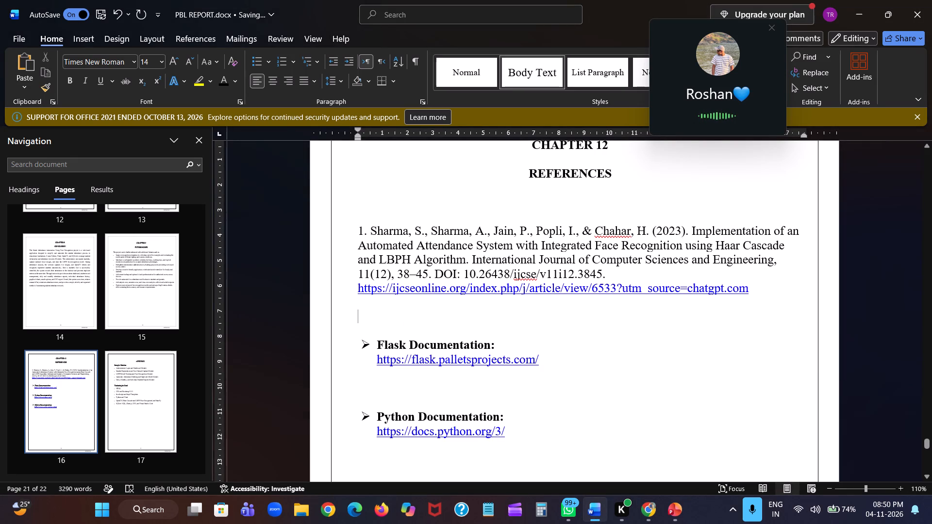
Shift the first-line indent of reference 1 outward so its number hangs before the rest of the paragraph.
click(354, 248)
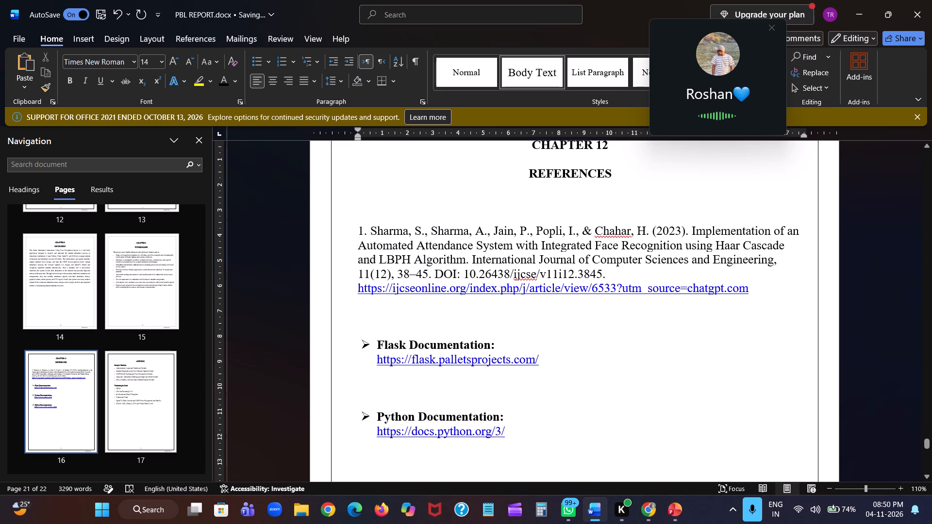
click(356, 137)
Give reference 1 under Chapter 12 a hanging indent, with its number outside the text block.
drag(358, 127, 347, 128)
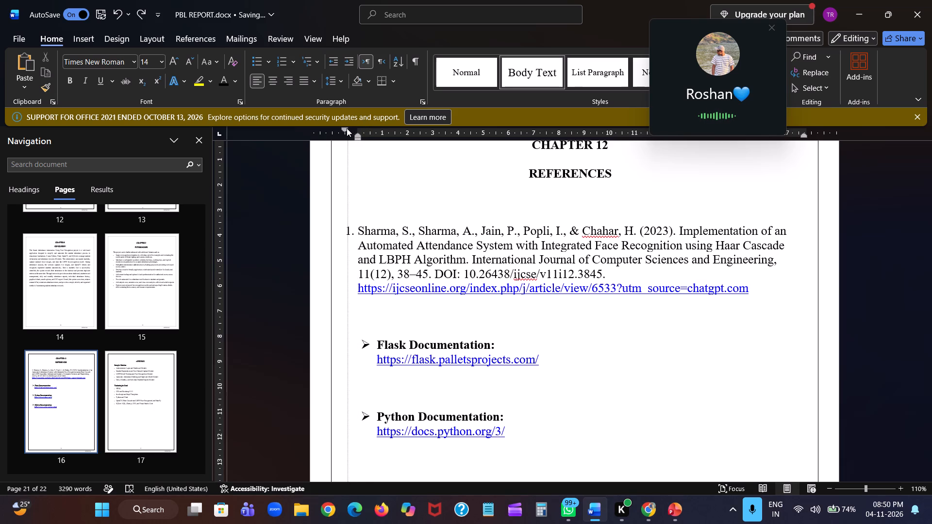
drag(347, 128, 346, 130)
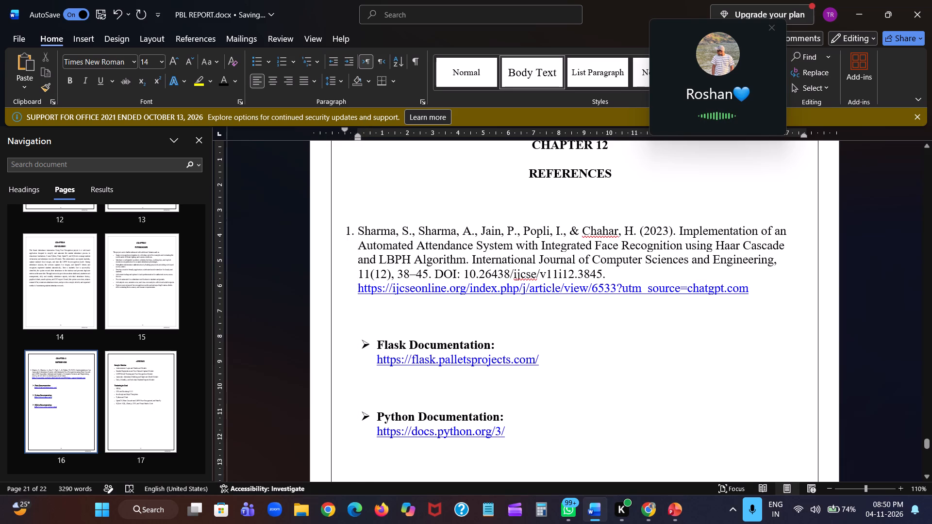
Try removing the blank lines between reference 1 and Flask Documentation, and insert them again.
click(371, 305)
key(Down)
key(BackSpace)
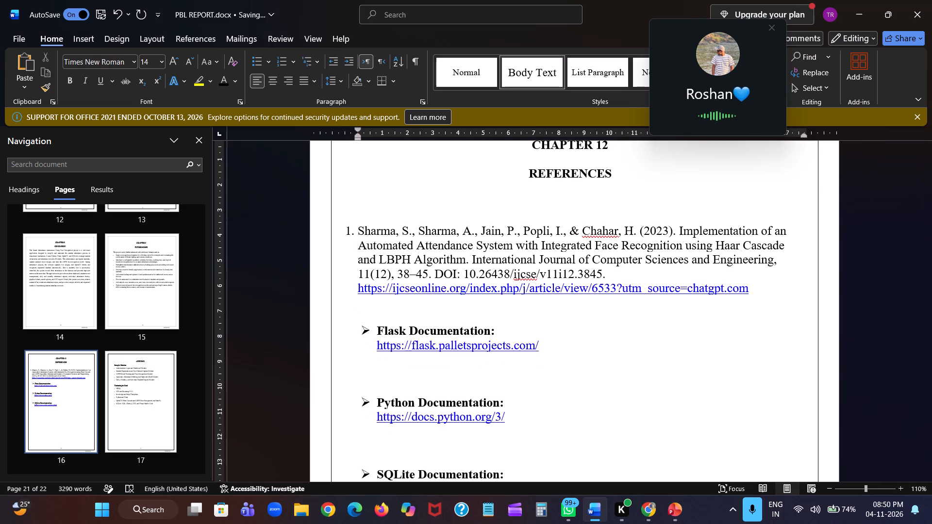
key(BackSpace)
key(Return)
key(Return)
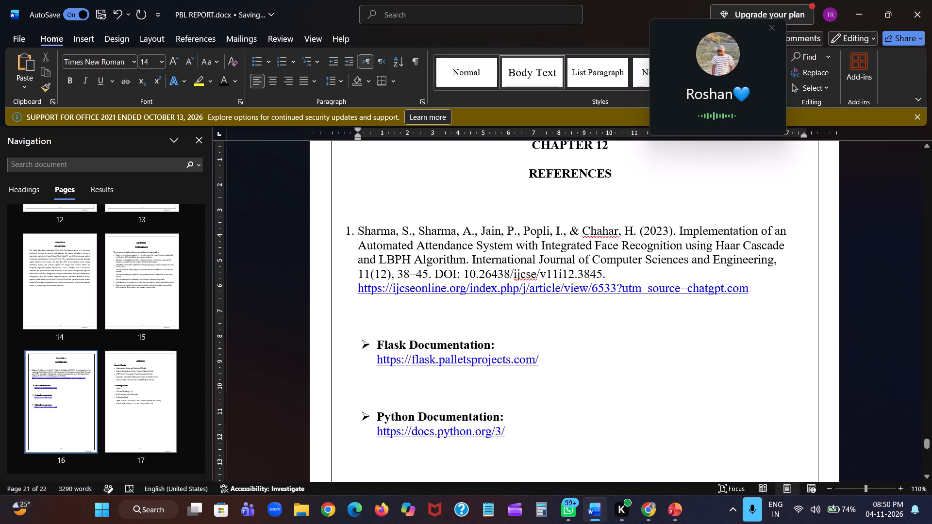
Replace the break between reference 1's DOI and its link with a single space.
click(353, 289)
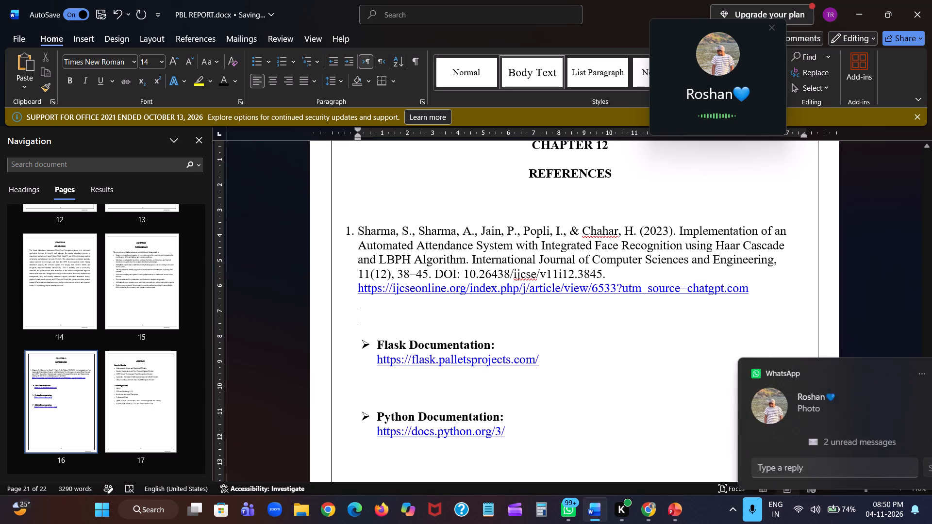
key(BackSpace)
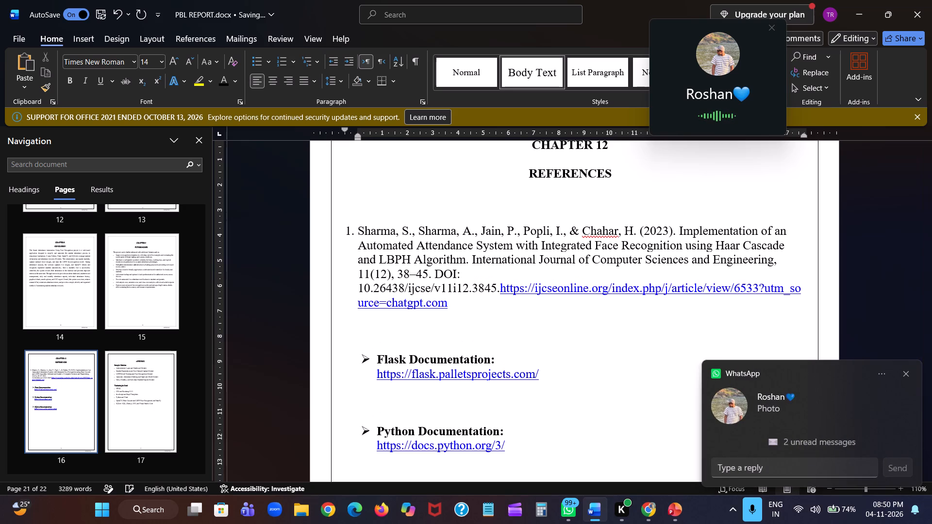
key(space)
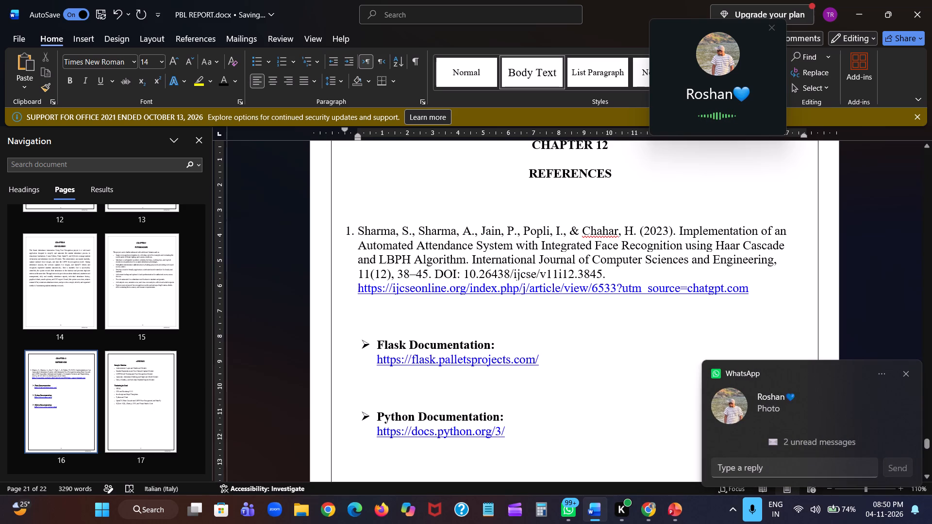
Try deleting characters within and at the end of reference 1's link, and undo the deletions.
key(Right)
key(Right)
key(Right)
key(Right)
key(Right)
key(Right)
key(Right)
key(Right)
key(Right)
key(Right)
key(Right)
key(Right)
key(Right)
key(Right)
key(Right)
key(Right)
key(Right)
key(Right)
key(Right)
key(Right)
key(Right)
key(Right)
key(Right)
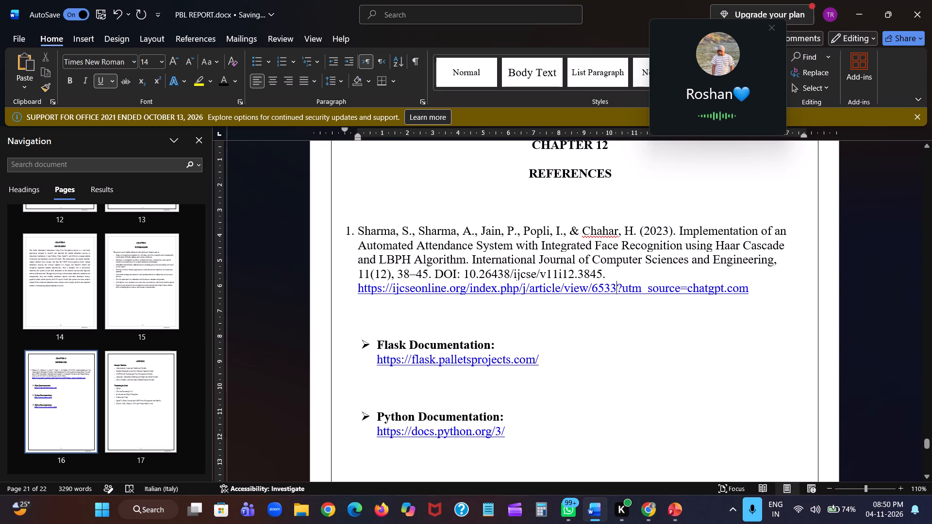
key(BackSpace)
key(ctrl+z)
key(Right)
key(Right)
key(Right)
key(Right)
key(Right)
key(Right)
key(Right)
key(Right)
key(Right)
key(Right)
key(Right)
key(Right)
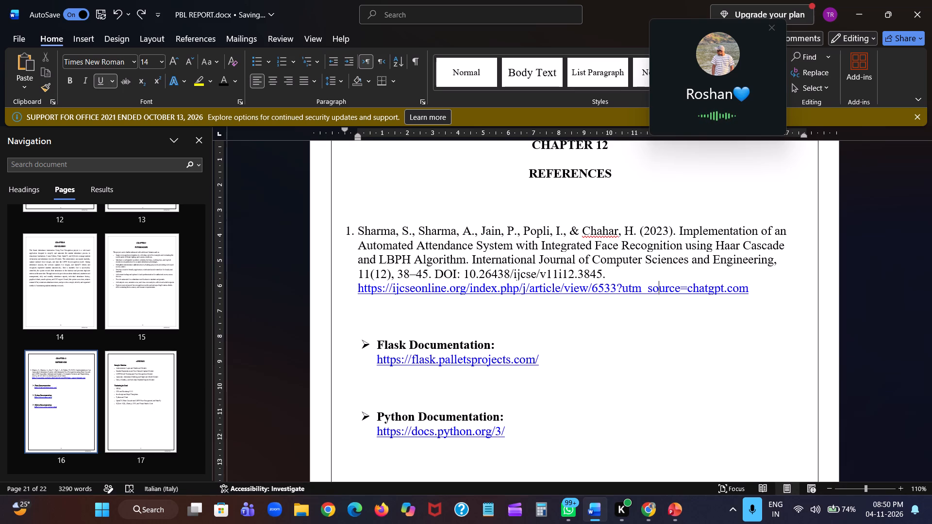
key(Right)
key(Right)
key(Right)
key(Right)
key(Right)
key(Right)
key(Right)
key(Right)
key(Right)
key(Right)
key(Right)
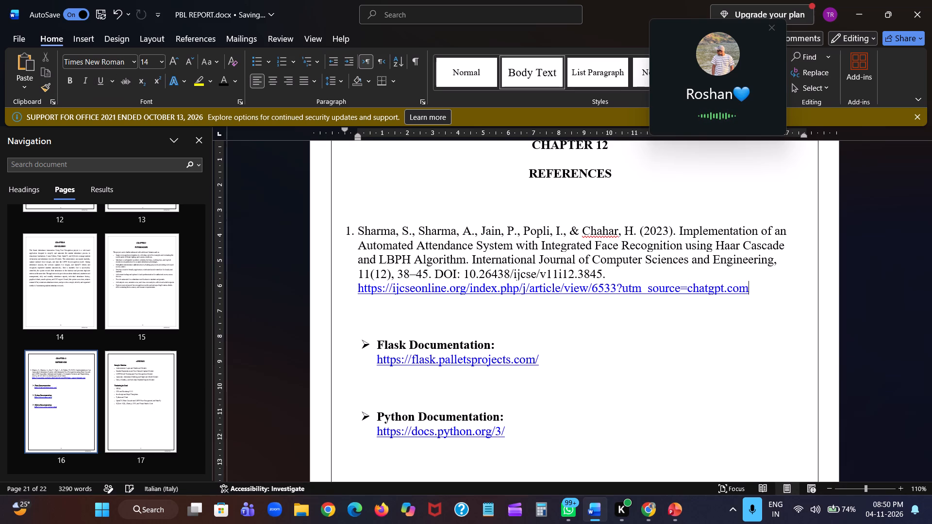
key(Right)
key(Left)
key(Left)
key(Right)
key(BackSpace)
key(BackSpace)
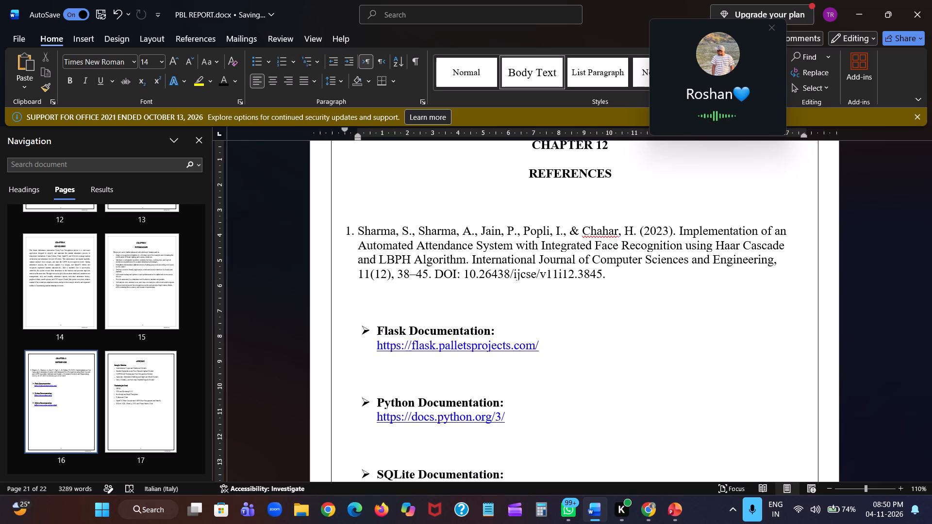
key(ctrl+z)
Delete "_source=chatgpt.com" from the end of reference 1's link, ending it at "?utm".
key(Right)
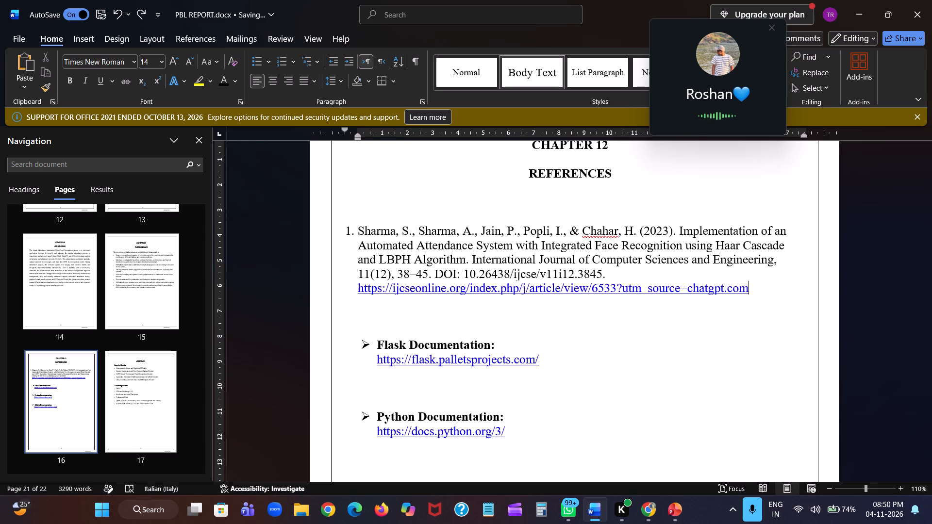
key(ctrl+shift+Left)
key(ctrl+shift+Left)
key(ctrl+shift+Left)
key(ctrl+shift+Left)
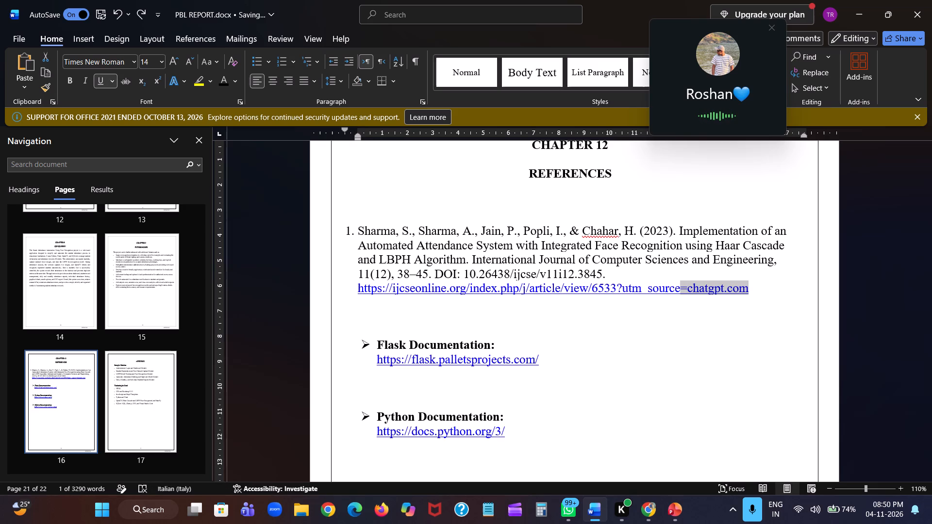
key(ctrl+shift+Left)
key(BackSpace)
key(BackSpace)
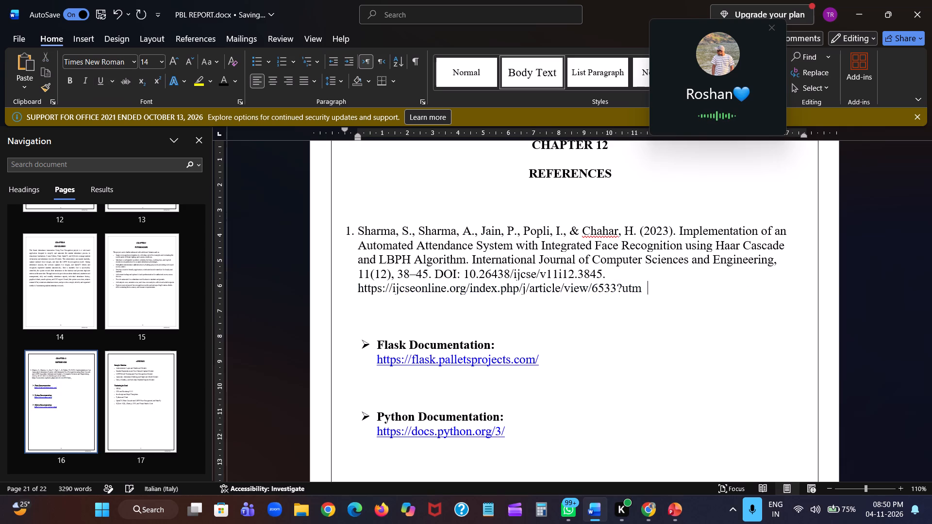
key(BackSpace)
Add a numbered entry 2 below reference 1, copying ChatGPT's second reference (2024, LBPH and Haar Cascade) through its DOI.
key(Return)
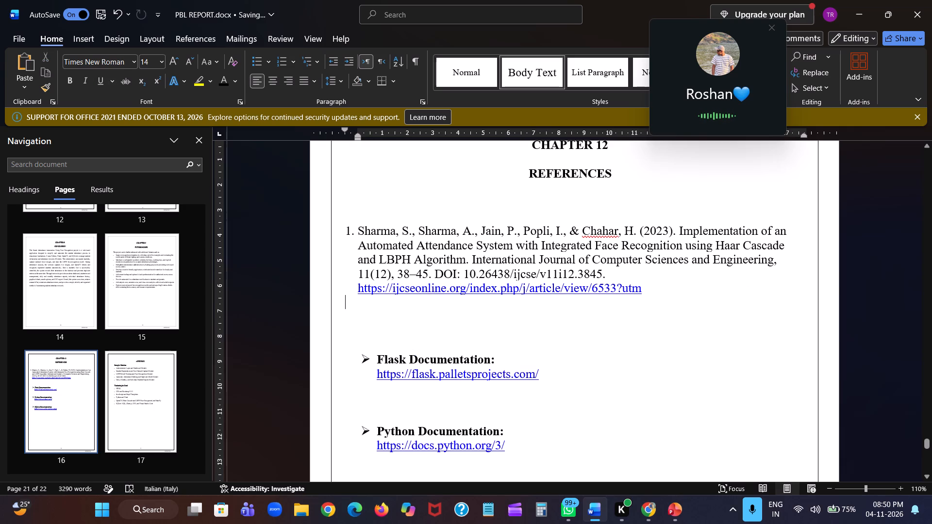
text(2.)
key(space)
key(alt+Tab)
drag(348, 243, 421, 269)
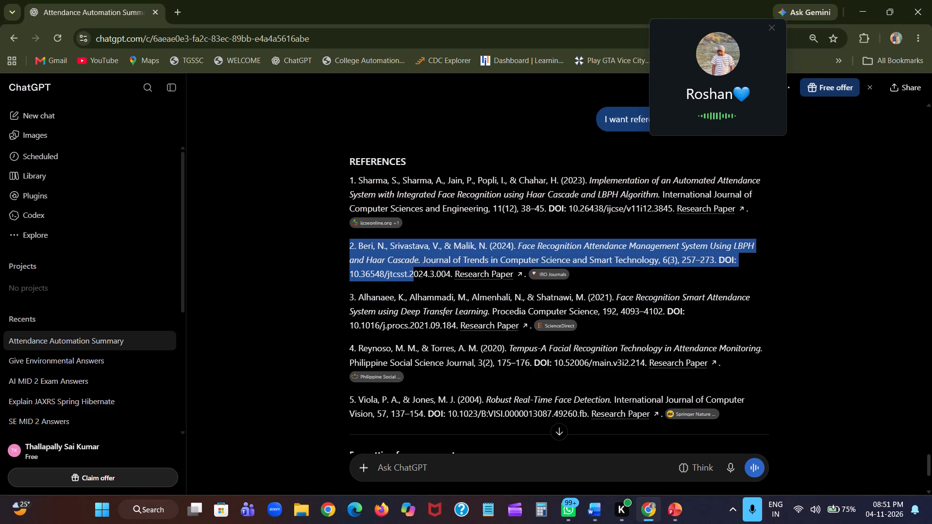
drag(421, 269, 450, 277)
drag(450, 277, 452, 277)
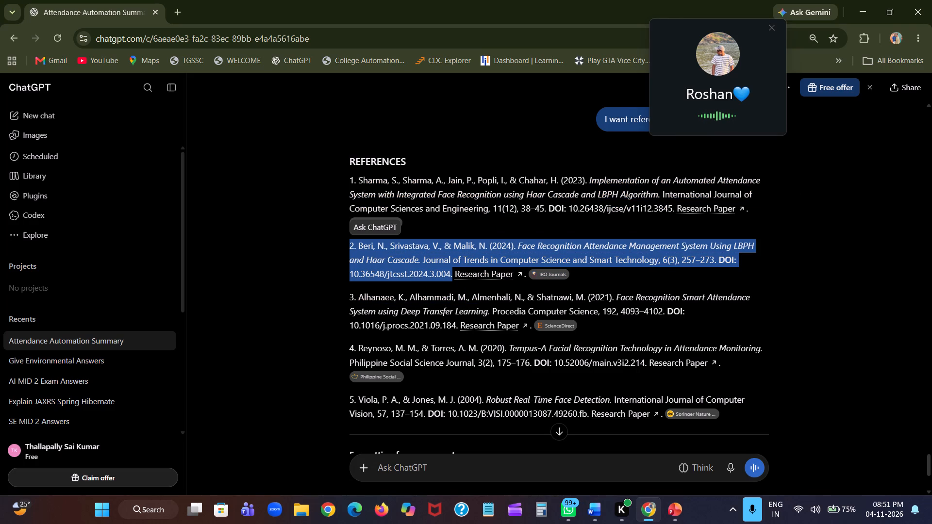
key(ctrl+c)
key(alt+Tab)
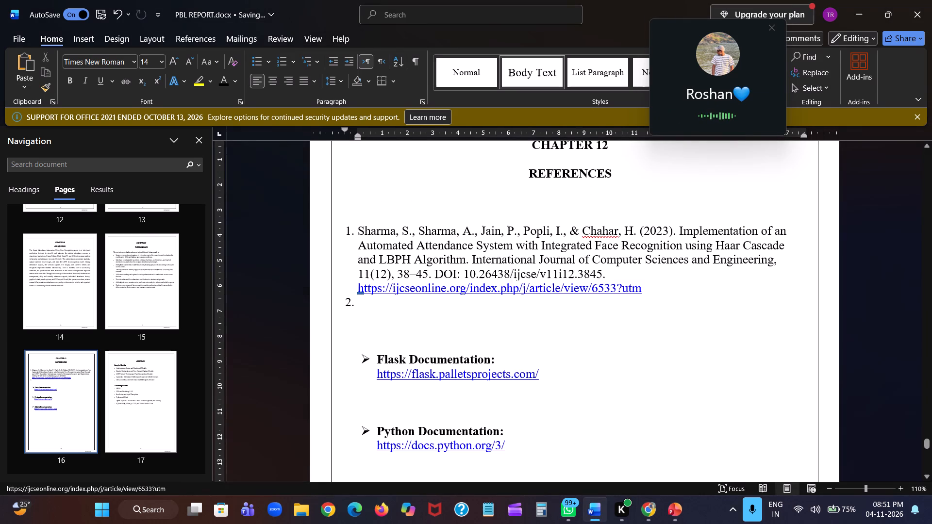
key(ctrl+v)
key(Return)
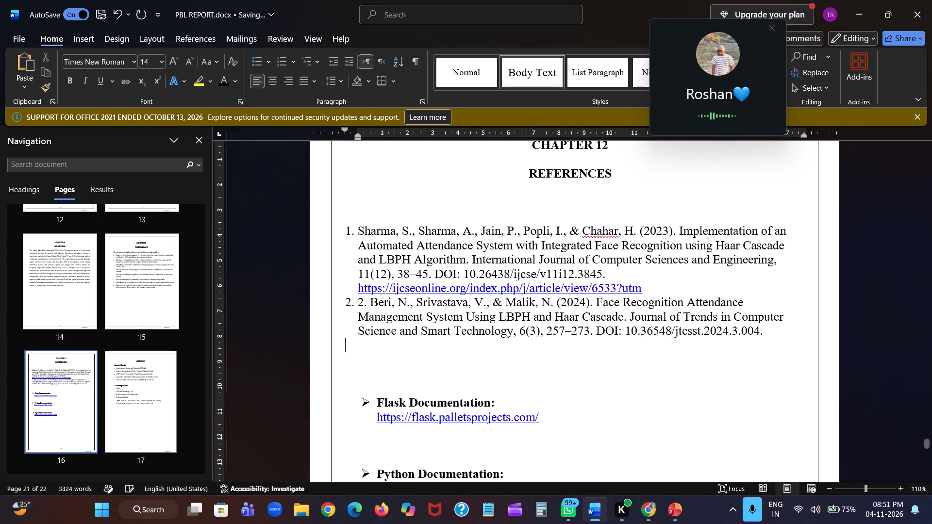
key(ctrl+z)
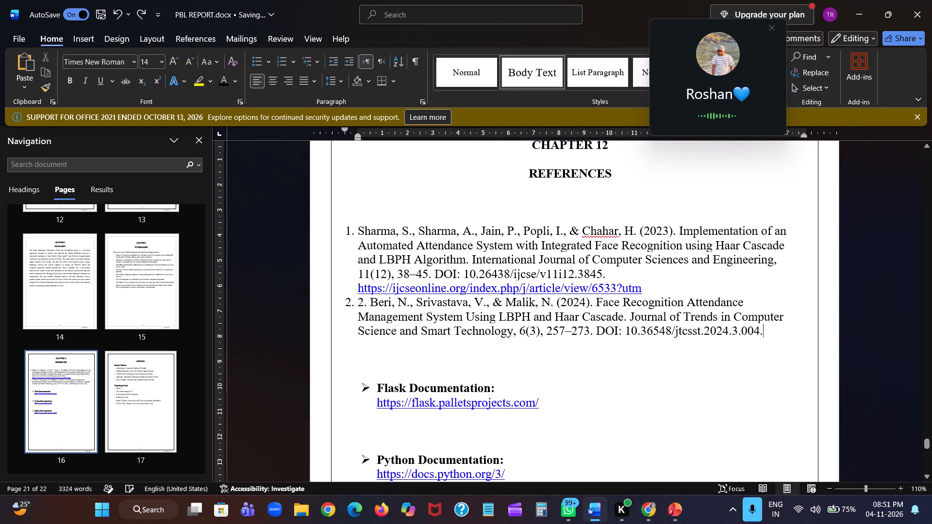
Add the irojournals.com research paper link from ChatGPT after reference 2's DOI, separated by a space.
key(space)
key(alt+Tab)
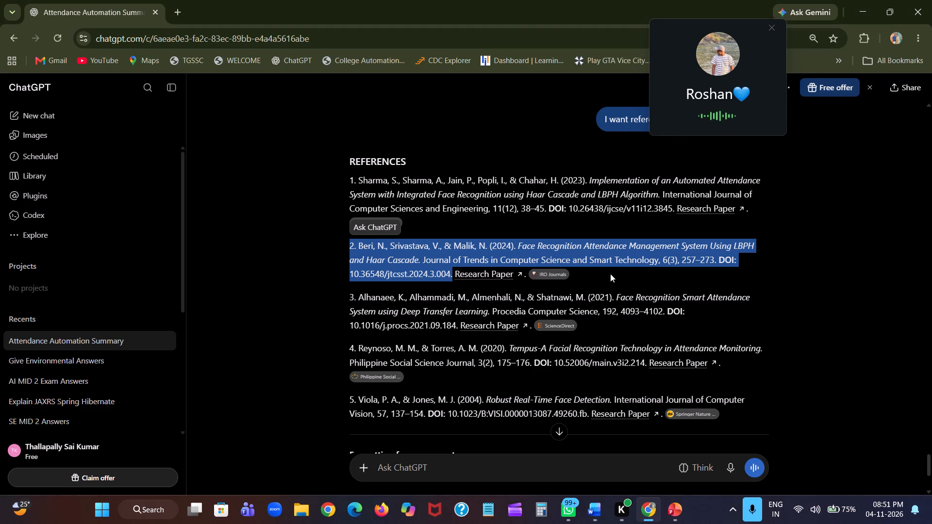
click(562, 251)
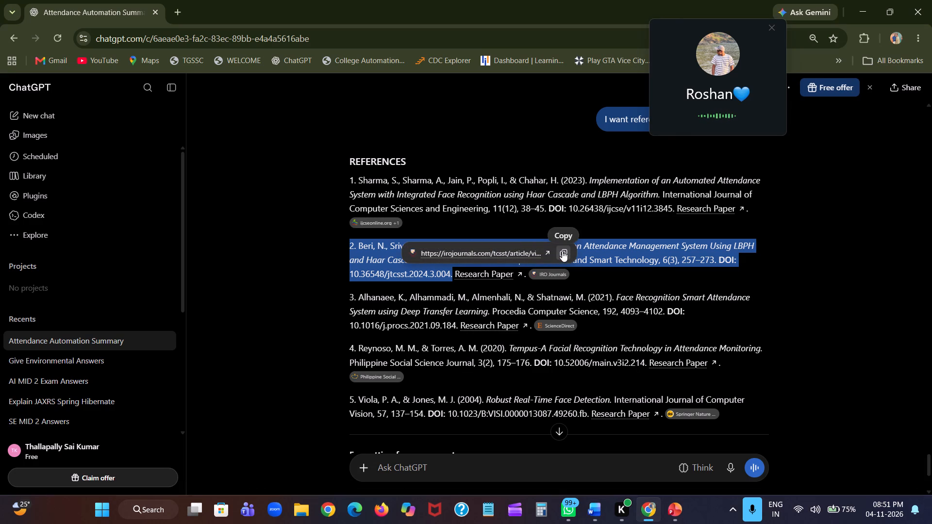
key(alt+Tab)
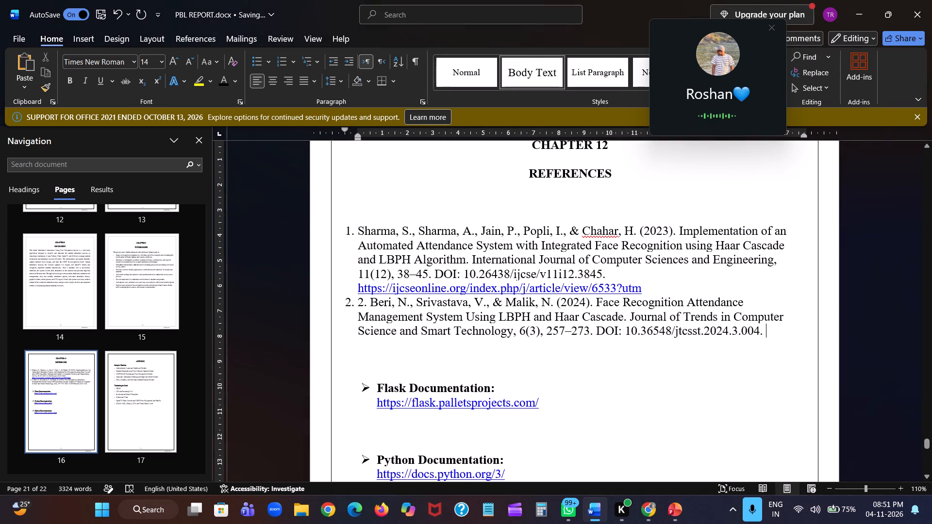
key(ctrl+v)
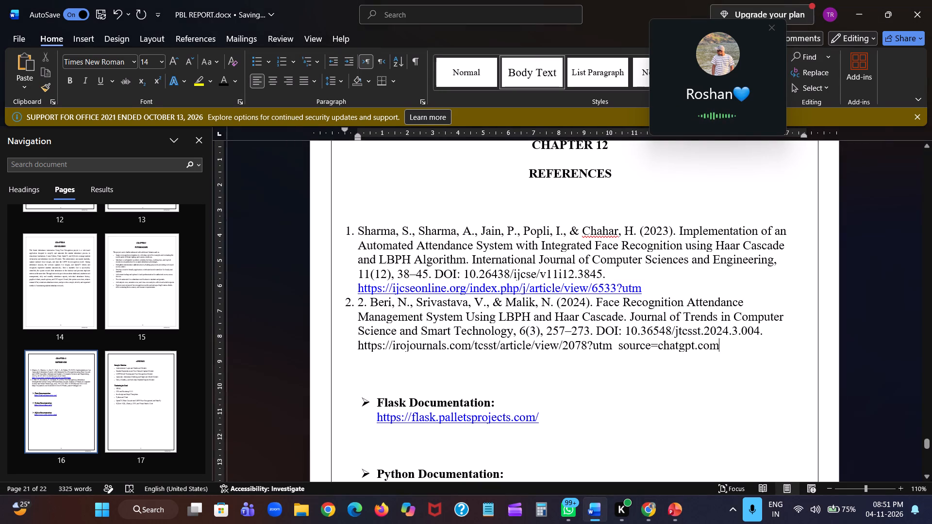
Trim "_source=chatgpt.com" from the end of reference 2's link so it ends at "?utm", and start a new line.
key(BackSpace)
key(BackSpace)
key(BackSpace)
key(BackSpace)
key(BackSpace)
key(BackSpace)
key(BackSpace)
key(BackSpace)
key(BackSpace)
key(BackSpace)
key(BackSpace)
key(BackSpace)
key(BackSpace)
key(BackSpace)
key(BackSpace)
key(BackSpace)
key(BackSpace)
key(BackSpace)
key(BackSpace)
key(BackSpace)
key(BackSpace)
key(BackSpace)
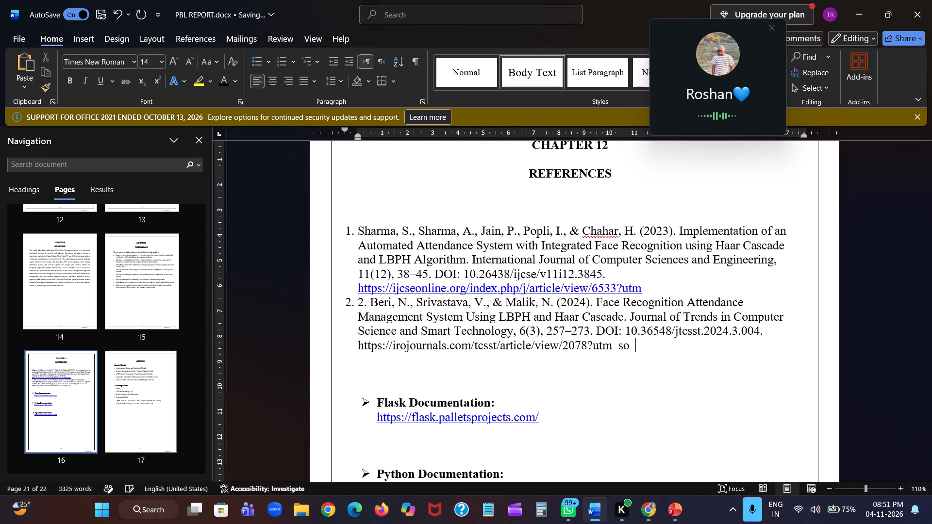
key(ctrl+z)
key(ctrl+z)
key(ctrl+z)
key(Return)
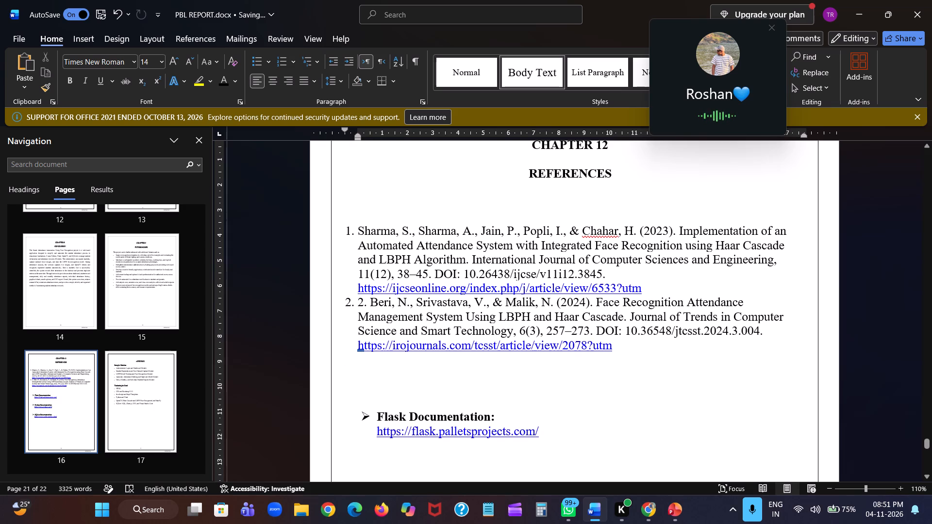
Delete the duplicate "2." at the start of reference 2's text and the extra blank line below that reference.
click(369, 305)
key(BackSpace)
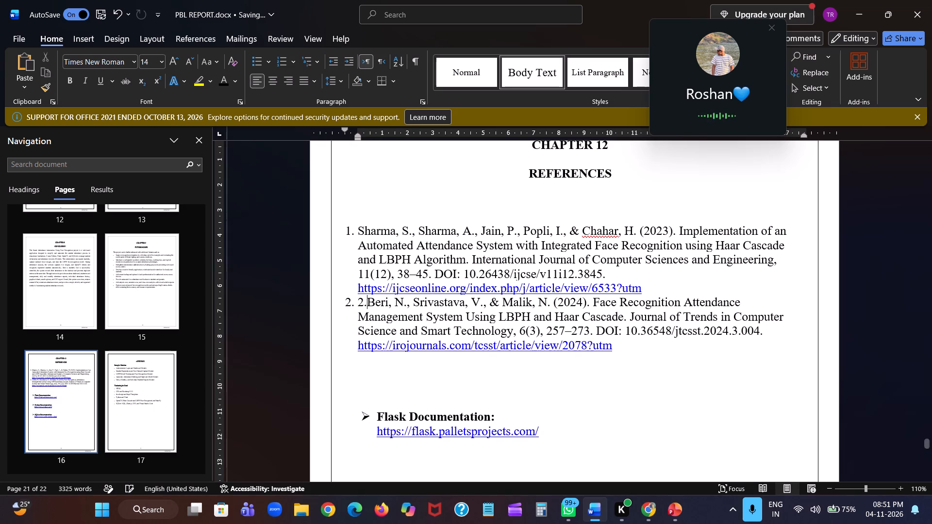
key(BackSpace)
key(BackSpace)
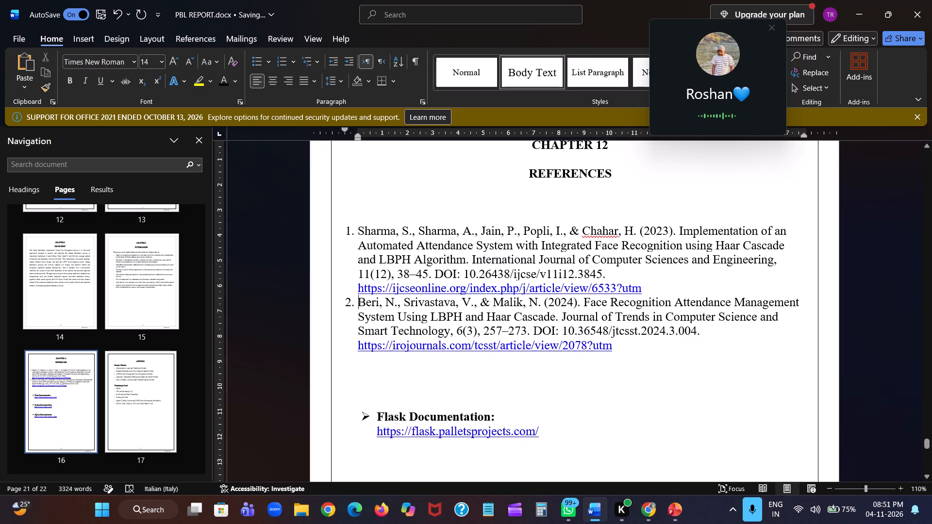
click(360, 371)
key(BackSpace)
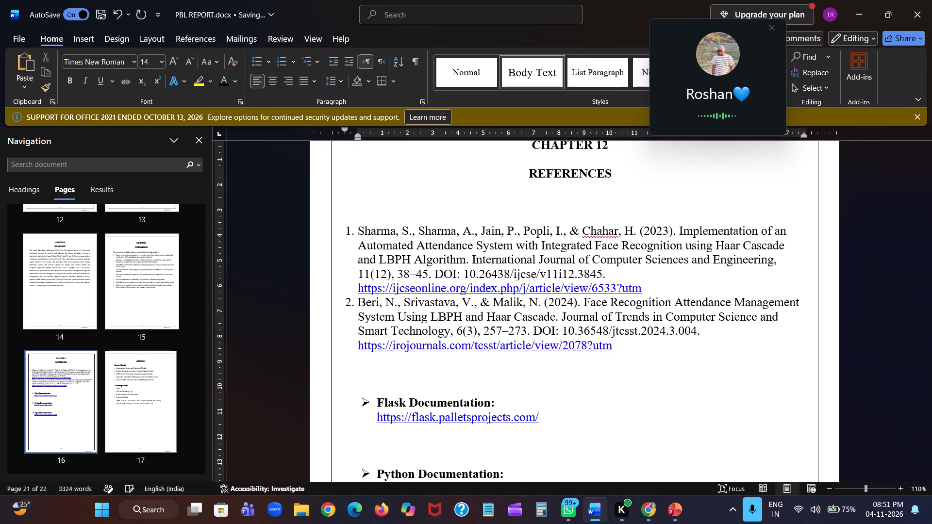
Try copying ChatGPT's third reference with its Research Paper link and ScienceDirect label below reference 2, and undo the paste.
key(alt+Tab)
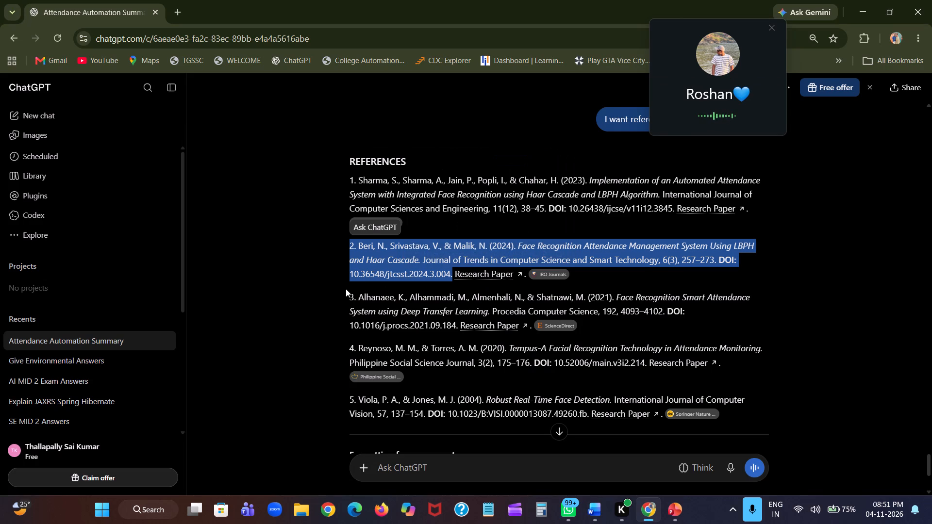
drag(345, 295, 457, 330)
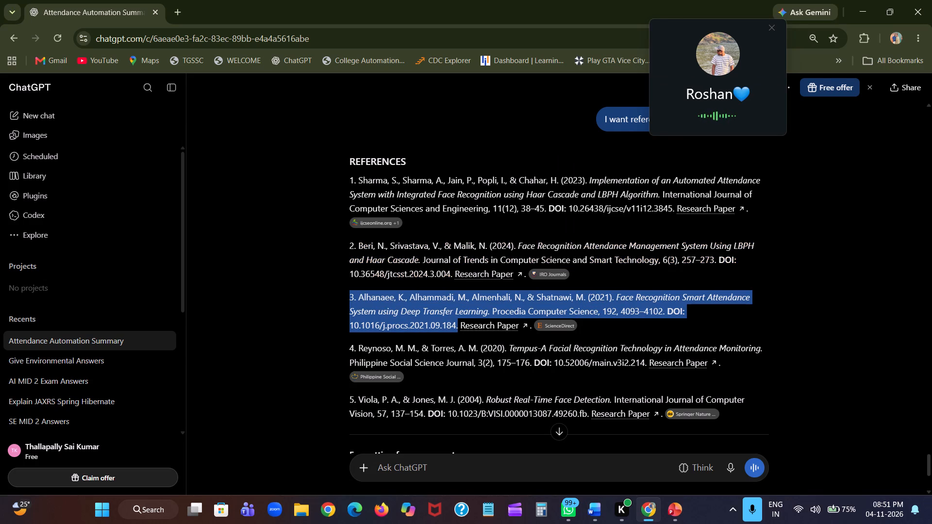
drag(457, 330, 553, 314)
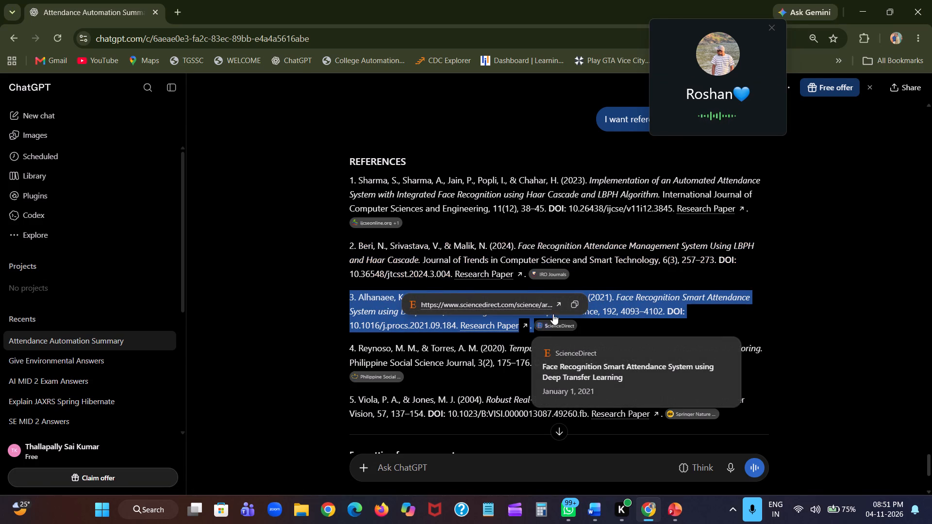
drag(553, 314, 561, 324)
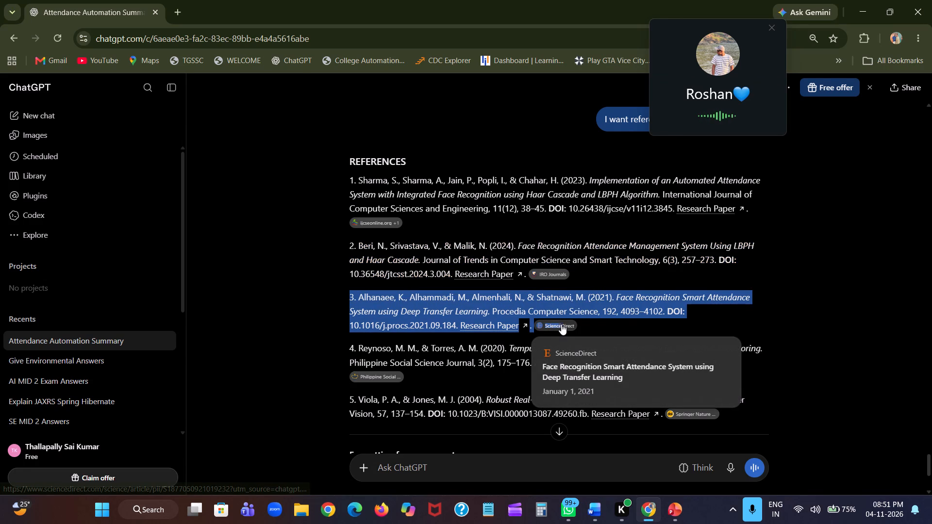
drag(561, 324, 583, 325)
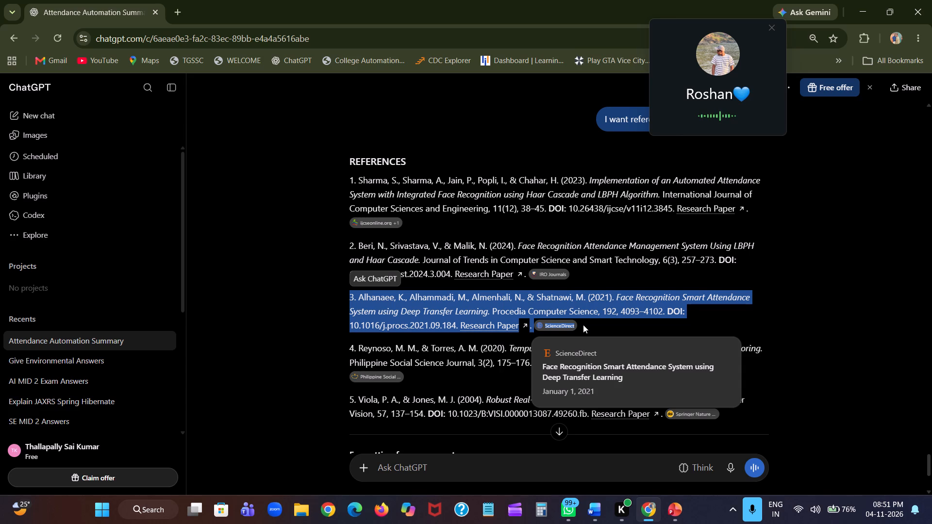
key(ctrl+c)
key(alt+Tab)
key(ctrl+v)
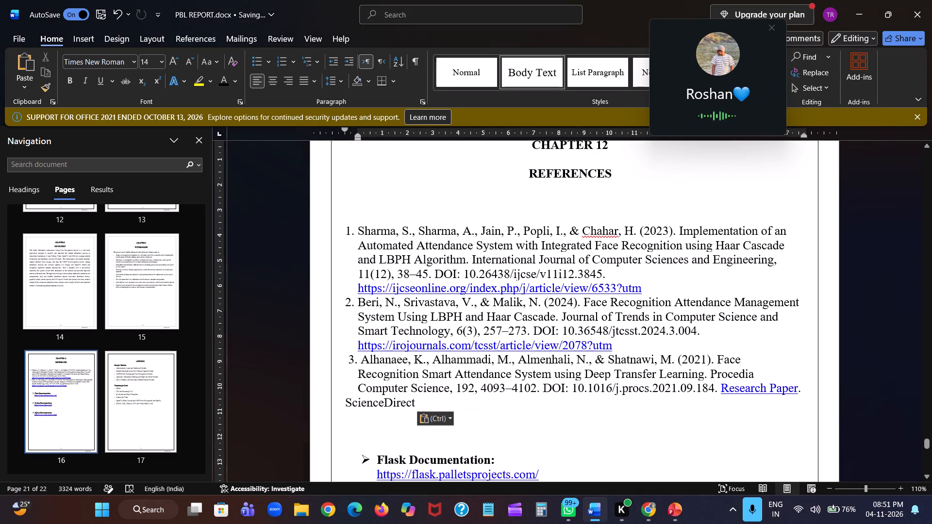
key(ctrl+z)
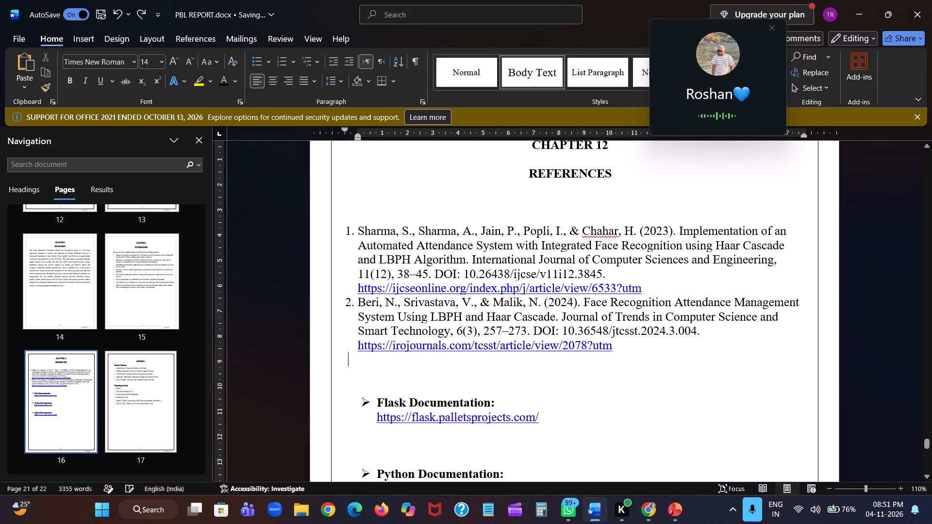
key(alt+Tab)
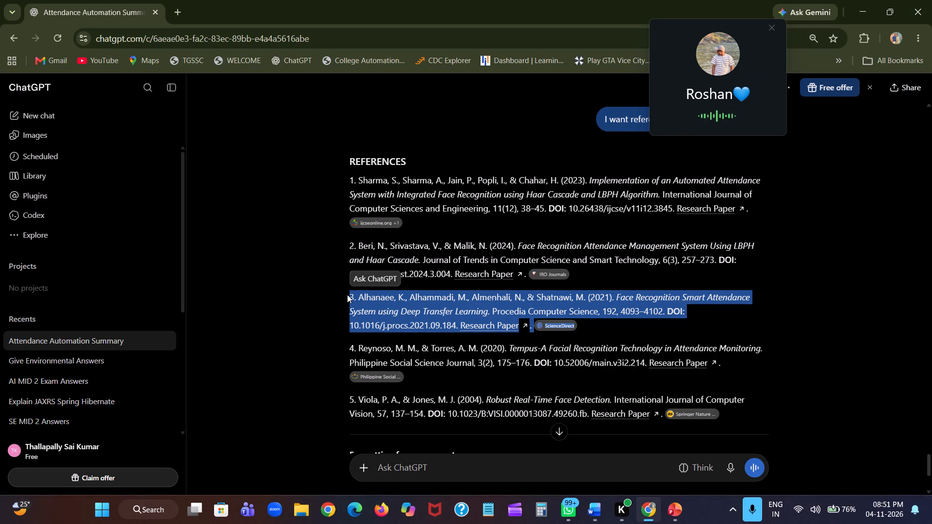
drag(347, 295, 328, 291)
click(328, 291)
drag(328, 291, 398, 307)
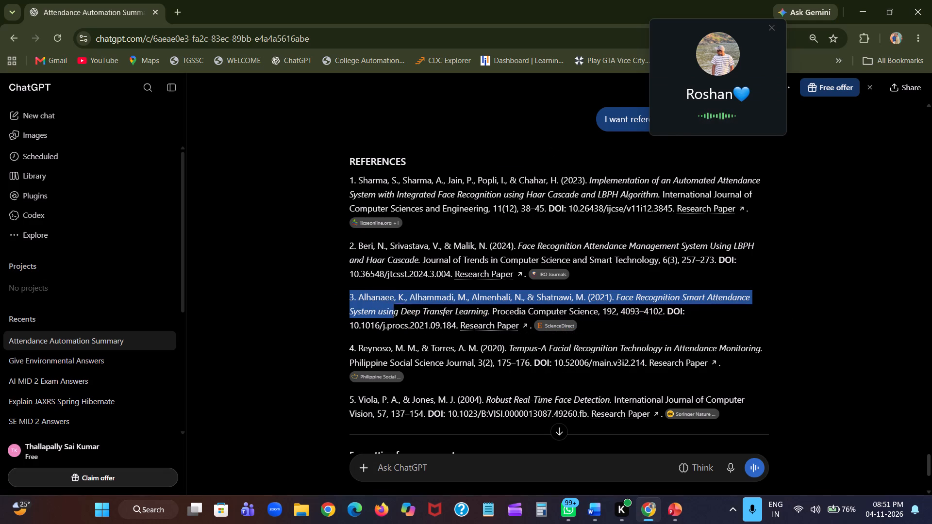
drag(398, 307, 457, 328)
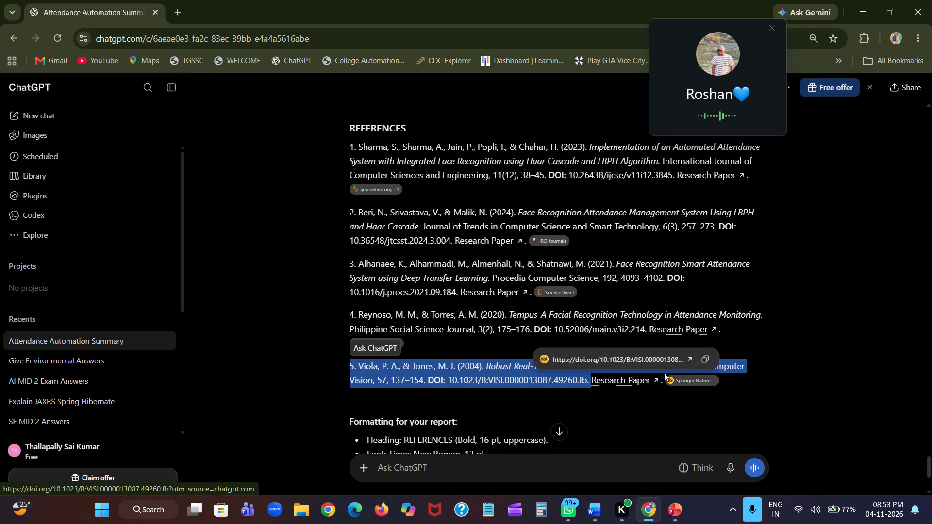
click(704, 359)
key(alt+Tab)
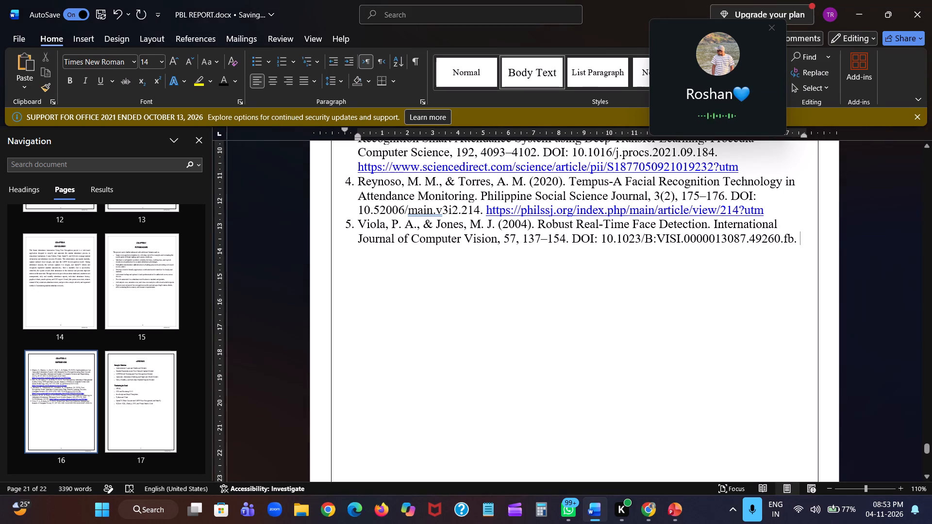
key(Return)
key(BackSpace)
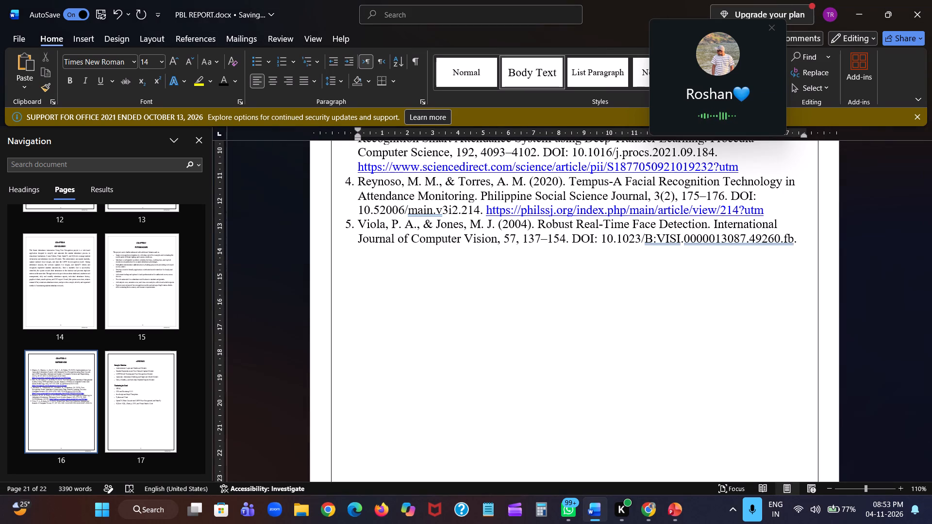
key(ctrl+v)
Delete "_source=chatgpt.com" from the end of reference 5's link, ending it at "?utm", and start a new line.
key(BackSpace)
key(BackSpace)
key(BackSpace)
key(BackSpace)
key(BackSpace)
key(BackSpace)
key(BackSpace)
key(BackSpace)
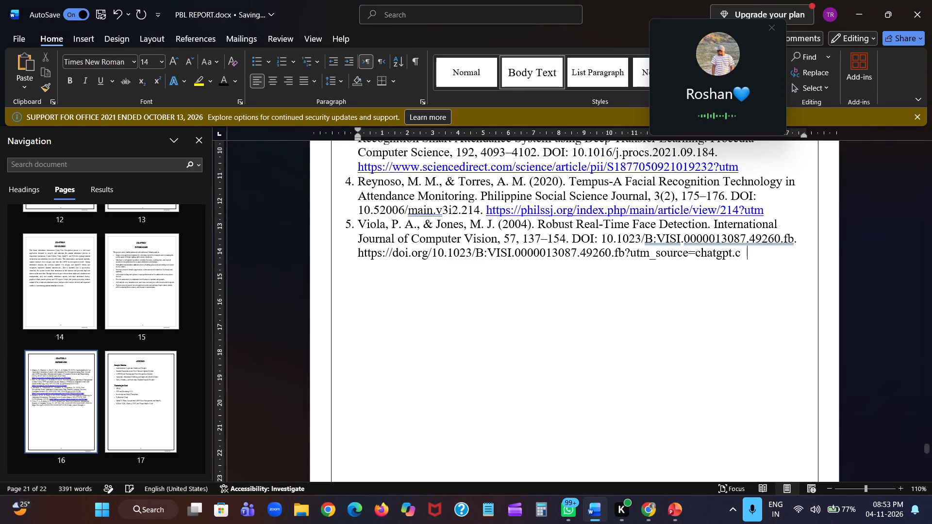
key(BackSpace)
key(BackSpace)
key(BackSpace)
key(BackSpace)
key(BackSpace)
key(BackSpace)
key(BackSpace)
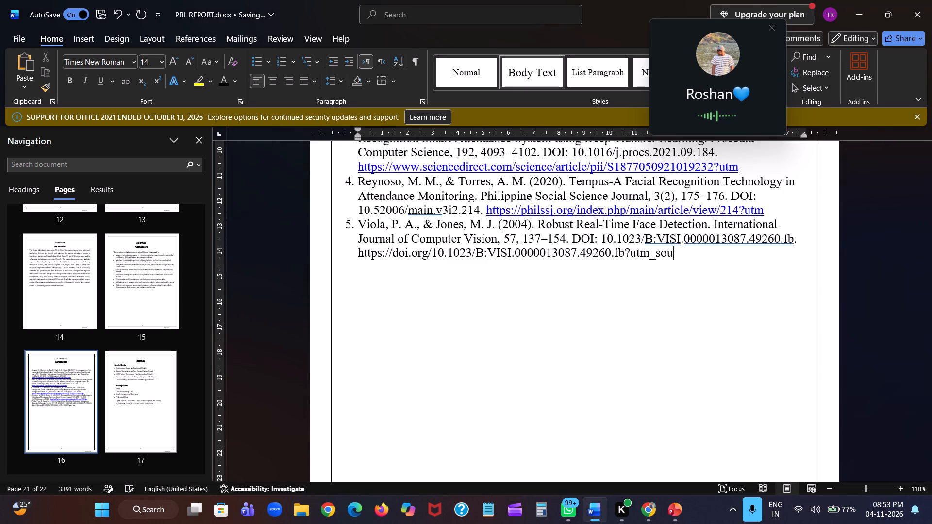
key(BackSpace)
key(BackSpace)
key(BackSpace)
key(BackSpace)
key(space)
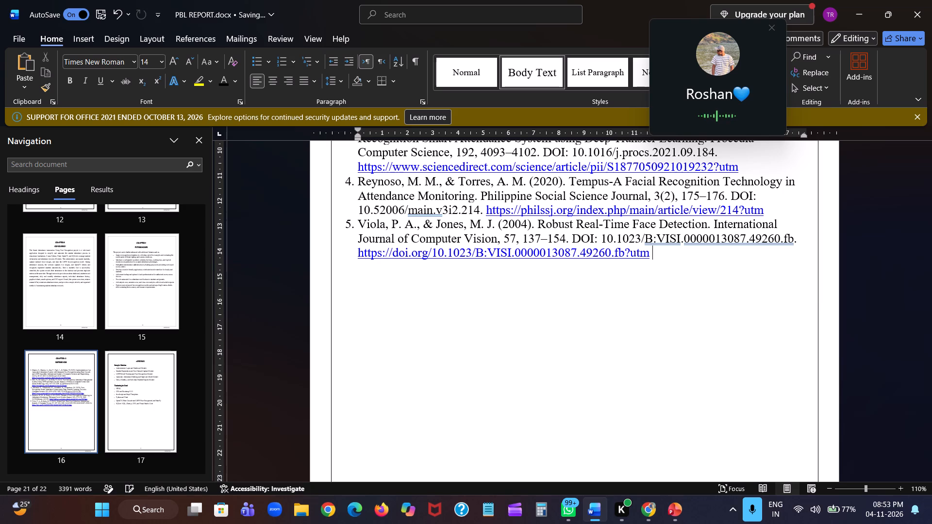
key(Return)
Insert blank spacing after the links of references 1 and 2 to separate them from the entries that follow.
scroll(587, 245, up, 1)
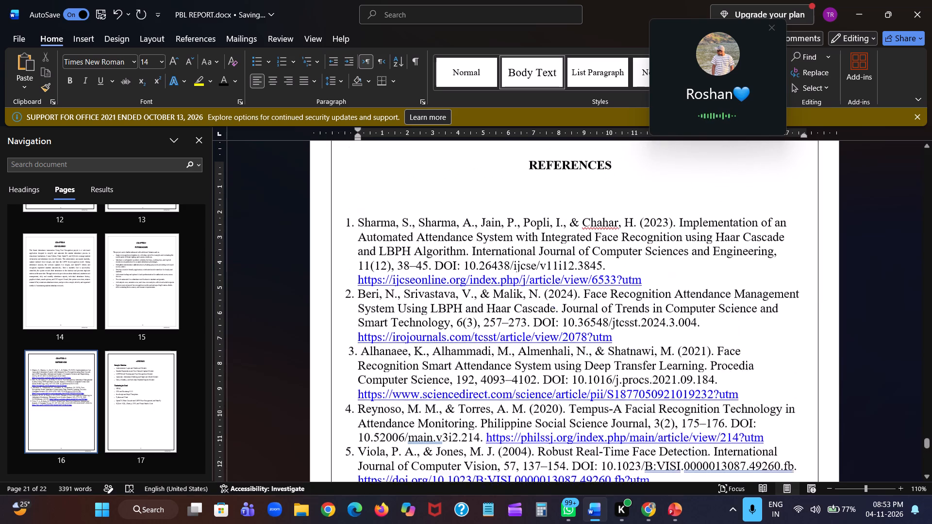
click(643, 317)
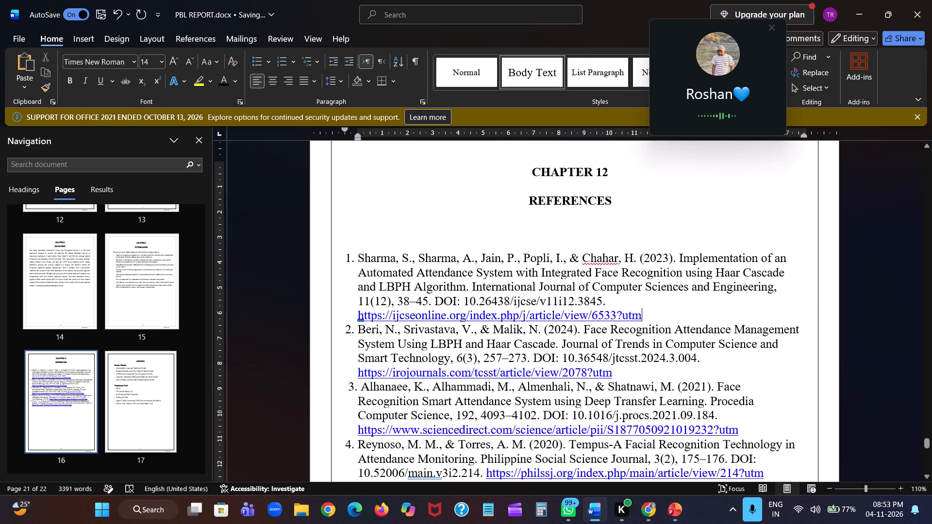
key(Return)
key(Return)
key(Return)
key(BackSpace)
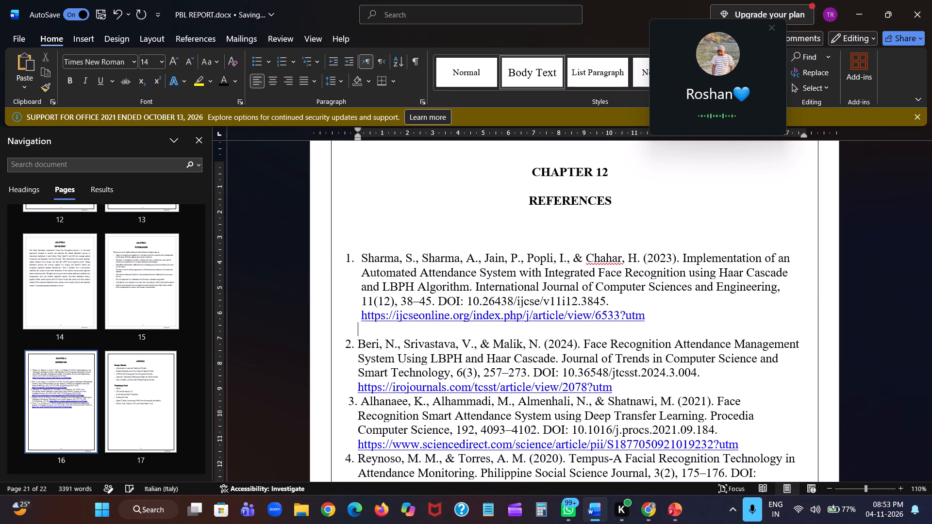
click(626, 391)
key(Return)
key(Return)
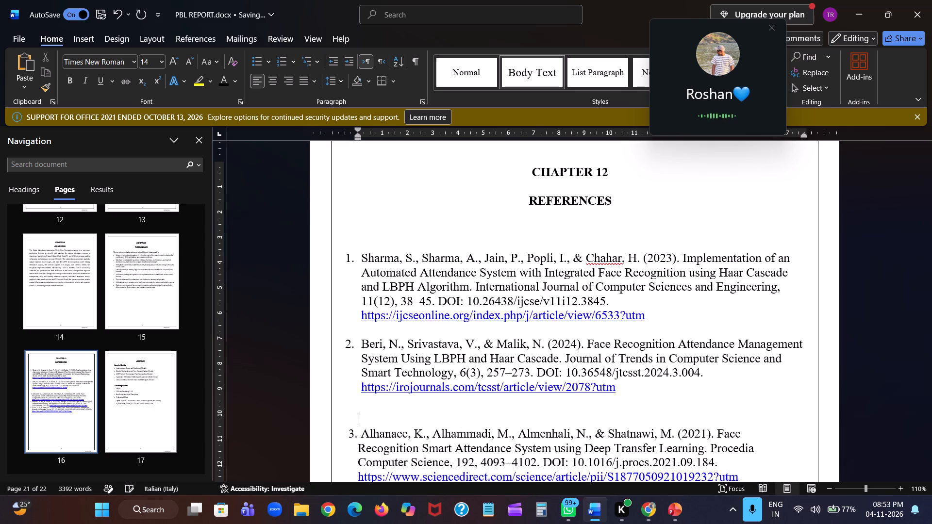
Insert blank spacing after the links of references 3 and 4 to separate them from the entries that follow.
scroll(626, 391, down, 1)
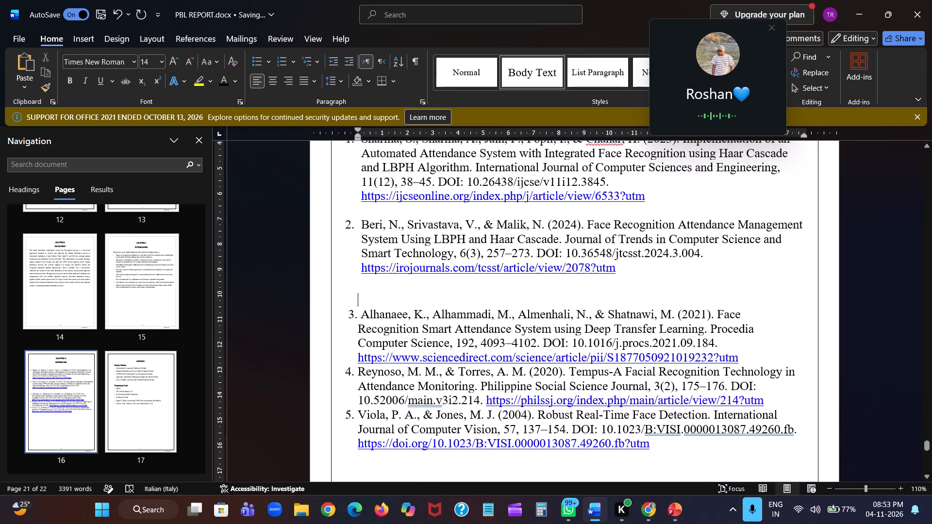
click(747, 359)
key(Return)
key(Return)
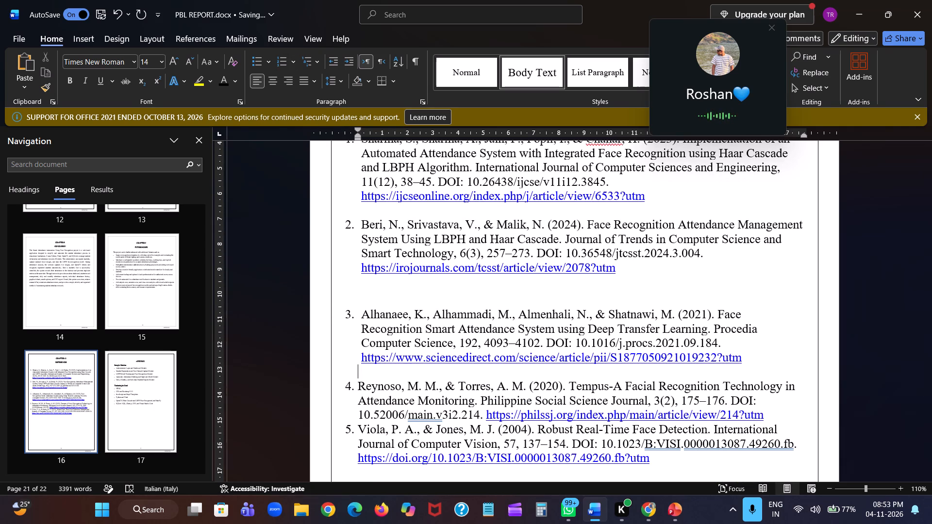
scroll(747, 359, down, 1)
key(Return)
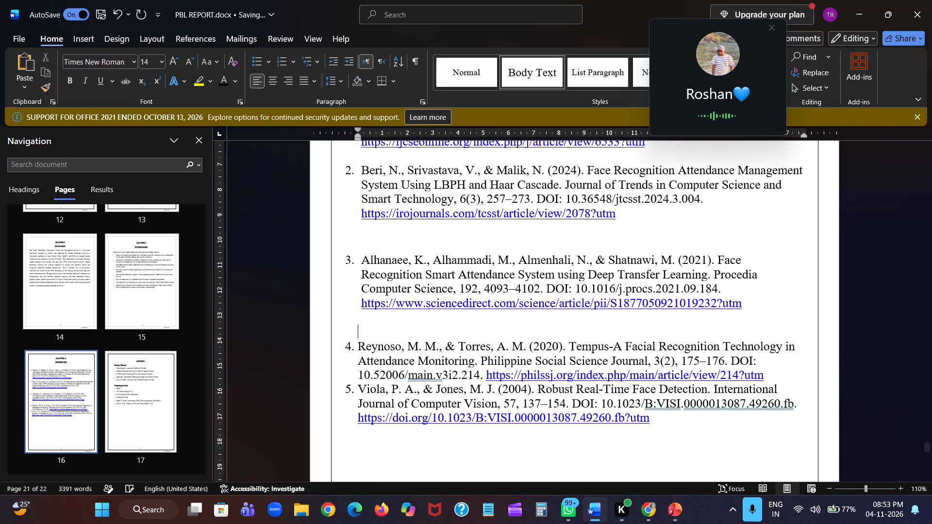
click(764, 375)
key(Return)
key(Return)
key(Return)
Add one more unnumbered blank line below reference 1's link to widen the gap before reference 2.
scroll(764, 375, down, 1)
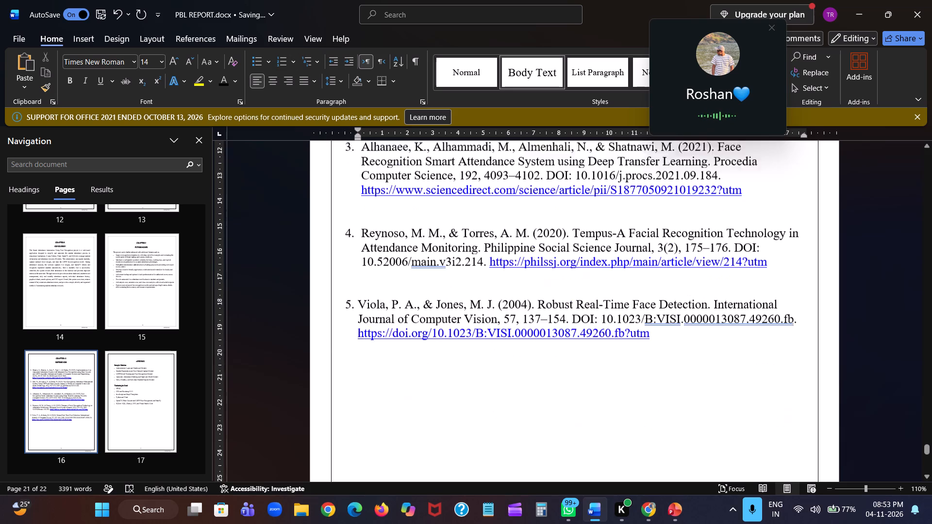
scroll(764, 375, down, 2)
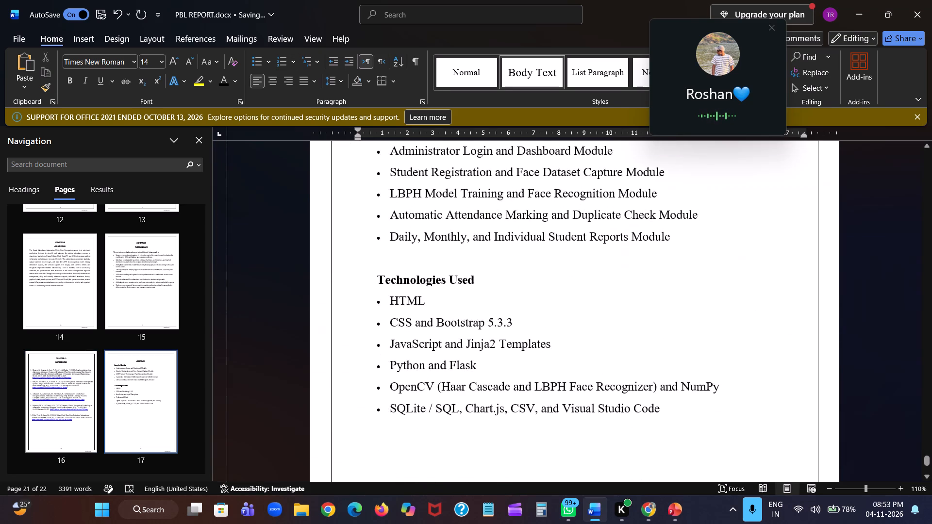
scroll(764, 375, up, 3)
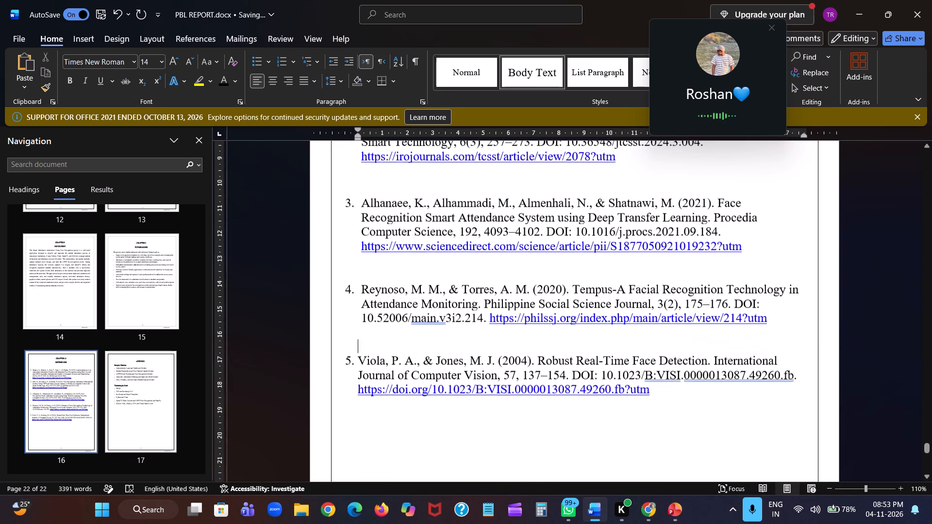
scroll(764, 375, up, 1)
scroll(764, 375, down, 1)
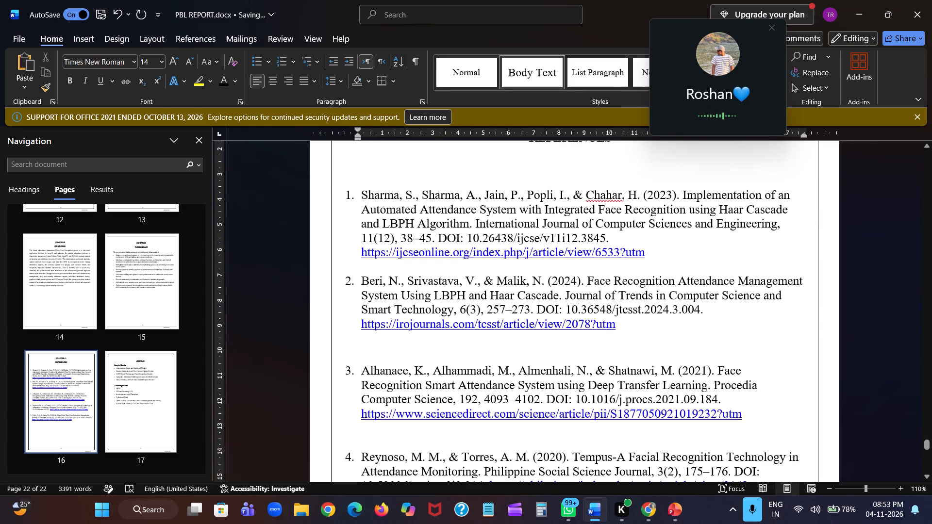
click(662, 258)
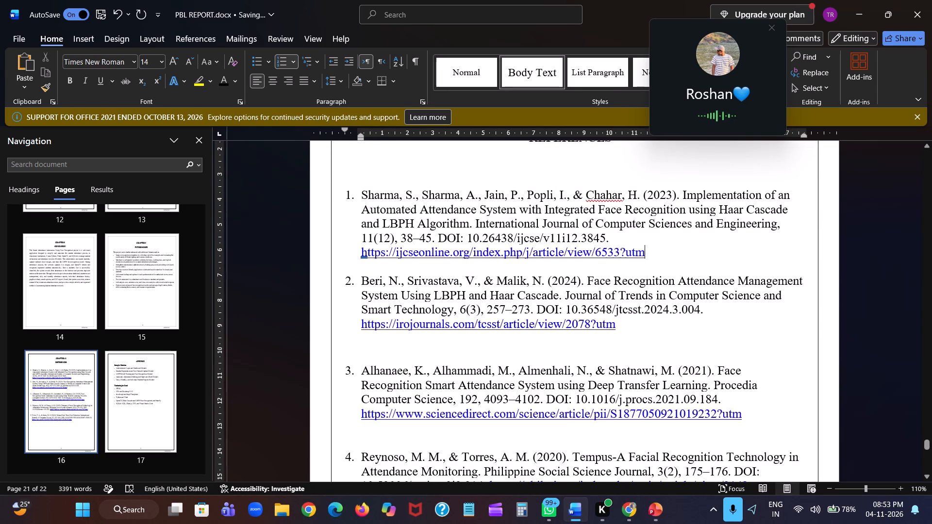
key(Return)
key(BackSpace)
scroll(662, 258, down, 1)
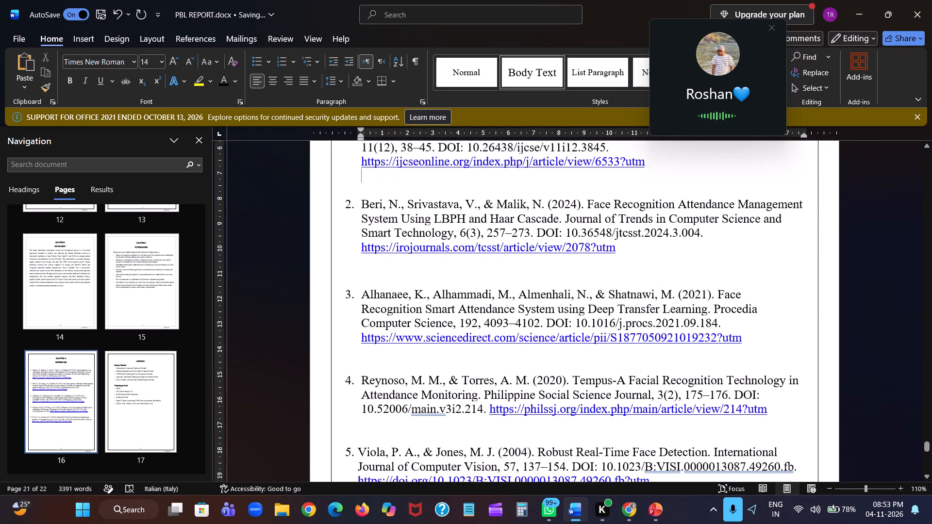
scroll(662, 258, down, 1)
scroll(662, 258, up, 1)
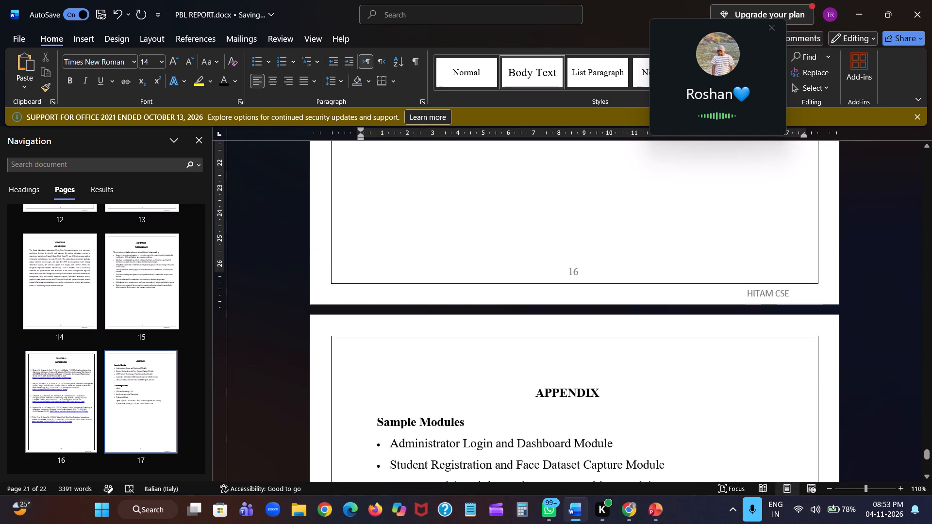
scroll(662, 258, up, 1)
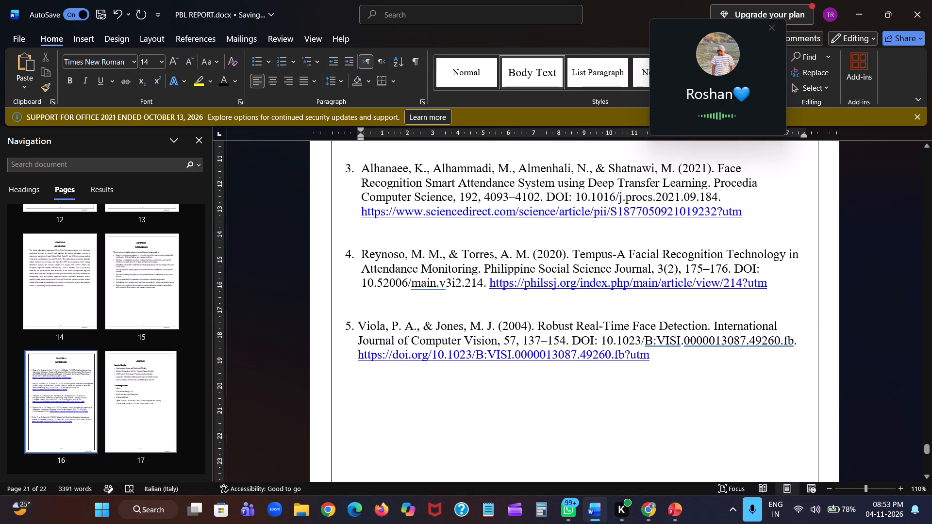
Save the PBL report with the updated Chapter 12 references.
key(ctrl+s)
Review the report backward from the Chapter 12 references to the start of Chapter 6, checking page layout and content.
scroll(611, 225, up, 1)
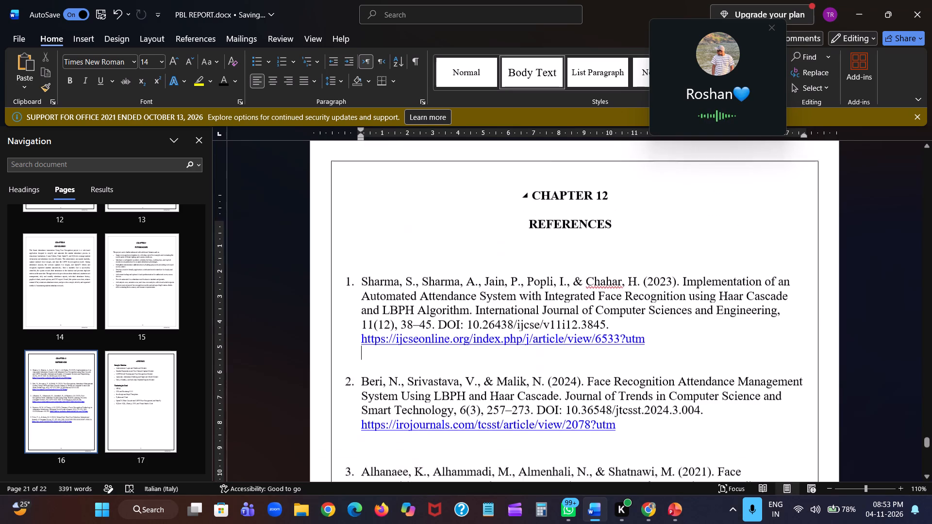
scroll(611, 225, up, 1)
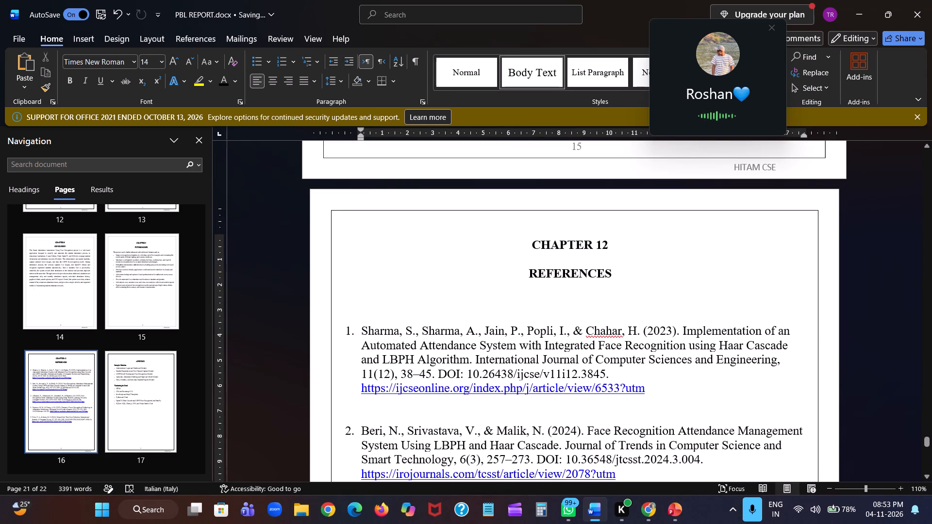
scroll(611, 225, up, 1)
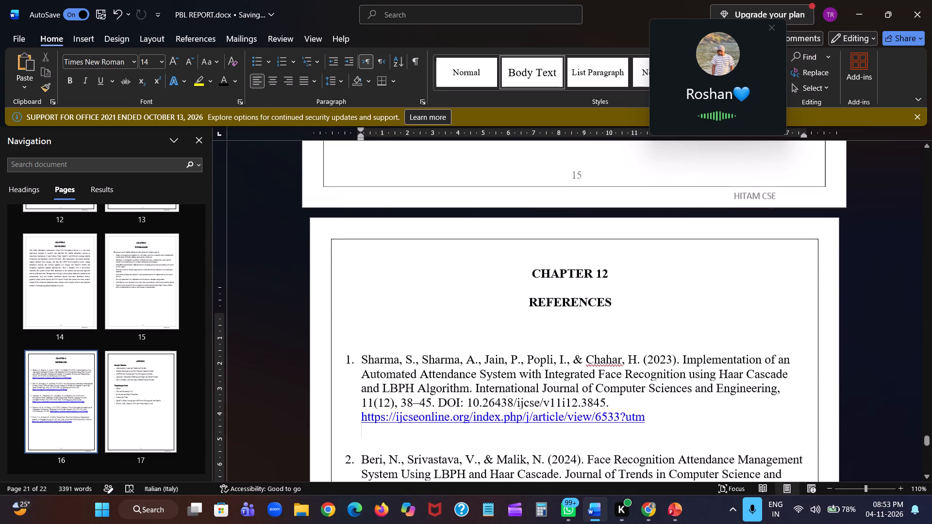
scroll(611, 225, up, 2)
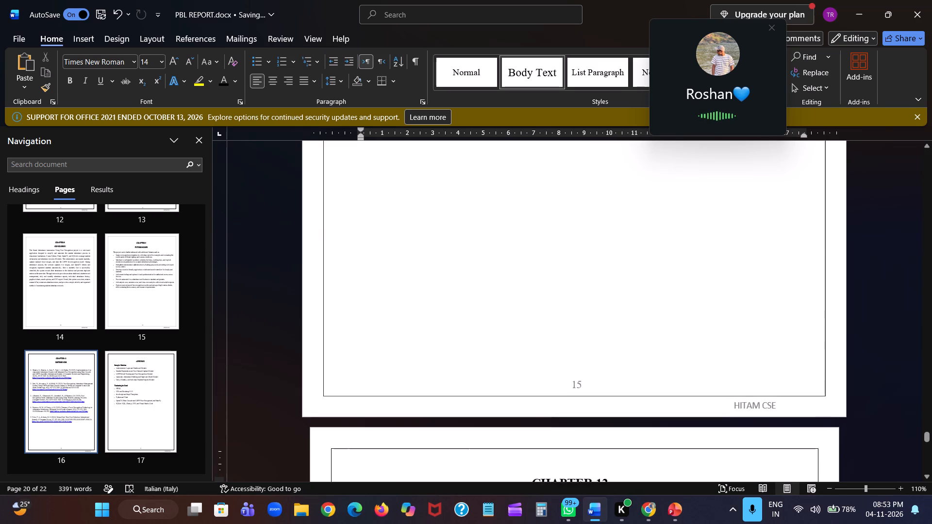
scroll(611, 225, up, 3)
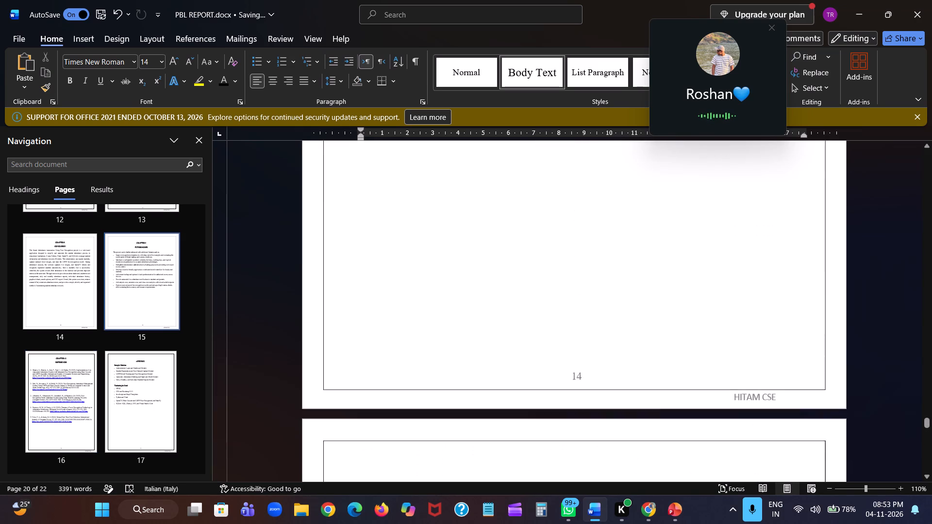
scroll(611, 225, up, 3)
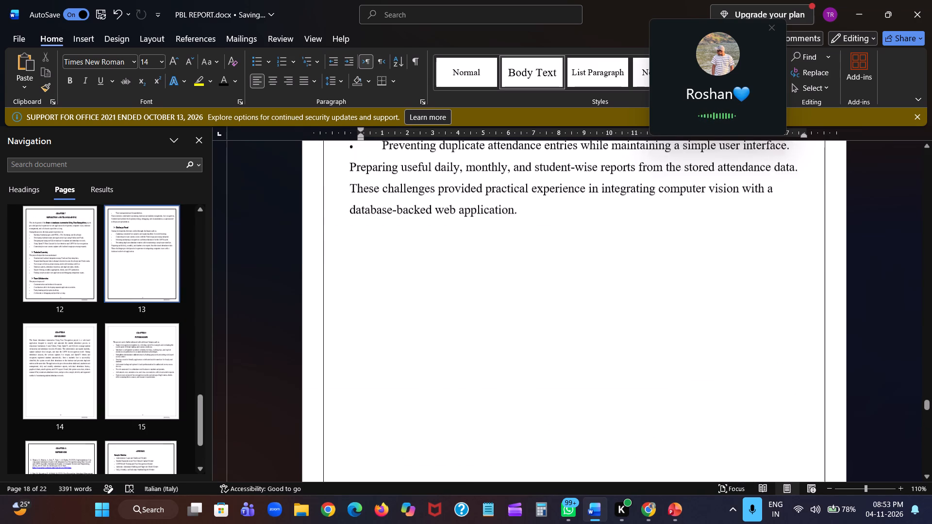
scroll(611, 225, up, 3)
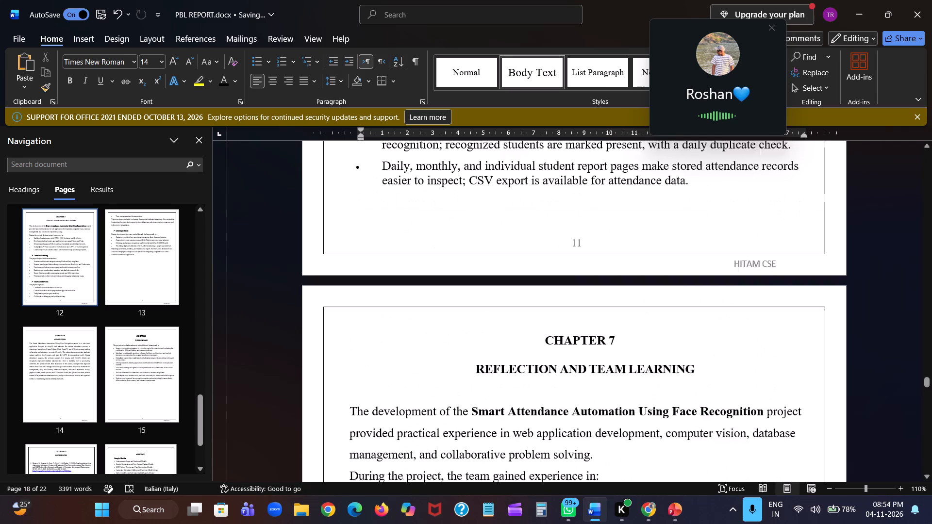
scroll(611, 225, up, 2)
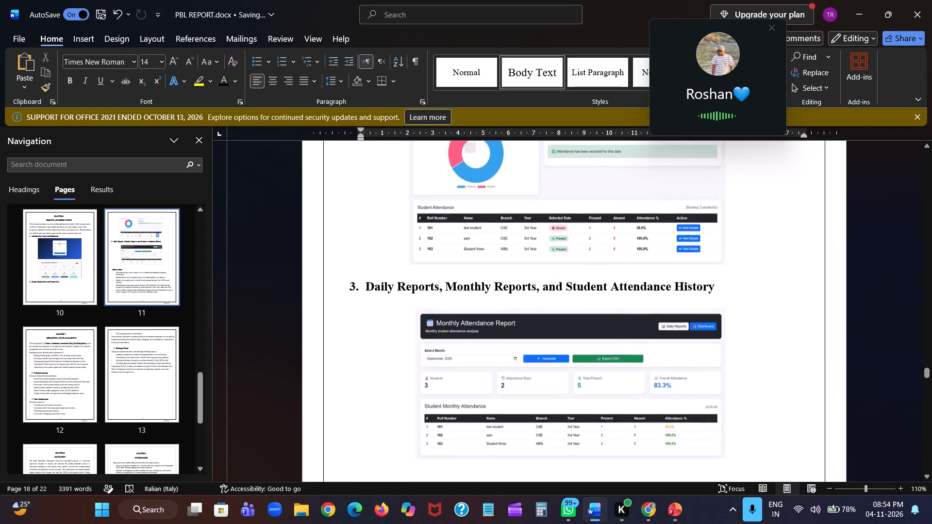
scroll(611, 225, up, 3)
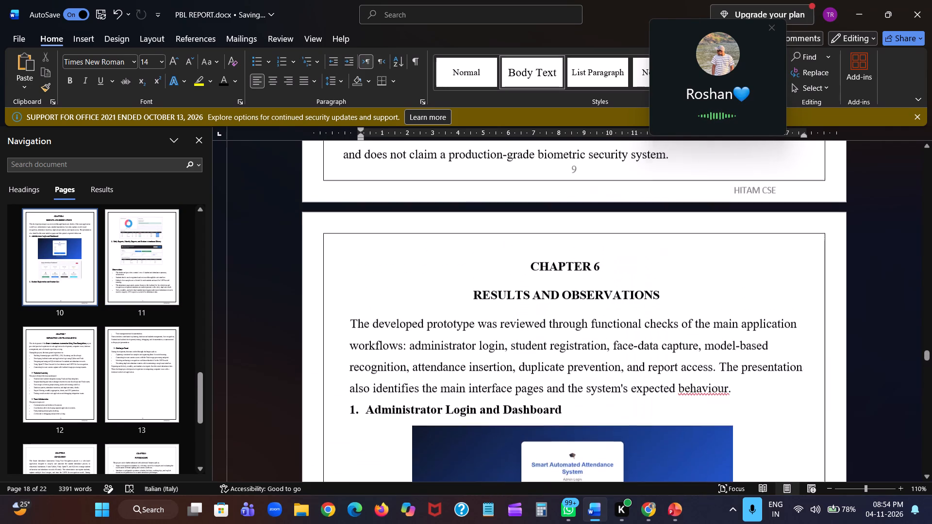
Examine Chapter 6's result screenshots and section headings, from Administrator Login and Dashboard to Daily and Monthly Reports.
scroll(611, 225, down, 3)
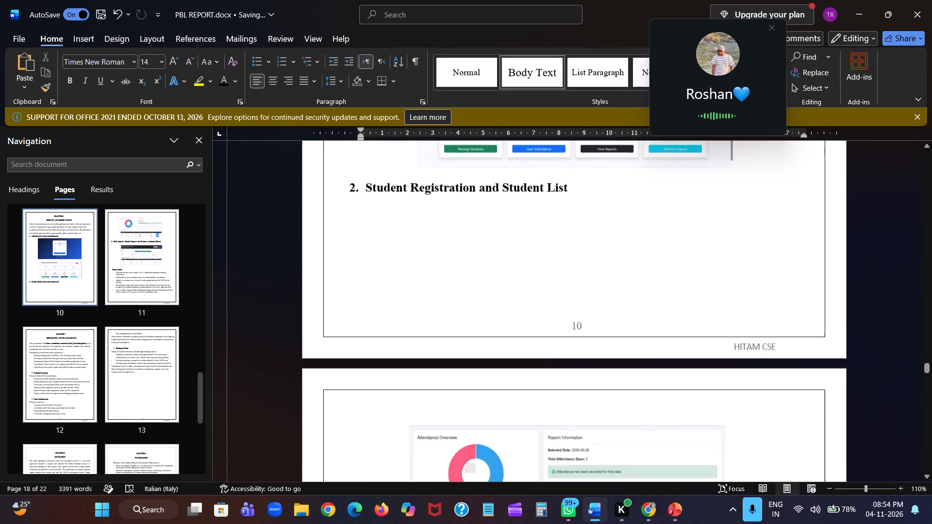
scroll(611, 225, down, 2)
scroll(611, 225, up, 2)
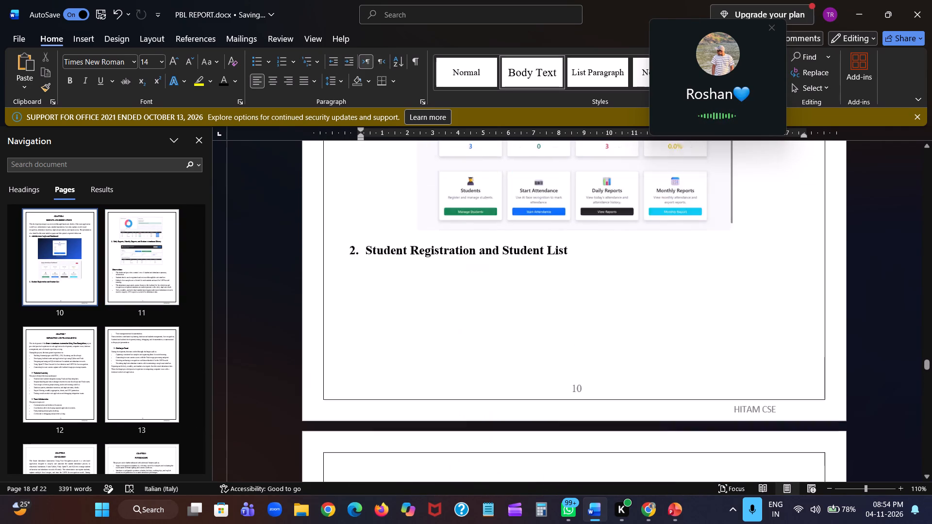
scroll(611, 225, up, 1)
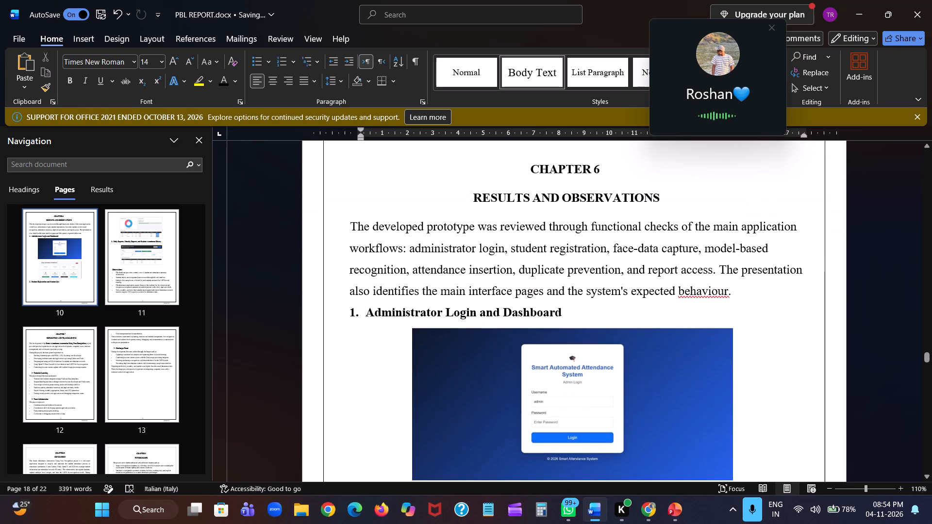
scroll(566, 308, down, 1)
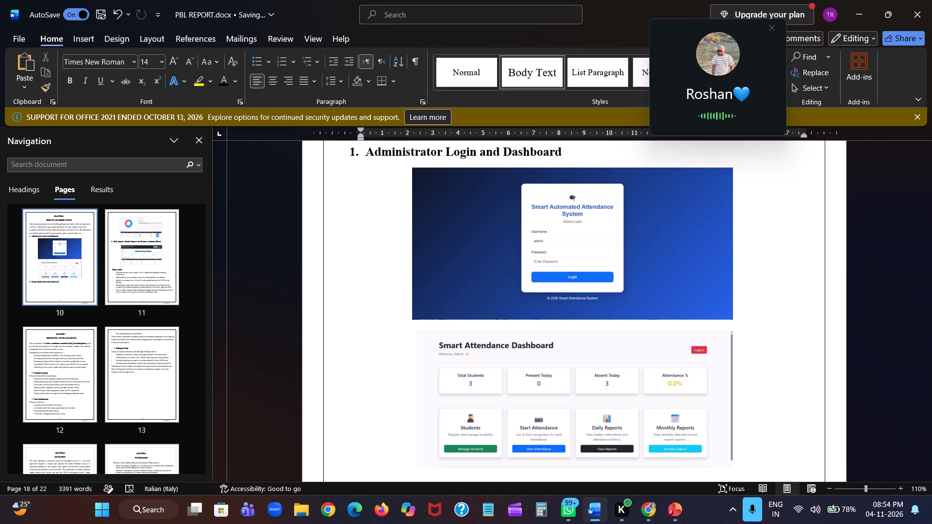
scroll(566, 308, down, 1)
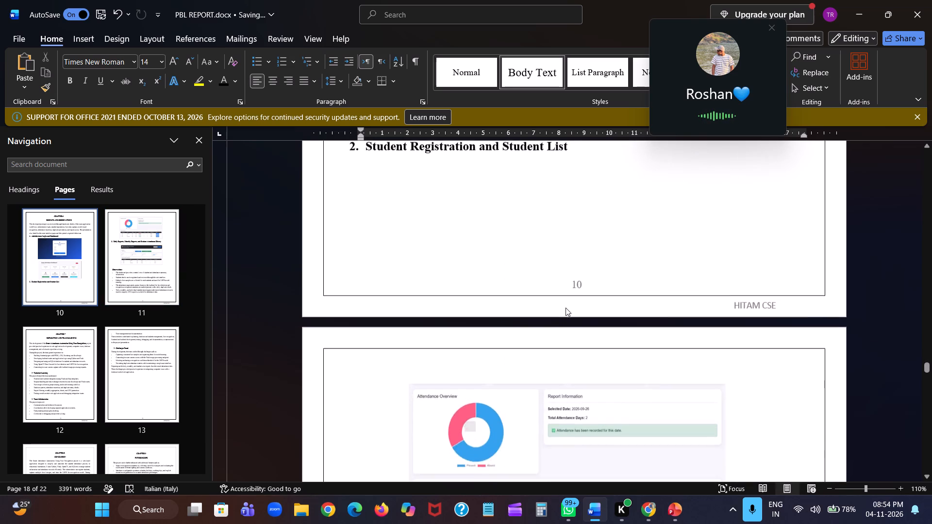
scroll(566, 308, down, 1)
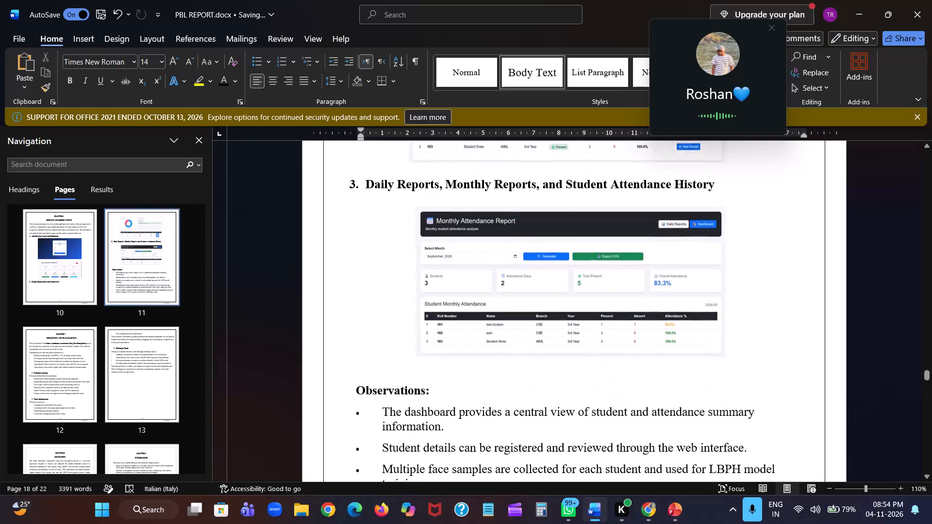
scroll(566, 308, up, 1)
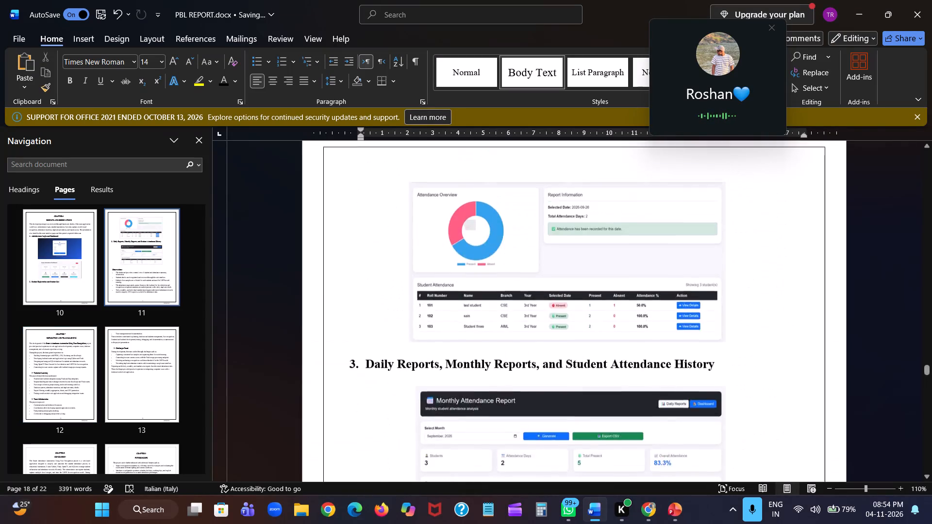
Read Chapter 5's implementation description and its Modules Implemented sections, from the Administrator and Dashboard Module to the closing paragraph.
scroll(566, 308, up, 5)
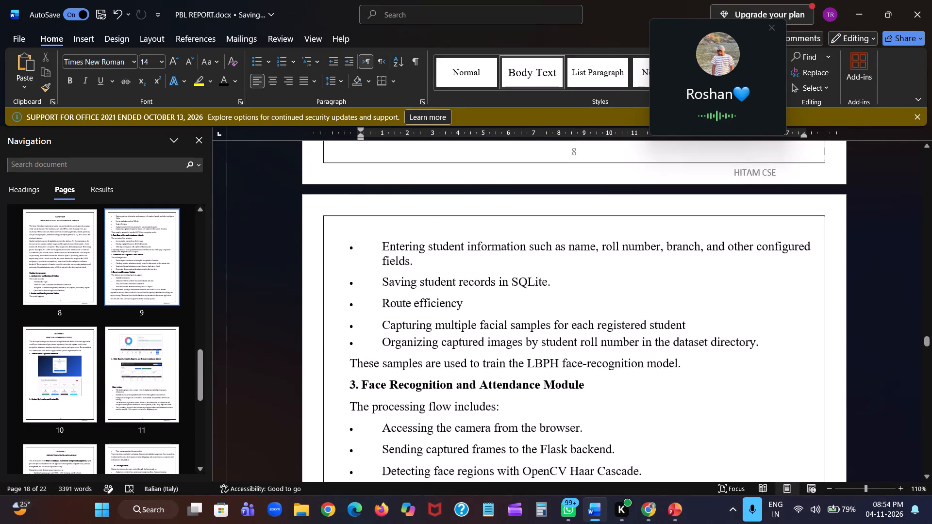
scroll(566, 308, up, 3)
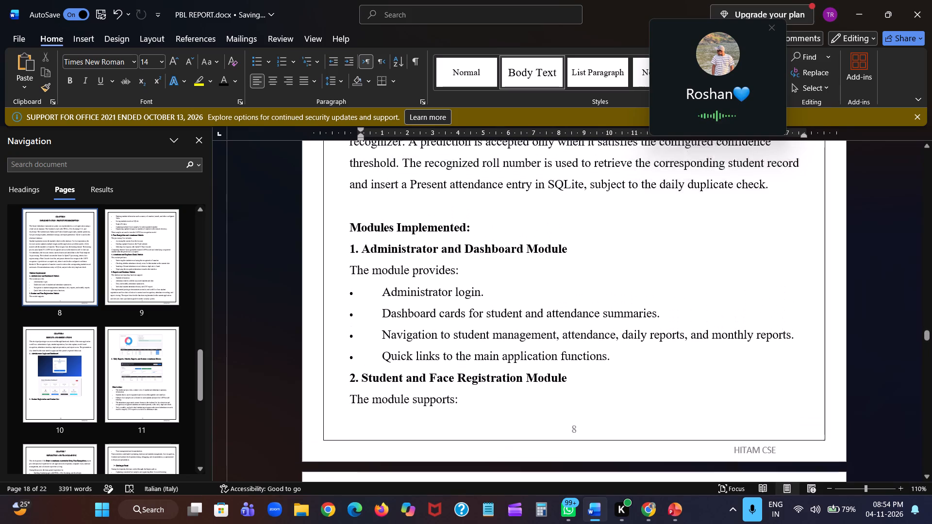
scroll(566, 308, up, 1)
scroll(425, 293, up, 1)
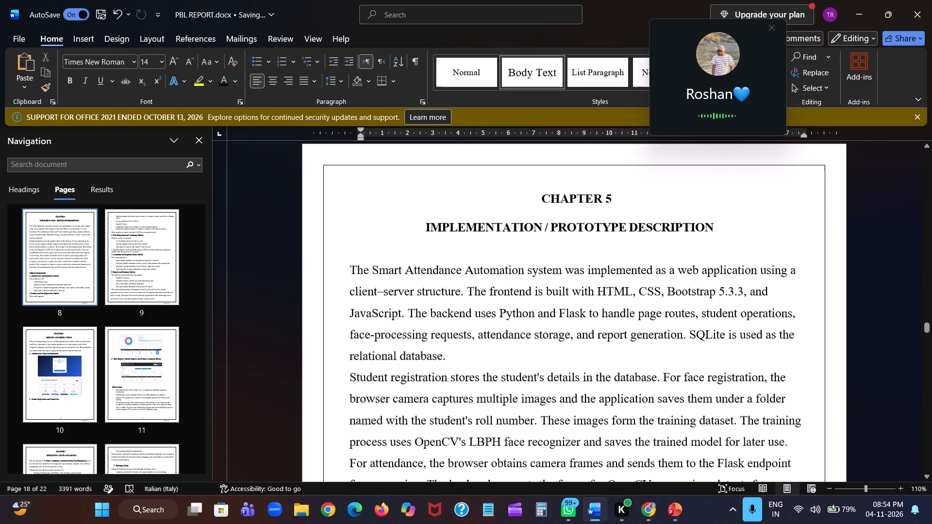
scroll(425, 293, down, 1)
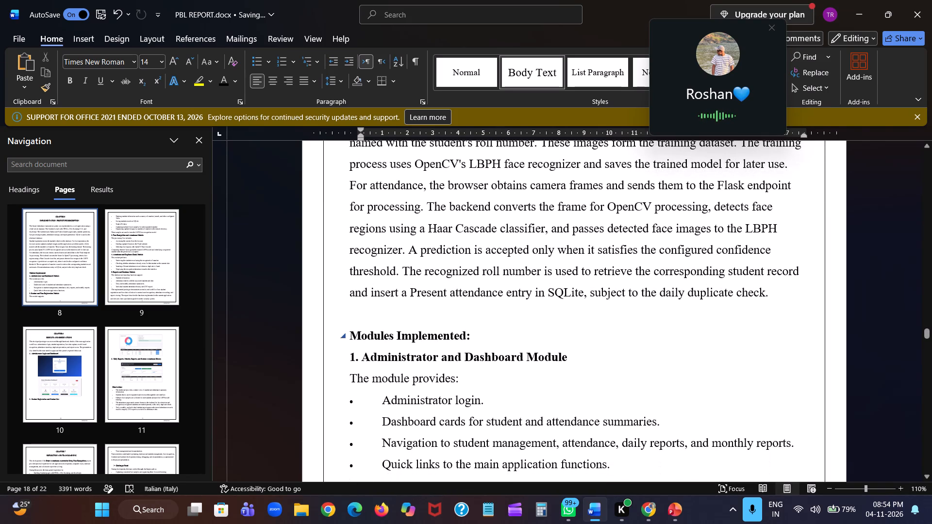
scroll(417, 351, down, 2)
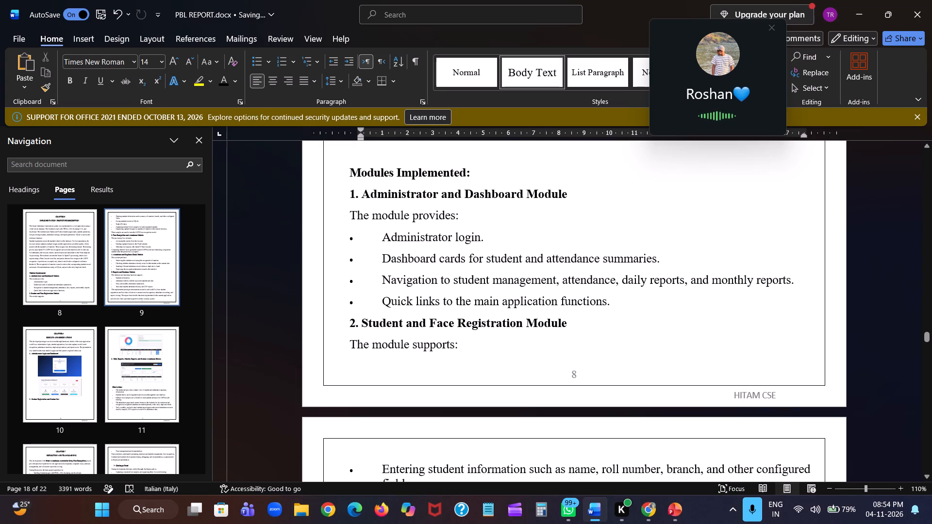
scroll(445, 213, down, 1)
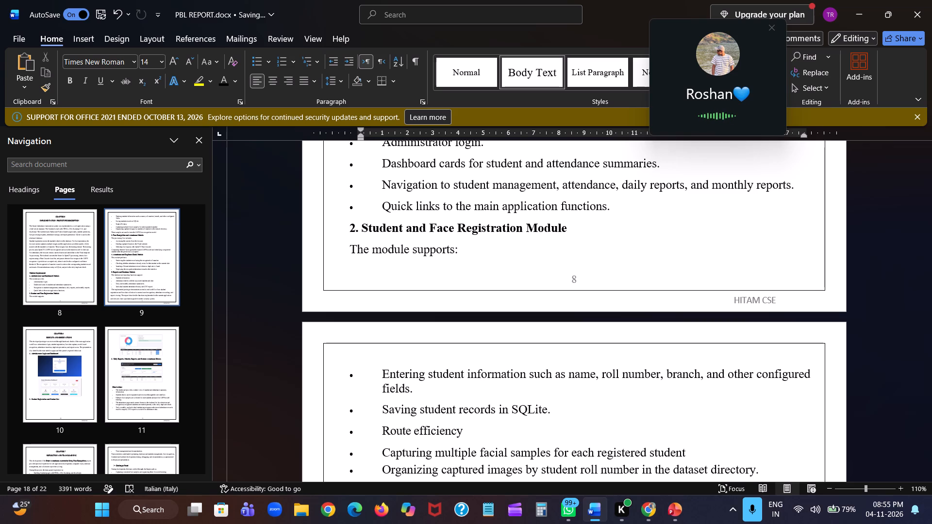
scroll(541, 240, down, 1)
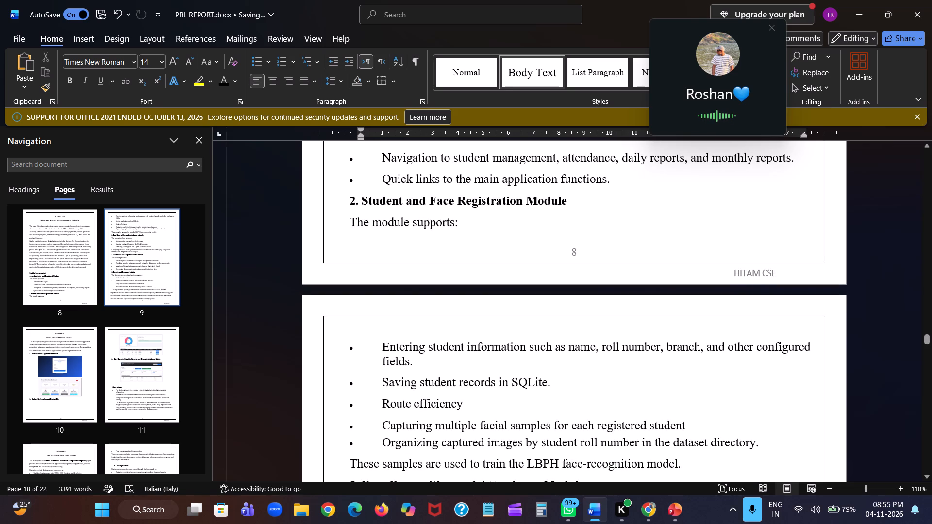
scroll(522, 221, down, 1)
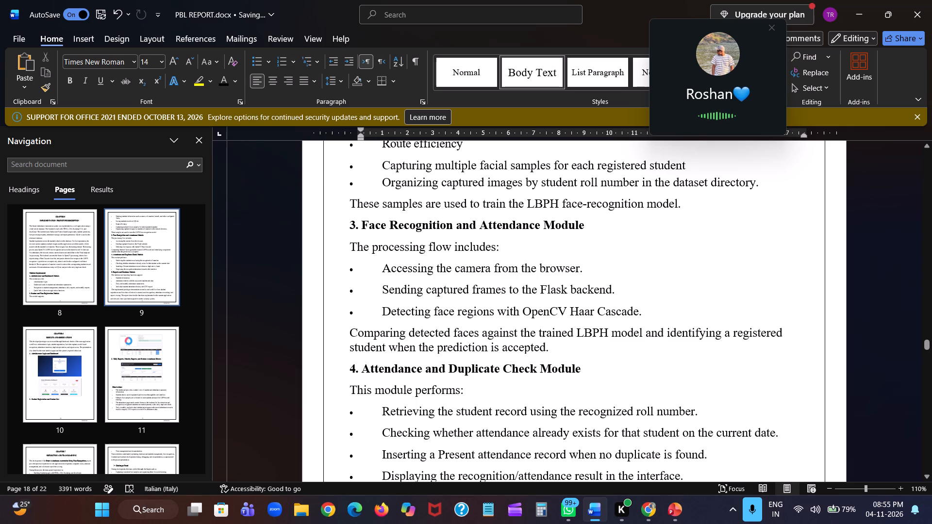
scroll(434, 270, down, 1)
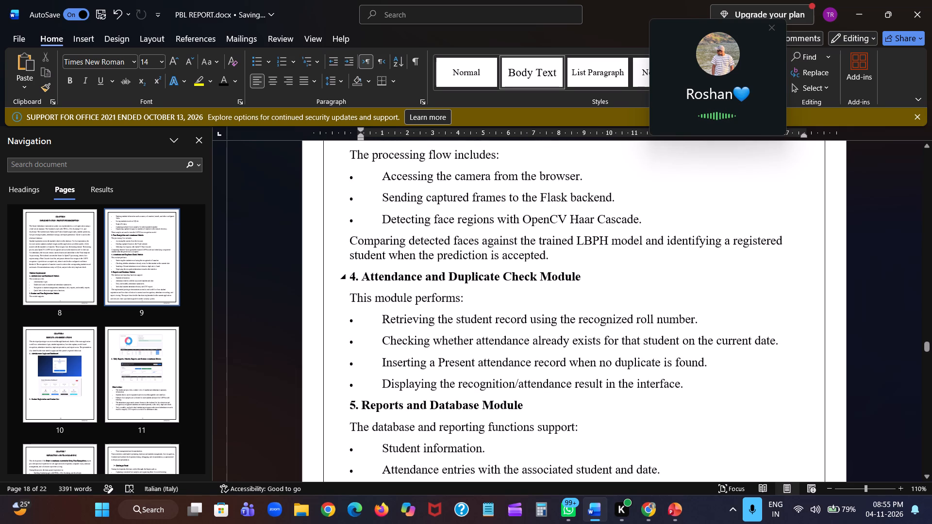
scroll(434, 270, down, 1)
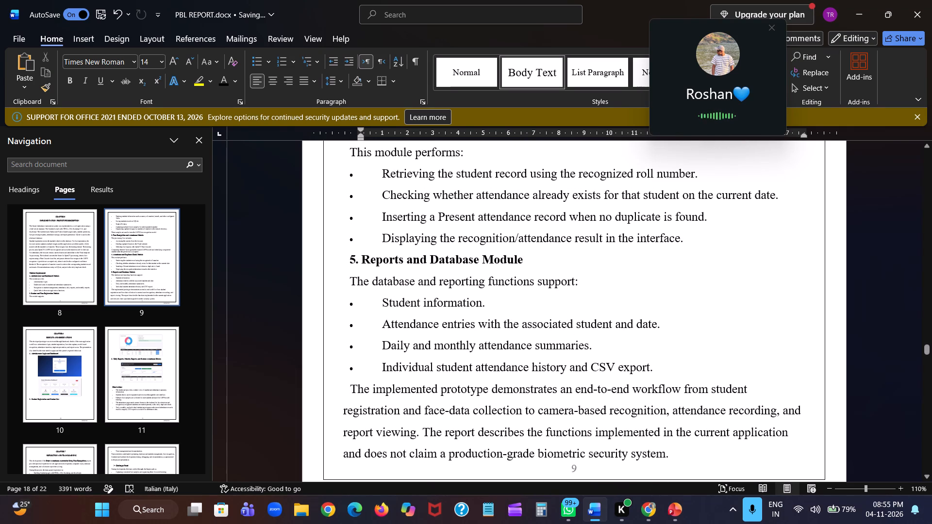
scroll(434, 270, down, 1)
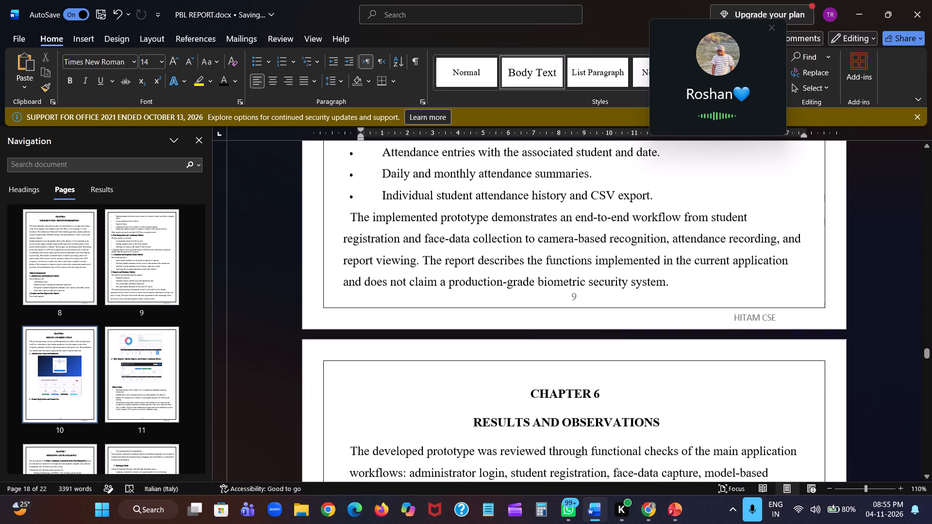
scroll(434, 270, down, 1)
Recheck the Chapter 5 module descriptions from Reports and Database back to Administrator and Dashboard.
scroll(434, 270, up, 1)
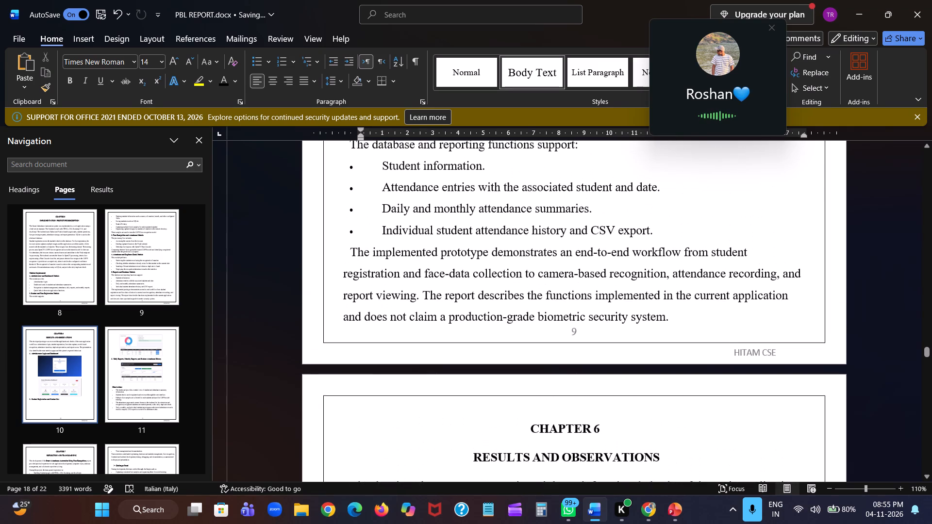
scroll(434, 270, up, 1)
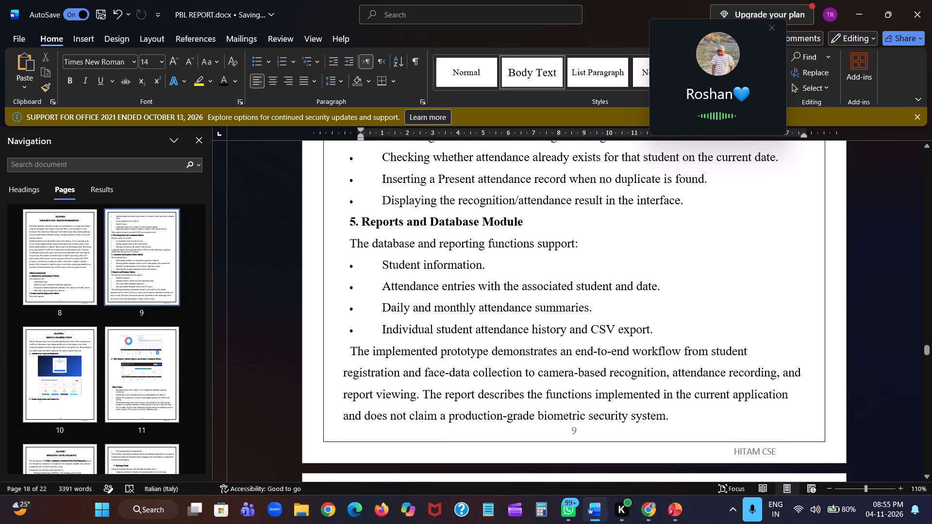
scroll(434, 270, up, 4)
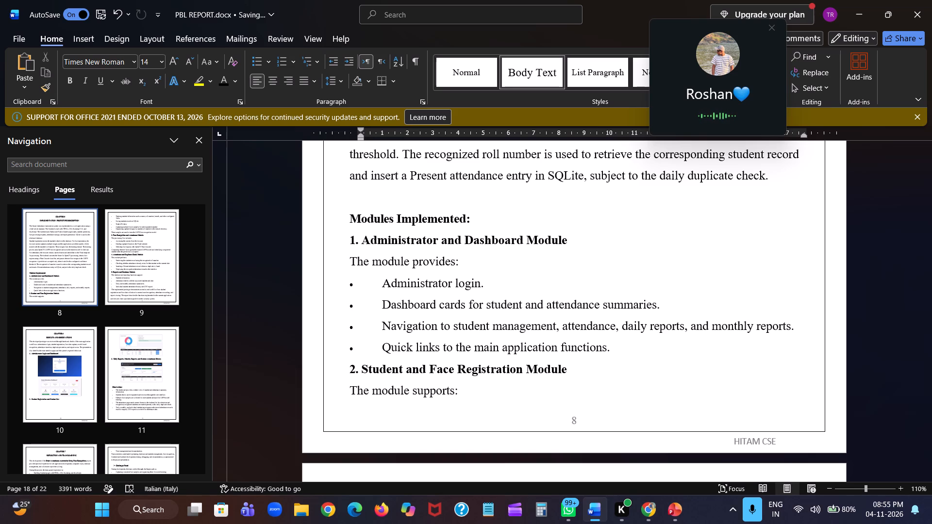
scroll(482, 268, down, 1)
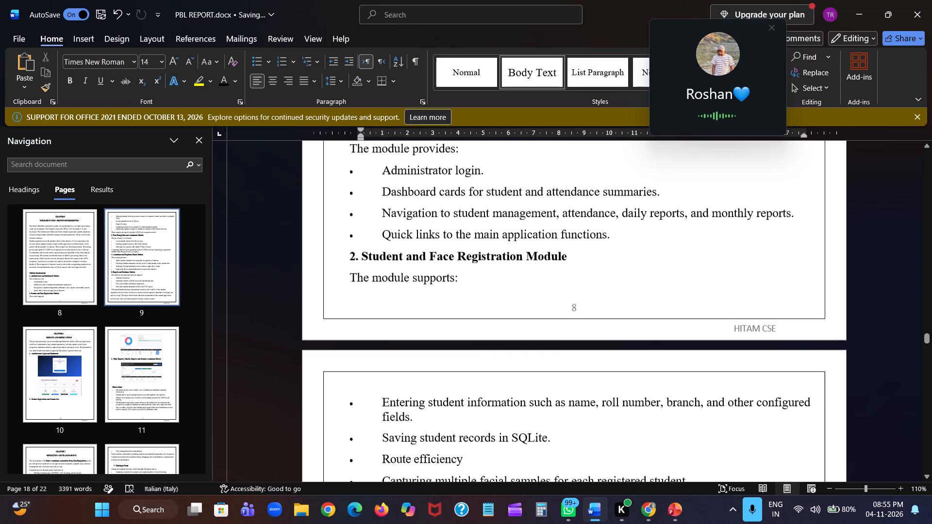
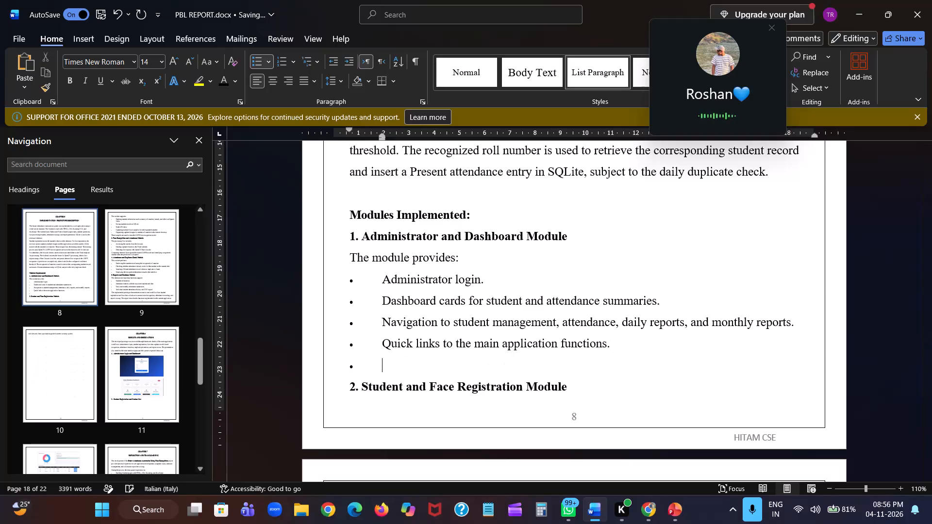
Remove the bullet from the empty item below "Quick links to the main application functions.", leaving a plain blank line before the module 2 heading.
key(Return)
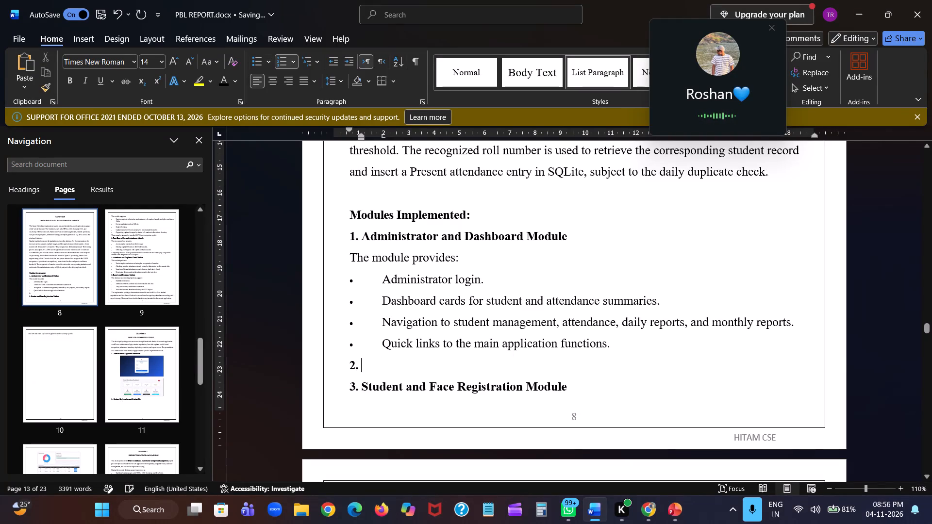
key(ctrl+z)
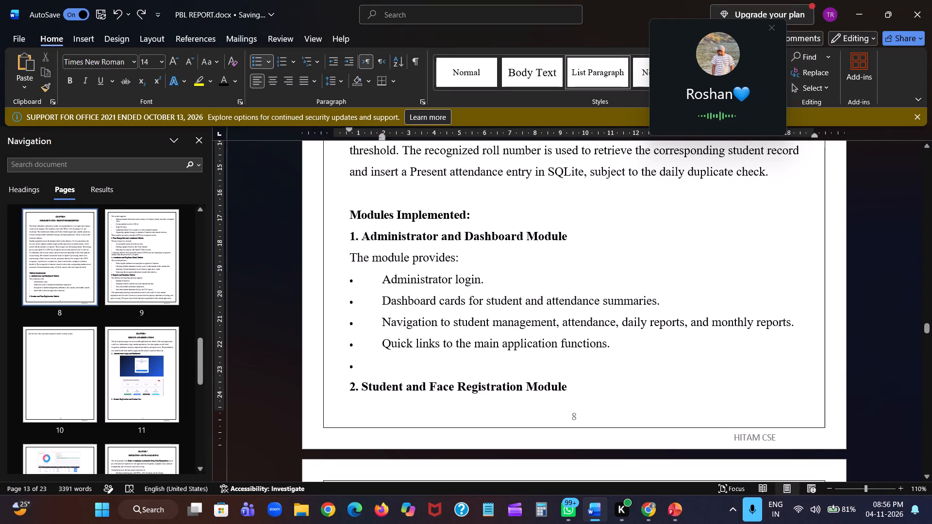
key(BackSpace)
key(ctrl+v)
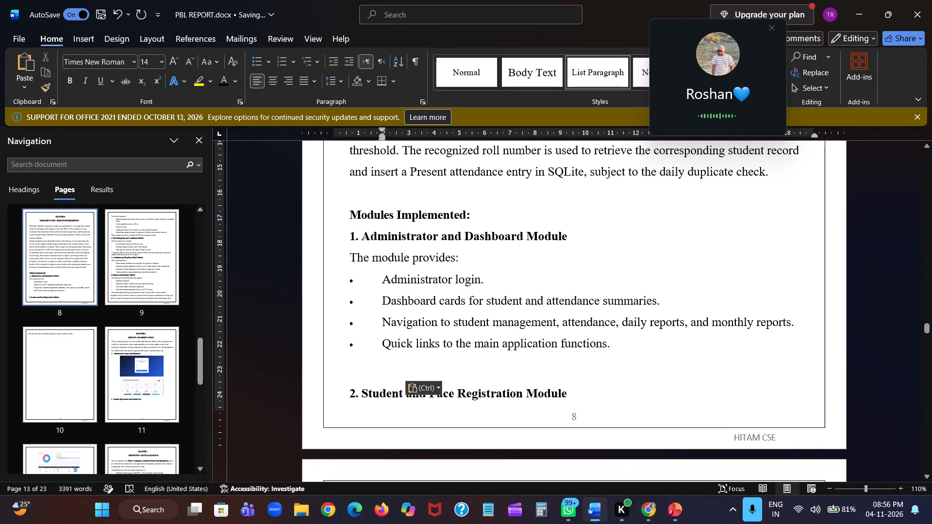
key(BackSpace)
key(BackSpace)
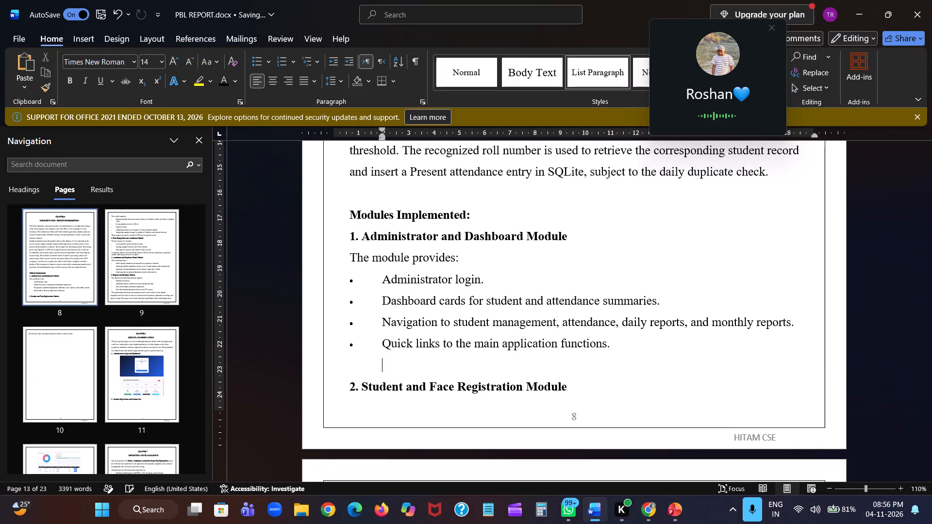
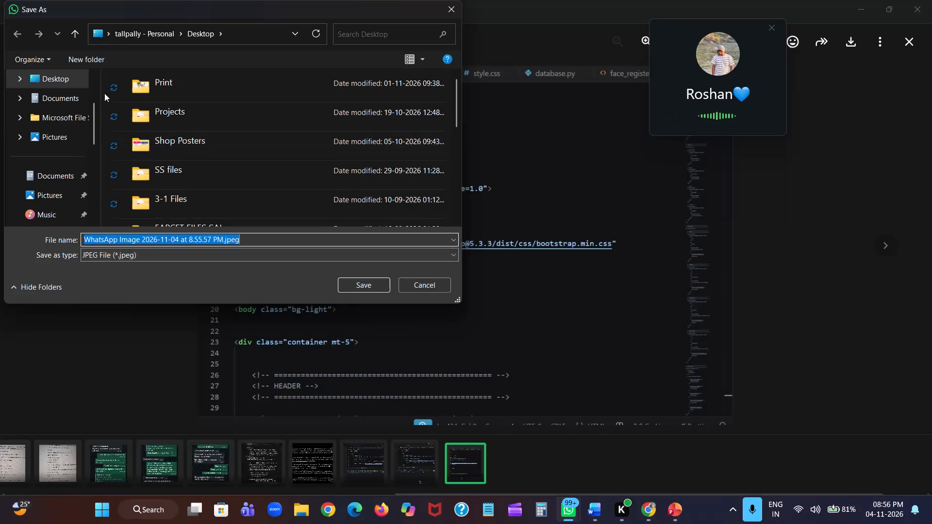
Choose the Desktop folder as the save location for the received code screenshot and clear its suggested file name.
scroll(59, 116, down, 1)
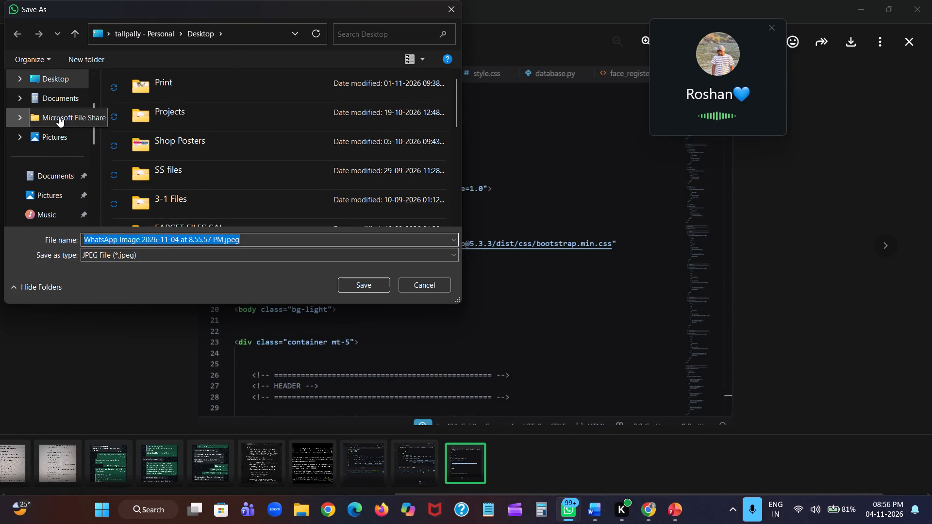
scroll(59, 116, down, 1)
click(58, 74)
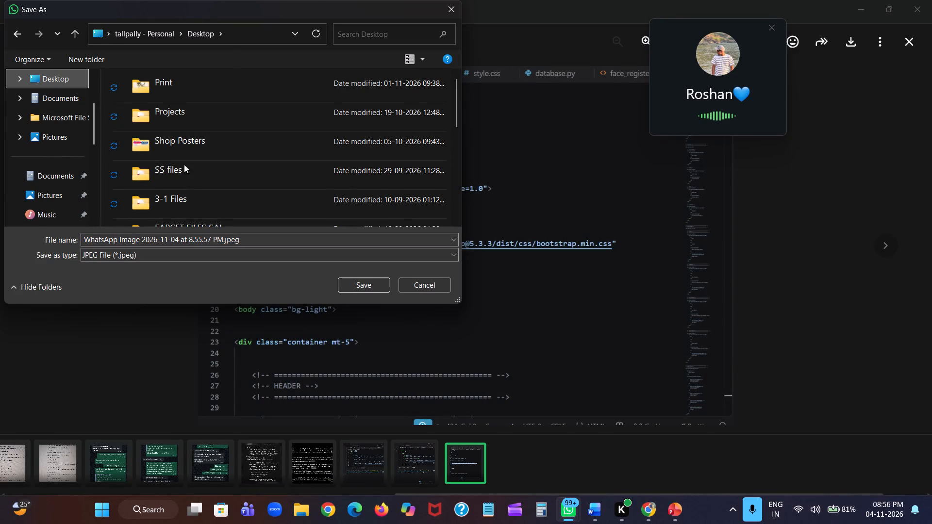
click(250, 239)
key(BackSpace)
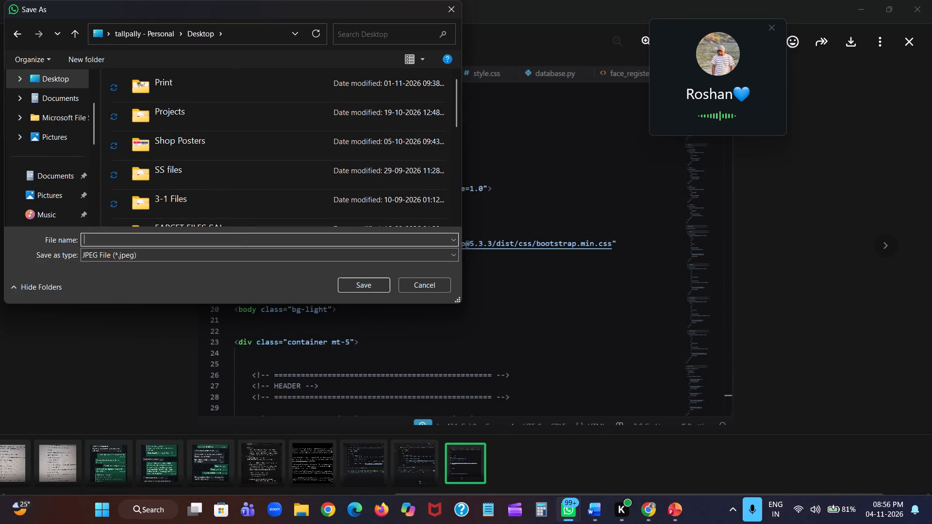
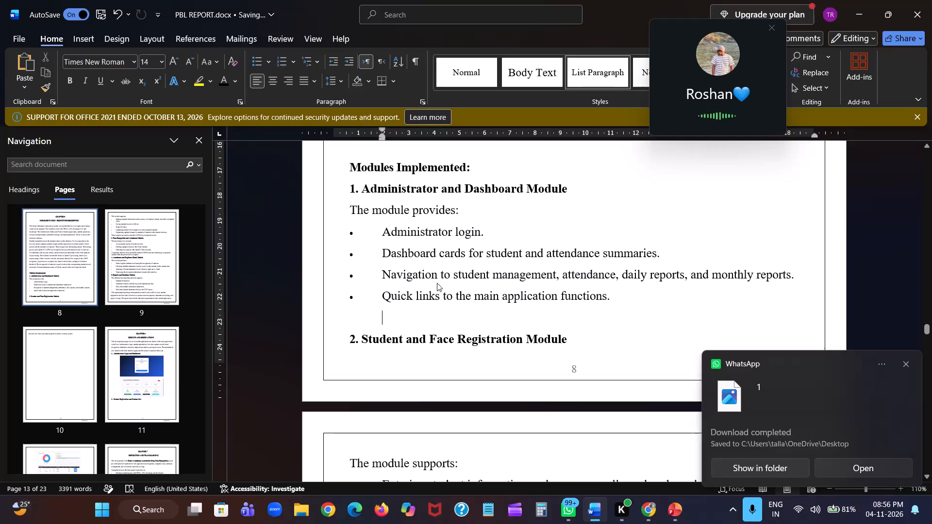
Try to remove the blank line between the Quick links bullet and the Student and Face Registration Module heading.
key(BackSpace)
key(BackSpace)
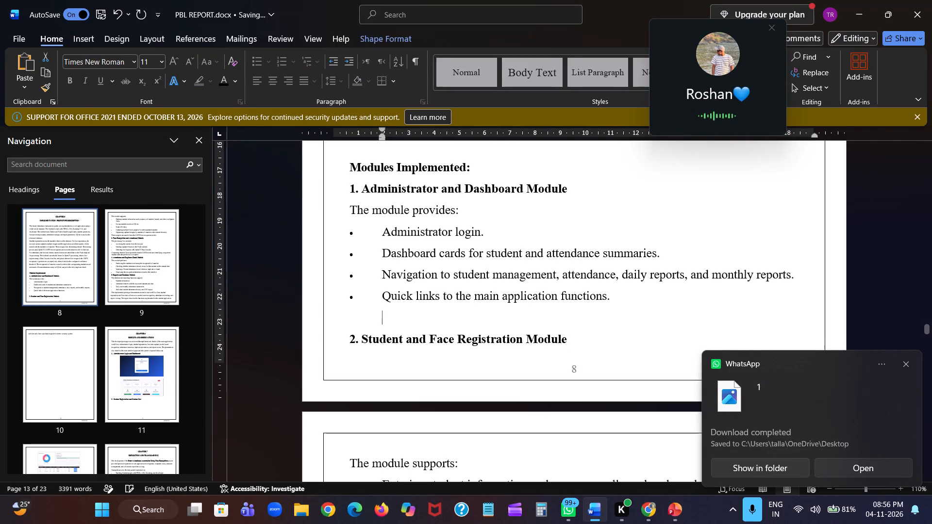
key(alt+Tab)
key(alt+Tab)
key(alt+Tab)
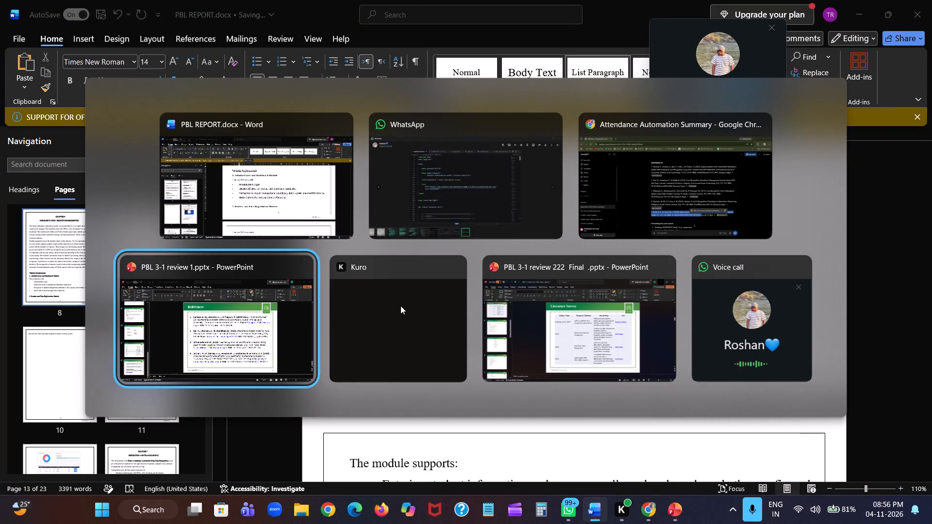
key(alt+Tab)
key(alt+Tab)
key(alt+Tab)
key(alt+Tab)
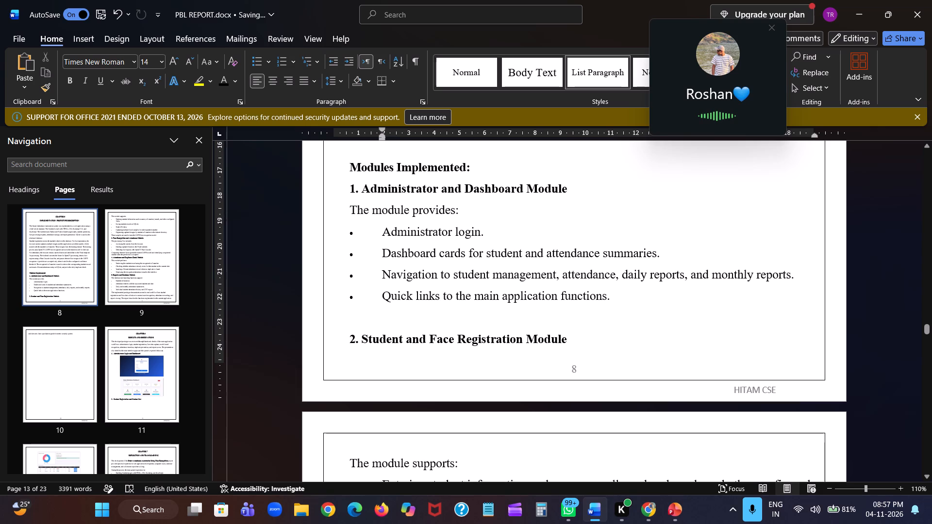
Review the report from Modules Implemented back through Chapter 4, Proposed Solution, to the manual attendance problem discussion and key issues.
scroll(493, 297, up, 1)
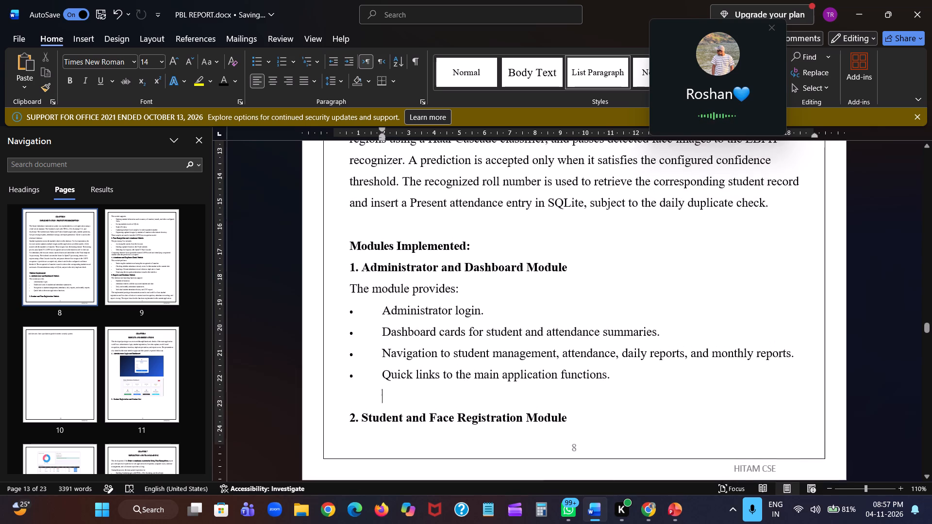
scroll(493, 297, up, 3)
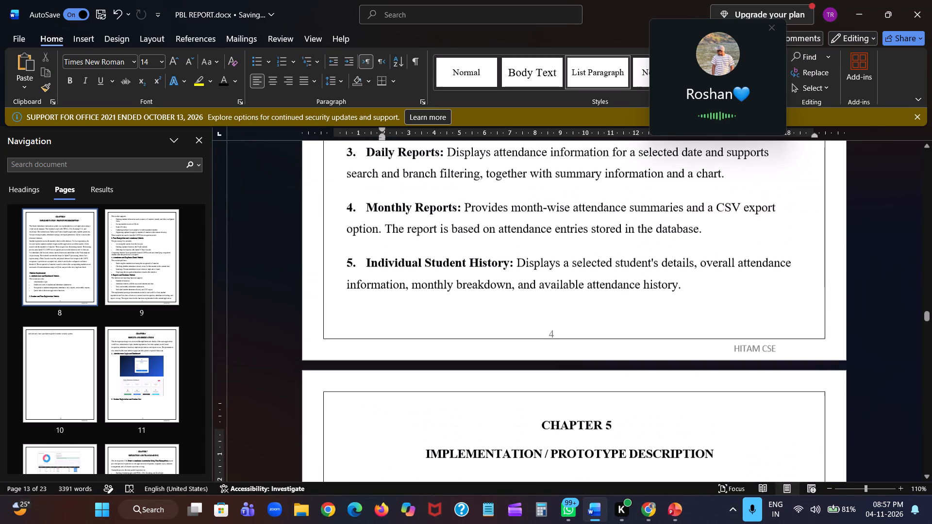
scroll(493, 297, up, 2)
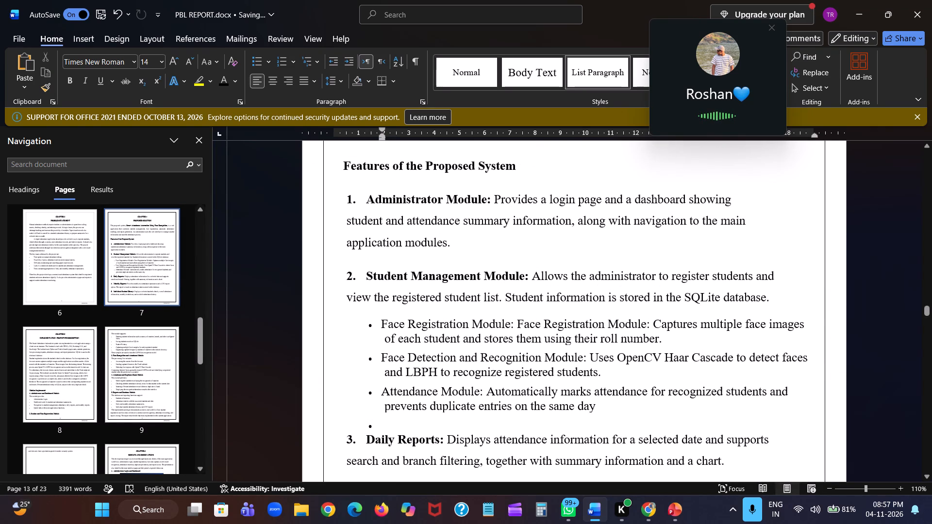
scroll(493, 297, up, 3)
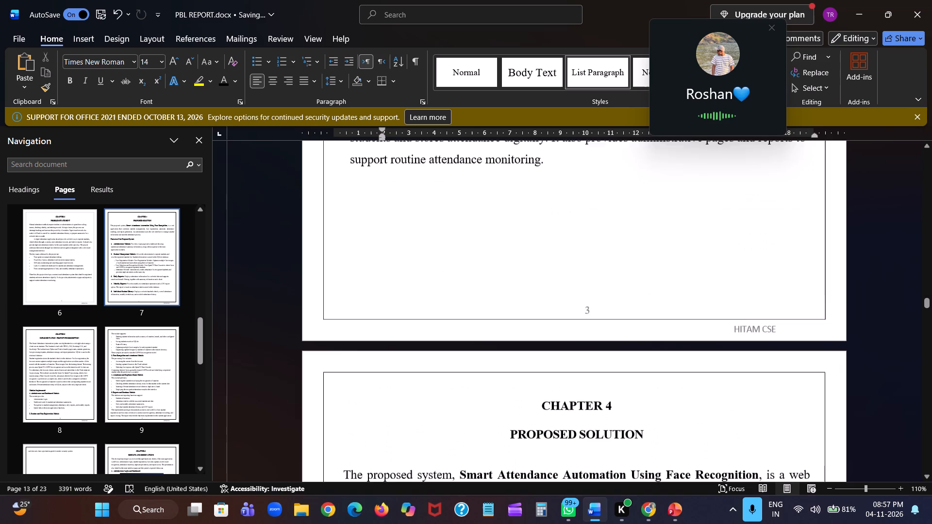
scroll(493, 297, up, 3)
Review the Chapter 5 module descriptions and closing paragraph against the start of Chapter 6, Results and Observations, checking the page layout.
scroll(493, 297, down, 1)
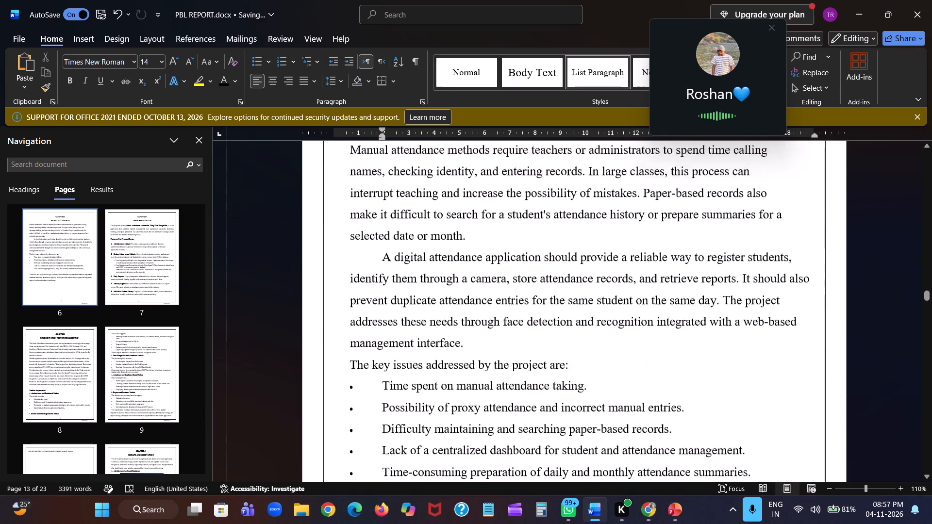
scroll(493, 297, down, 2)
scroll(493, 297, up, 1)
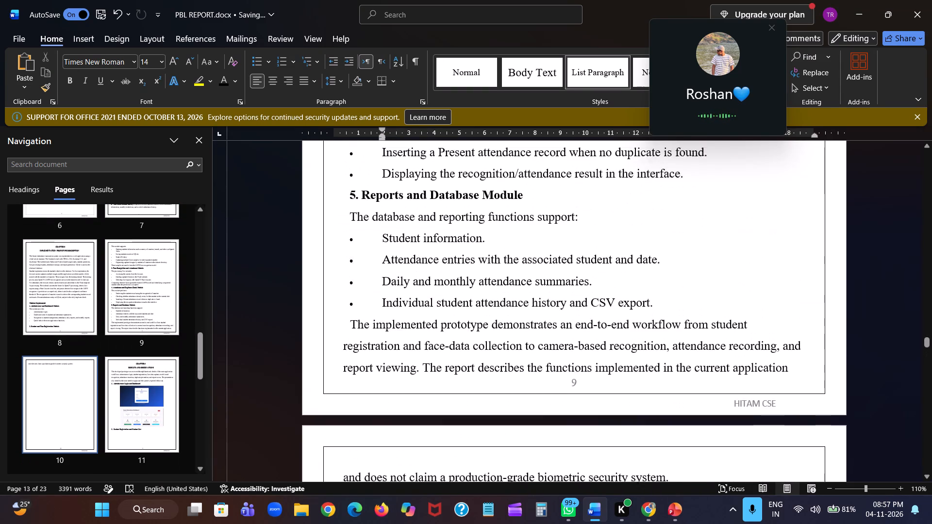
scroll(493, 297, up, 1)
scroll(493, 297, down, 1)
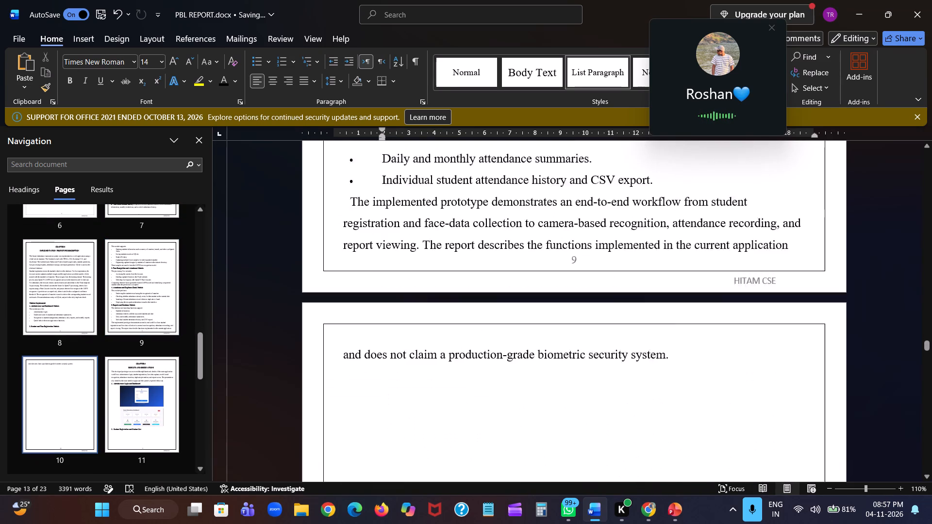
scroll(493, 297, down, 2)
scroll(493, 297, up, 1)
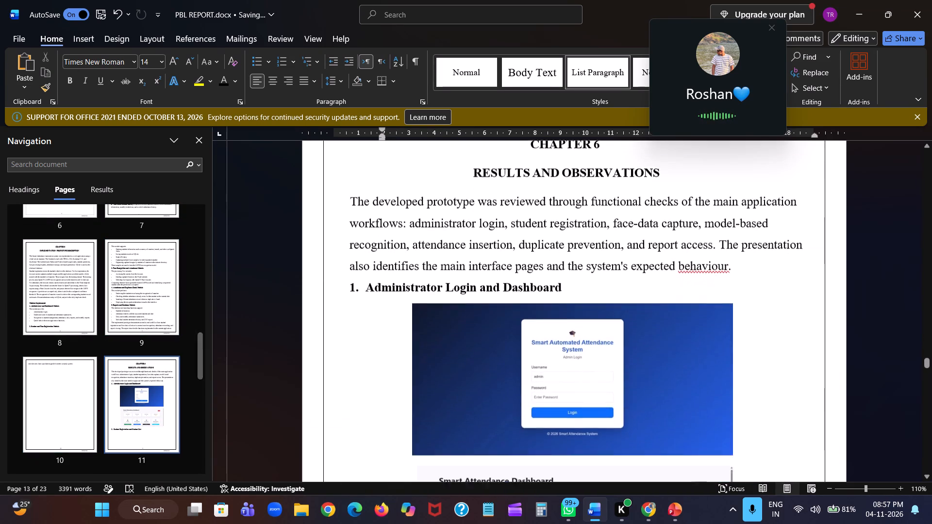
scroll(493, 297, up, 1)
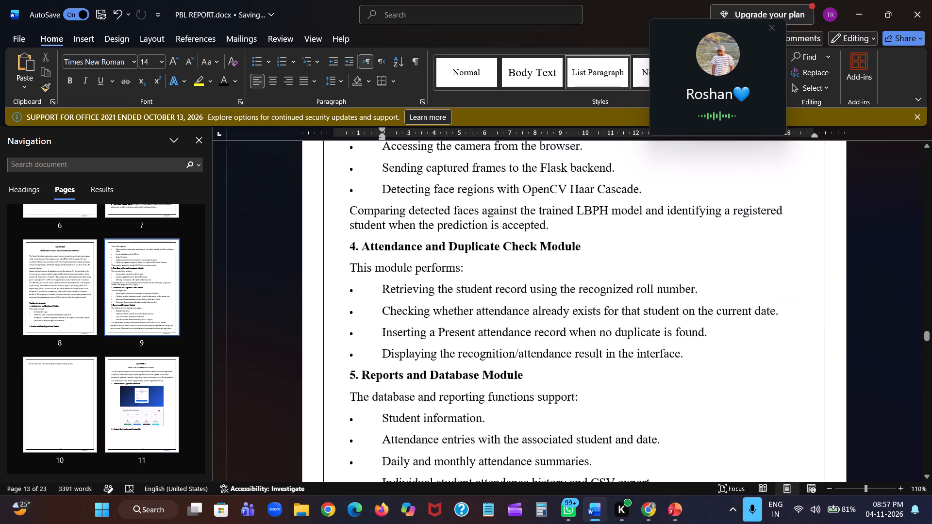
Remove the blank line above the "2. Student and Face Registration Module" heading in Chapter 5 and save the report.
scroll(493, 297, up, 1)
scroll(493, 297, down, 1)
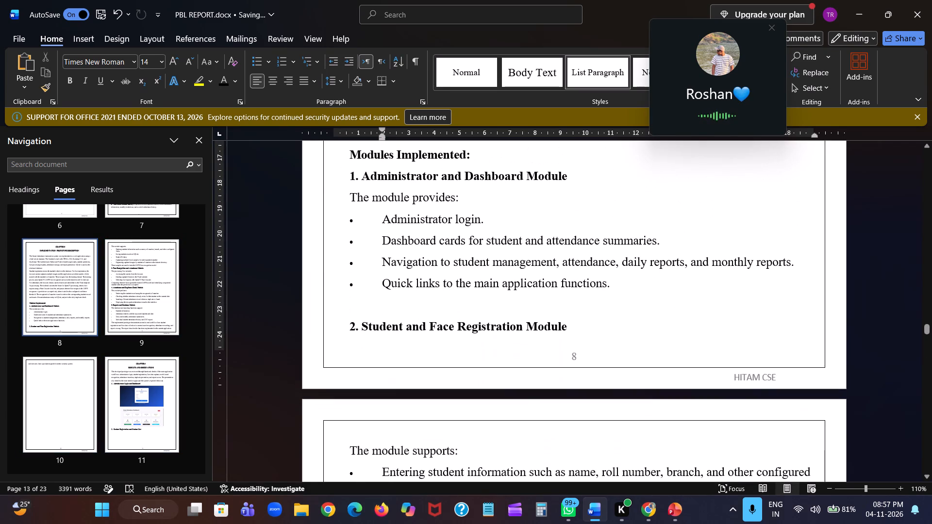
key(BackSpace)
key(BackSpace)
key(BackSpace)
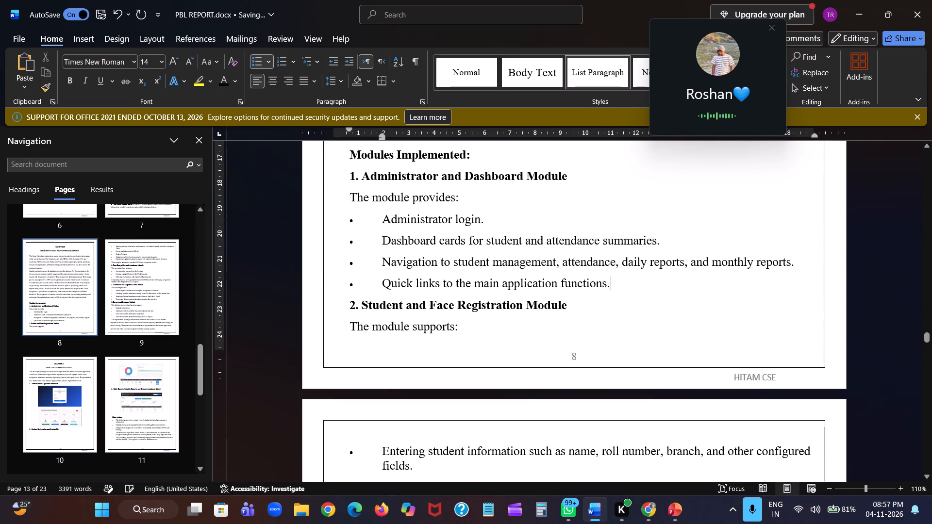
scroll(492, 318, down, 2)
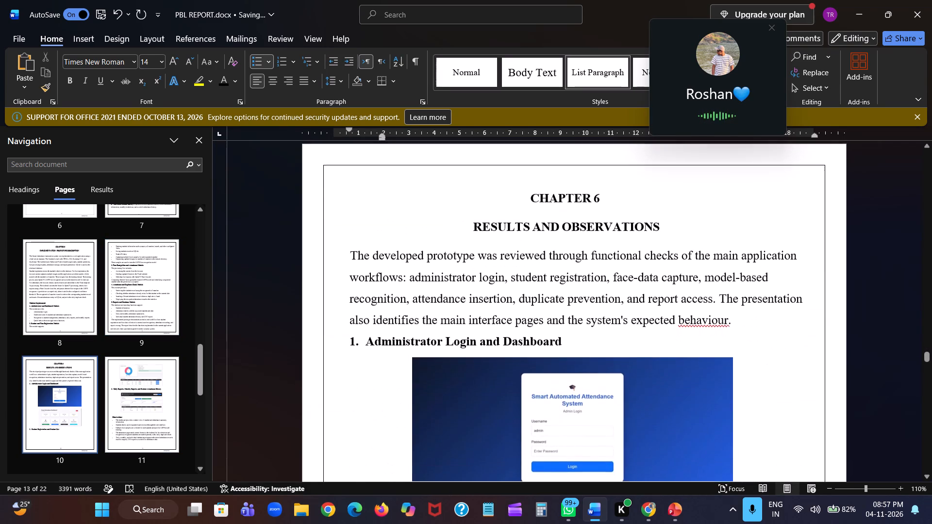
key(ctrl+s)
Review the report's layout and footer page numbers back to the Abstract, and forward again to the start of Chapter 4.
scroll(492, 318, up, 1)
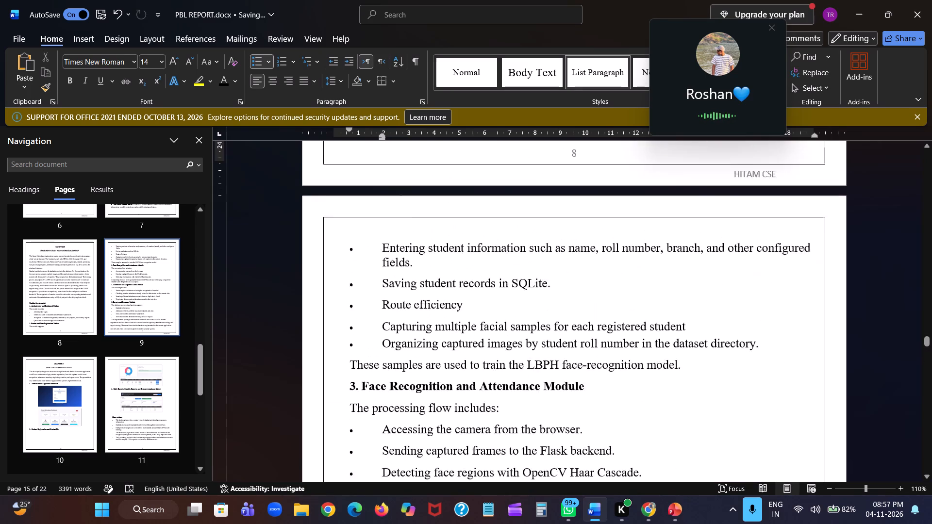
scroll(492, 318, up, 2)
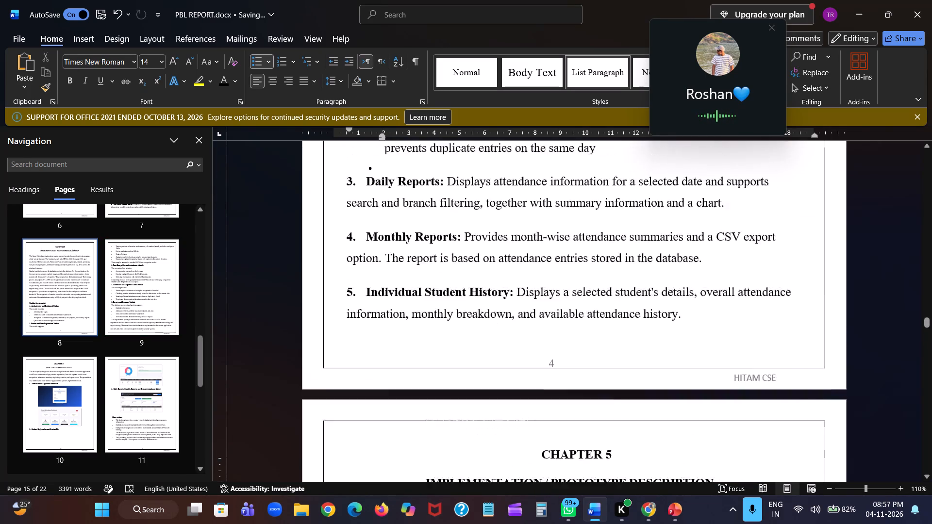
scroll(492, 318, up, 3)
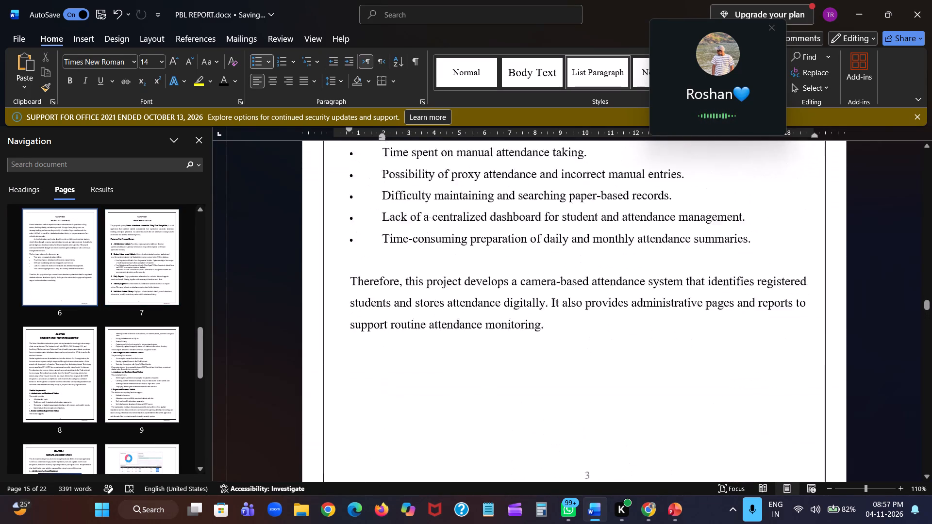
scroll(492, 318, up, 2)
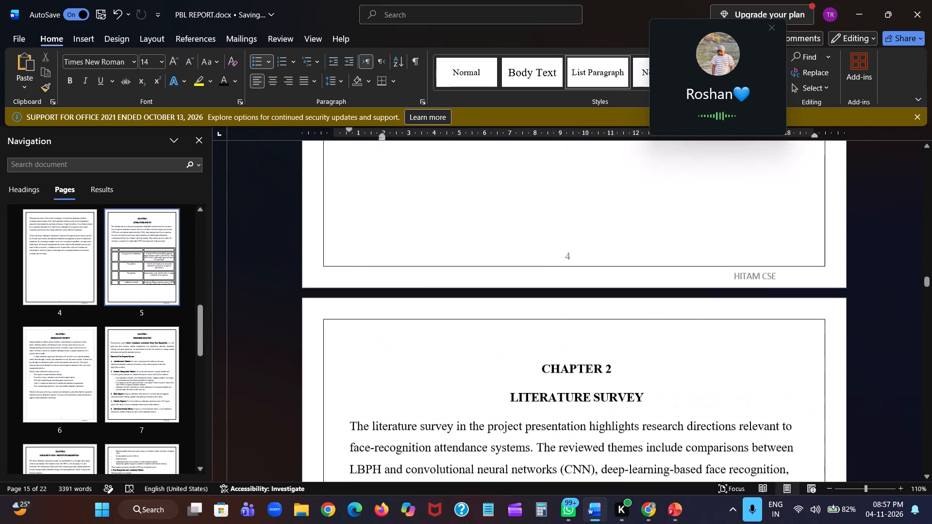
scroll(492, 318, up, 2)
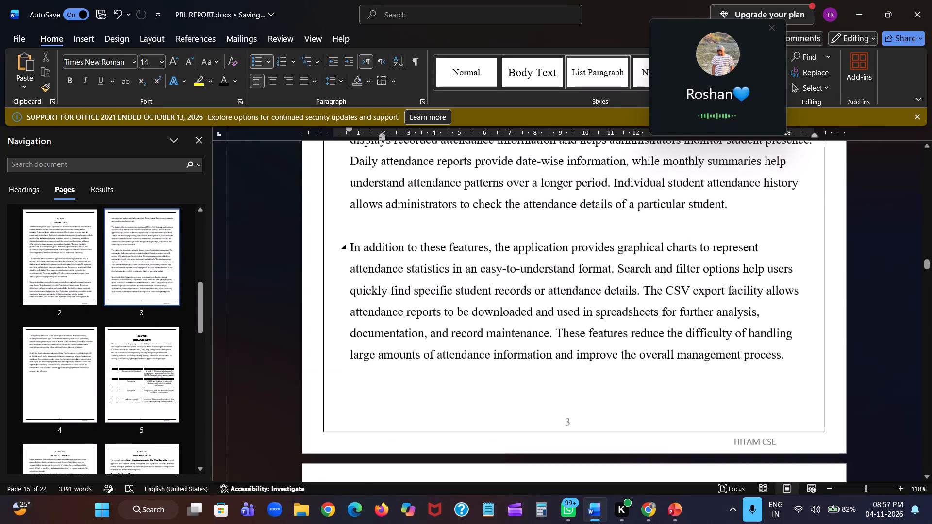
scroll(492, 318, up, 3)
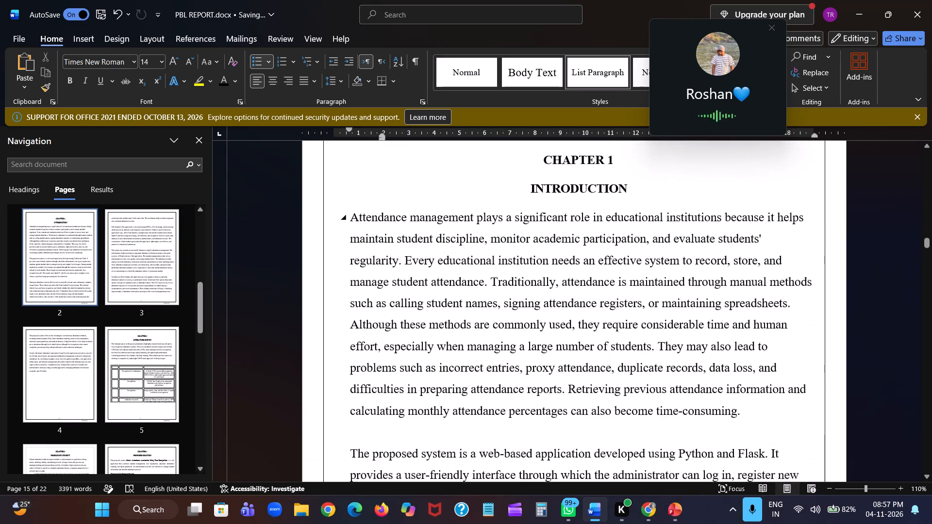
scroll(492, 318, up, 3)
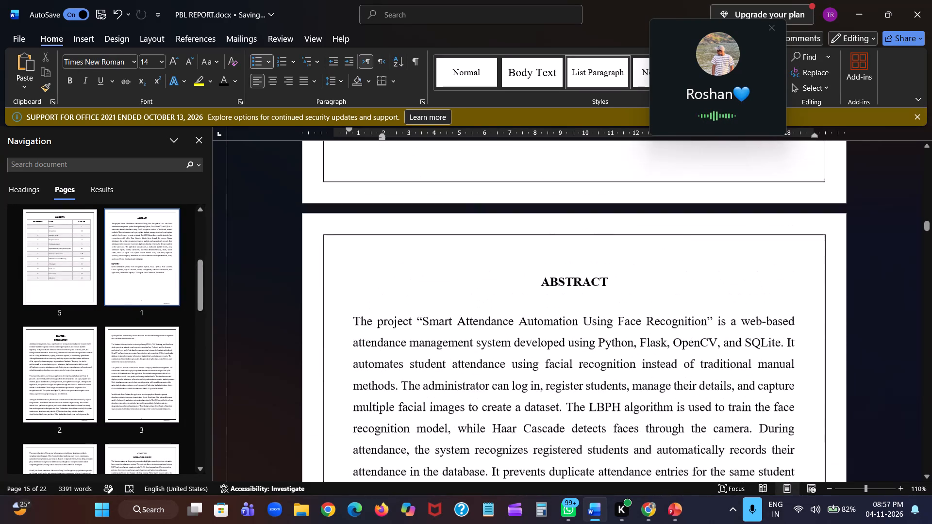
scroll(492, 318, up, 1)
scroll(492, 318, down, 2)
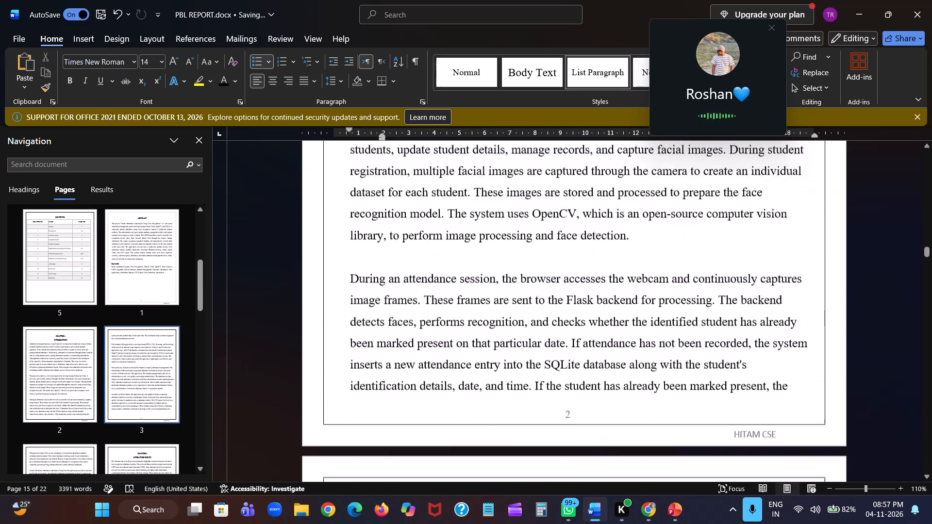
scroll(492, 318, down, 3)
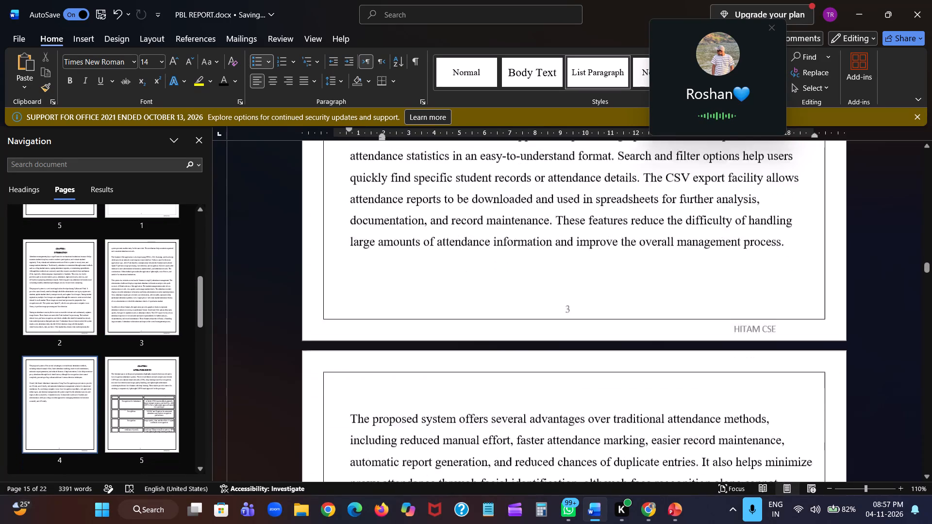
scroll(492, 318, down, 1)
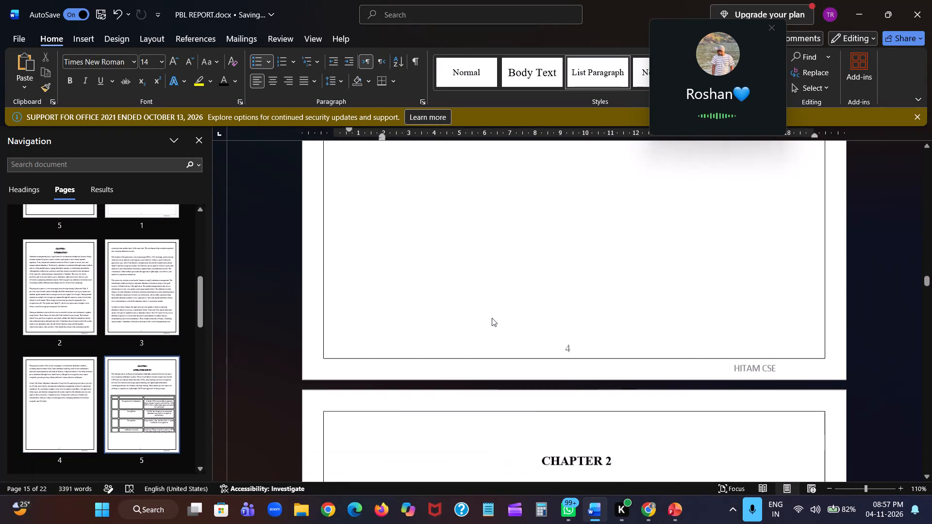
scroll(492, 318, down, 3)
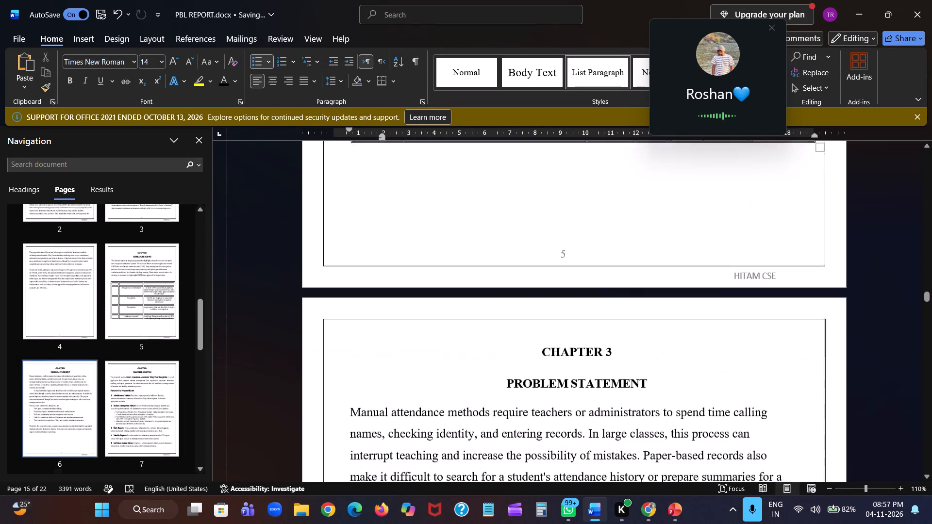
scroll(492, 318, down, 2)
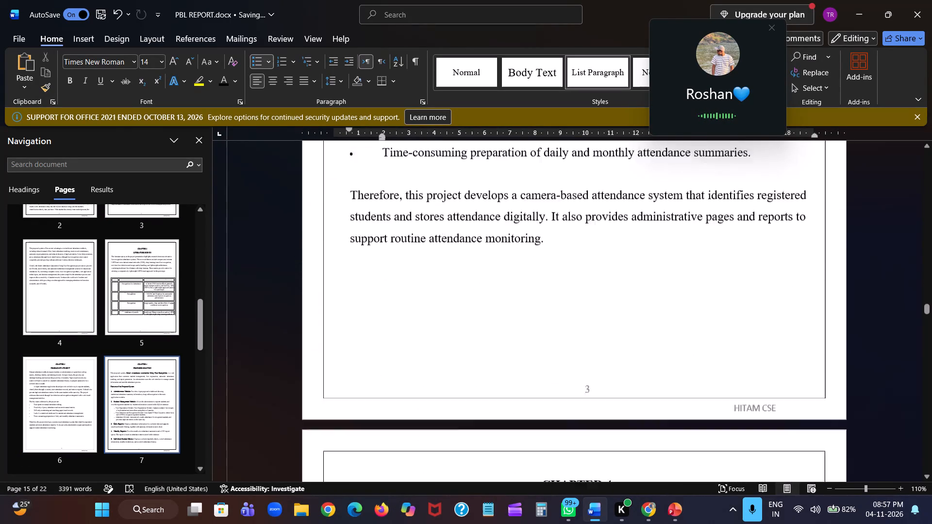
scroll(492, 318, down, 1)
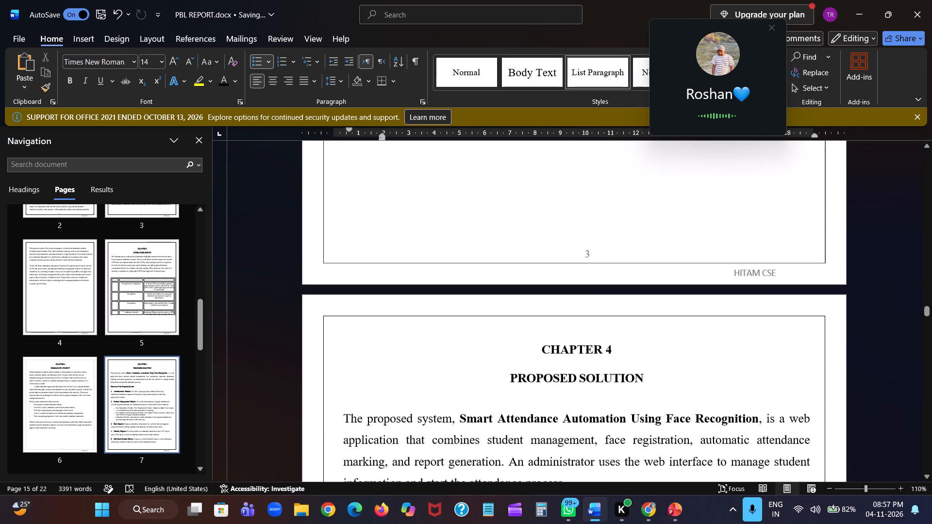
Open the footer of the Chapter 3 page for editing and delete its page number.
double_click(591, 241)
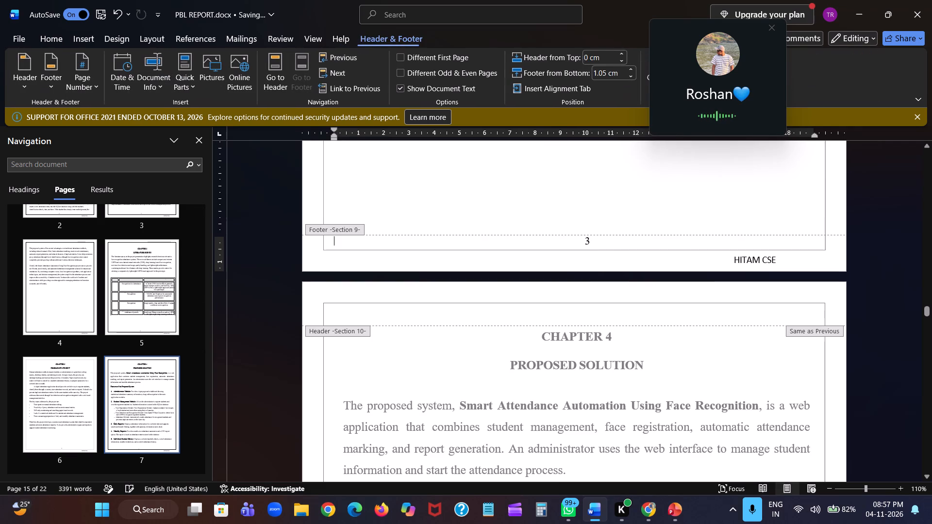
click(590, 241)
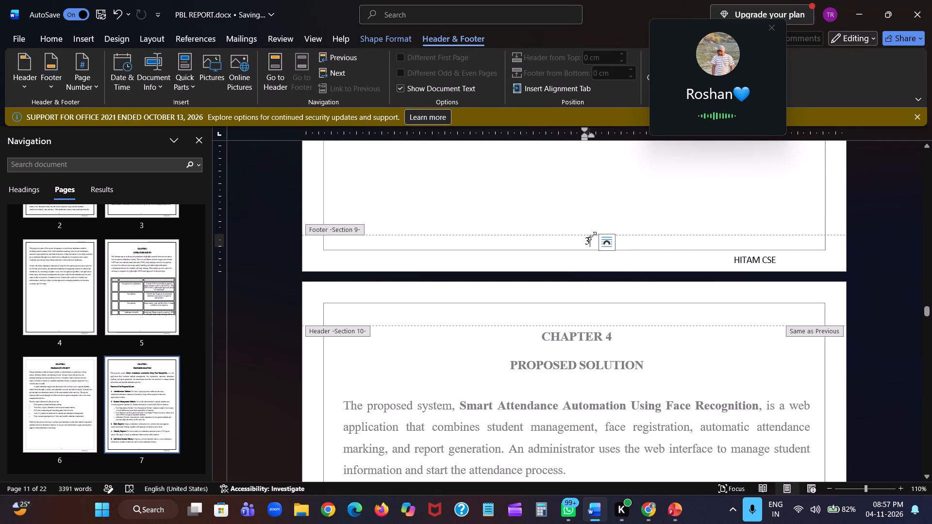
key(BackSpace)
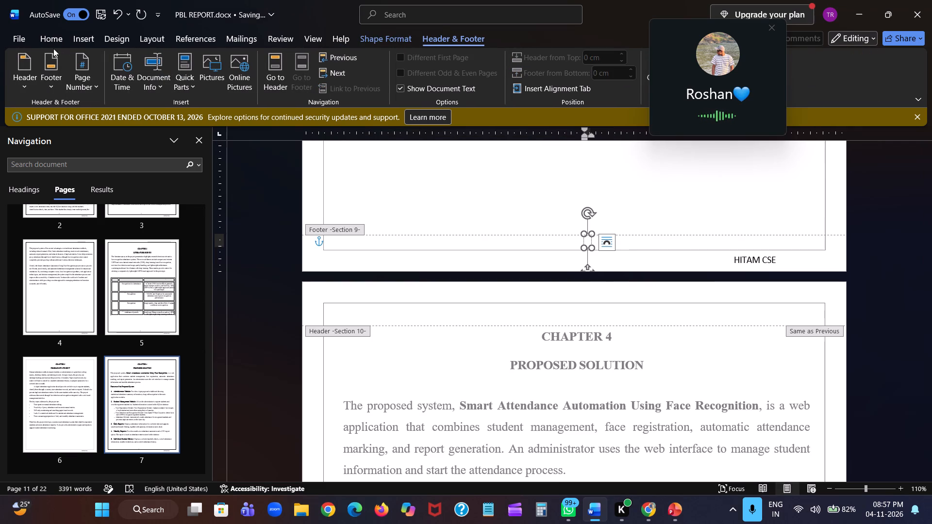
Format the Section 9 page numbers as 1, 2, 3, … and continue the numbering from the previous section.
click(90, 82)
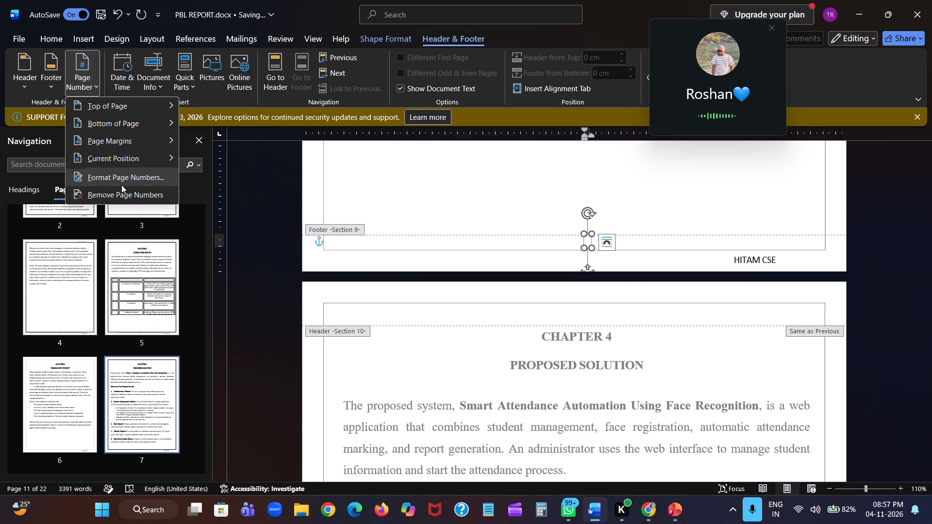
click(121, 185)
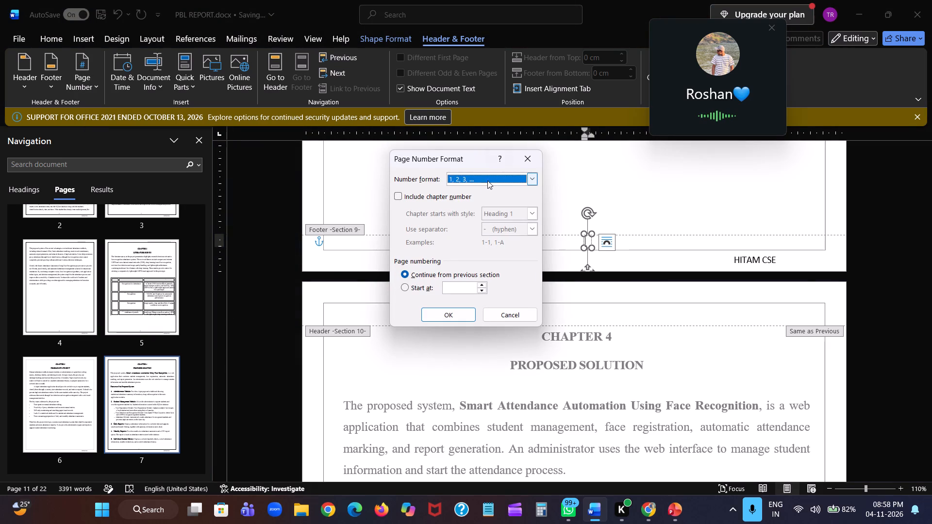
click(482, 185)
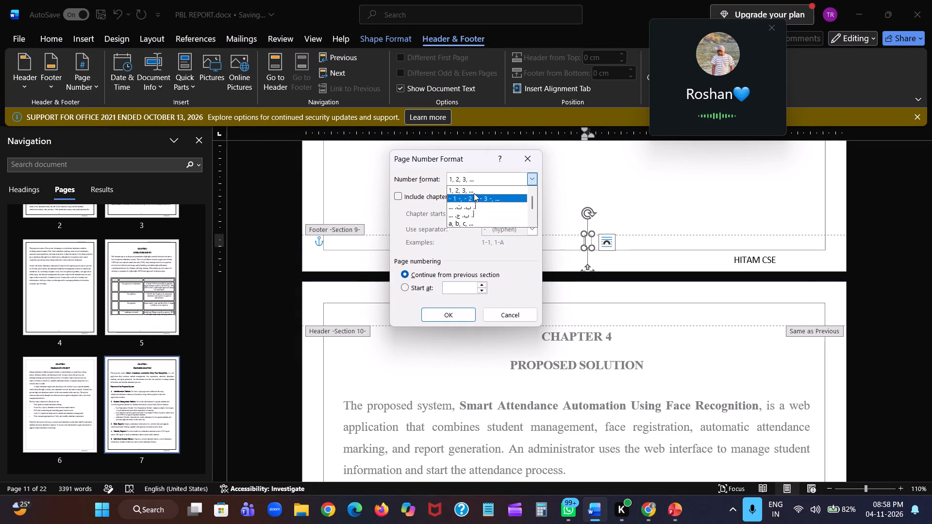
click(474, 192)
click(419, 290)
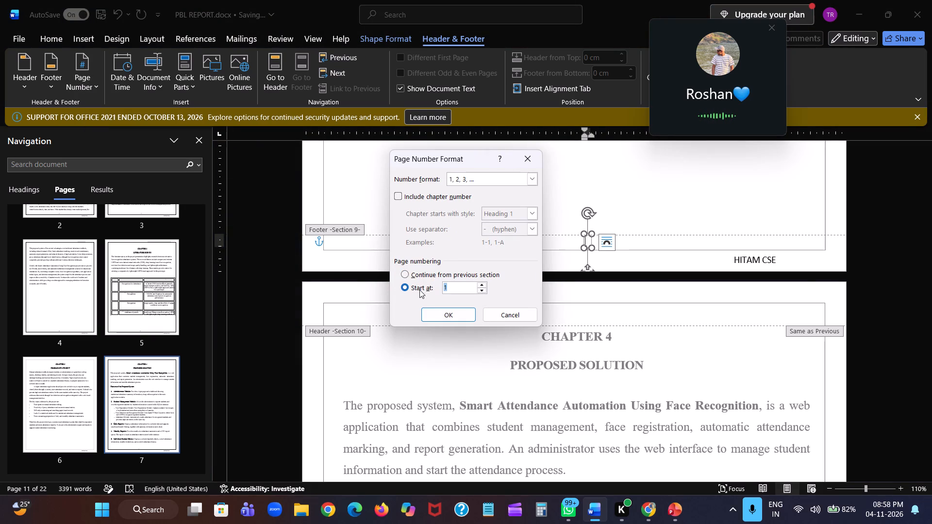
click(451, 276)
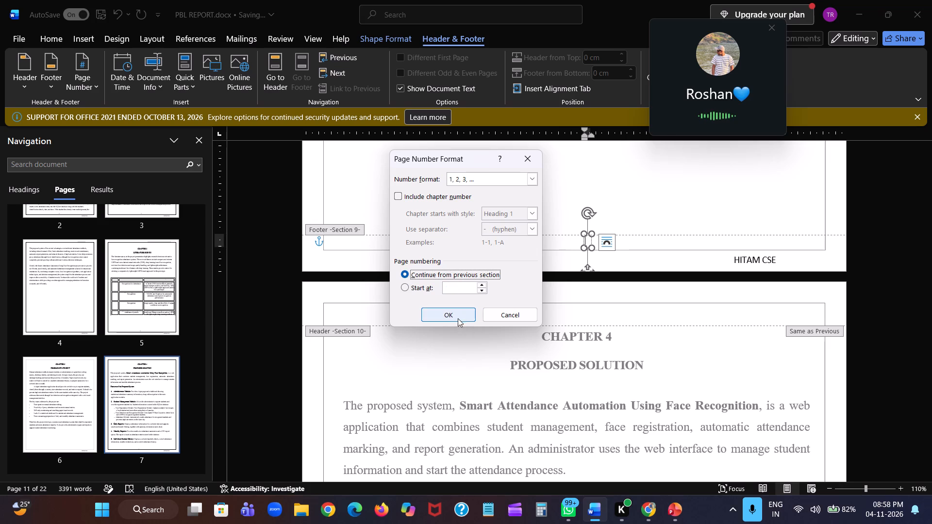
click(458, 317)
Link the Section 9 footer on the Chapter 3 page to the previous section's footer.
scroll(551, 397, down, 1)
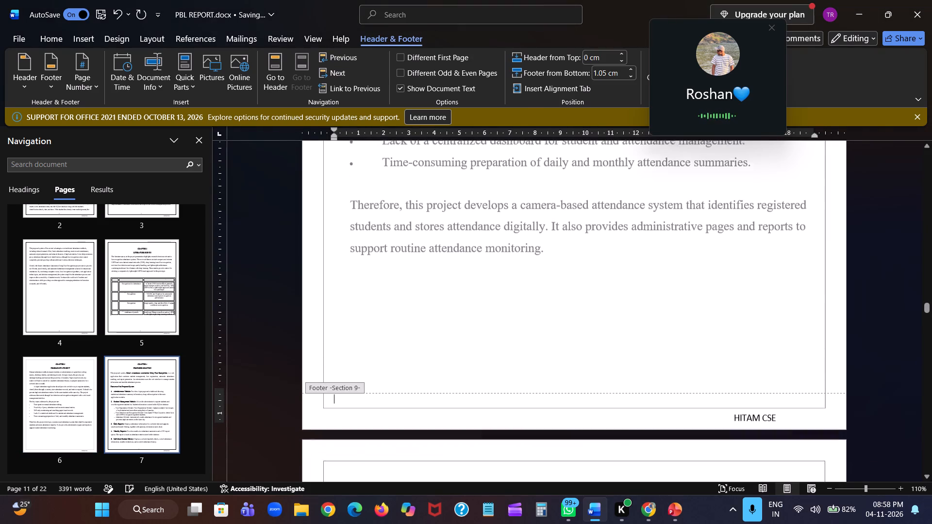
click(553, 394)
scroll(571, 323, up, 1)
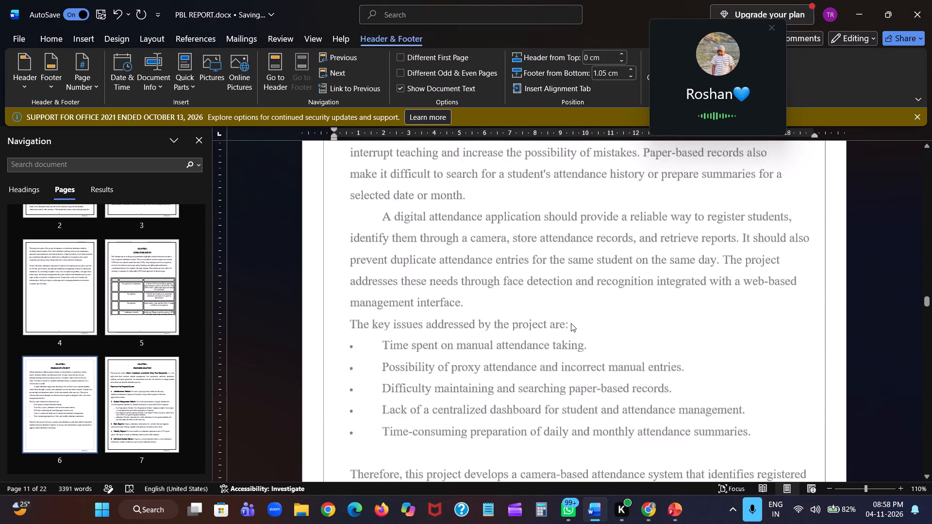
scroll(571, 323, up, 1)
scroll(574, 278, up, 2)
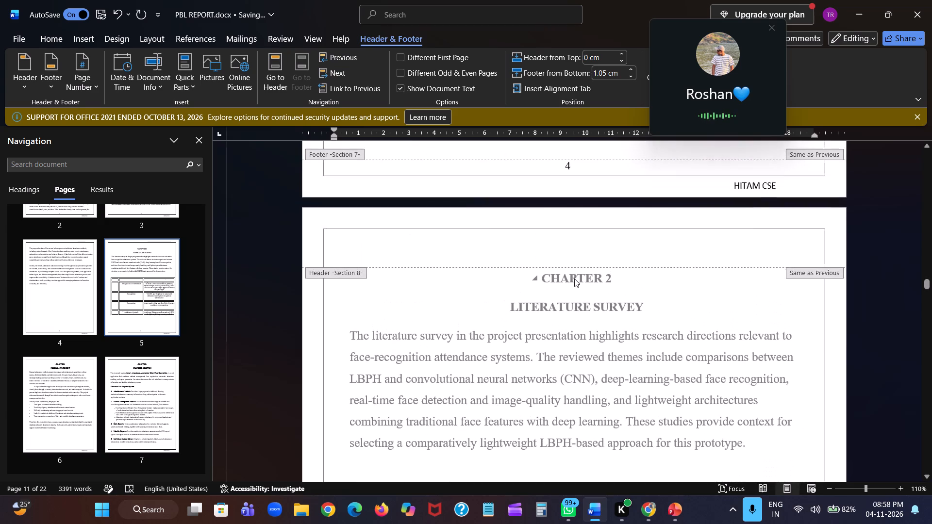
scroll(574, 278, down, 2)
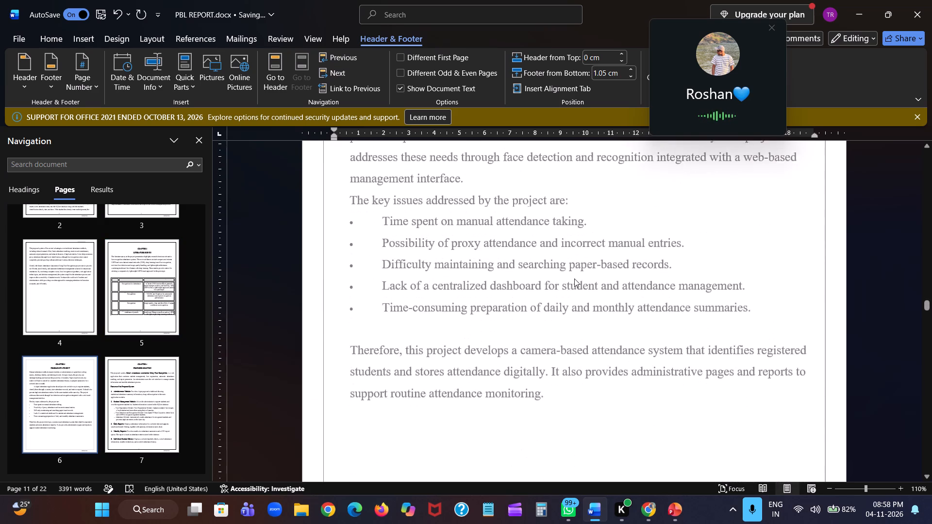
scroll(574, 278, down, 1)
click(568, 356)
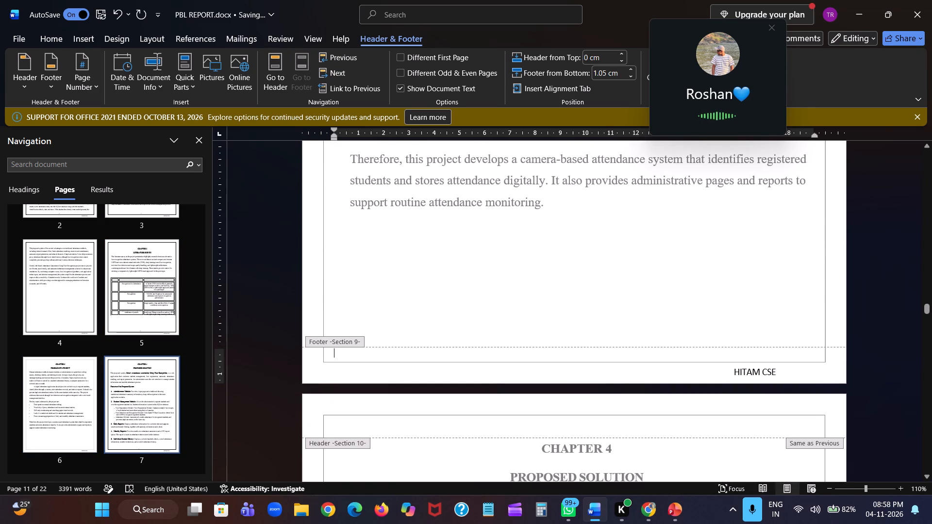
click(334, 91)
click(493, 287)
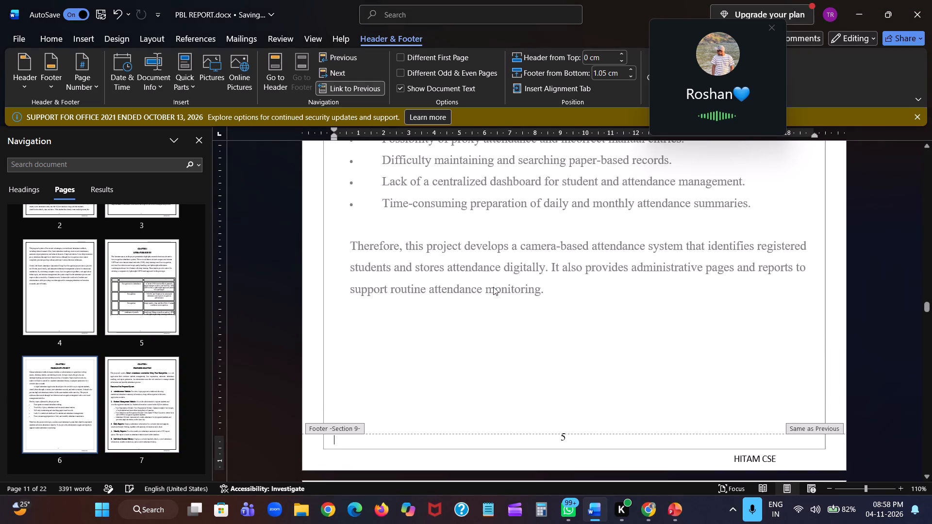
Review the footer page numbers from the Chapter 2 page through the Chapter 5 pages, returning to the Chapter 3 footer.
scroll(581, 326, up, 2)
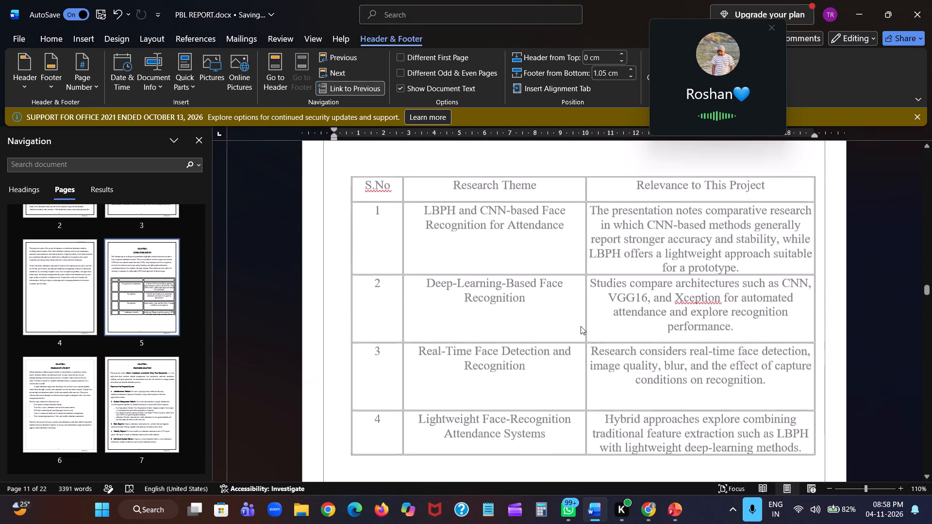
scroll(581, 326, up, 1)
scroll(581, 326, down, 1)
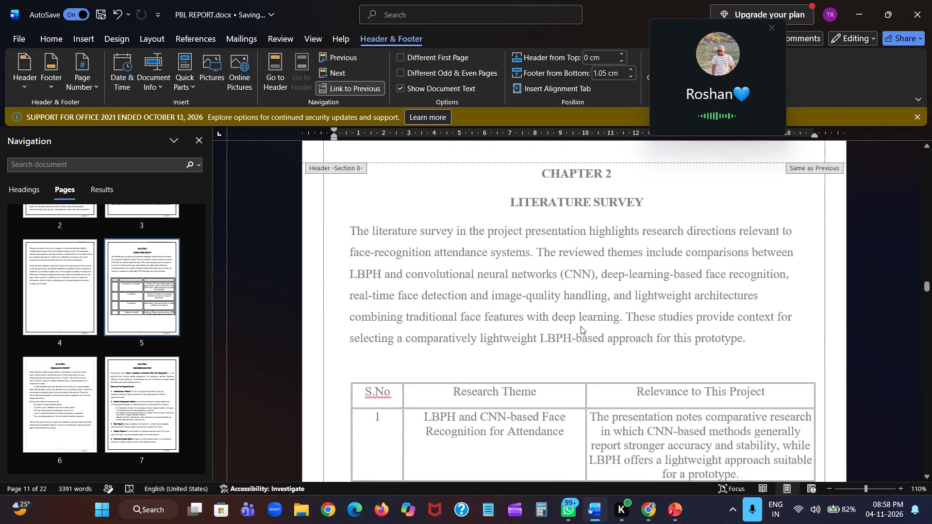
scroll(581, 326, down, 3)
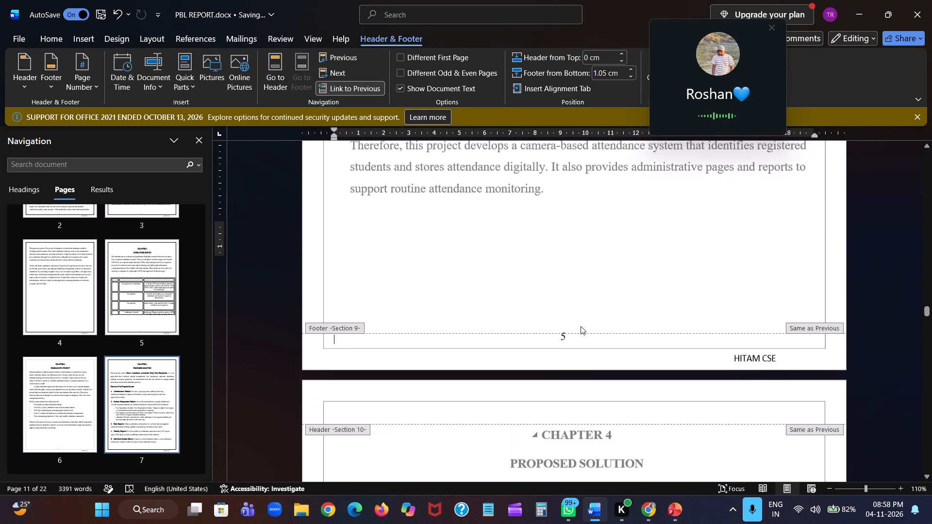
scroll(586, 291, down, 1)
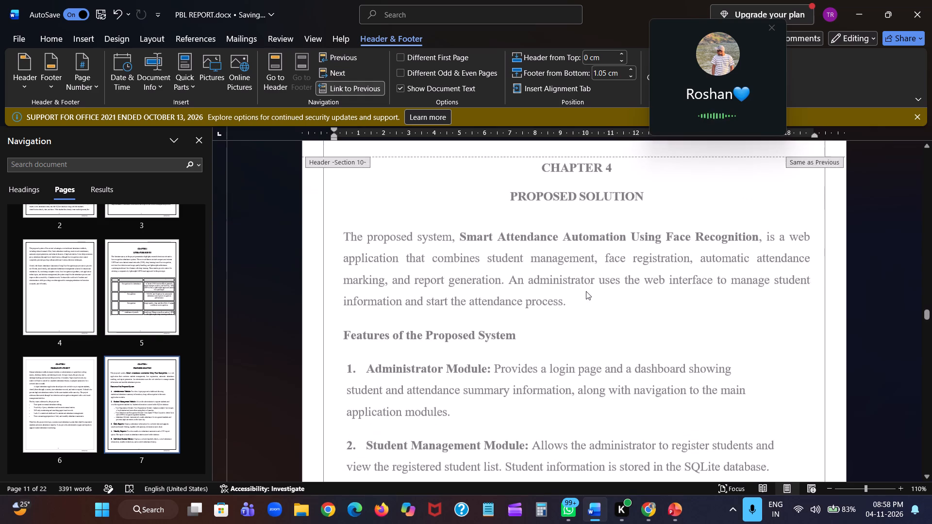
scroll(586, 291, down, 2)
scroll(586, 291, up, 1)
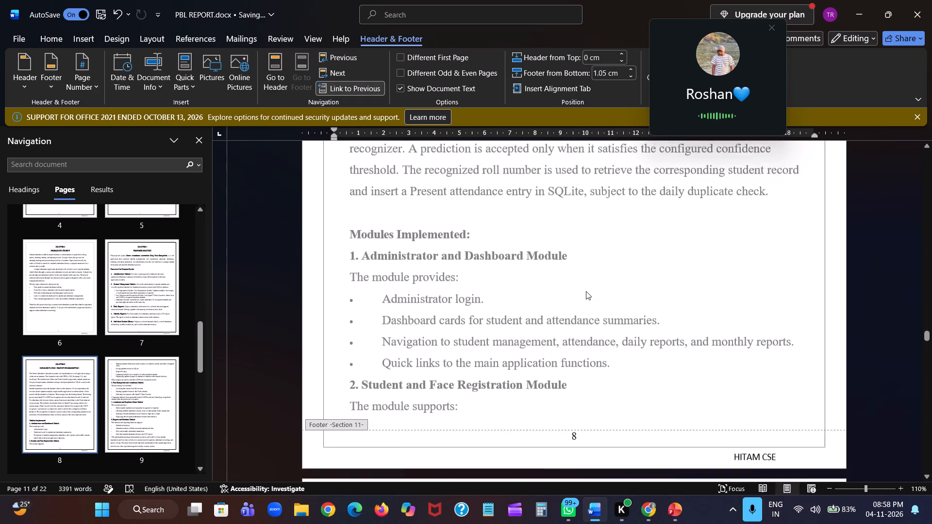
scroll(586, 291, up, 2)
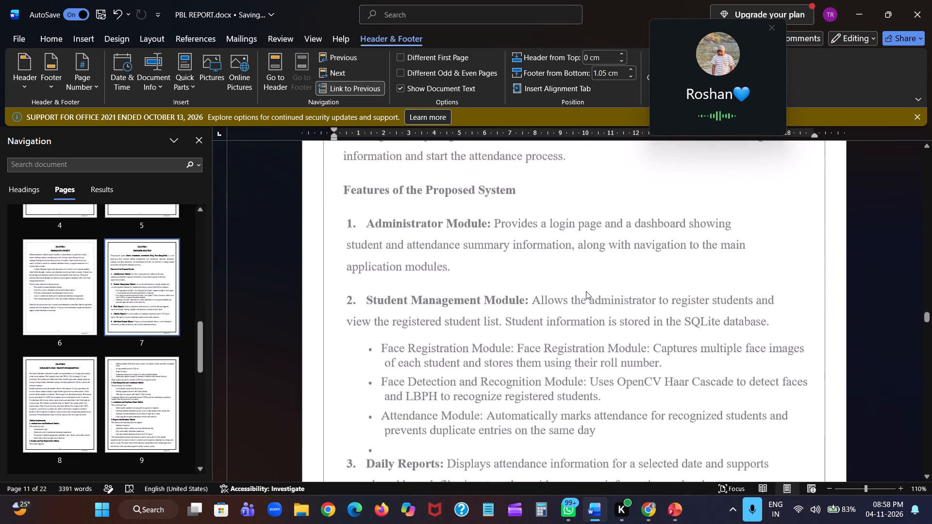
scroll(586, 291, up, 1)
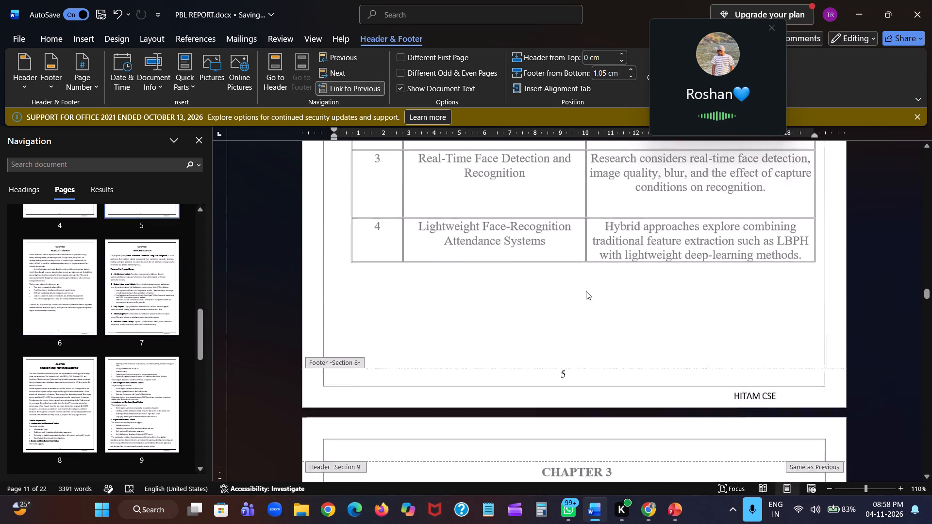
scroll(586, 291, down, 1)
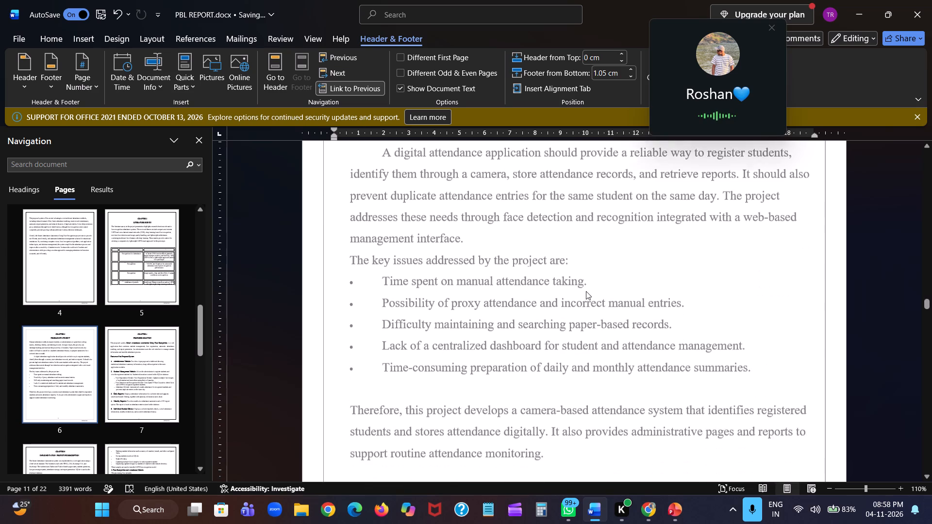
scroll(586, 291, down, 1)
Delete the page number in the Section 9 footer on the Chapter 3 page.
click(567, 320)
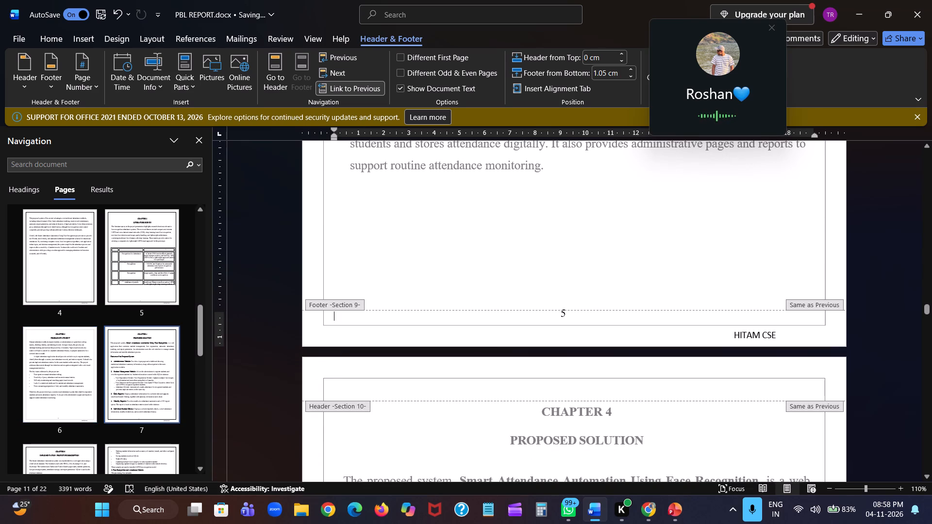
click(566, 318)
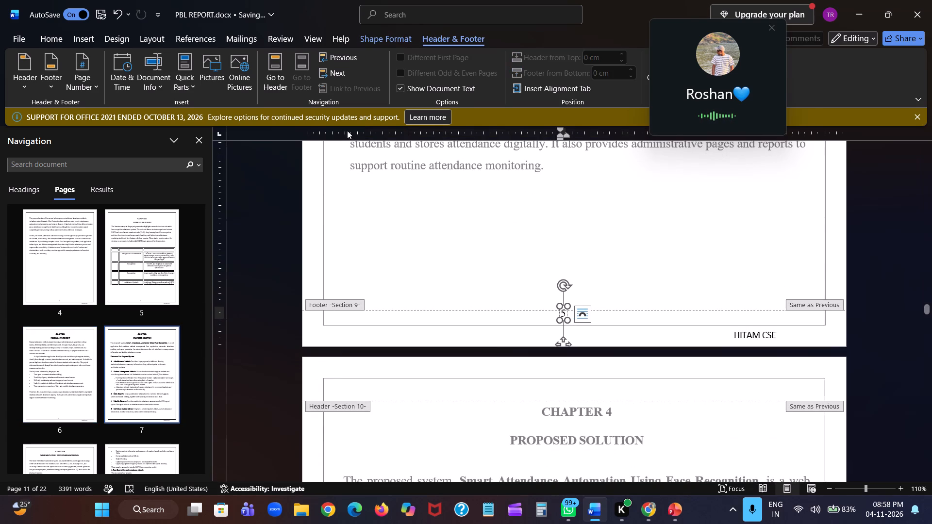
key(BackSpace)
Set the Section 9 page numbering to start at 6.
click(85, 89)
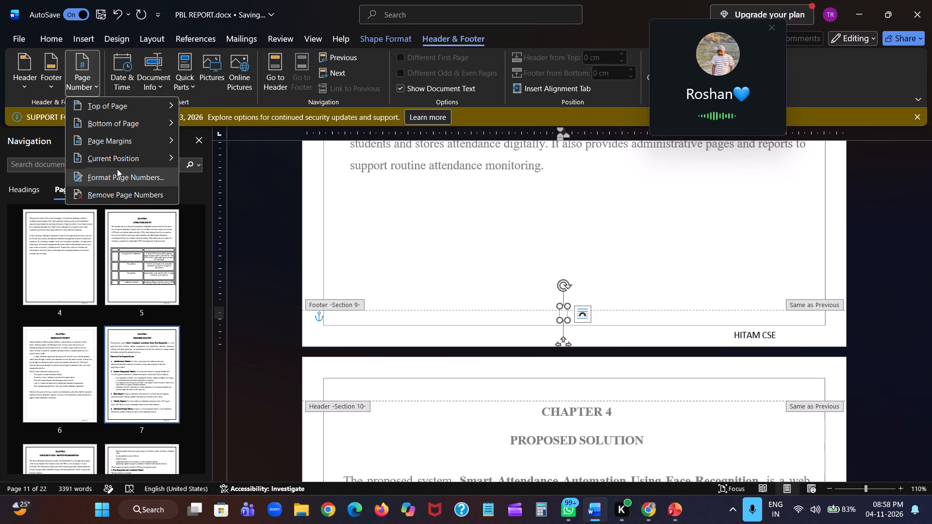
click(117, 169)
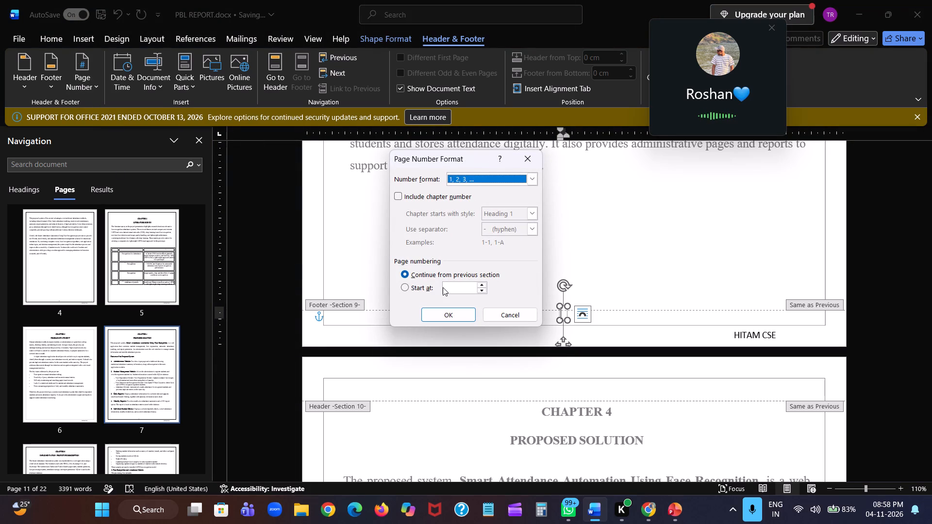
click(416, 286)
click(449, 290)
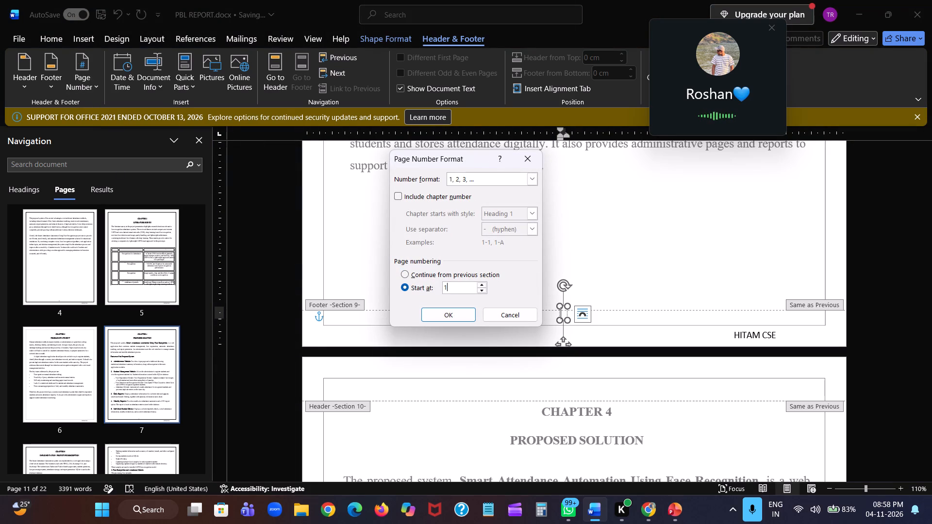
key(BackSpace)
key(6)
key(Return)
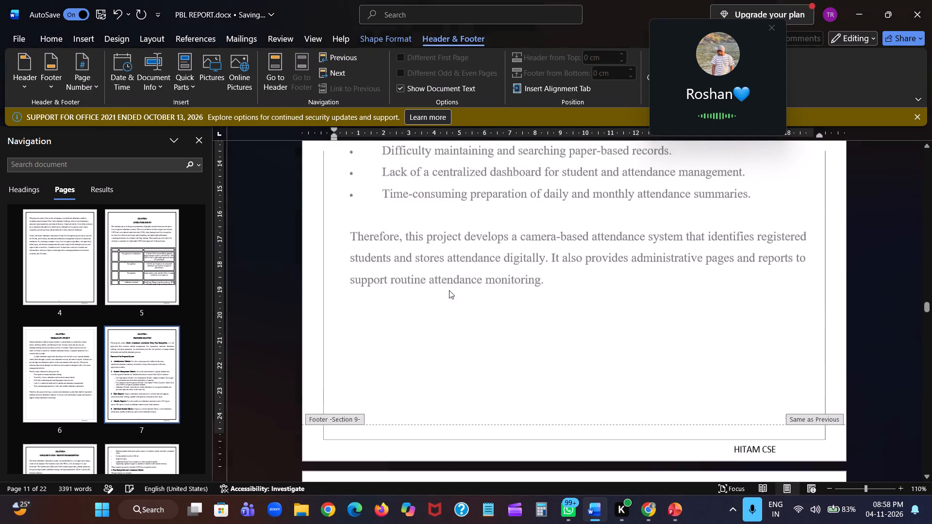
Check the preceding chapter footers and undo the recent footer changes, including the Section 9 footer link, back through the last body-text deletion.
scroll(623, 373, up, 1)
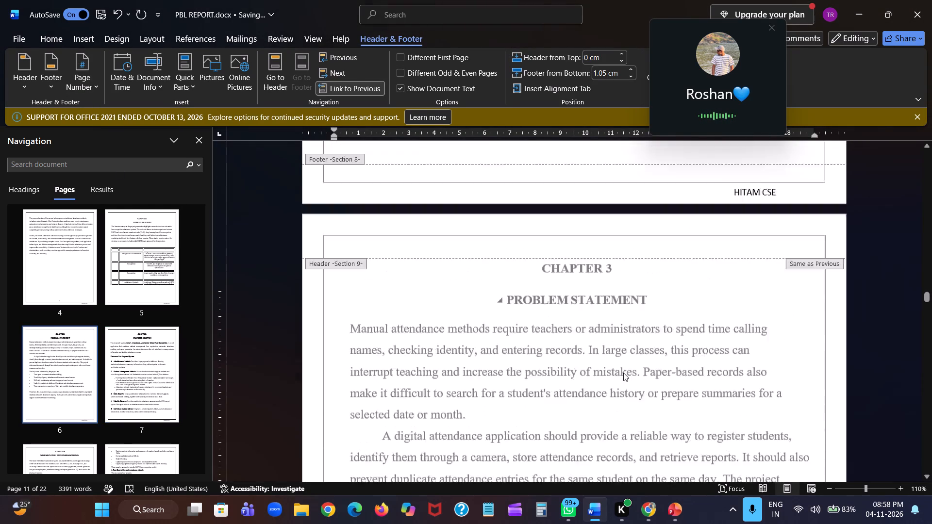
scroll(623, 373, up, 2)
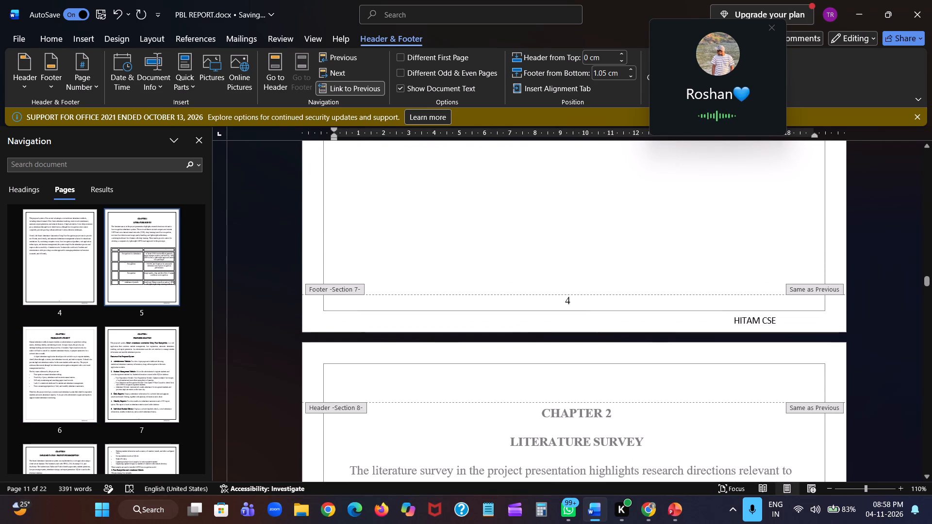
key(ctrl+z)
key(ctrl+z)
key(ctrl+z)
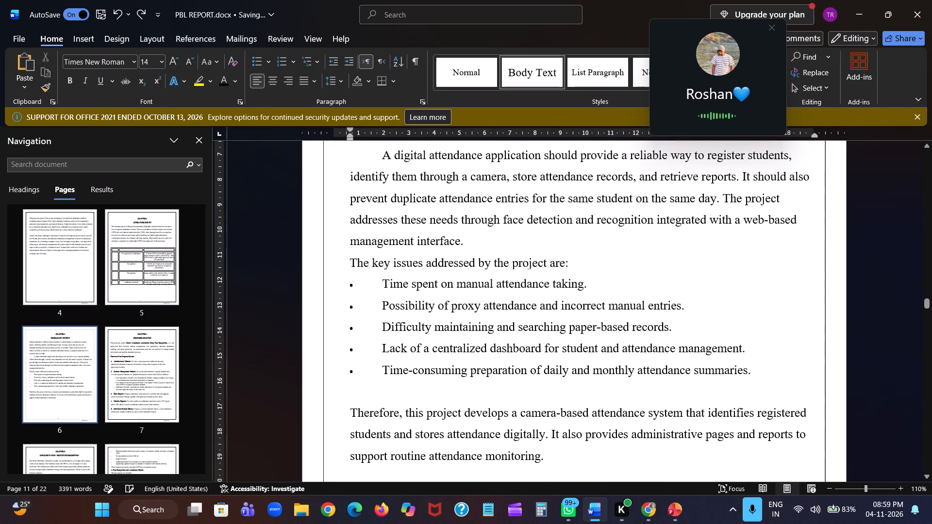
key(ctrl+z)
key(ctrl+z)
Delete the empty line after "Quick links to the main application functions." in Chapter 5 again.
scroll(568, 357, down, 1)
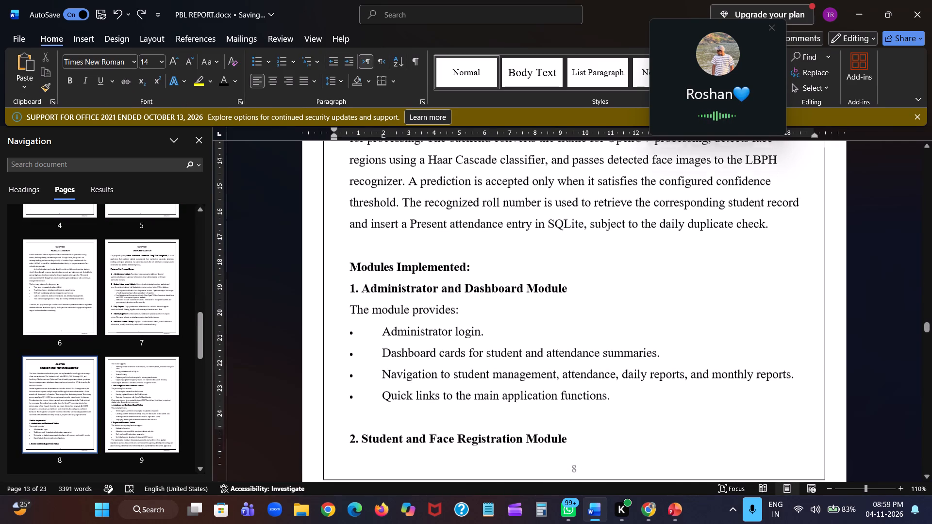
scroll(568, 357, down, 1)
key(BackSpace)
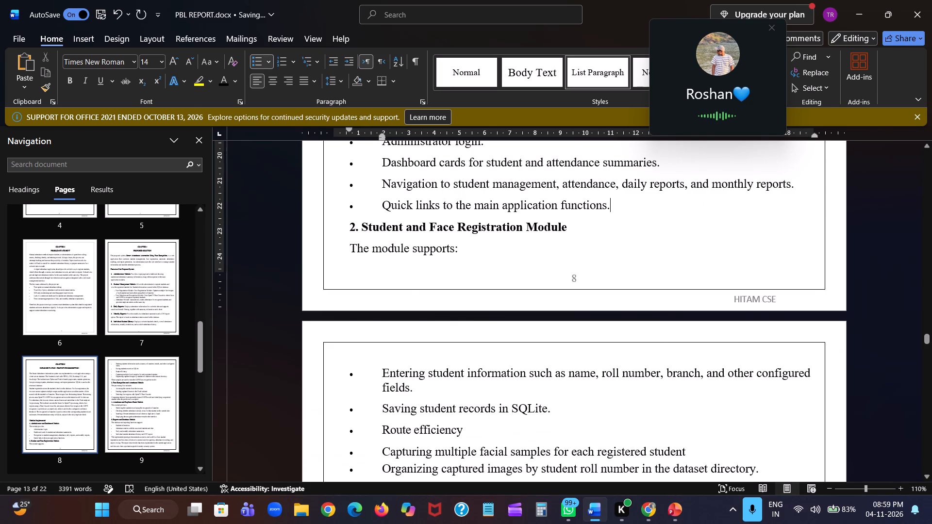
Open the Section 9 footer on the Chapter 3 page, select its page number and set the numbering to start at 6.
scroll(586, 327, up, 4)
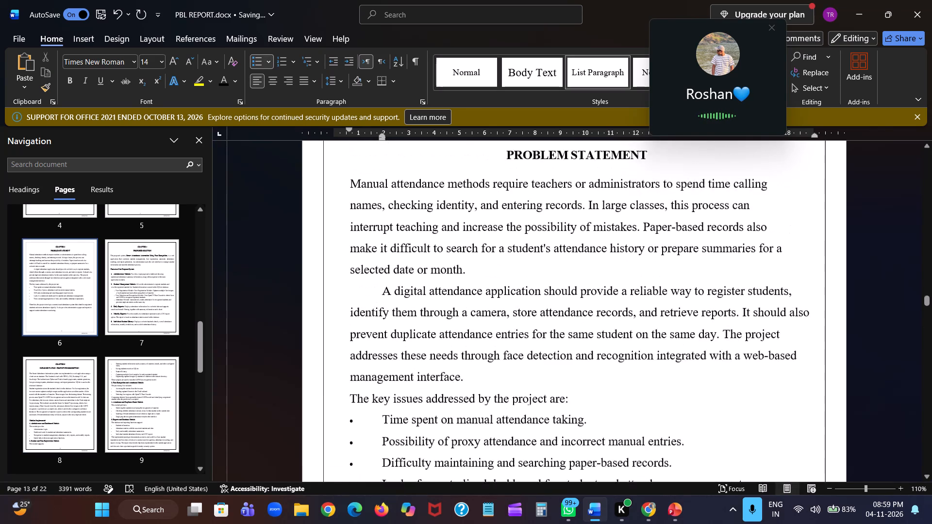
scroll(586, 327, up, 1)
scroll(586, 327, down, 3)
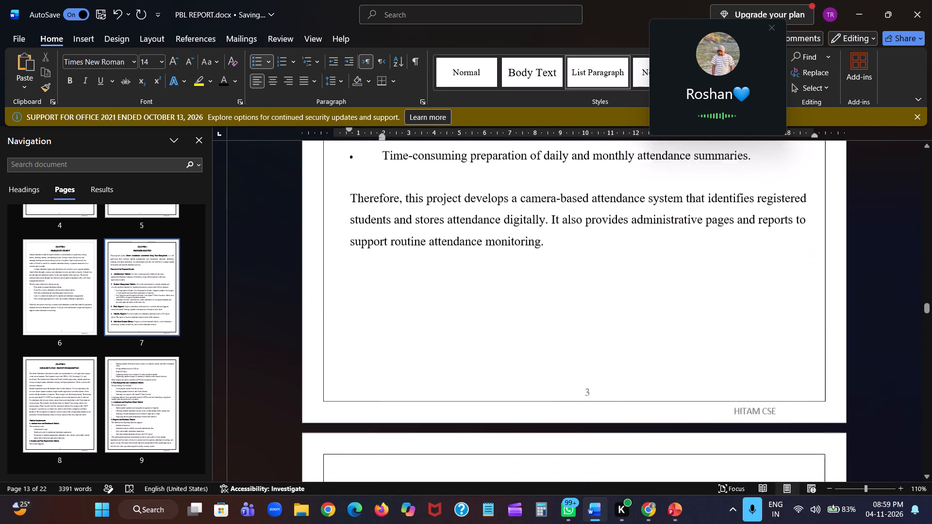
double_click(590, 361)
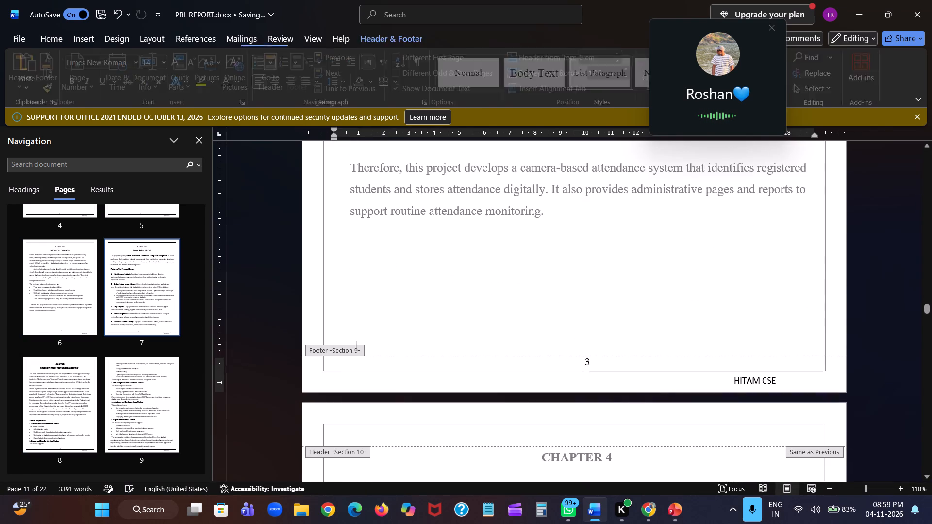
click(590, 361)
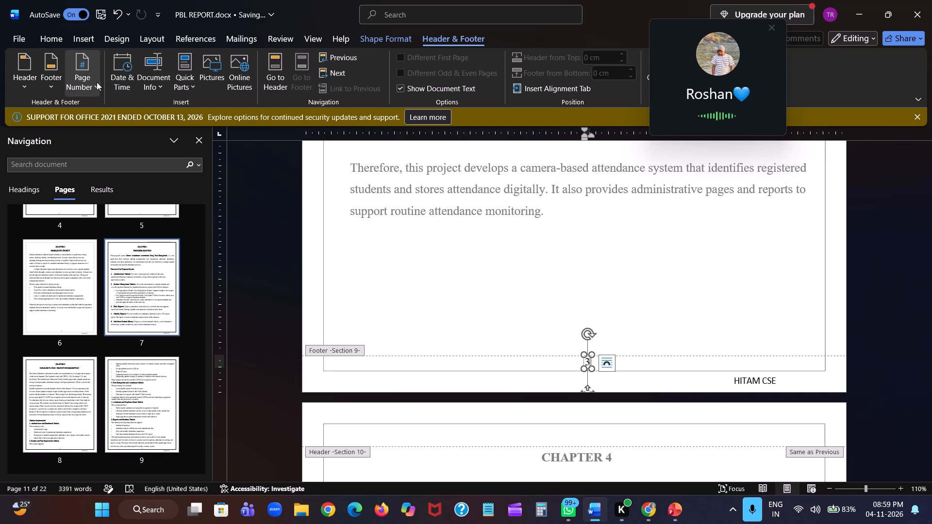
click(86, 81)
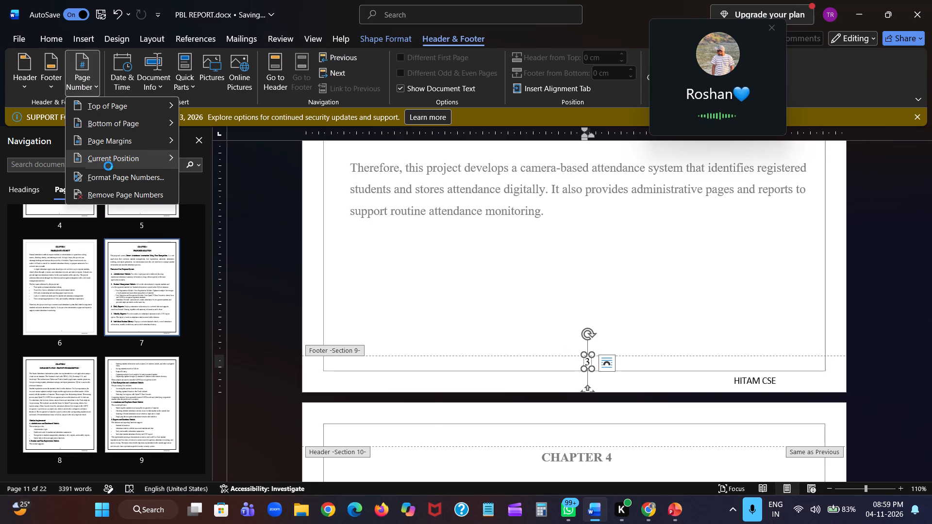
click(108, 166)
scroll(237, 296, down, 1)
scroll(237, 296, up, 4)
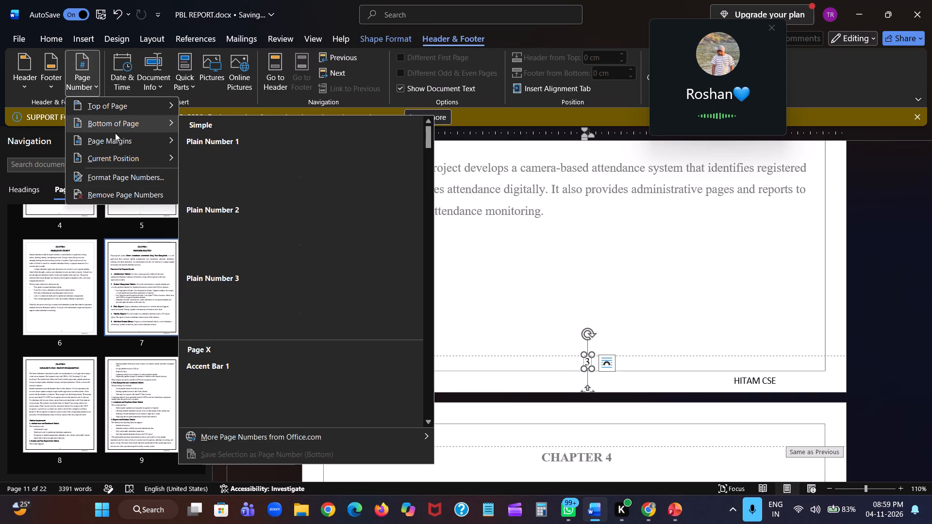
click(116, 170)
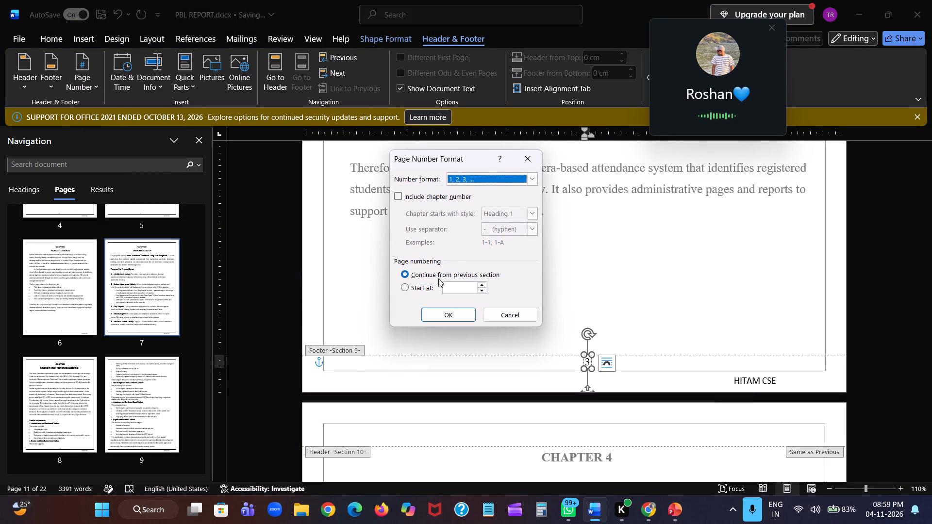
click(423, 288)
click(454, 287)
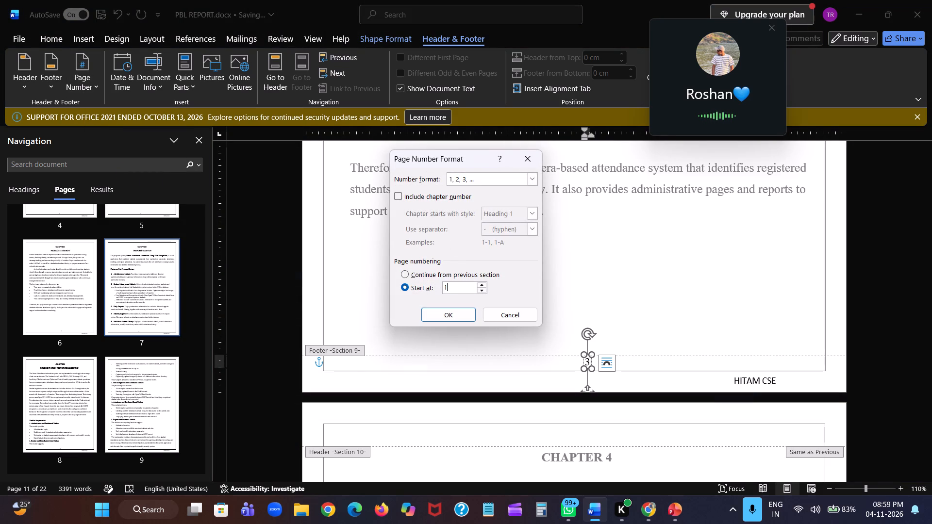
key(BackSpace)
key(6)
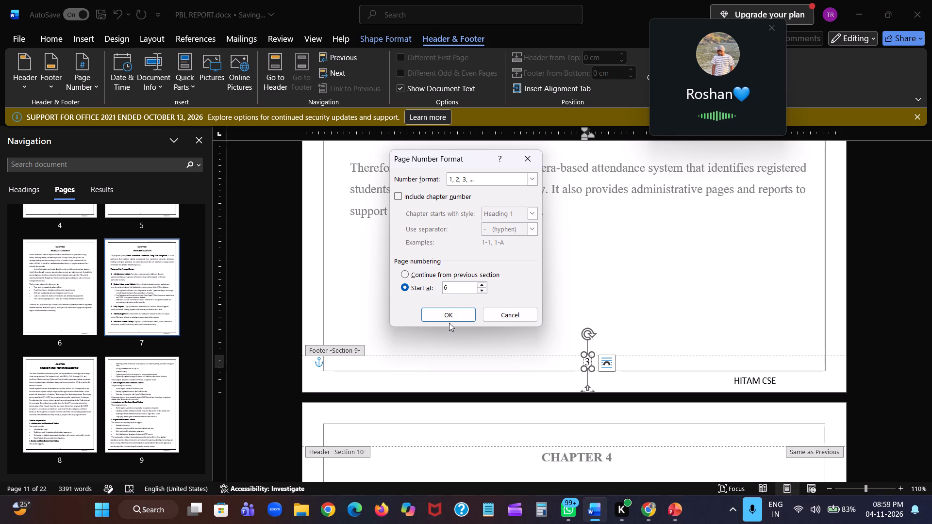
click(449, 321)
Compare the footer page numbers on the Chapter 2, Chapter 3 and Chapter 4 pages.
scroll(536, 341, up, 1)
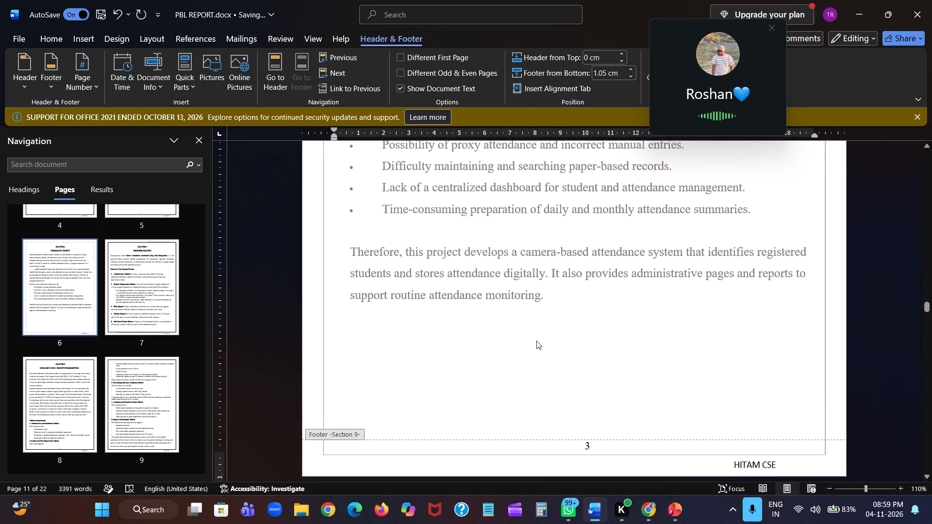
scroll(536, 341, up, 1)
scroll(536, 341, down, 3)
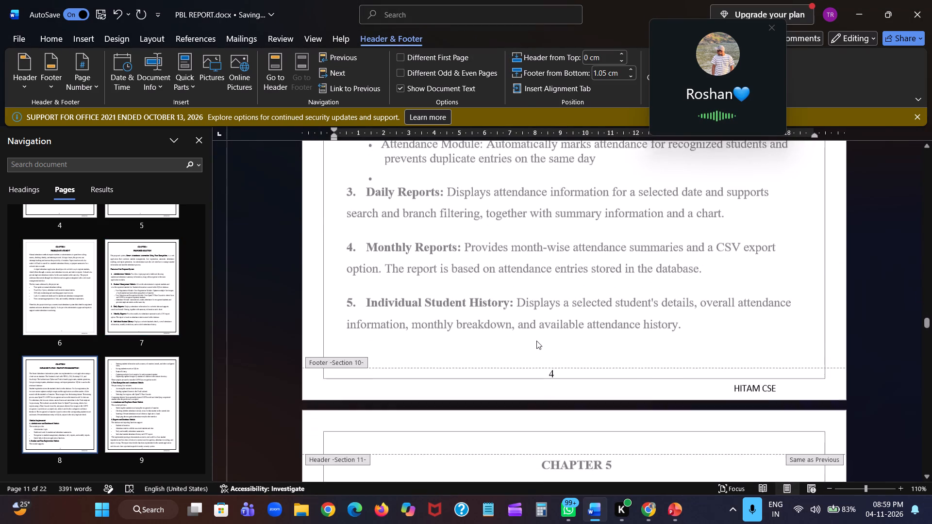
scroll(536, 341, up, 1)
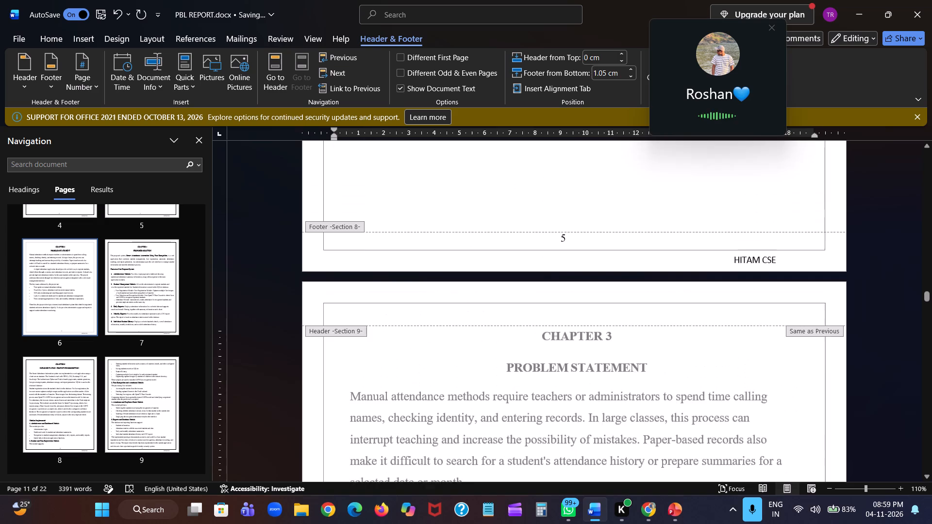
scroll(536, 341, down, 1)
scroll(580, 394, down, 1)
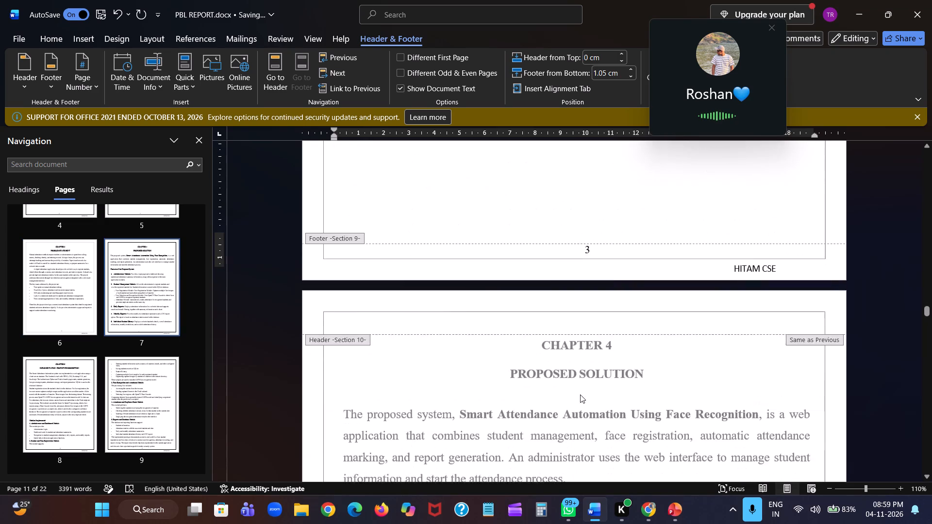
Delete the existing page number from the Section 9 footer on the Chapter 3 page.
click(592, 234)
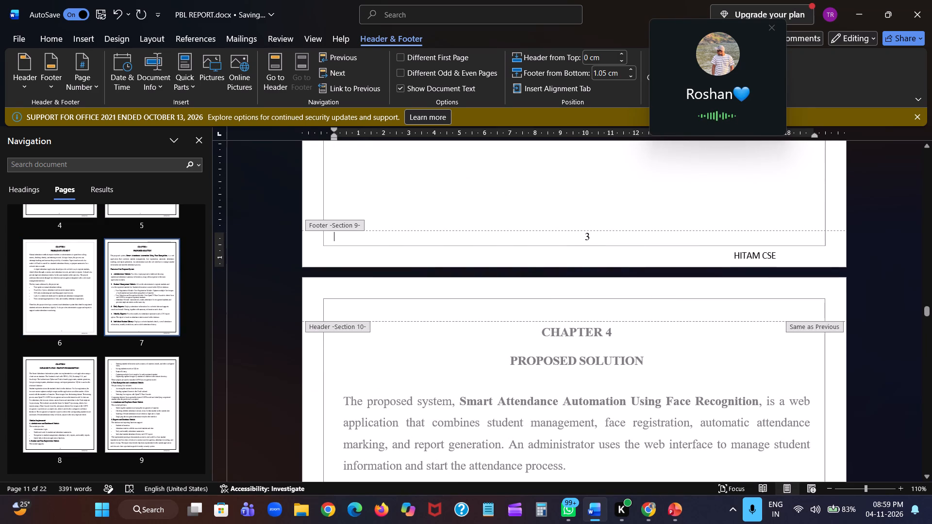
click(589, 241)
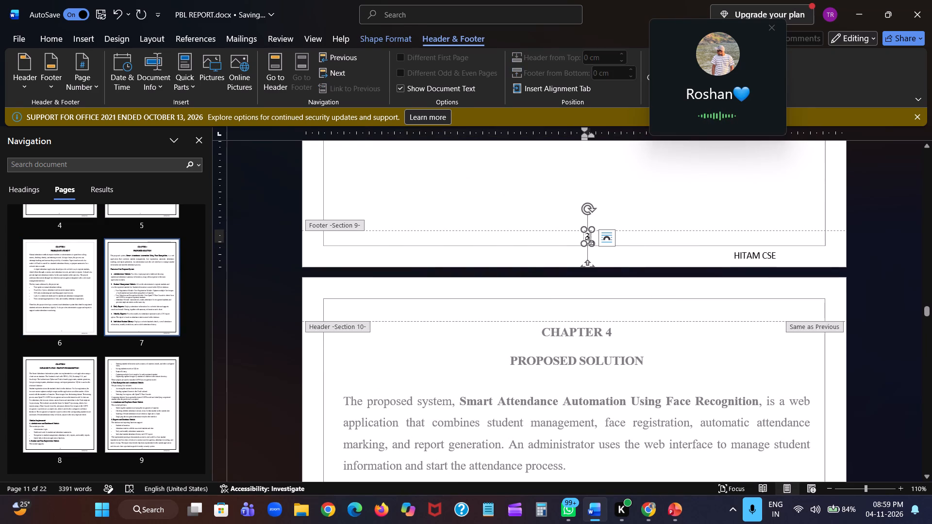
key(BackSpace)
Apply page numbering starting at 6 and insert a Plain Number 2 page number at the bottom of the Chapter 3 page in Section 9.
click(83, 74)
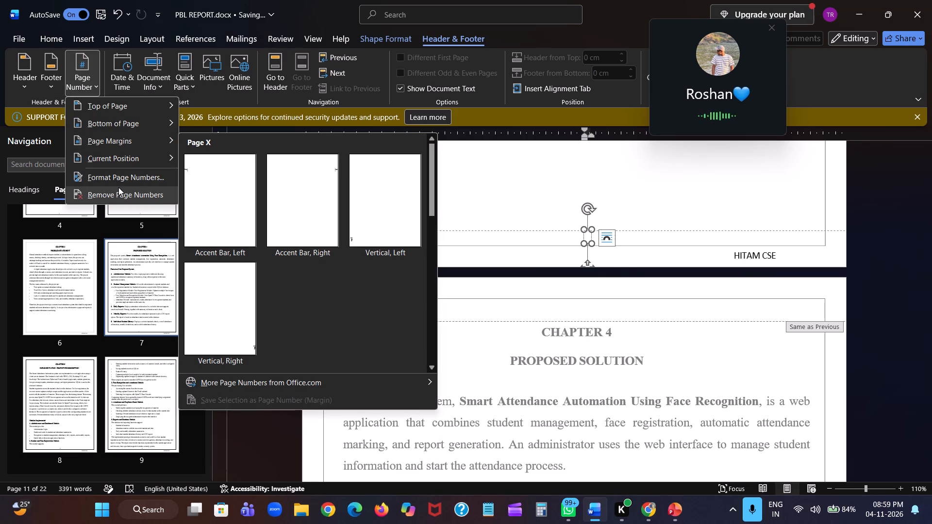
click(121, 179)
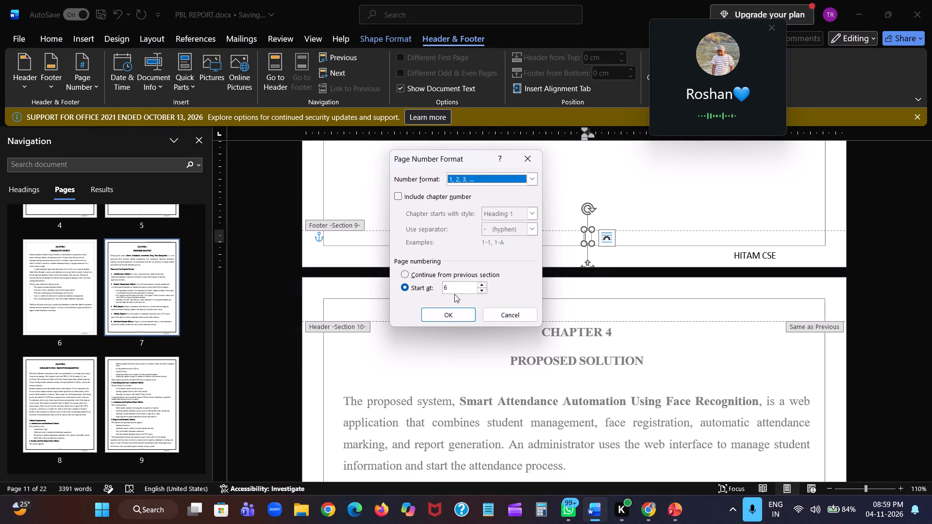
click(457, 289)
click(453, 319)
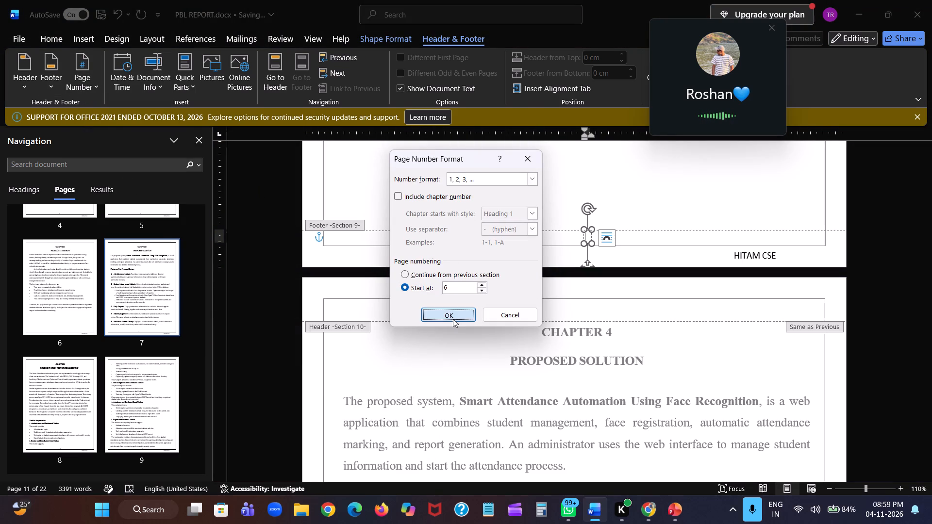
scroll(477, 336, down, 2)
scroll(477, 336, up, 1)
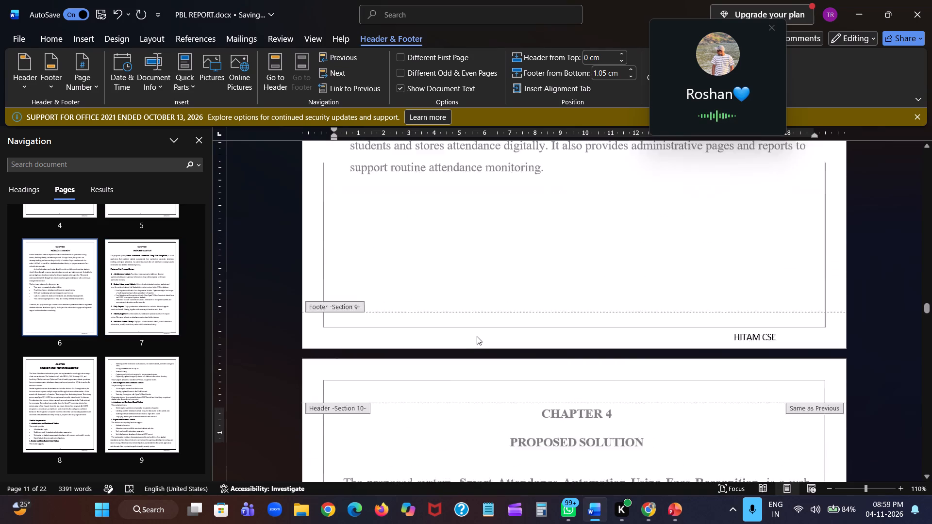
scroll(477, 336, up, 3)
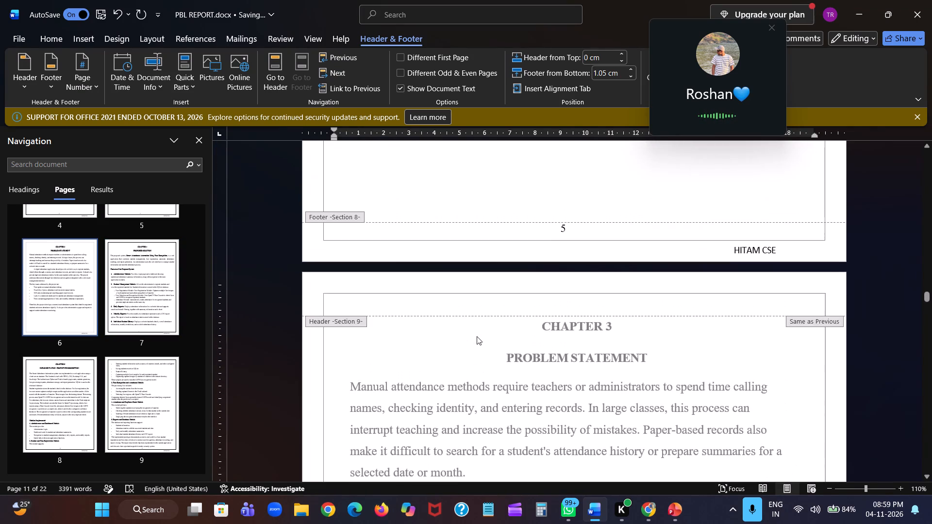
scroll(477, 336, down, 2)
scroll(520, 264, up, 1)
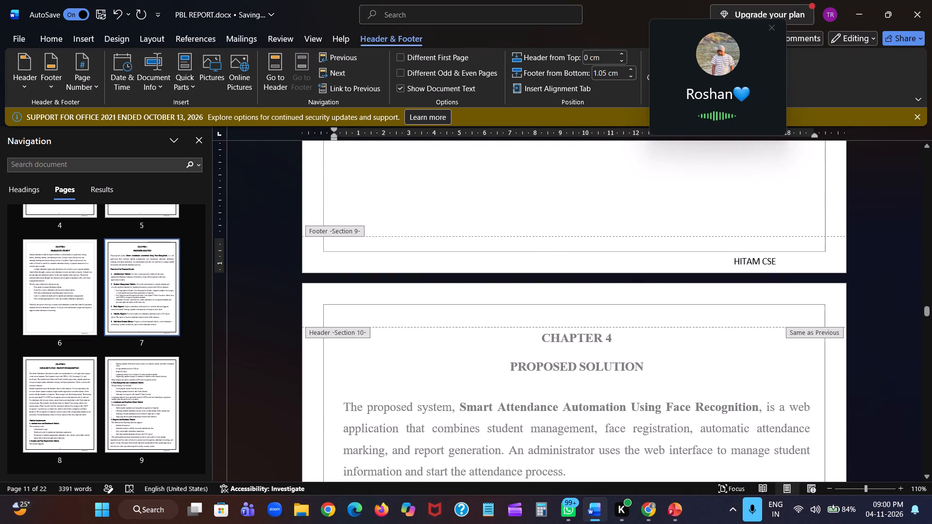
click(566, 243)
click(87, 74)
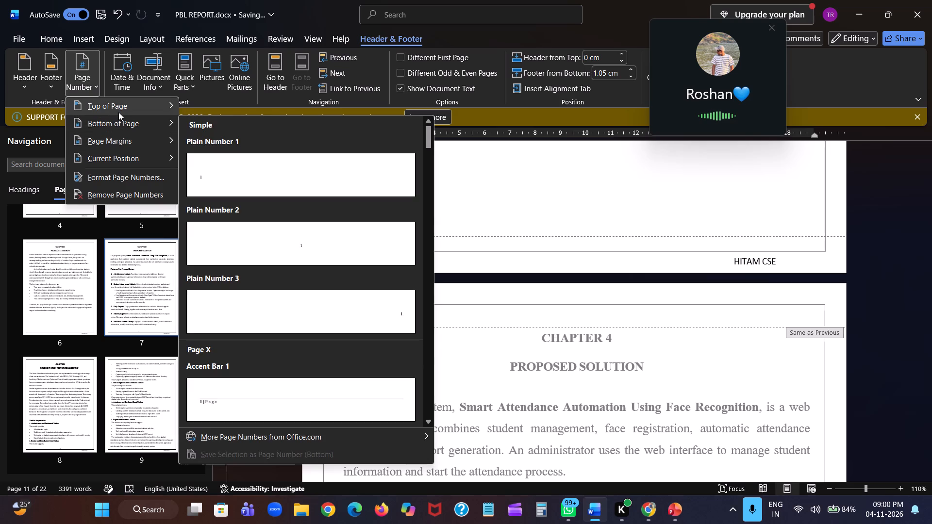
scroll(272, 287, down, 1)
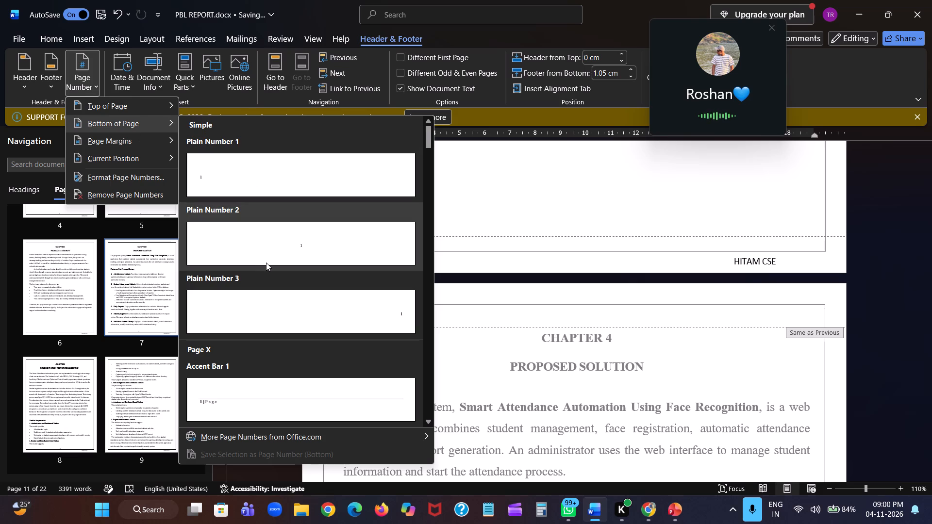
click(283, 240)
Delete the existing page number from the Section 10 footer on the Chapter 4 page.
scroll(520, 286, up, 1)
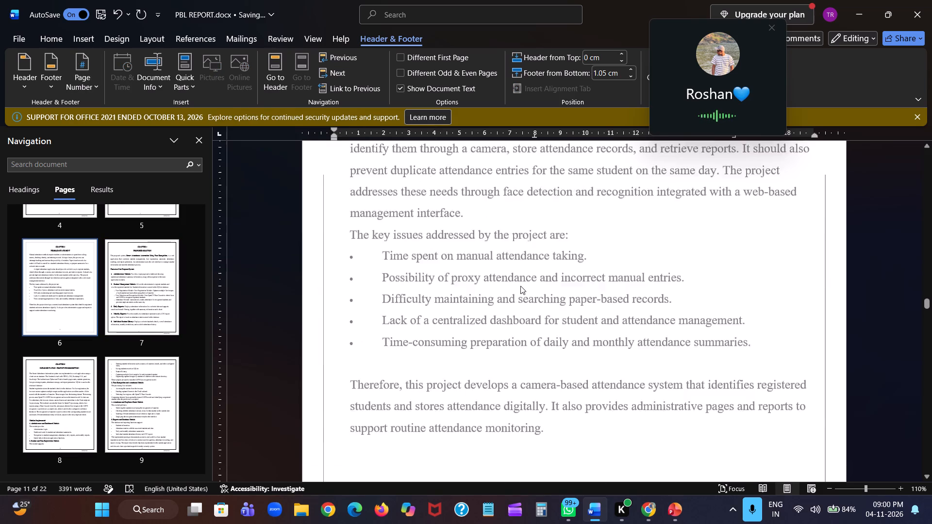
scroll(520, 286, up, 1)
scroll(520, 286, down, 1)
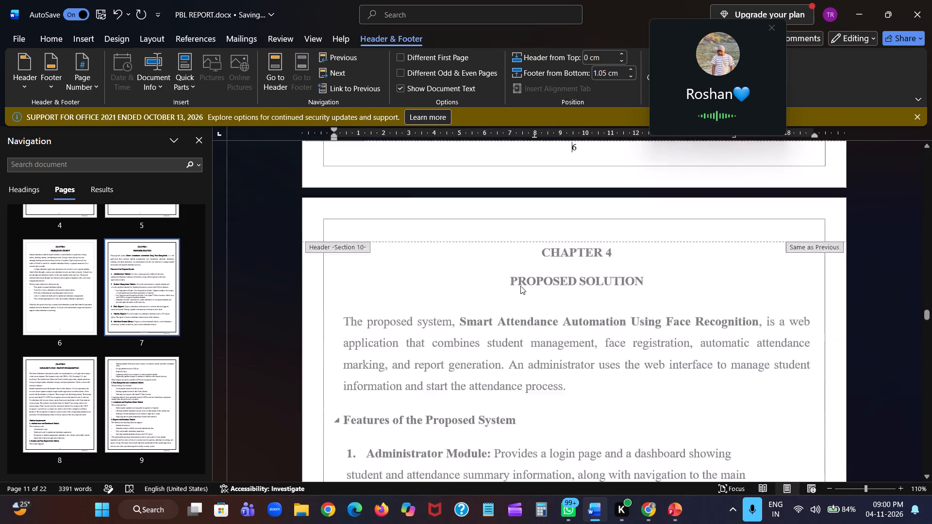
scroll(520, 286, down, 3)
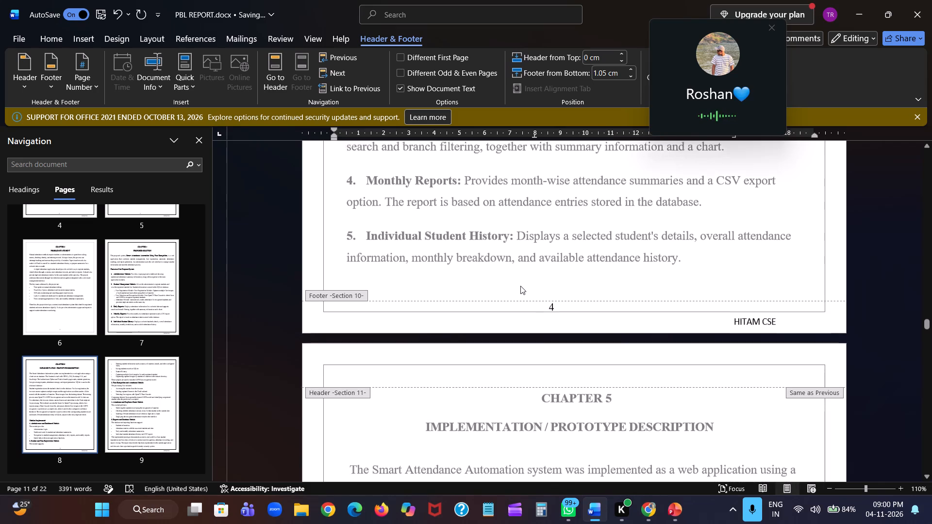
scroll(520, 286, down, 1)
click(559, 291)
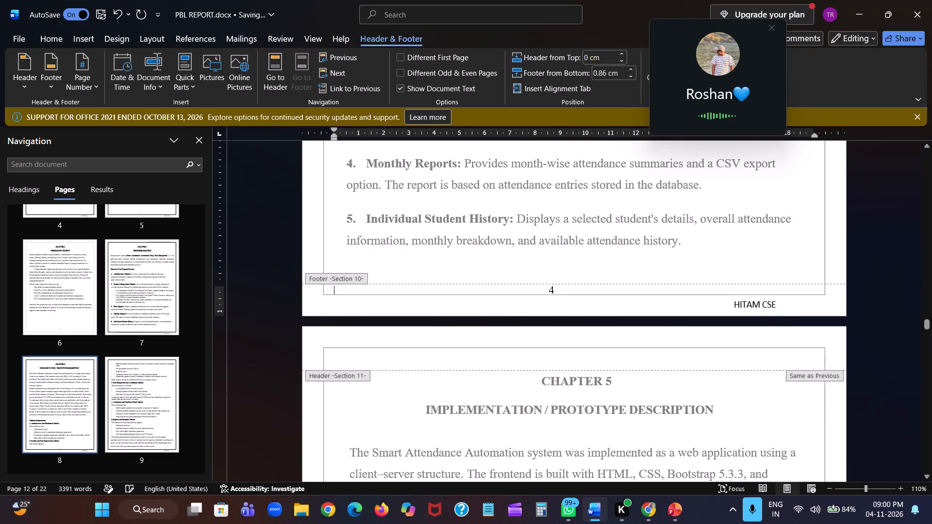
click(555, 291)
click(557, 290)
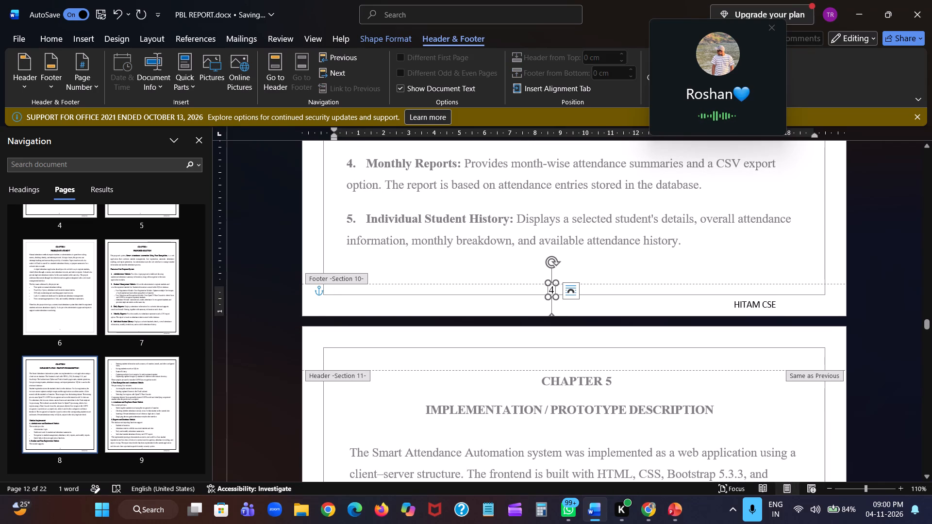
key(BackSpace)
Insert a Plain Number 2 page number at the bottom of the Chapter 4 page in the Section 10 footer.
scroll(557, 290, up, 1)
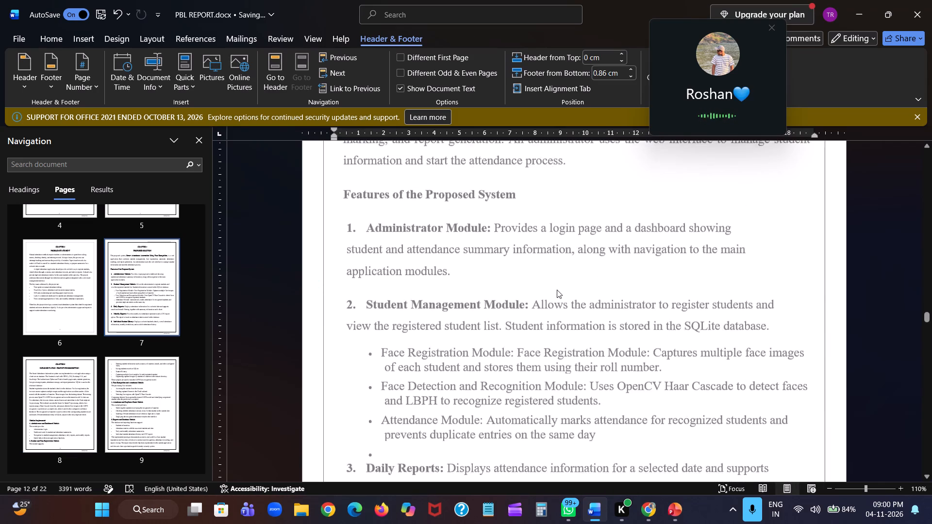
scroll(557, 290, up, 1)
scroll(557, 290, down, 2)
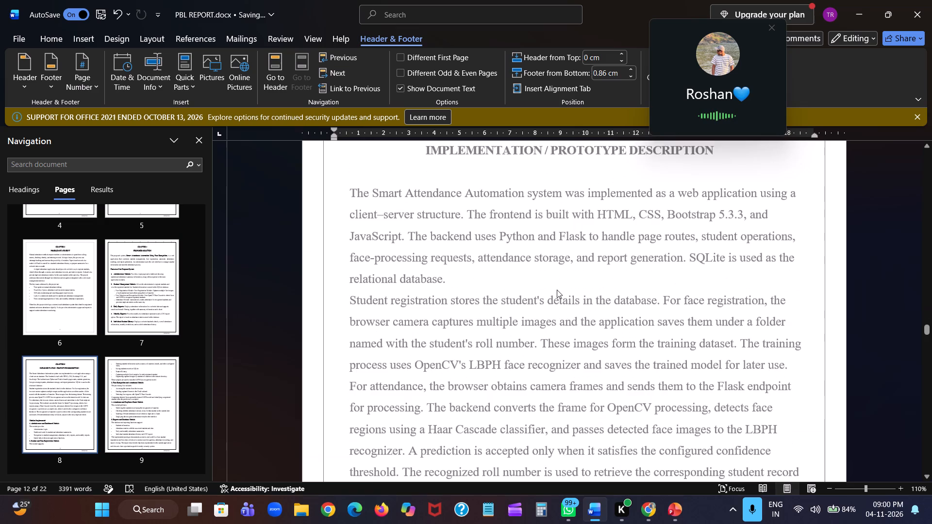
scroll(557, 290, up, 1)
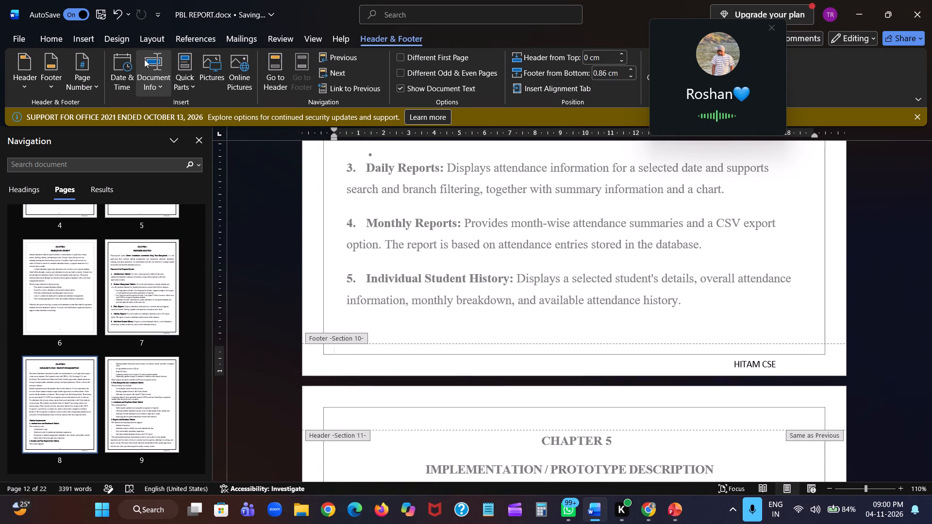
click(84, 76)
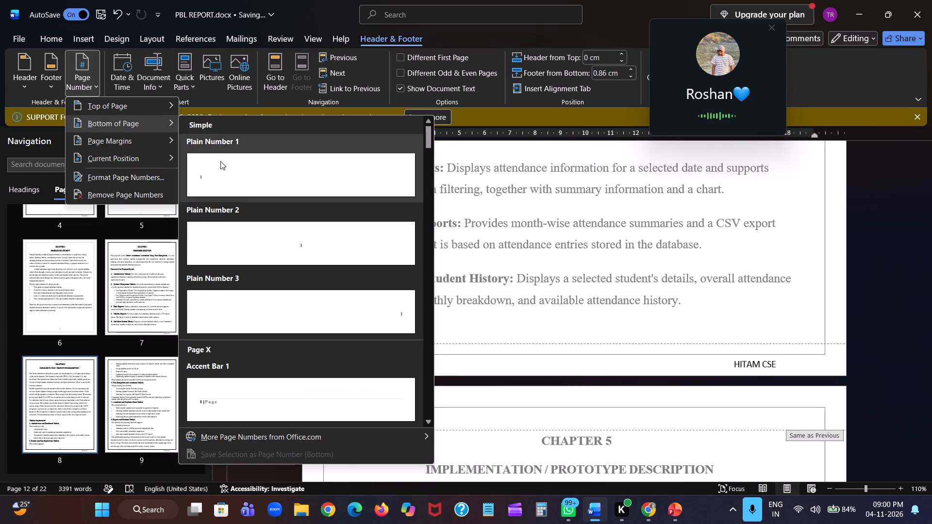
click(250, 226)
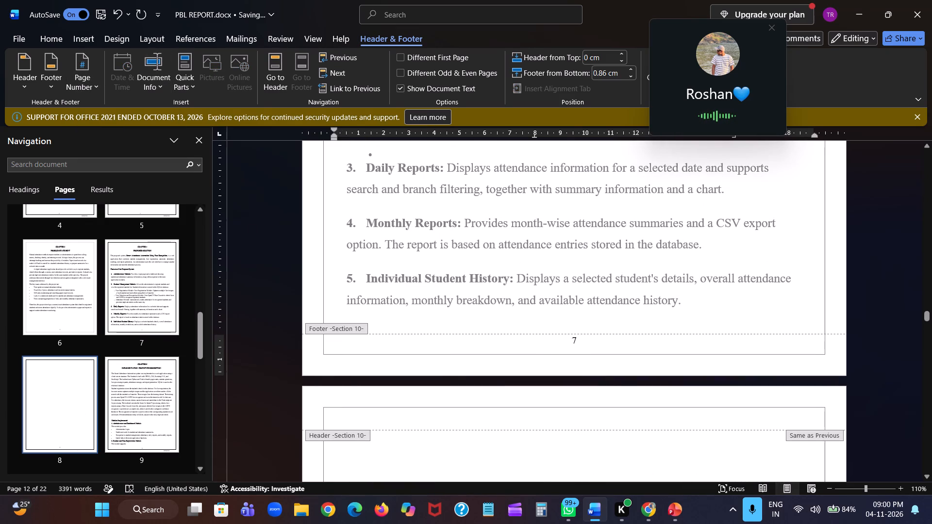
Check the footer page numbers and page layout from the end of Chapter 4 through to Chapter 8.
scroll(576, 343, up, 1)
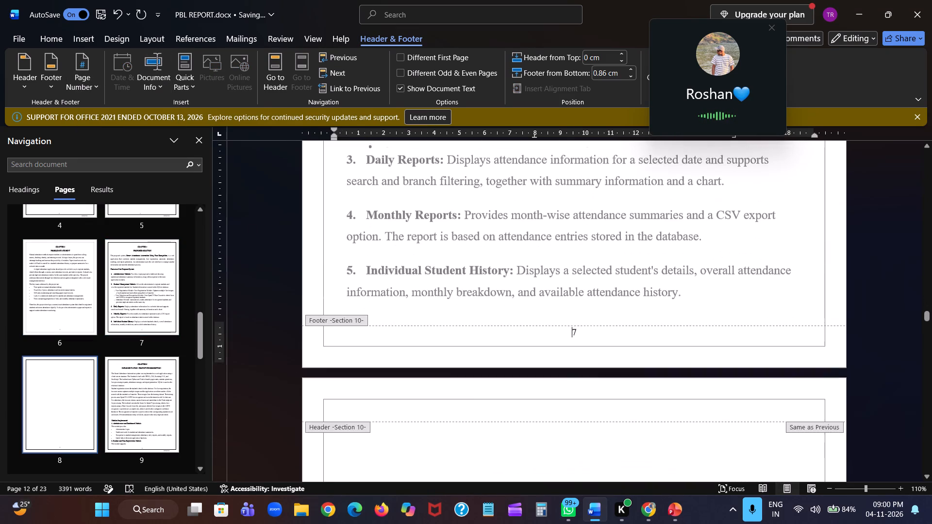
scroll(576, 343, down, 2)
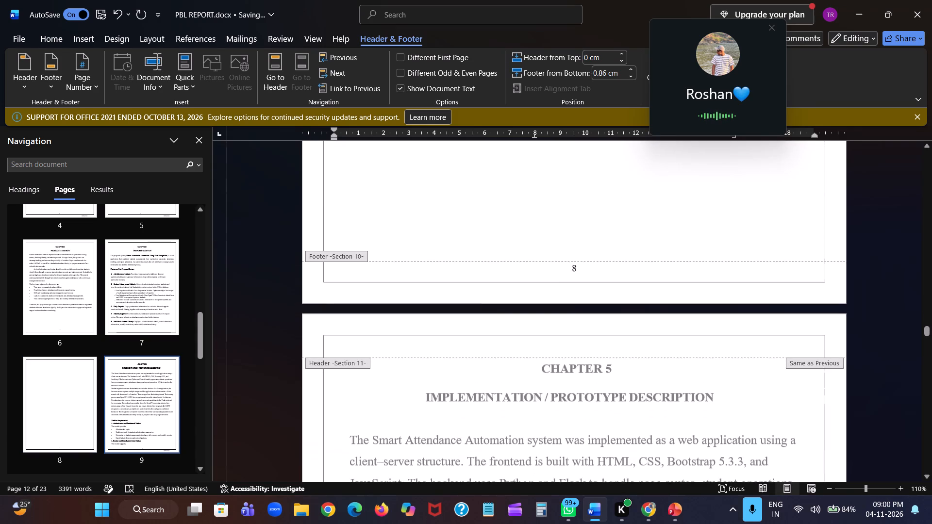
scroll(576, 343, down, 2)
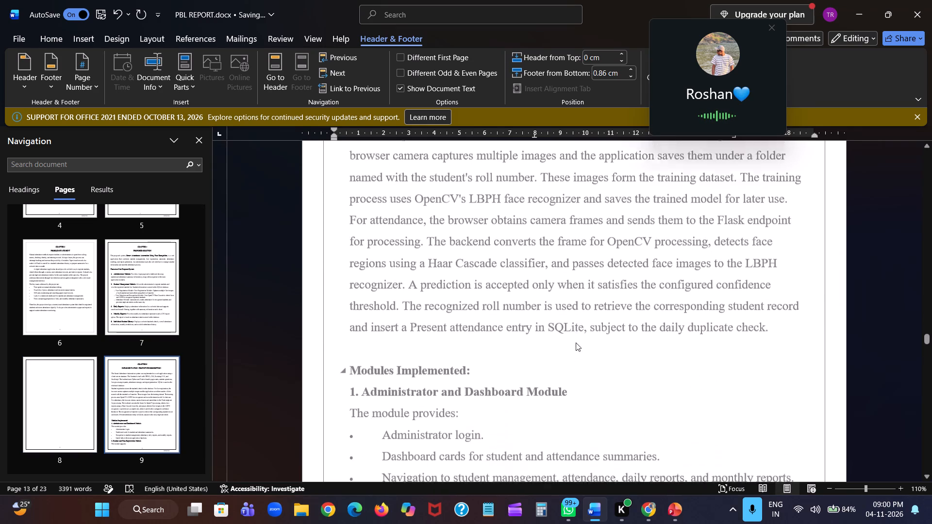
scroll(576, 343, down, 2)
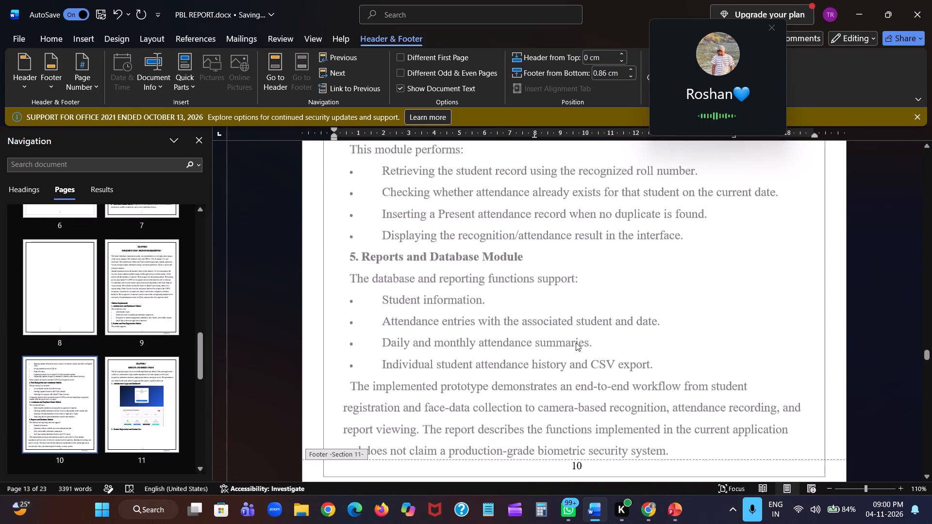
scroll(576, 343, down, 4)
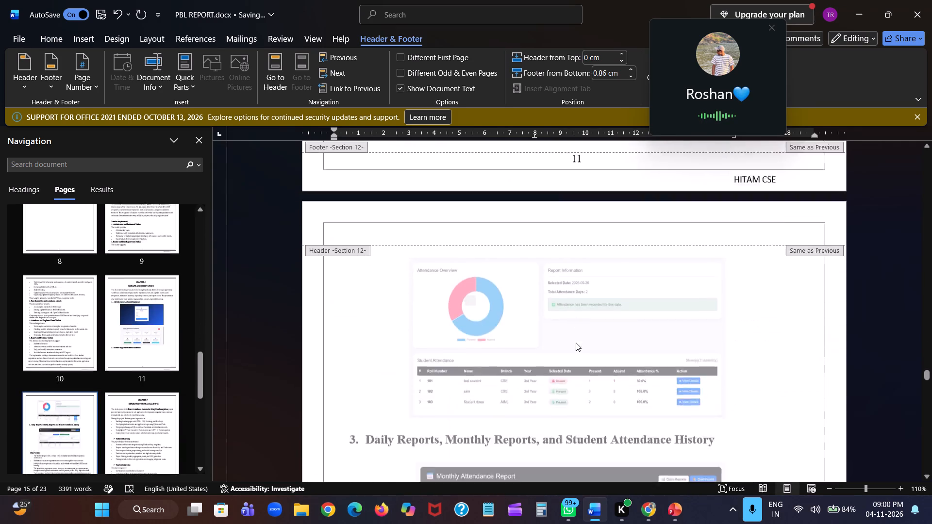
scroll(576, 343, down, 3)
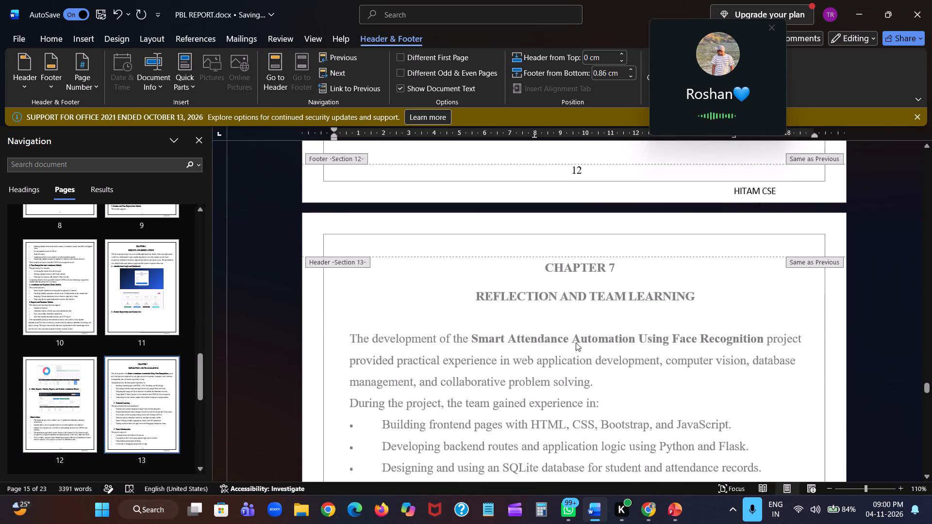
scroll(576, 343, down, 3)
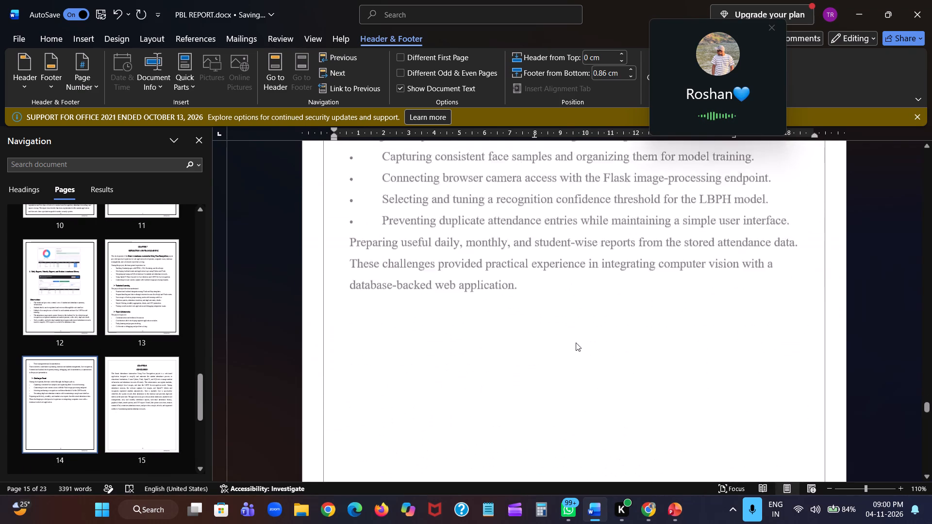
scroll(576, 343, down, 1)
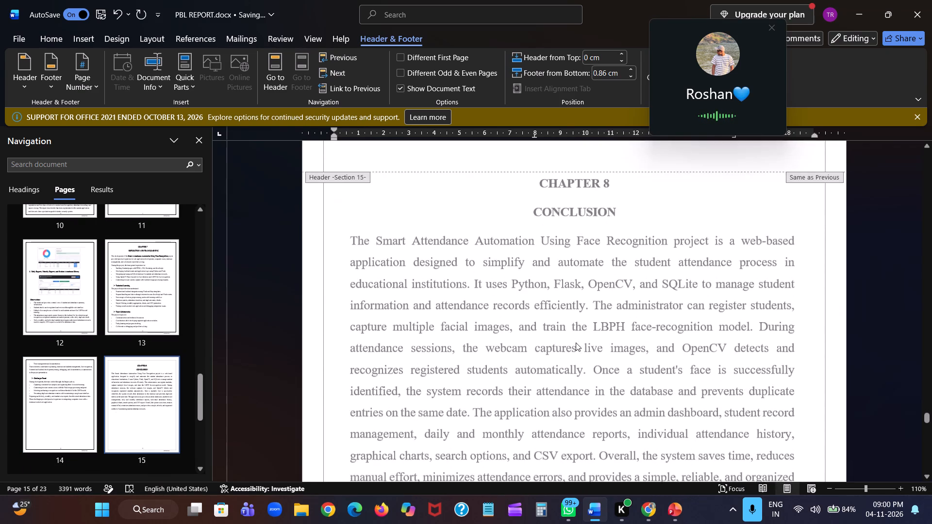
Check the footer page numbers and page layout from Chapter 8 through Chapter 9 and the references to the end of the Appendix.
scroll(576, 343, down, 3)
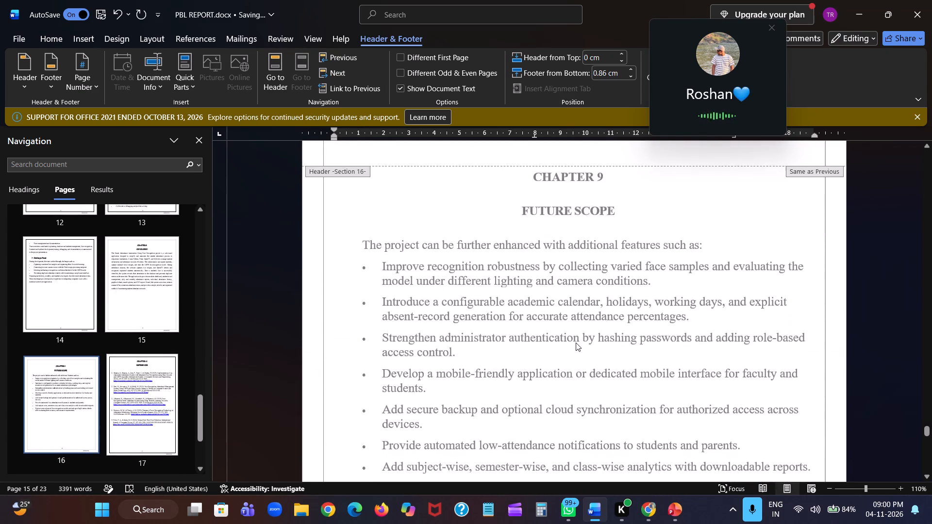
scroll(576, 343, down, 5)
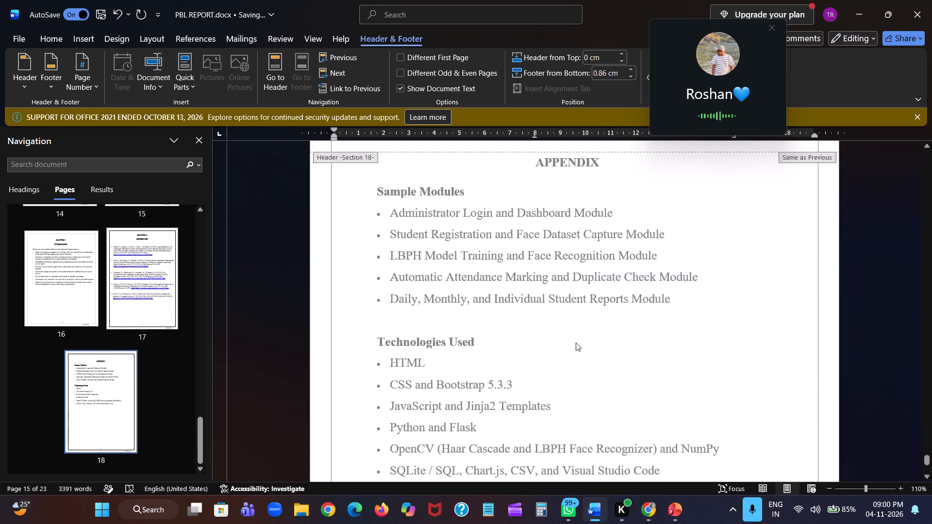
scroll(576, 343, down, 1)
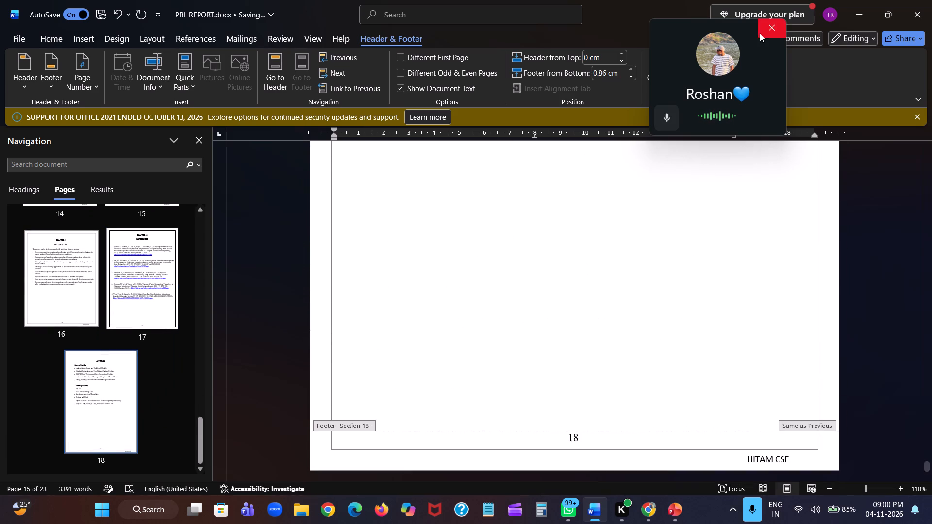
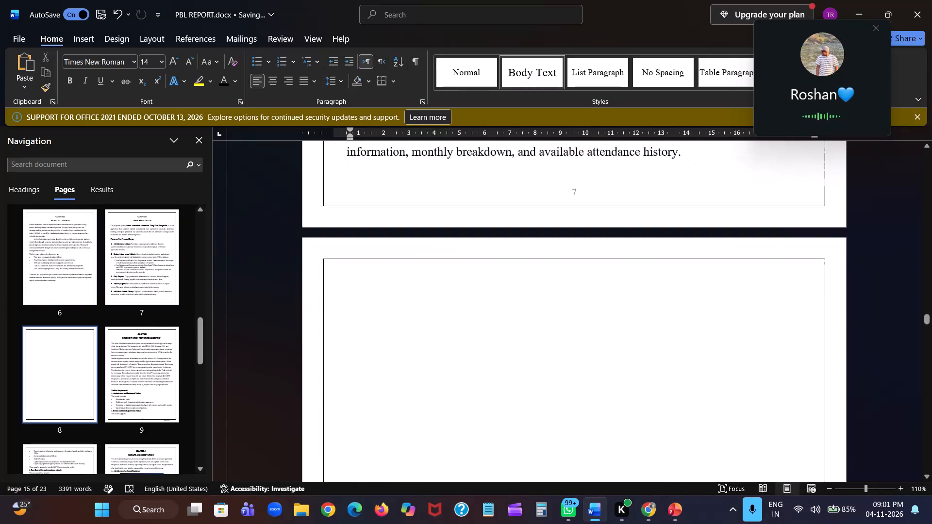
Check the page numbering and layout of Chapter 4, the blank page following it, and the start of Chapter 5.
scroll(625, 225, down, 1)
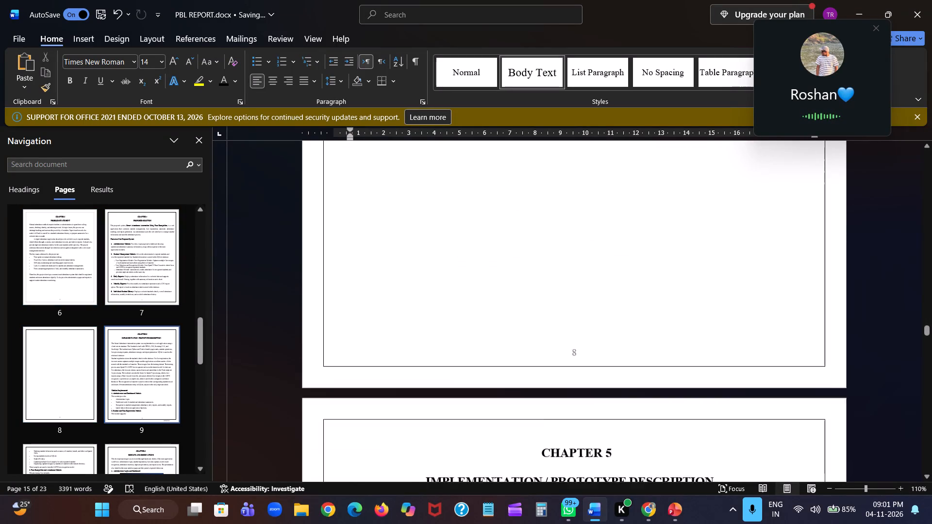
scroll(625, 225, down, 1)
scroll(554, 245, up, 2)
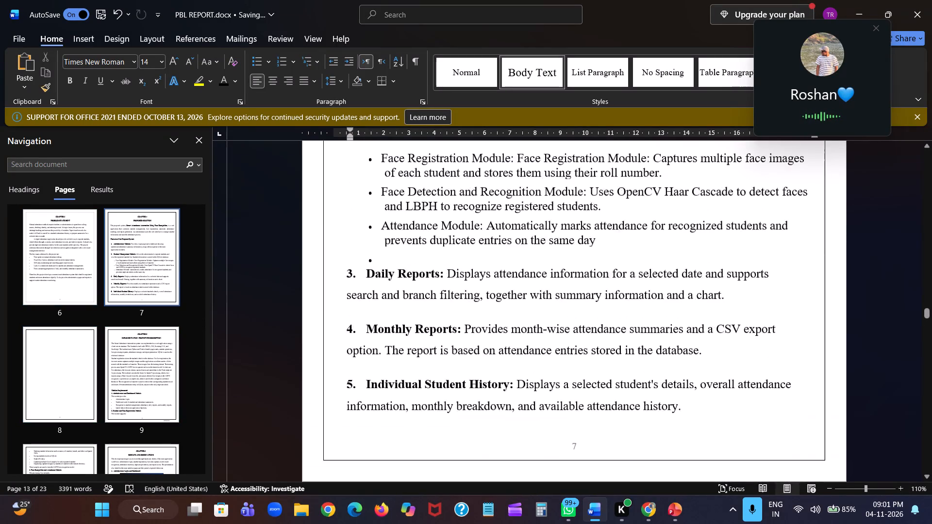
scroll(554, 245, up, 1)
scroll(554, 245, down, 1)
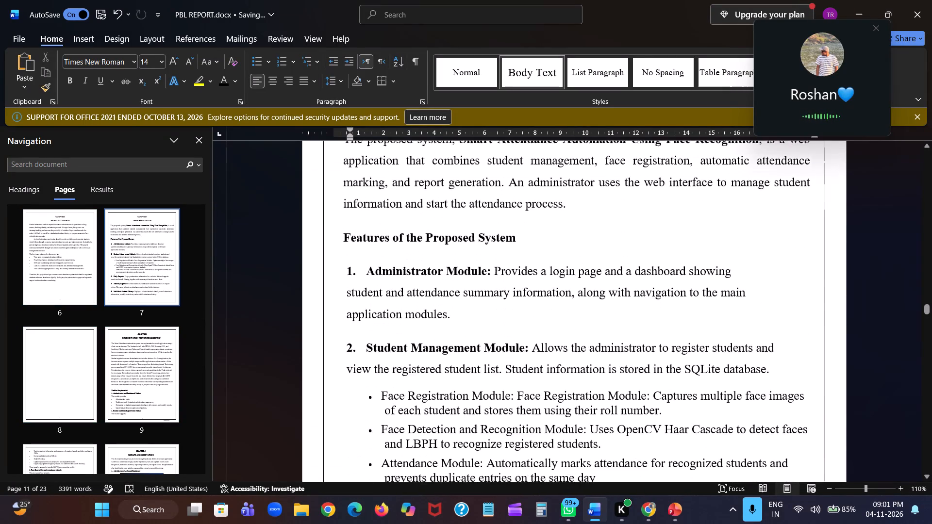
scroll(554, 245, down, 1)
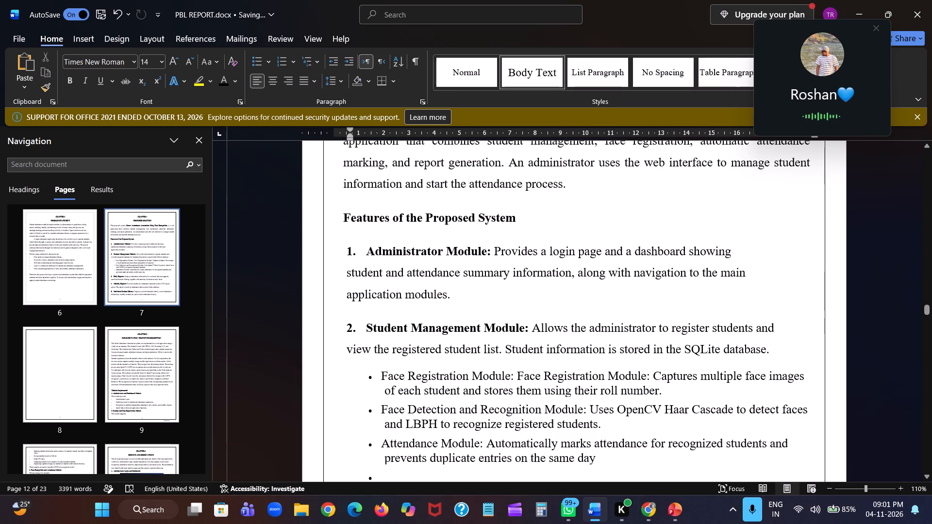
scroll(505, 302, down, 1)
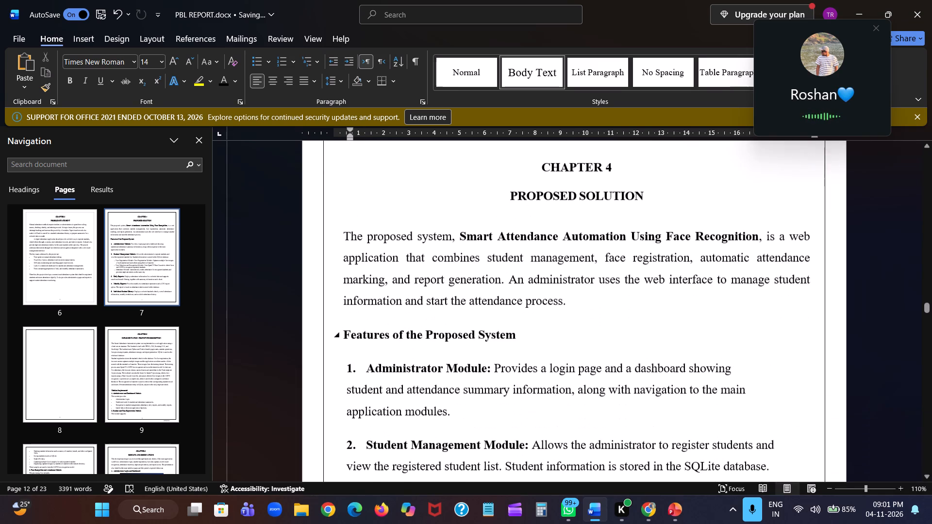
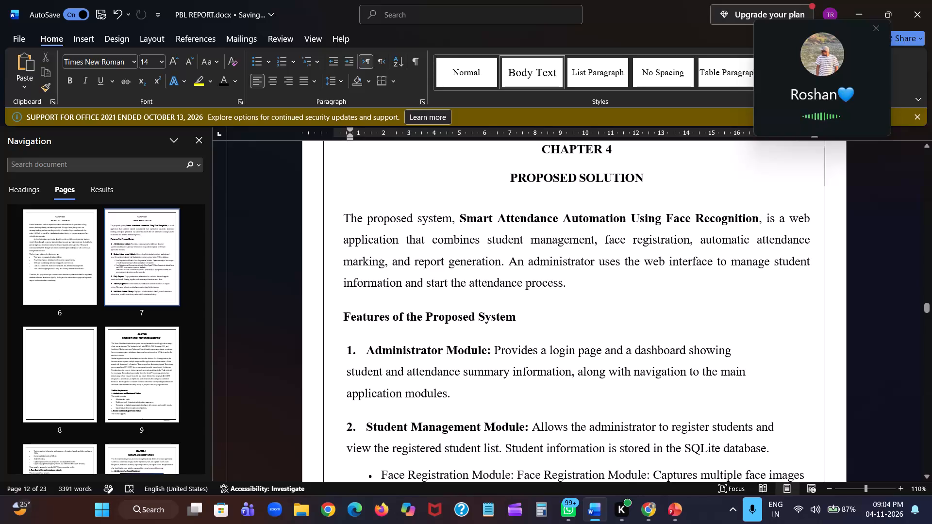
Switch from the report to WhatsApp, bringing up its open chat and voice call windows.
click(565, 508)
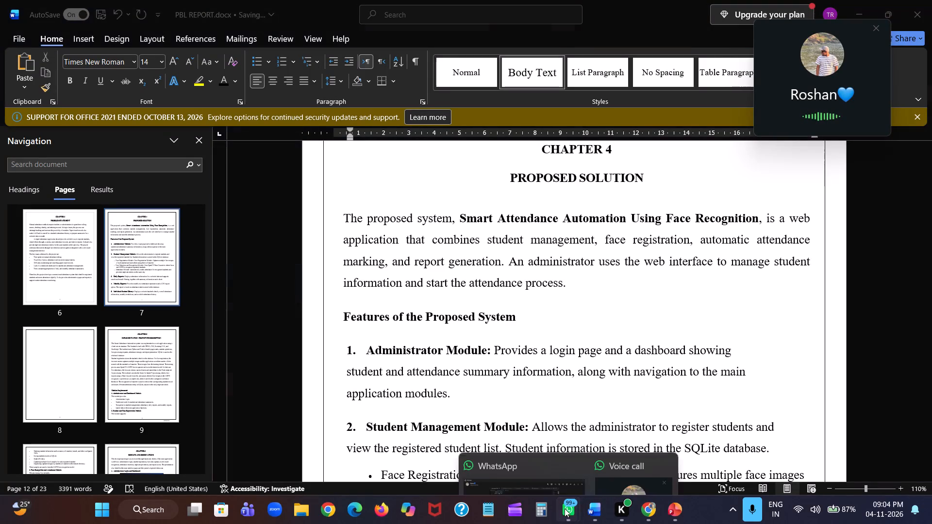
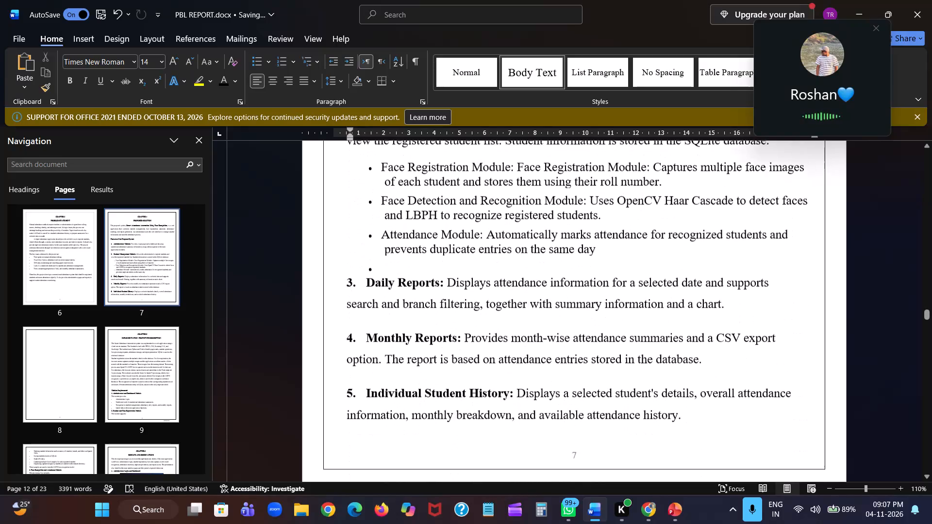
Save the PBL report.
key(ctrl+s)
Remove the blank page between the end of Chapter 4 and the Chapter 5 heading, and save the report.
scroll(471, 270, down, 1)
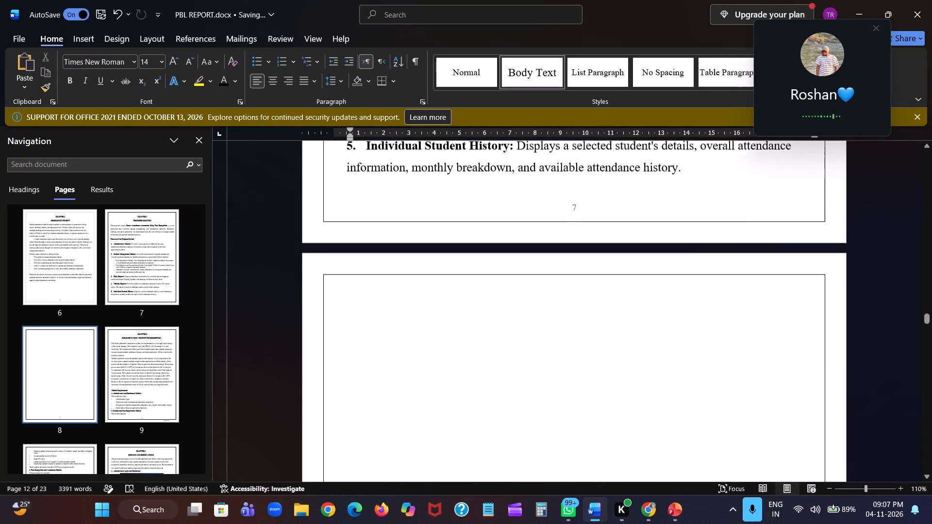
scroll(471, 270, down, 2)
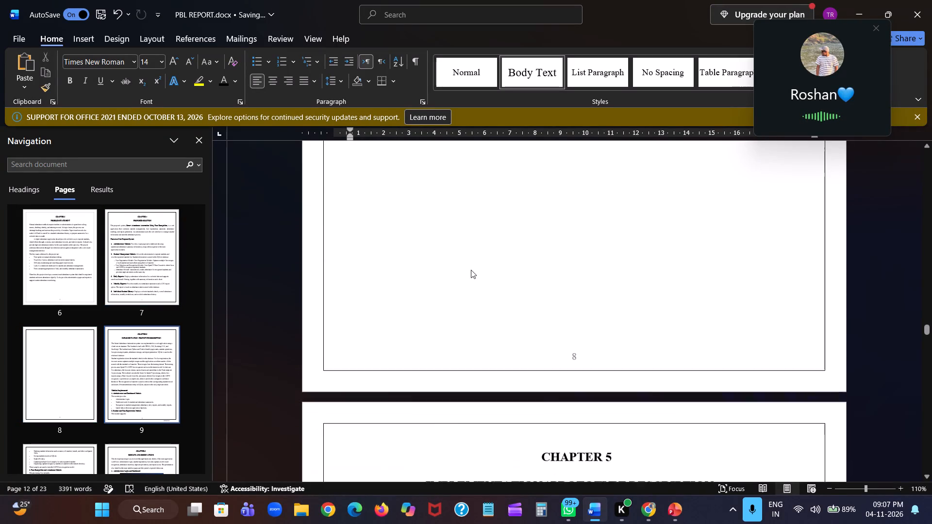
scroll(471, 270, down, 1)
scroll(471, 270, up, 1)
click(541, 383)
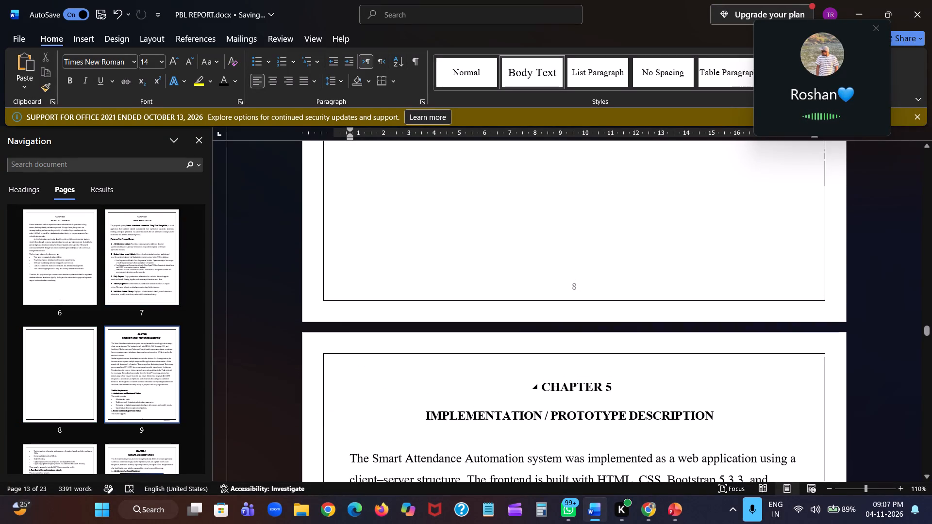
key(BackSpace)
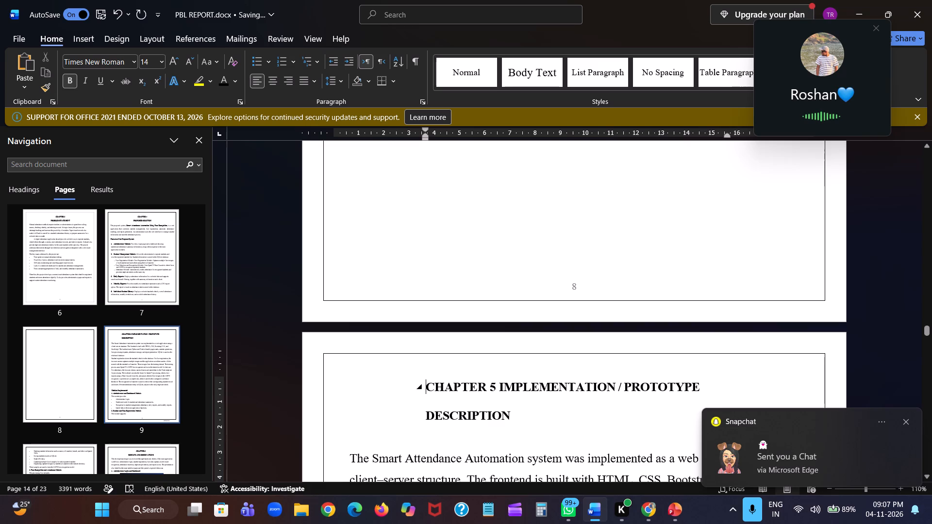
key(ctrl+z)
key(Up)
key(BackSpace)
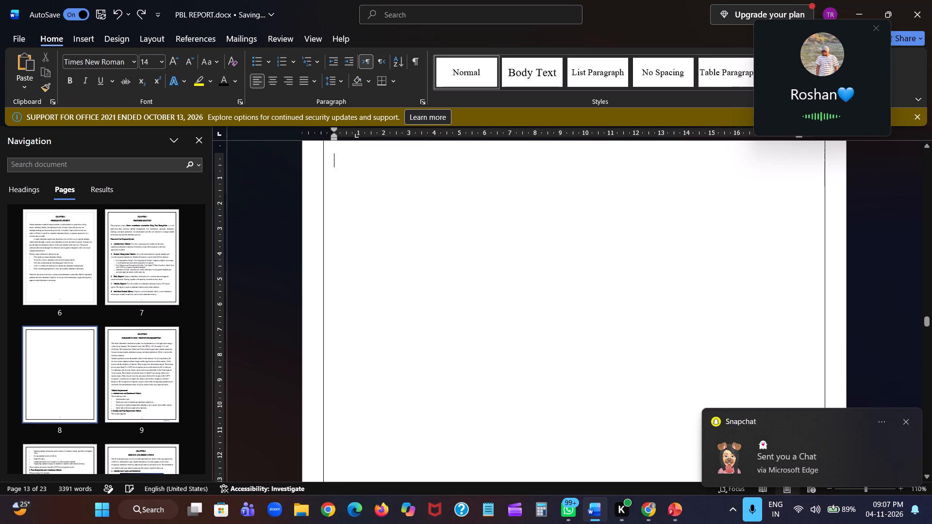
key(BackSpace)
scroll(541, 383, up, 1)
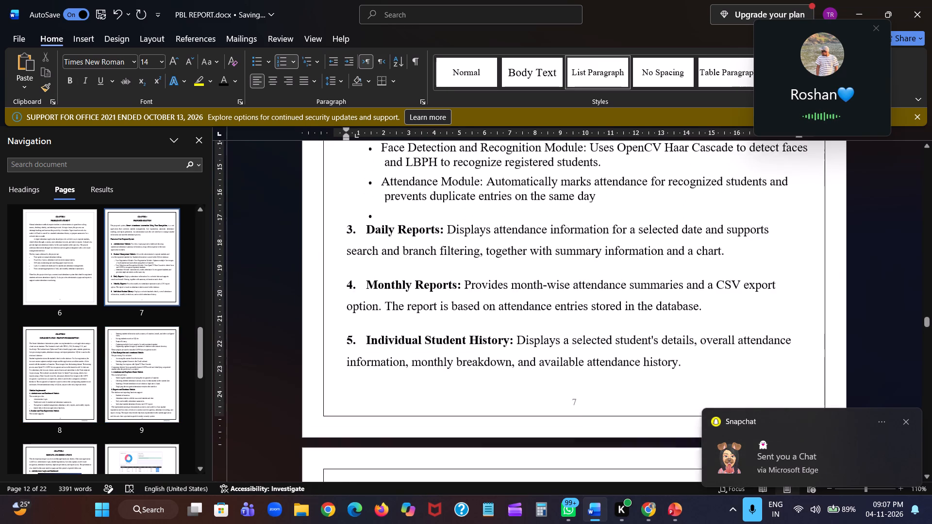
key(ctrl+s)
Examine the Chapter 5 Modules Implemented section across pages 8 and 9, checking the page break and the Student and Face Registration Module list.
scroll(541, 383, down, 2)
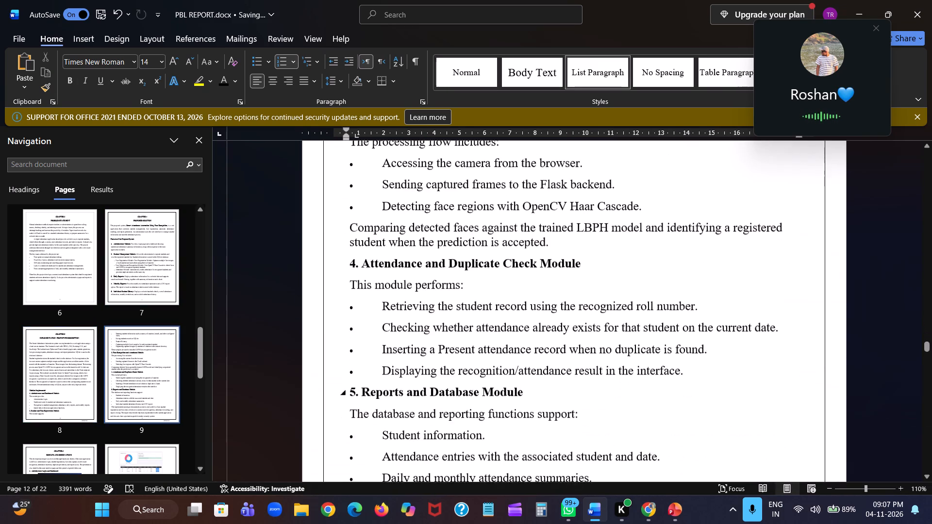
scroll(541, 383, up, 1)
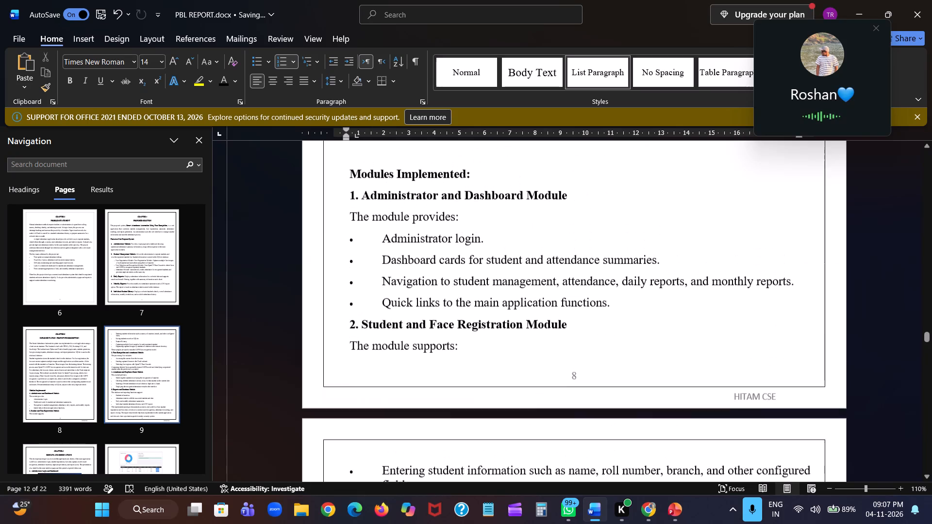
scroll(500, 277, down, 1)
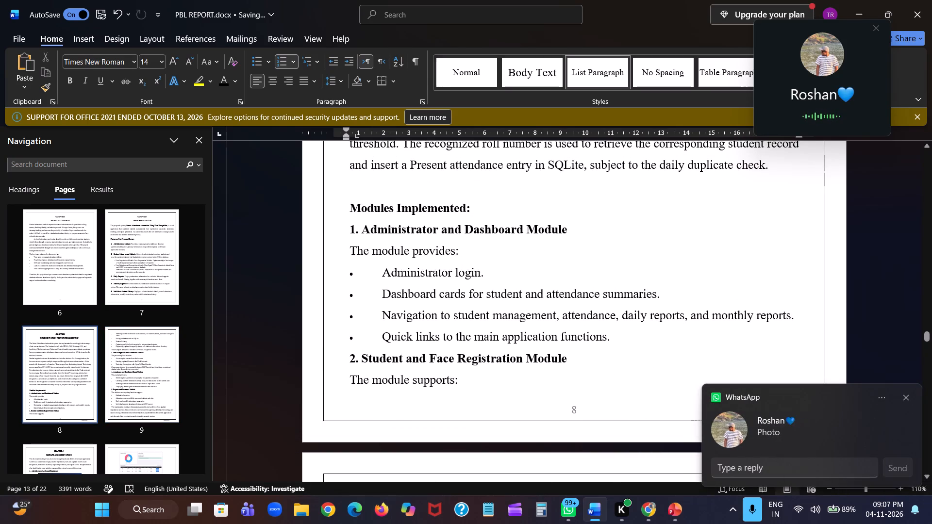
scroll(500, 277, down, 1)
scroll(397, 354, down, 1)
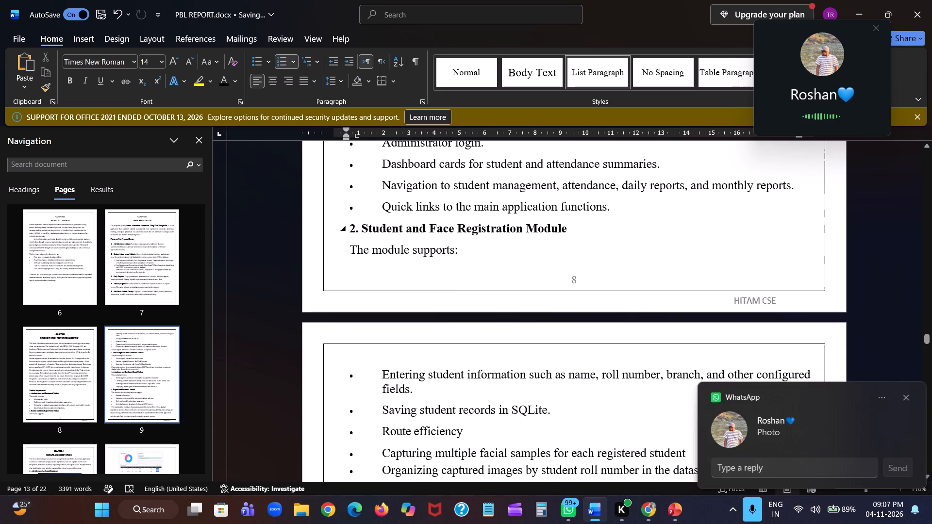
scroll(485, 254, down, 1)
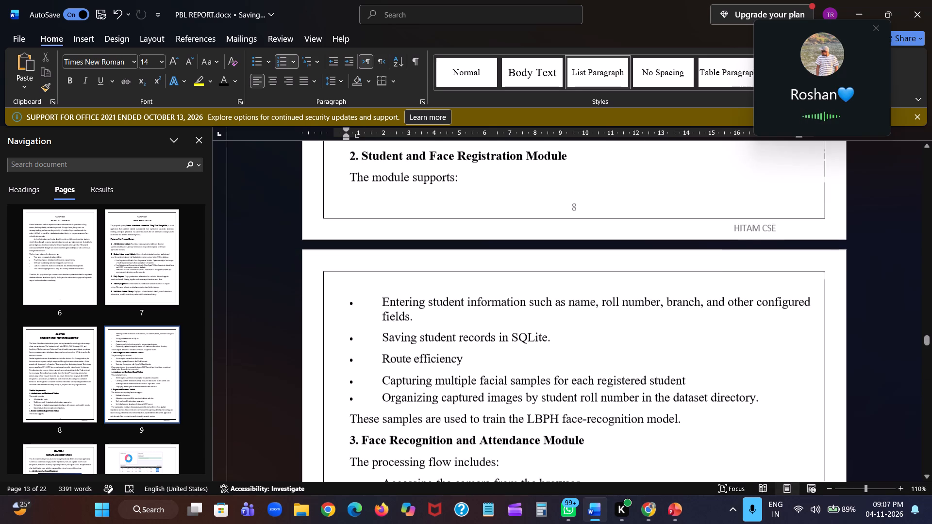
scroll(485, 254, down, 1)
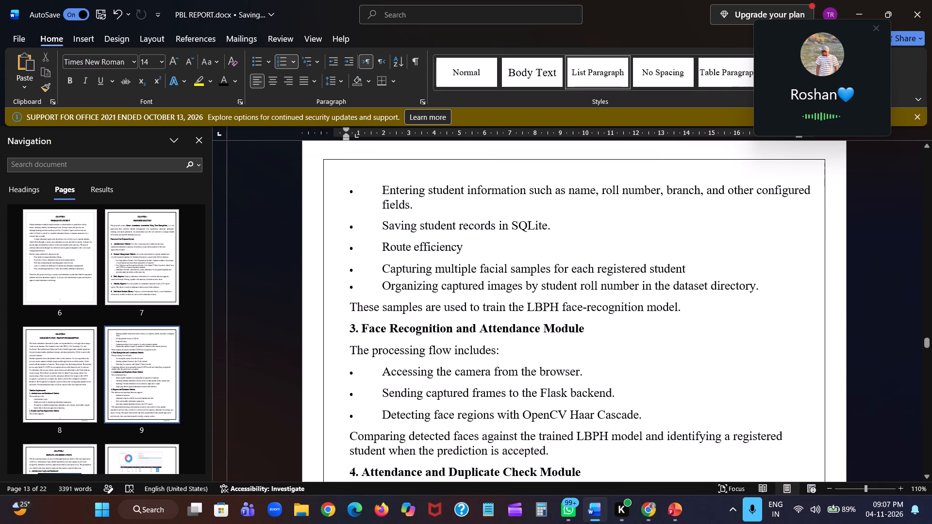
scroll(540, 240, up, 2)
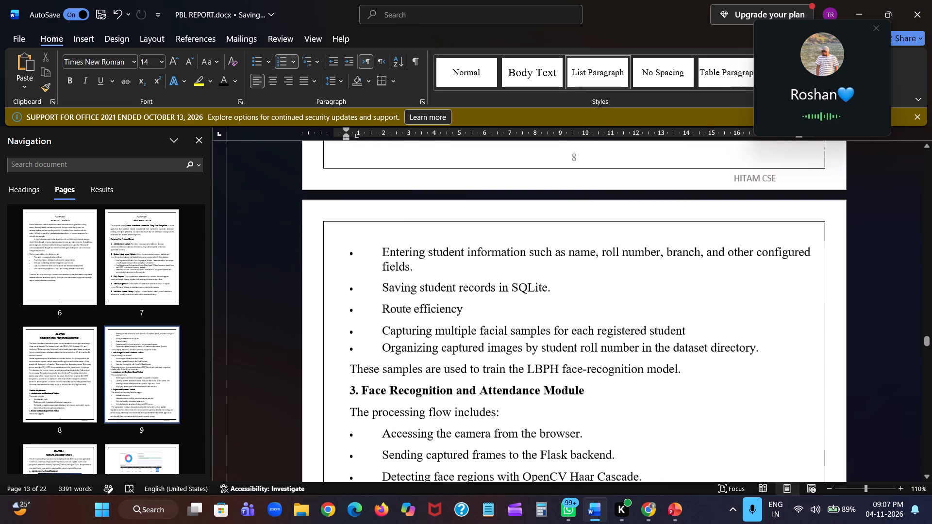
scroll(540, 240, up, 1)
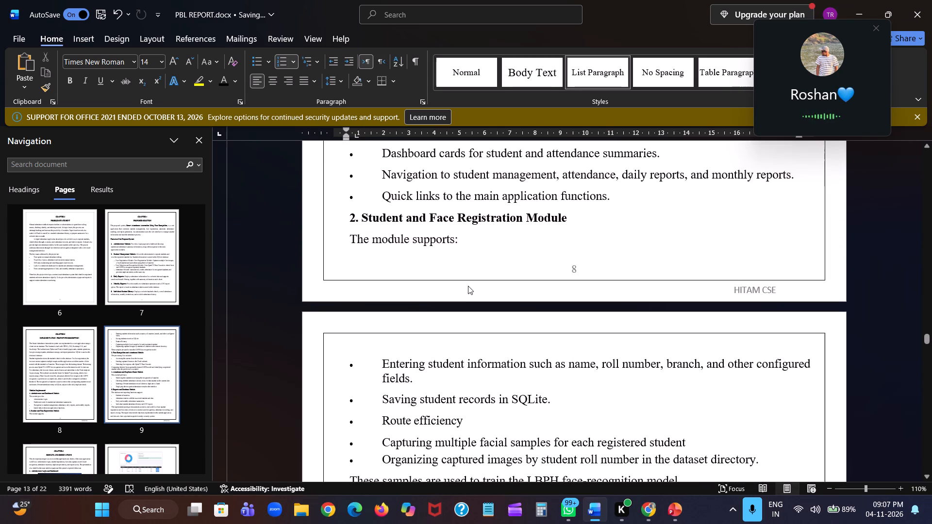
scroll(468, 286, down, 1)
scroll(509, 306, down, 1)
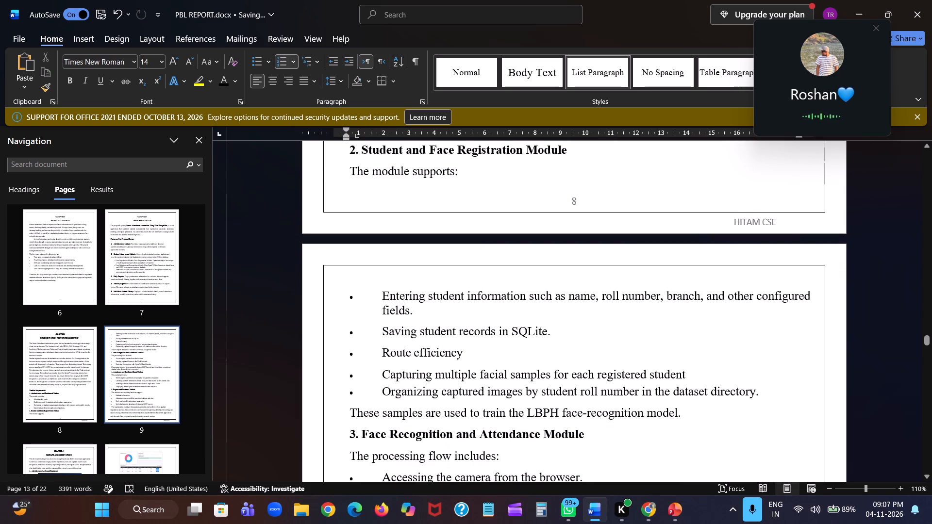
scroll(509, 306, down, 1)
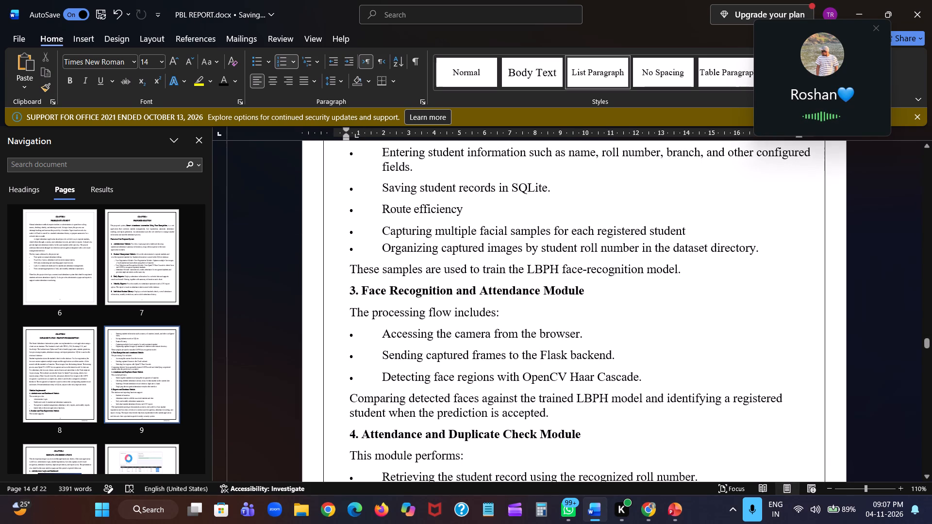
scroll(509, 306, down, 1)
scroll(419, 264, down, 1)
scroll(420, 289, up, 1)
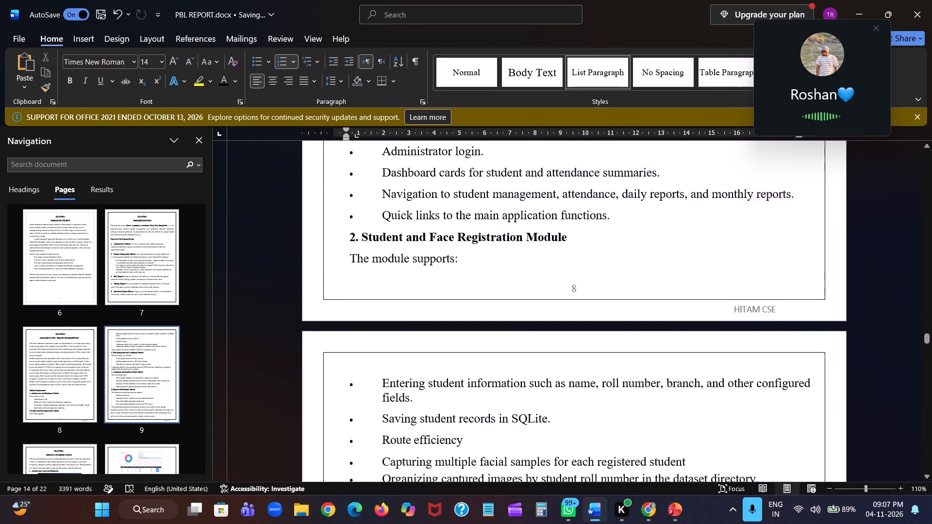
scroll(420, 289, up, 1)
scroll(420, 289, down, 2)
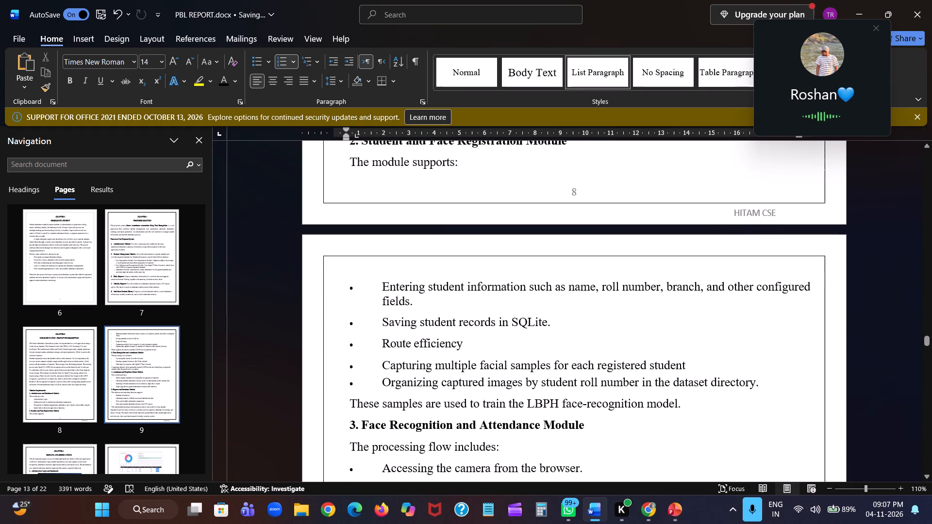
scroll(420, 289, down, 1)
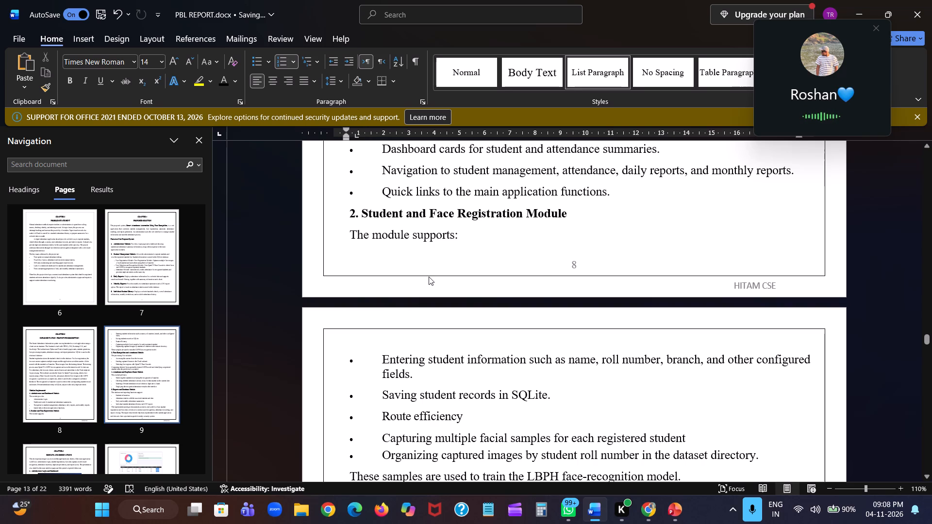
scroll(495, 303, down, 1)
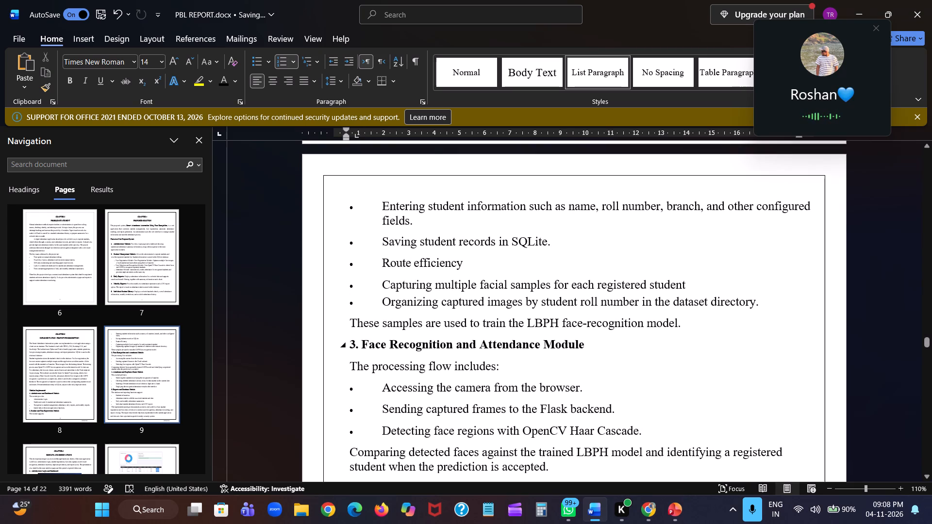
scroll(499, 357, down, 1)
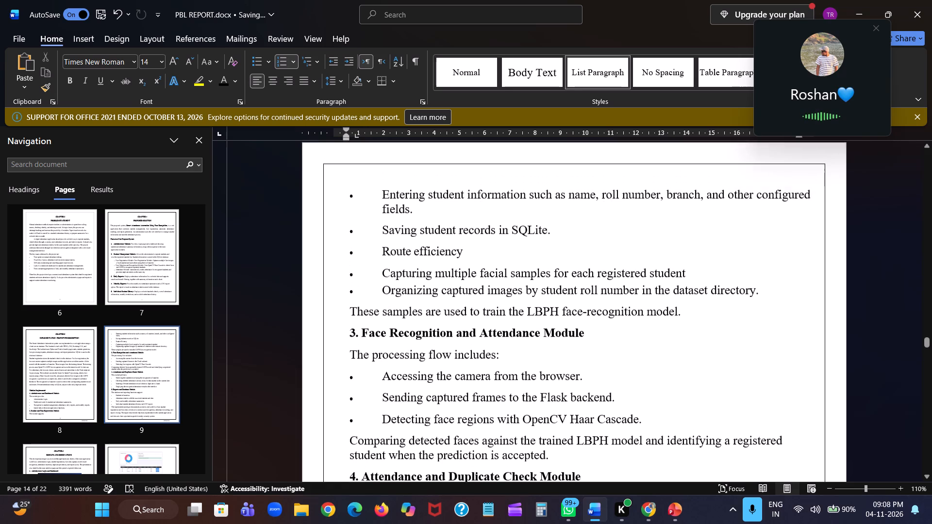
Review the layout of the implemented modules from Administrator and Dashboard through Reports and Database to the footer of page 9.
scroll(526, 287, up, 1)
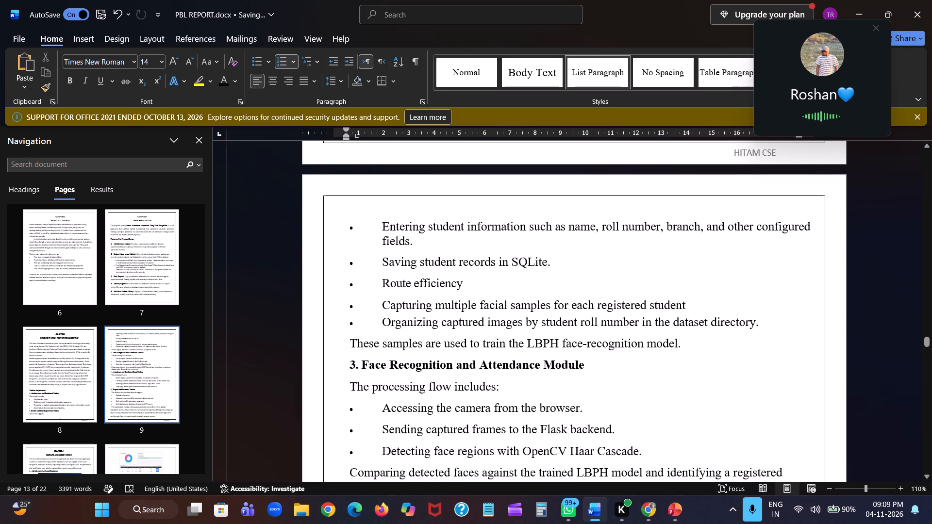
scroll(516, 249, down, 1)
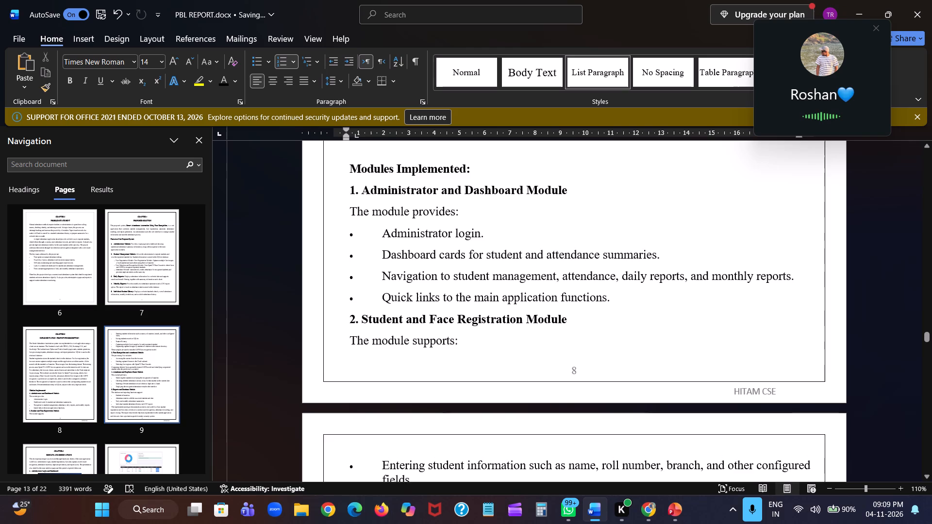
scroll(516, 249, down, 1)
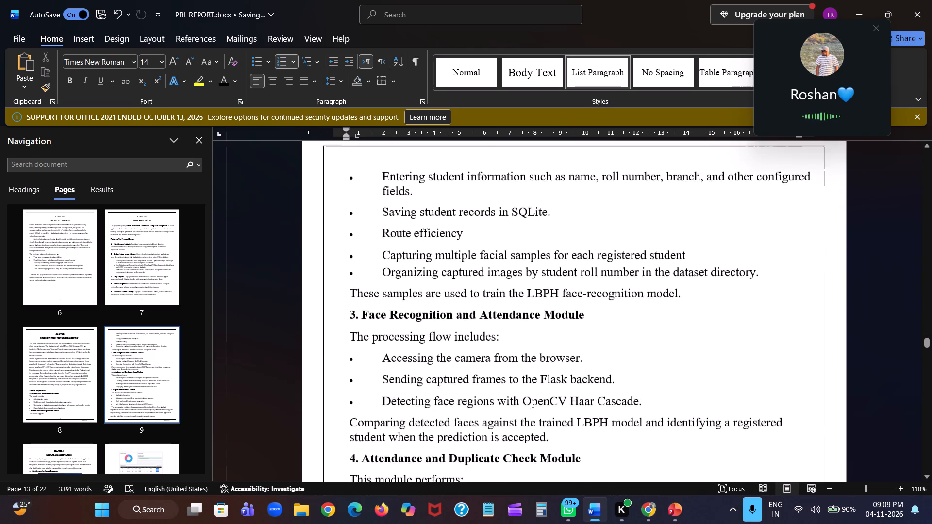
scroll(516, 249, down, 2)
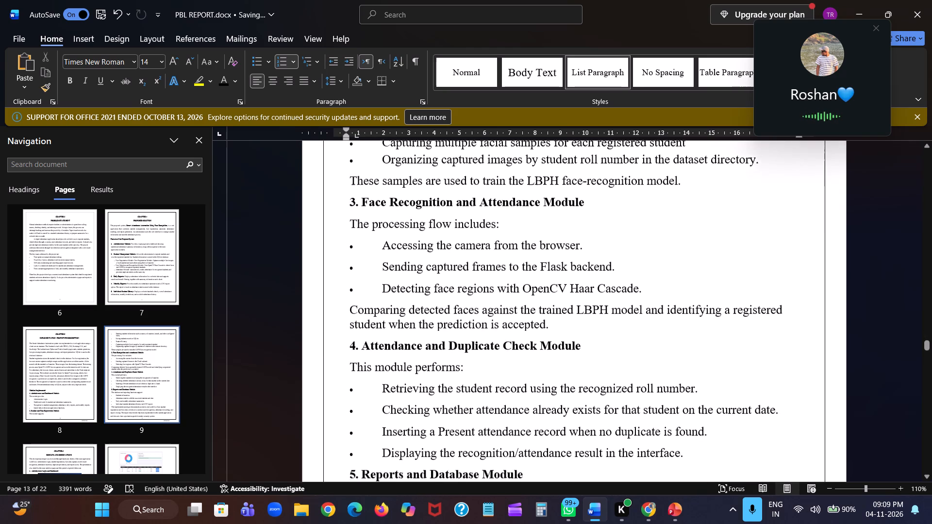
scroll(516, 249, down, 1)
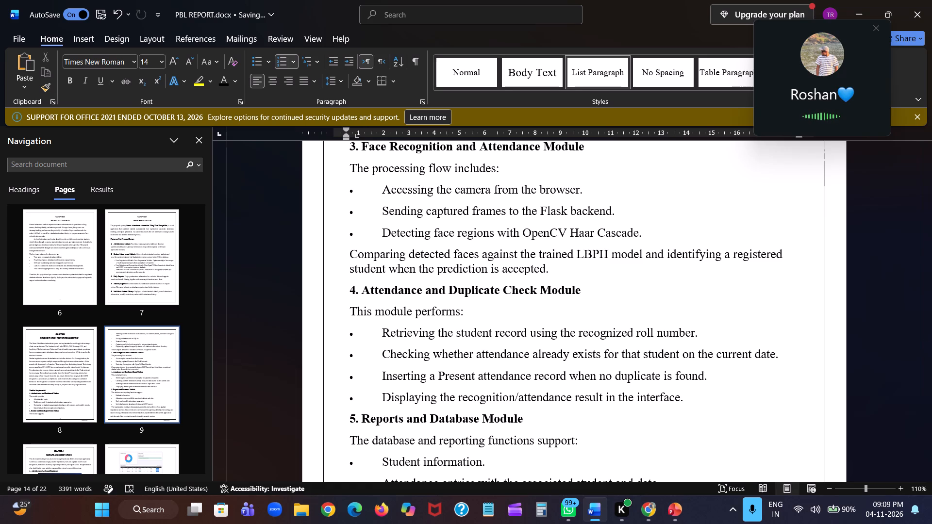
scroll(516, 249, down, 1)
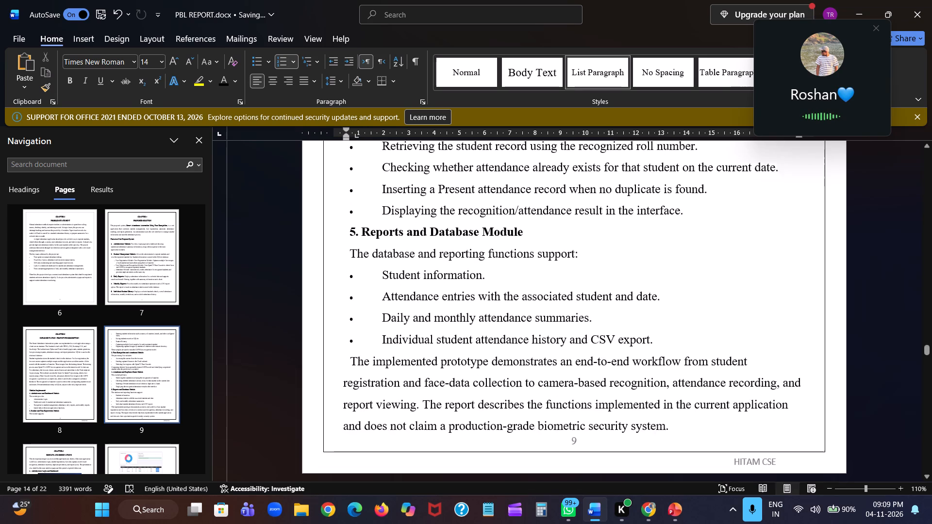
scroll(516, 249, down, 1)
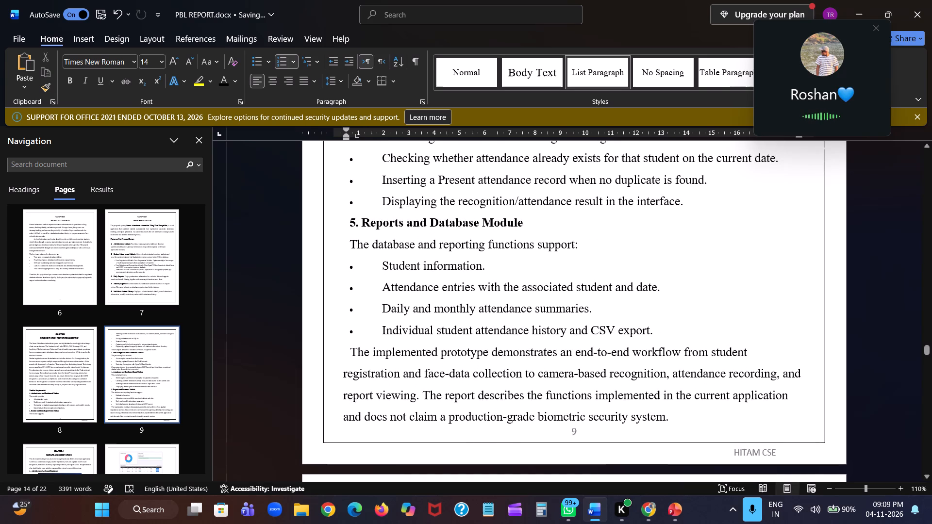
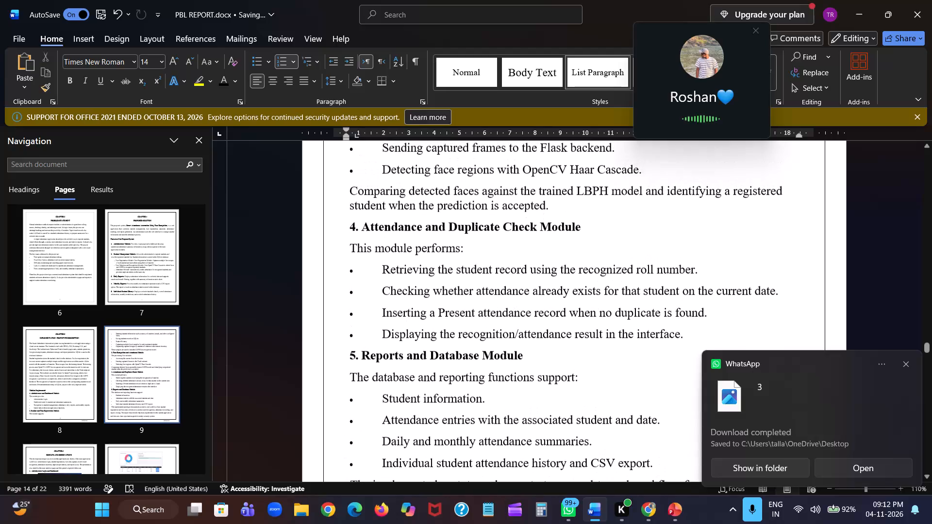
Add an empty unbulleted line after the "Quick links to the main application functions." bullet in the Administrator and Dashboard Module section.
scroll(484, 249, down, 1)
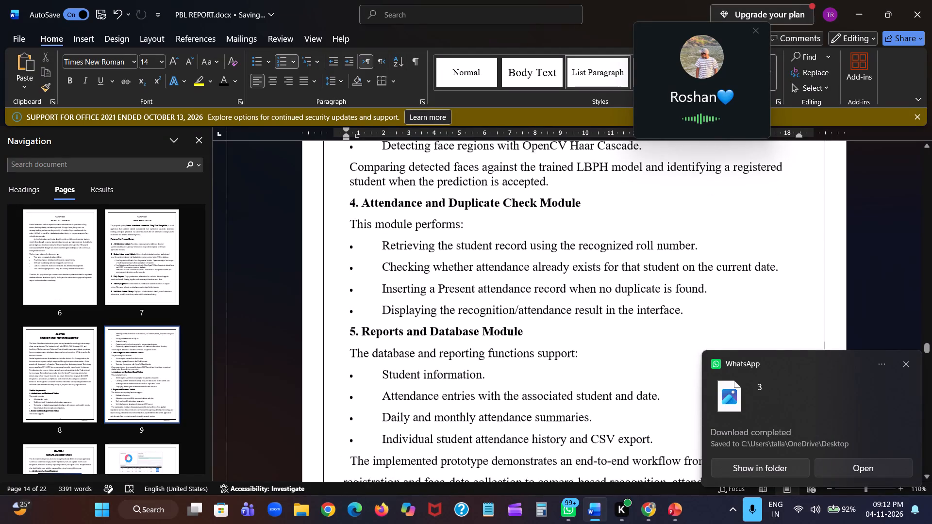
scroll(484, 249, down, 1)
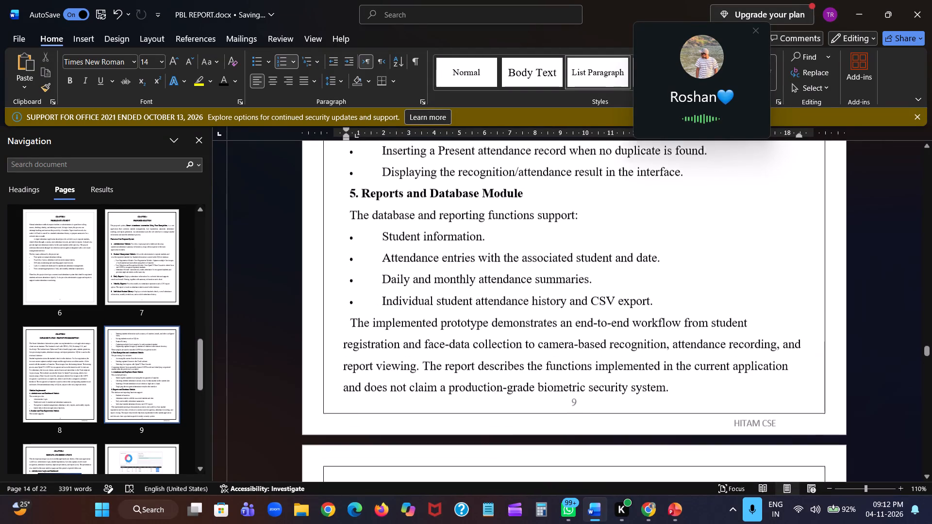
scroll(484, 249, down, 1)
scroll(484, 249, up, 2)
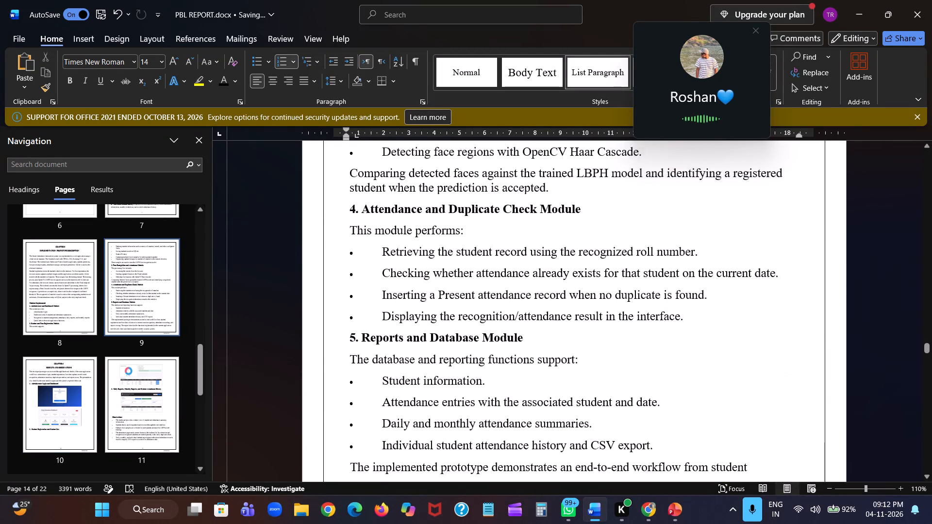
scroll(484, 249, up, 2)
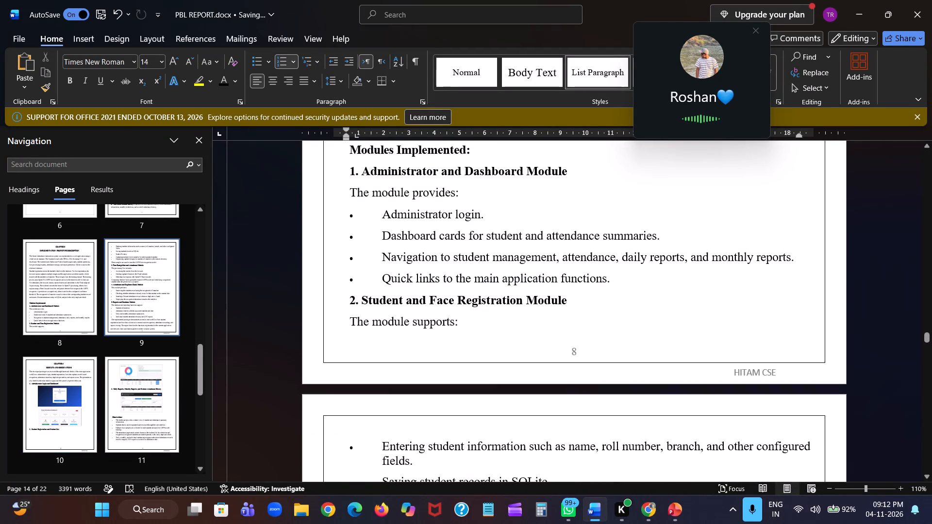
click(612, 275)
key(Return)
key(Return)
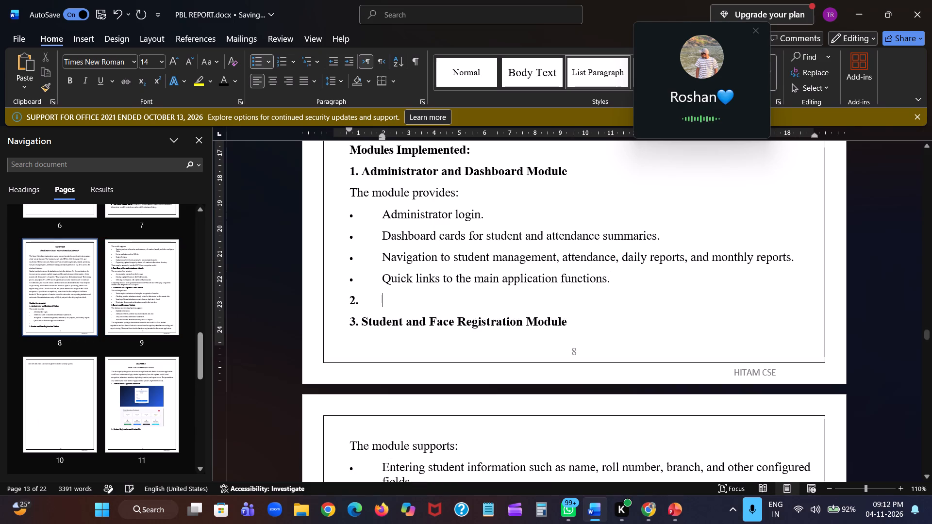
key(ctrl+z)
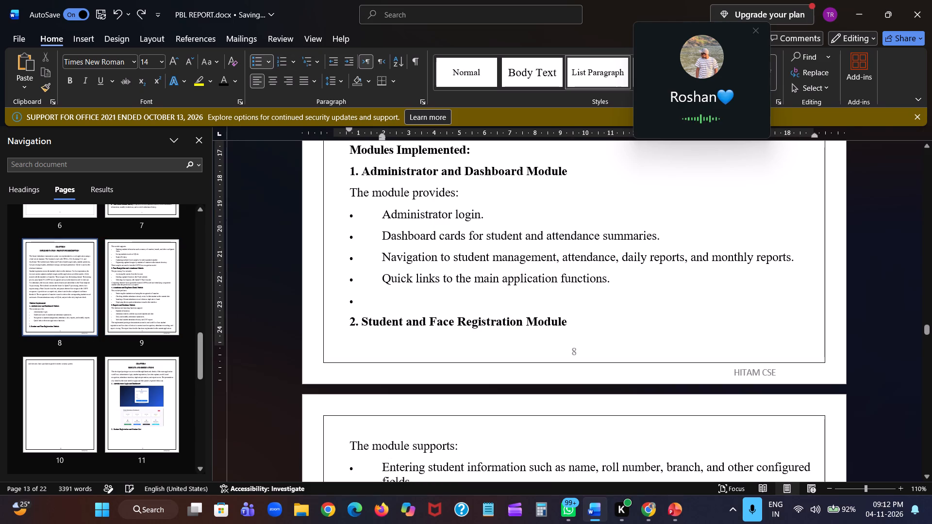
key(BackSpace)
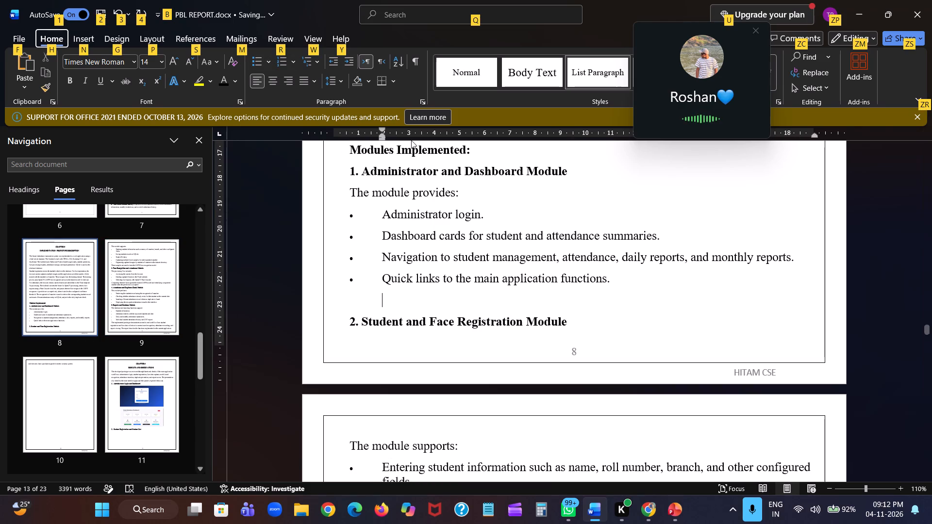
Start inserting a picture from this device on the empty line above the Student and Face Registration Module heading.
click(87, 39)
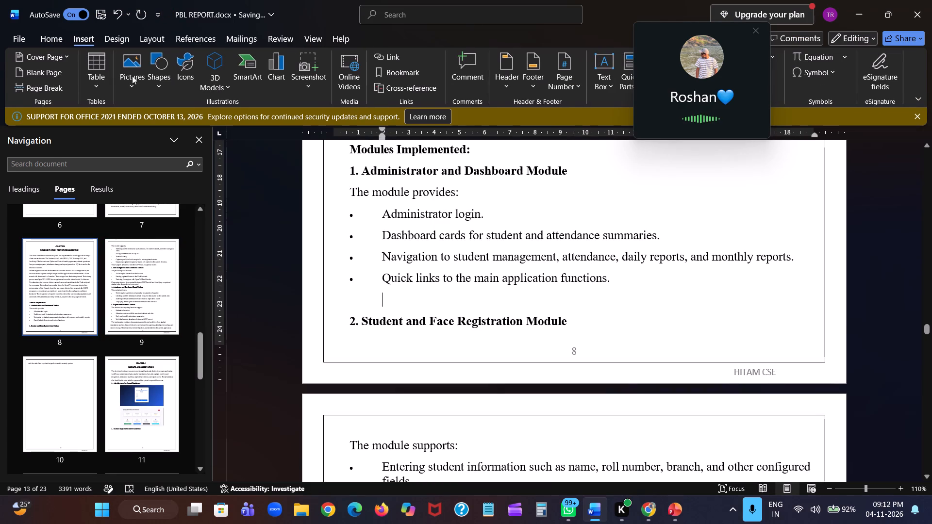
click(135, 78)
click(165, 131)
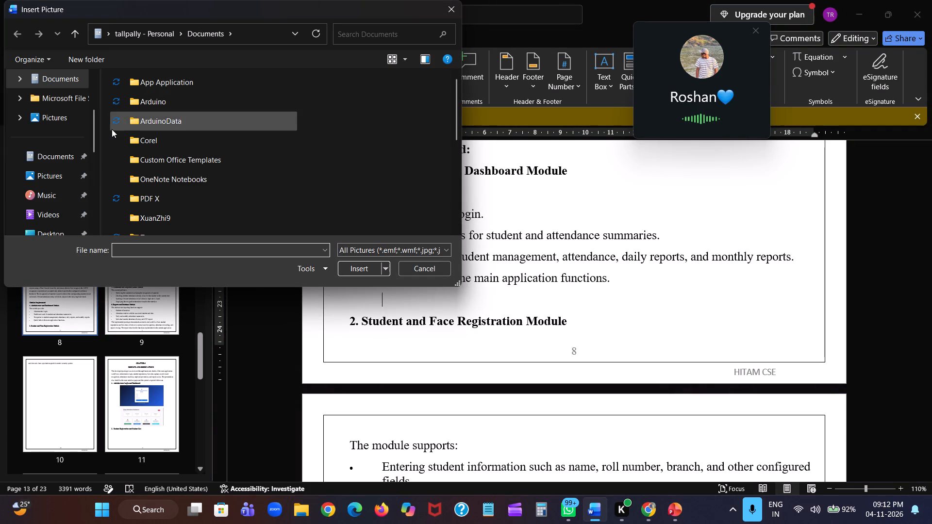
Insert the D1.jpeg picture from the Desktop just above the "2. Student and Face Registration Module" heading.
click(45, 228)
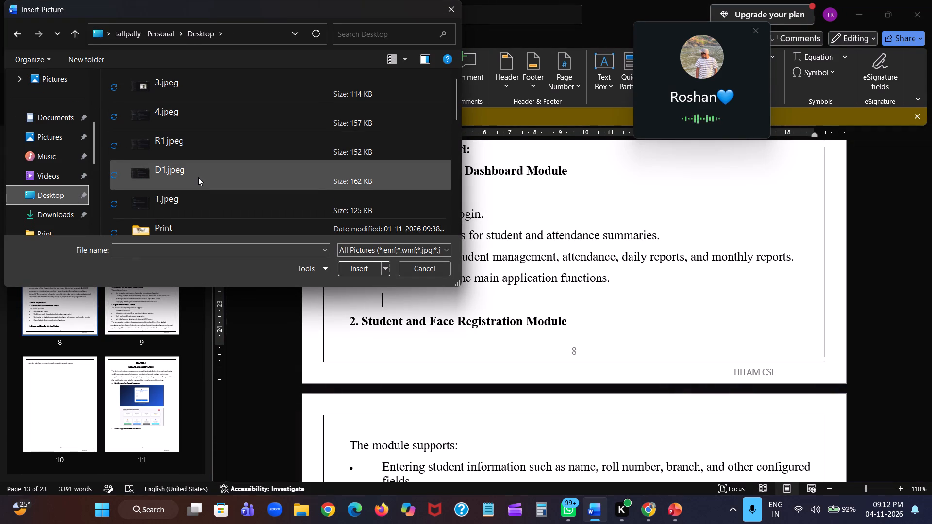
click(198, 177)
click(357, 262)
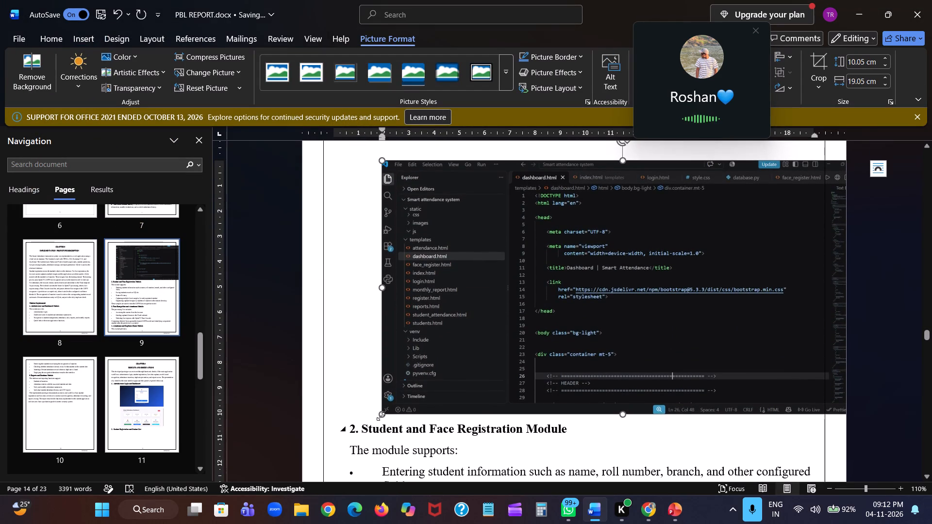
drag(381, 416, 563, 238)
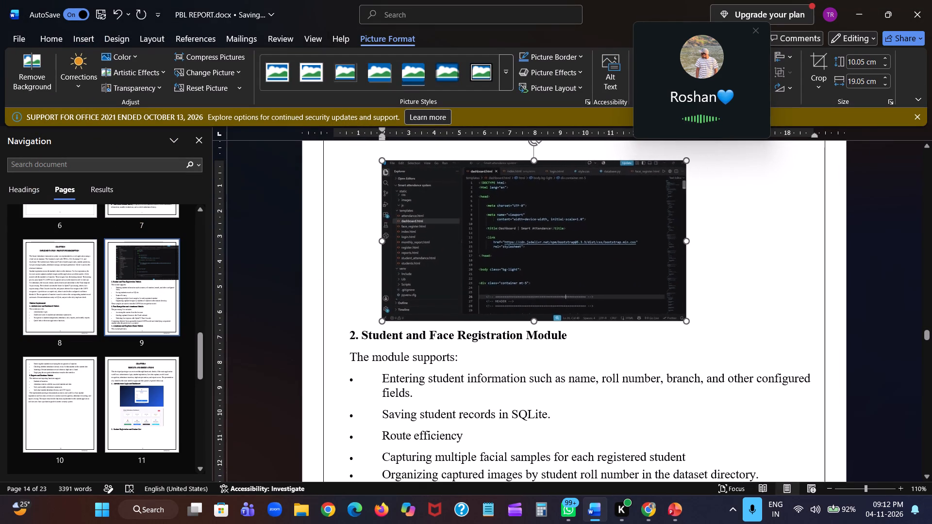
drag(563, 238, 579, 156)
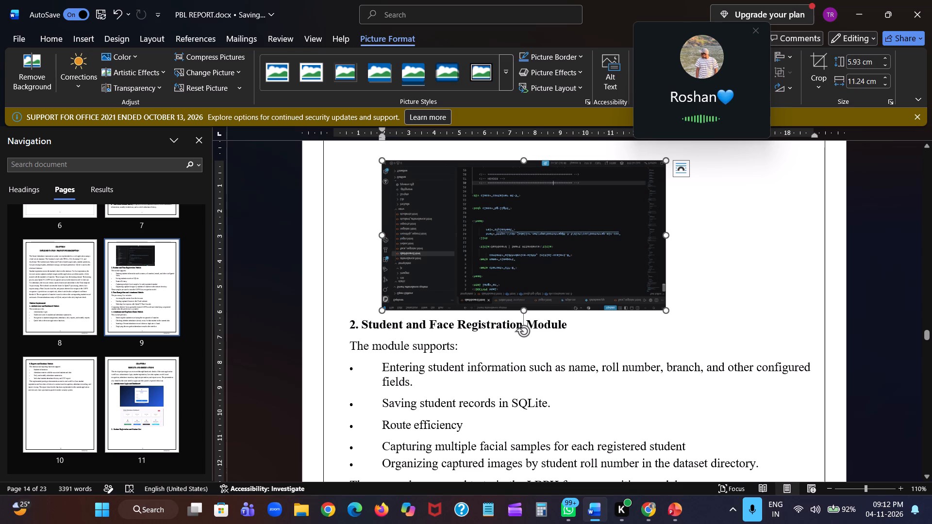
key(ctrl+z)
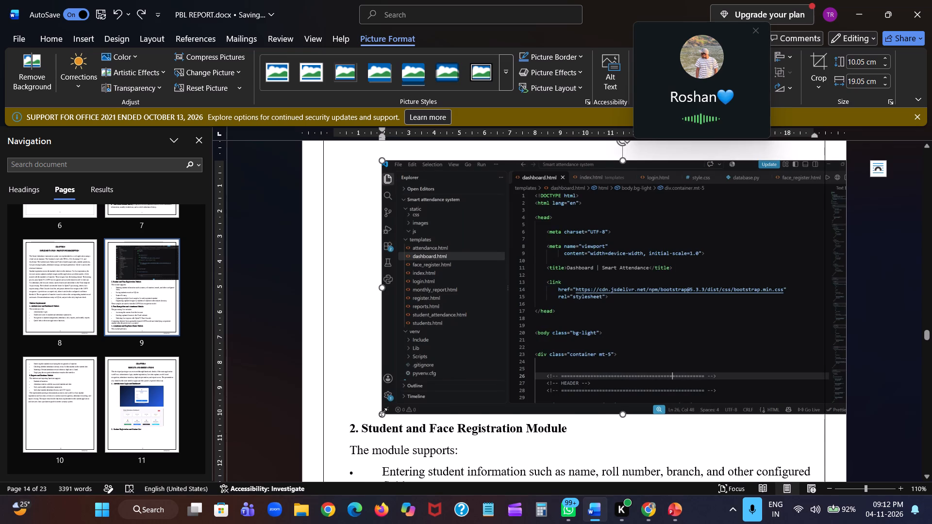
Shrink the inserted dashboard code picture proportionally to about 4.79 cm high by 9.08 cm wide.
drag(383, 412, 512, 252)
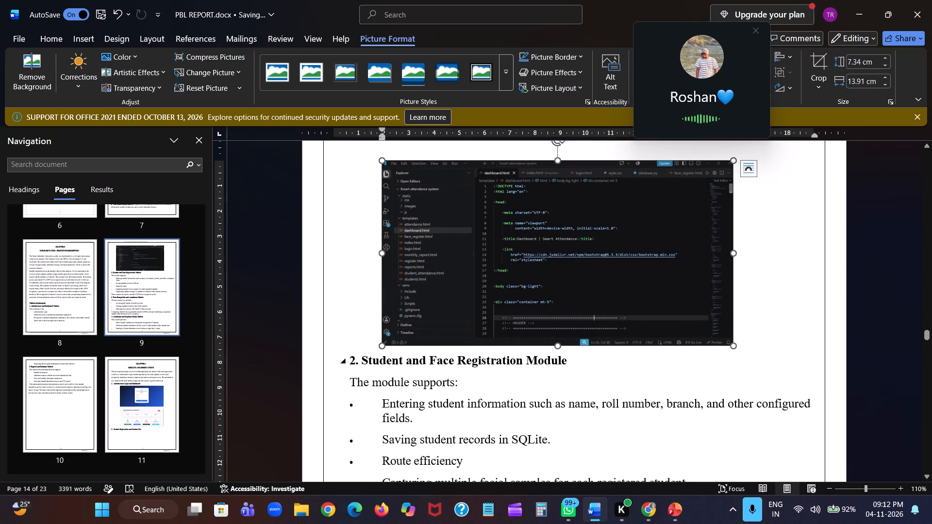
drag(732, 347, 618, 278)
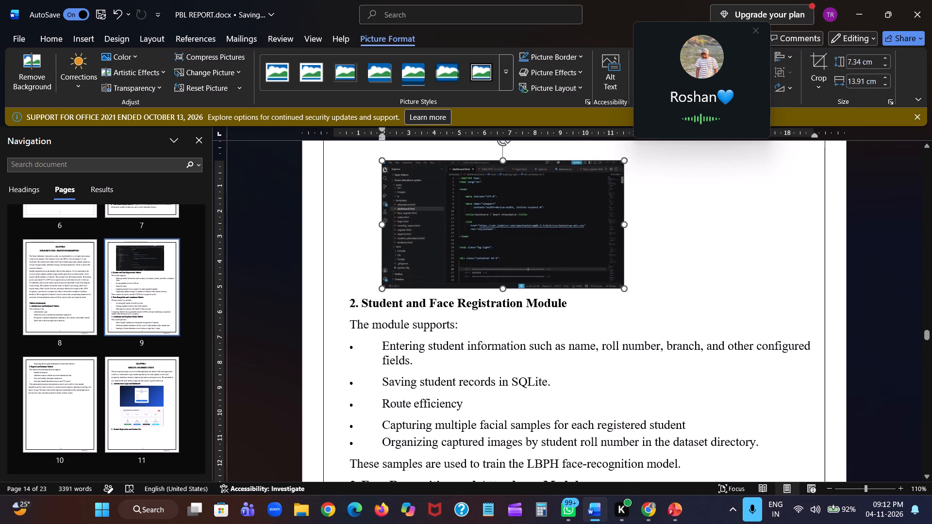
drag(618, 278, 611, 276)
scroll(607, 339, up, 1)
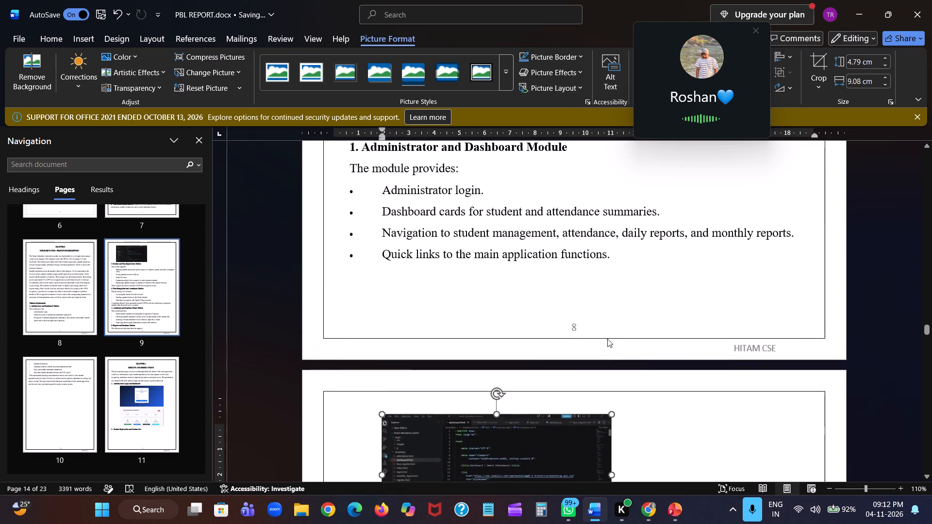
Add a new line after the "These samples are used to train the LBPH face-recognition model." sentence and insert the R1.jpeg picture there.
scroll(607, 339, down, 2)
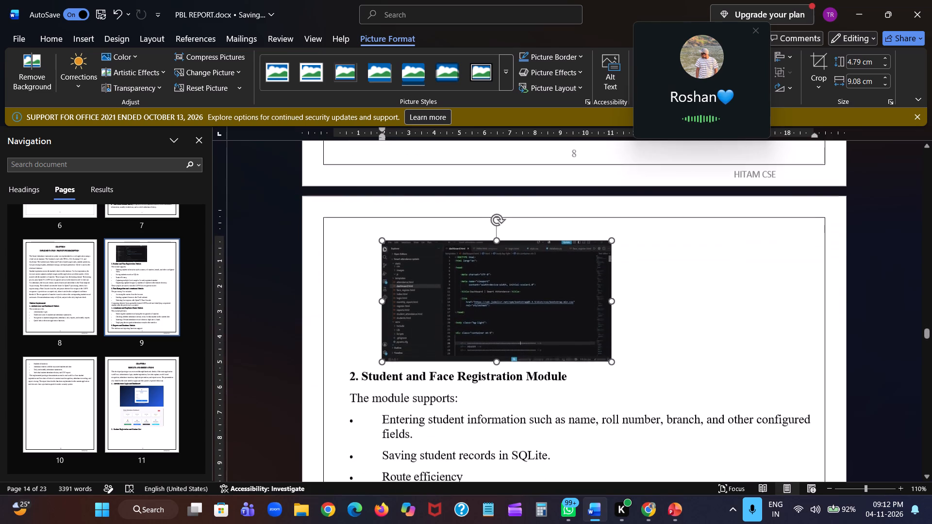
scroll(607, 339, down, 1)
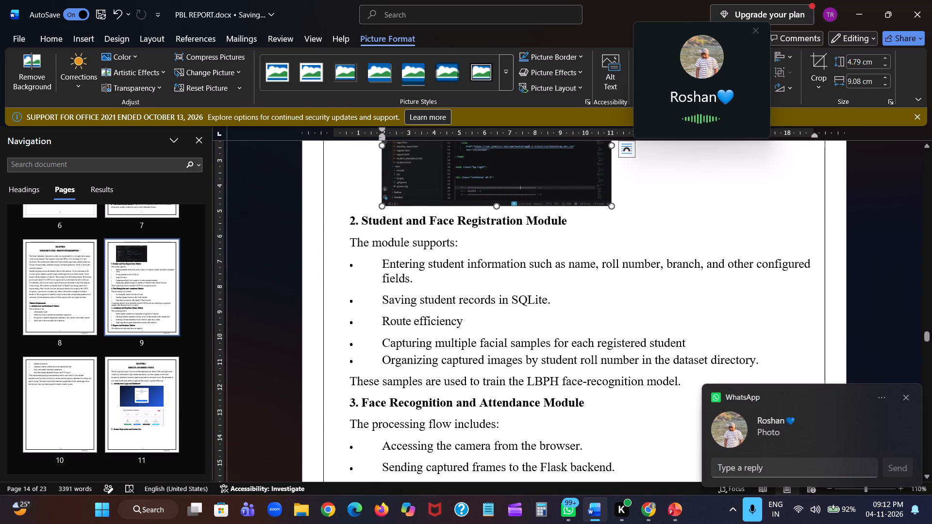
click(679, 384)
key(Right)
key(Return)
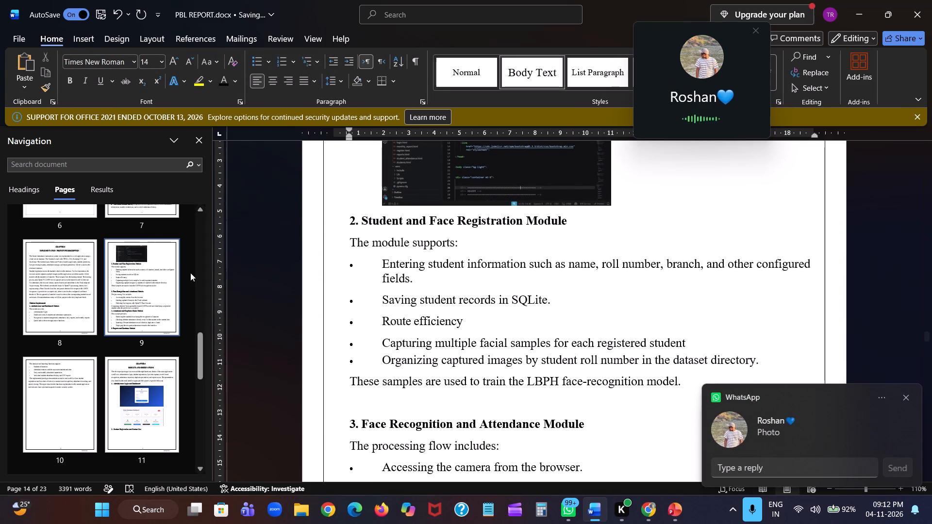
click(91, 35)
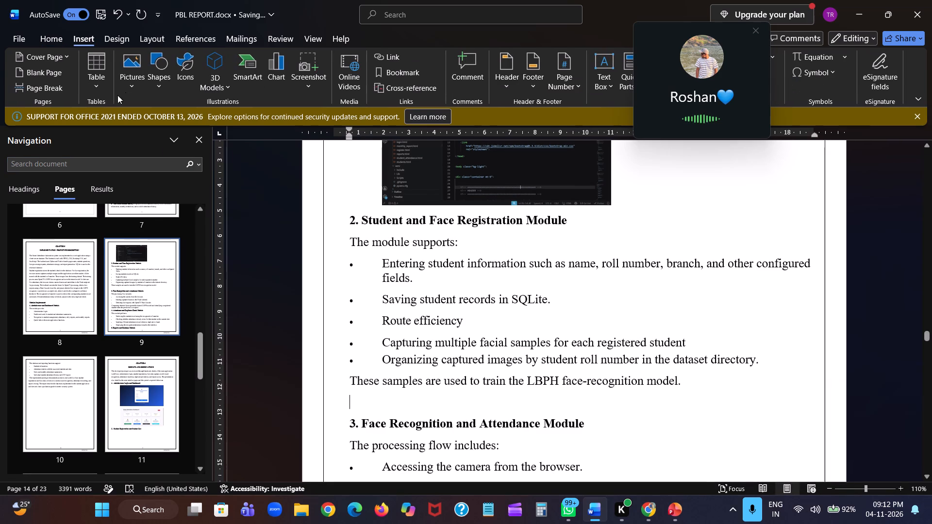
click(125, 84)
click(143, 127)
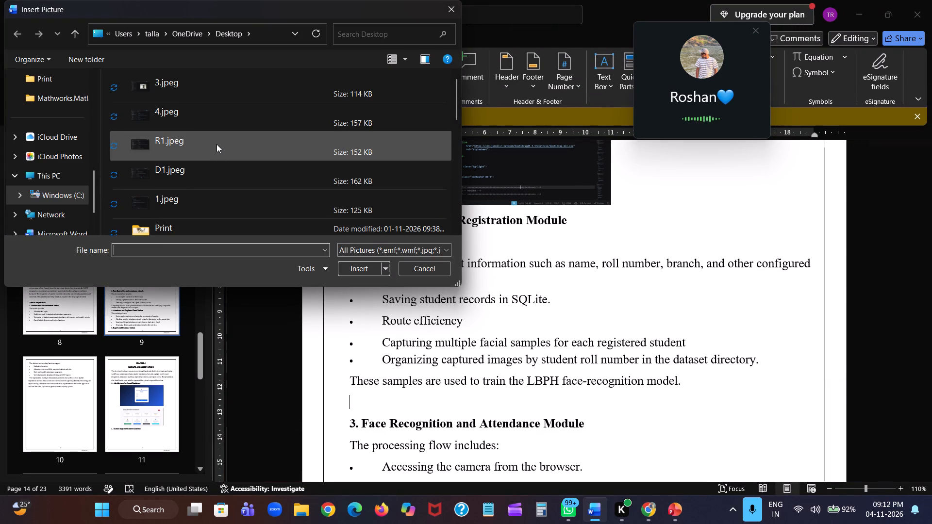
click(216, 144)
click(360, 265)
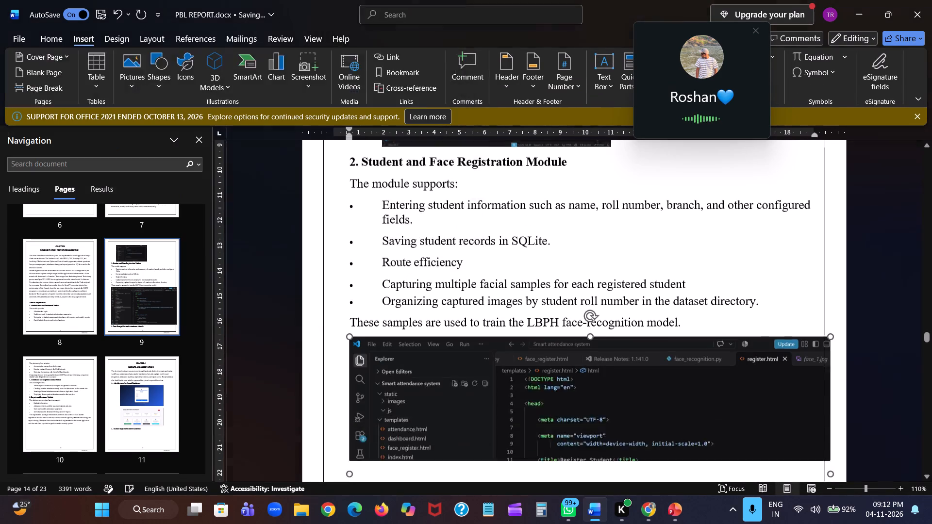
Shrink the inserted register.html code picture proportionally to about 5.96 cm high by 10.44 cm wide.
scroll(617, 343, down, 1)
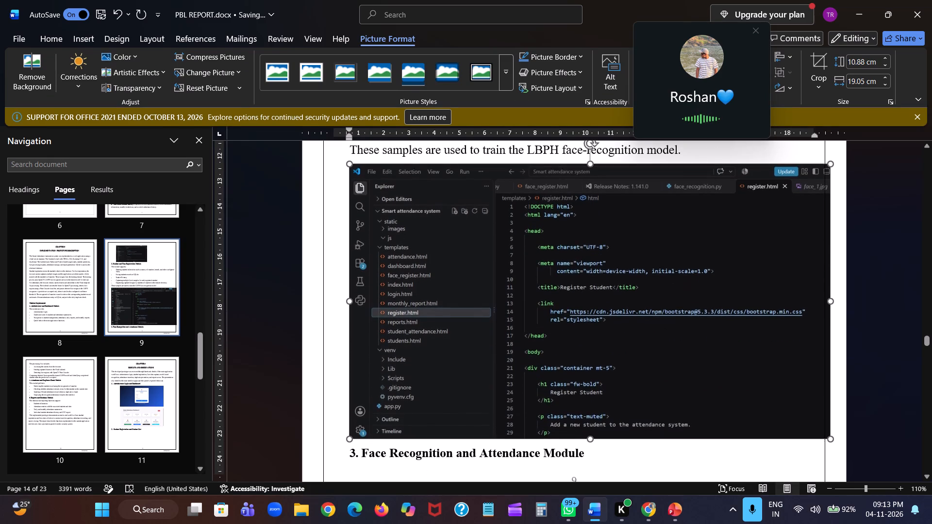
drag(830, 441, 761, 412)
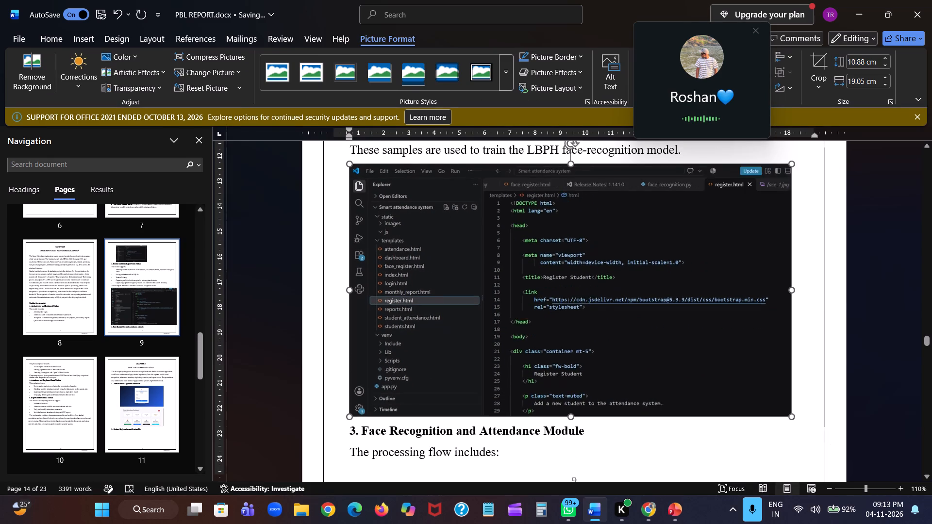
drag(761, 412, 579, 314)
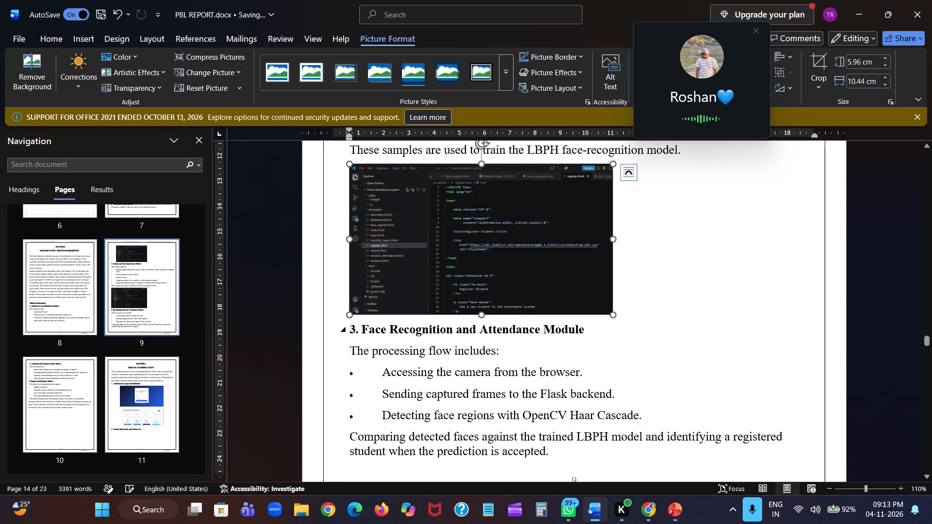
Centre the register.html code picture below the Student and Face Registration Module text.
scroll(579, 314, up, 1)
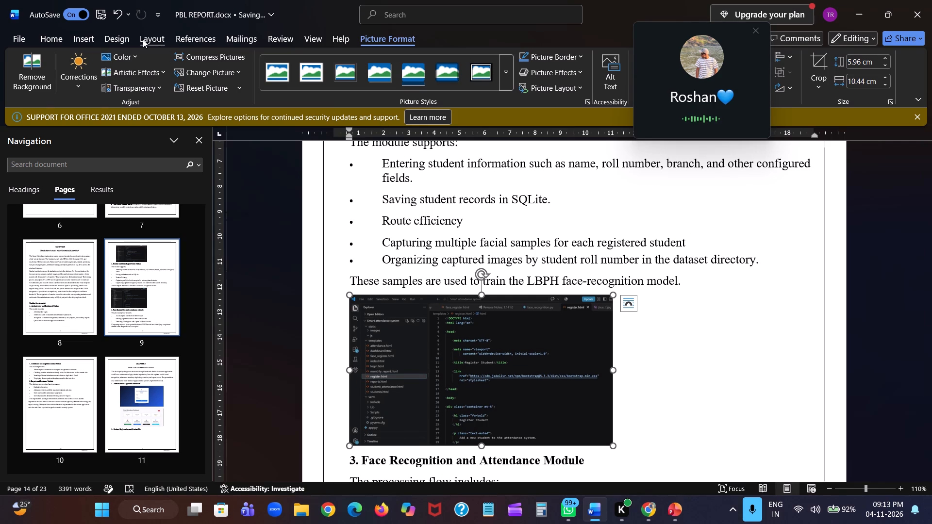
click(93, 41)
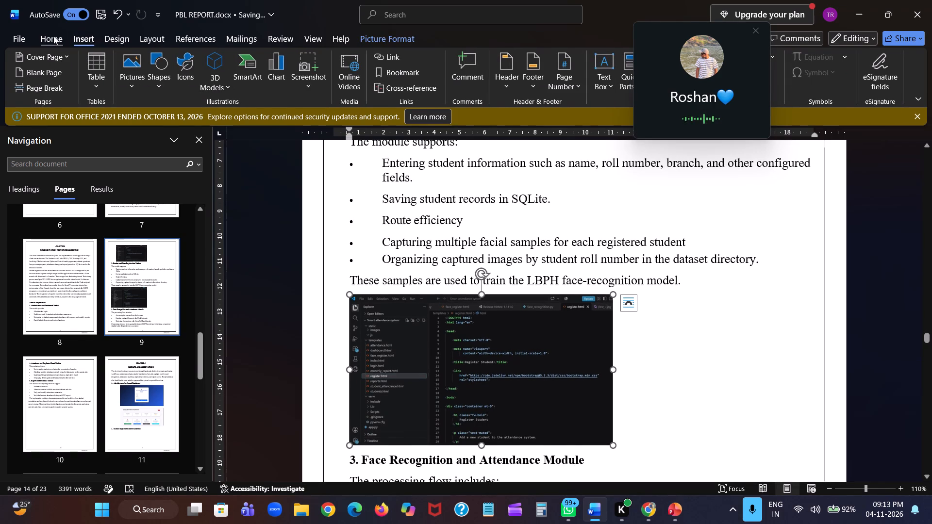
click(53, 36)
click(279, 81)
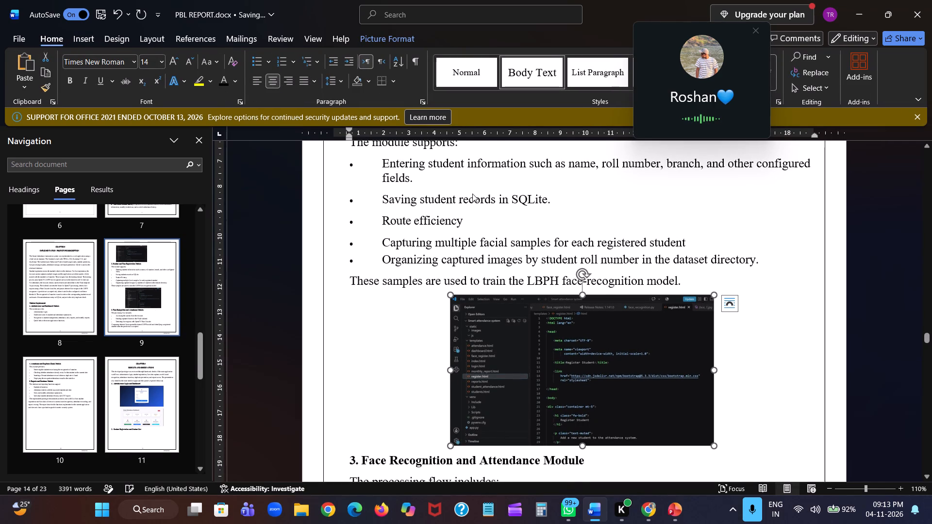
Centre the dashboard.html code picture at the start of page 9 and move its paragraph's right indent inward.
scroll(499, 262, up, 1)
click(539, 336)
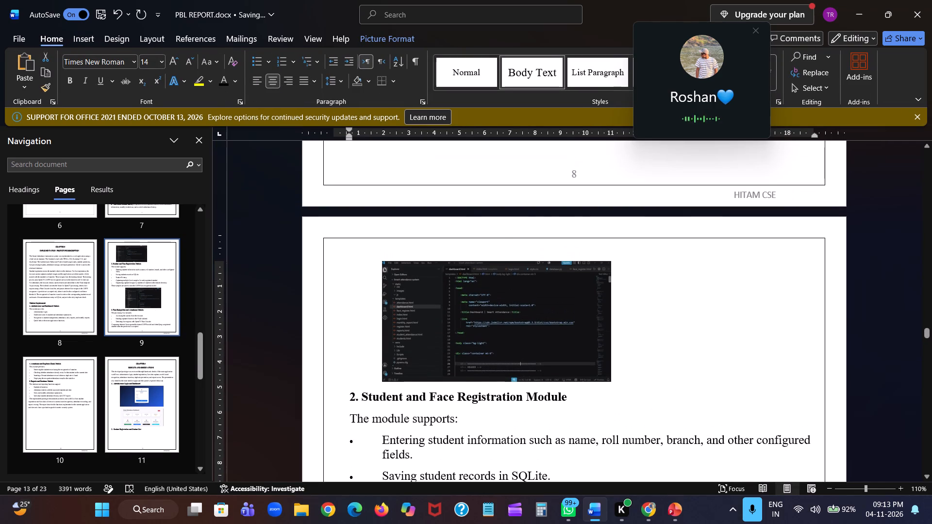
click(276, 83)
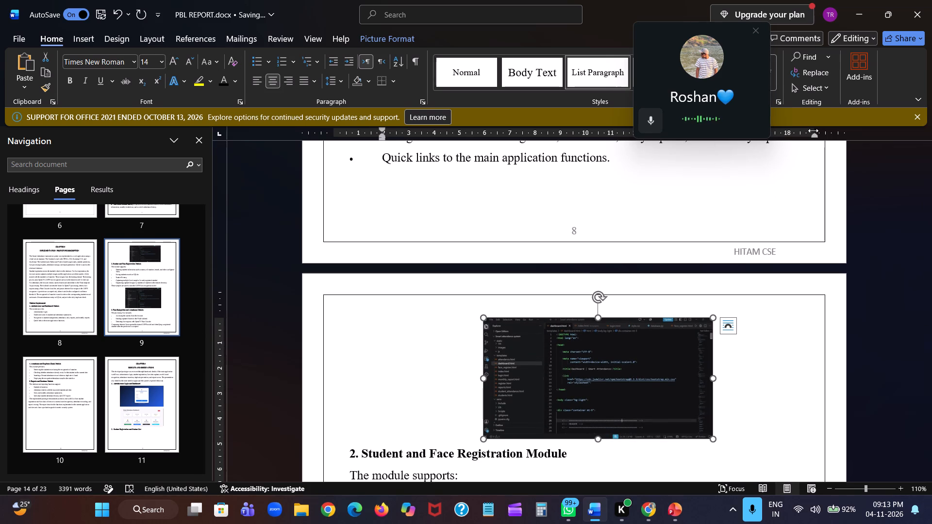
drag(815, 134, 749, 142)
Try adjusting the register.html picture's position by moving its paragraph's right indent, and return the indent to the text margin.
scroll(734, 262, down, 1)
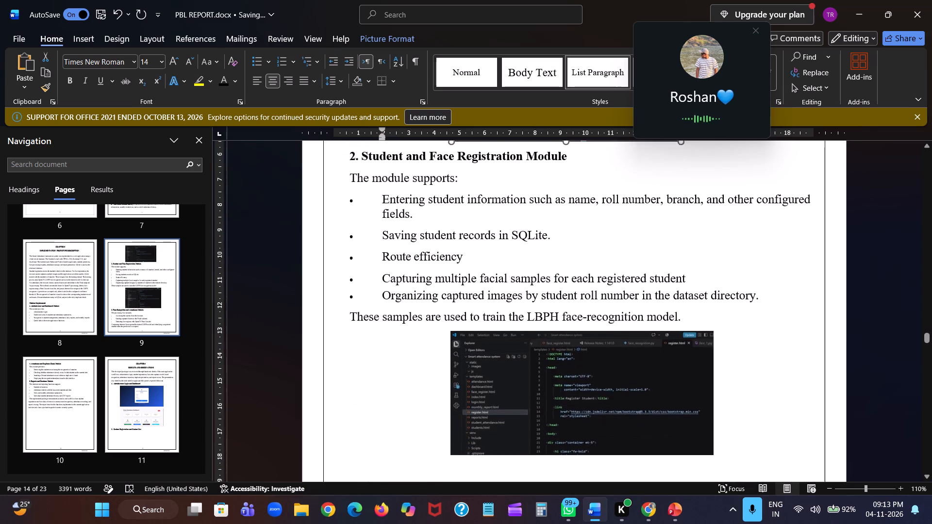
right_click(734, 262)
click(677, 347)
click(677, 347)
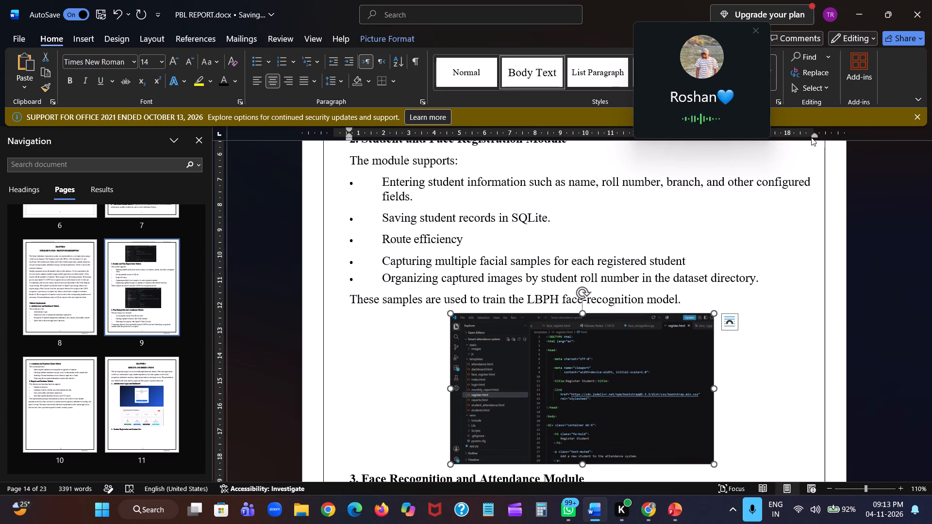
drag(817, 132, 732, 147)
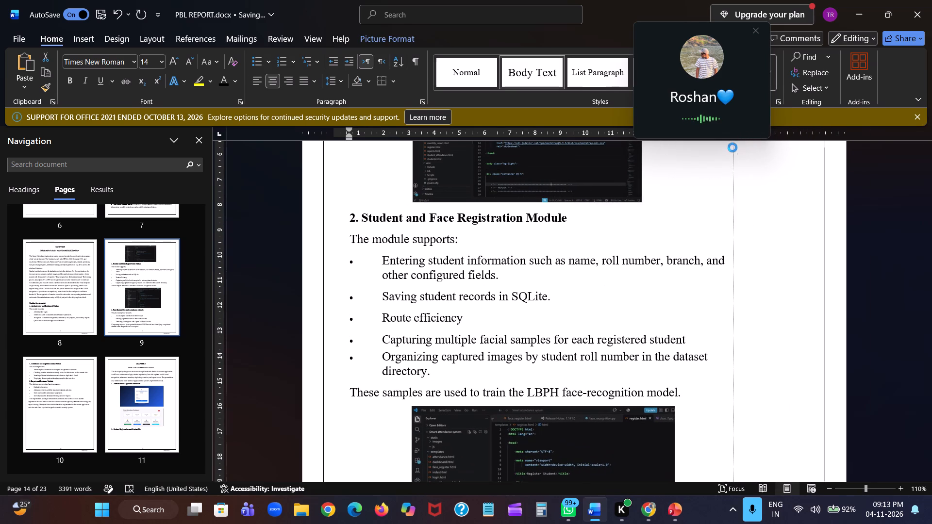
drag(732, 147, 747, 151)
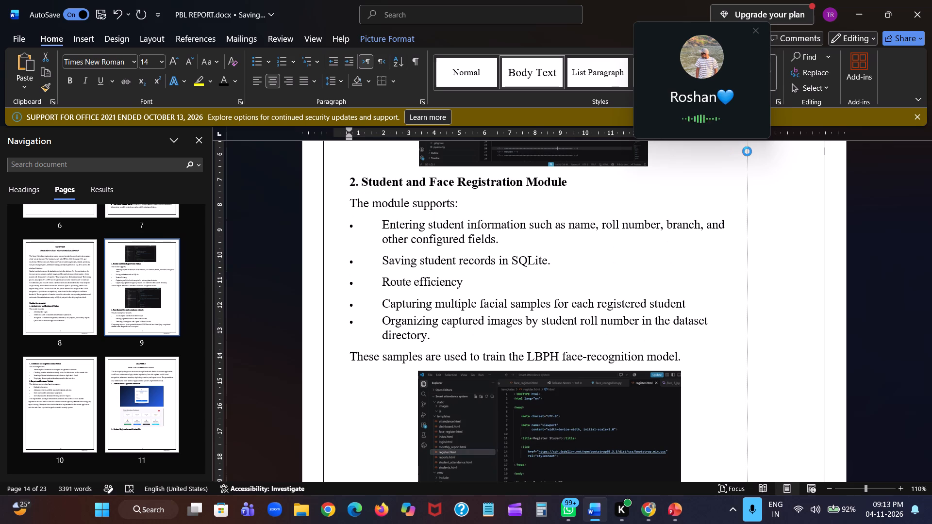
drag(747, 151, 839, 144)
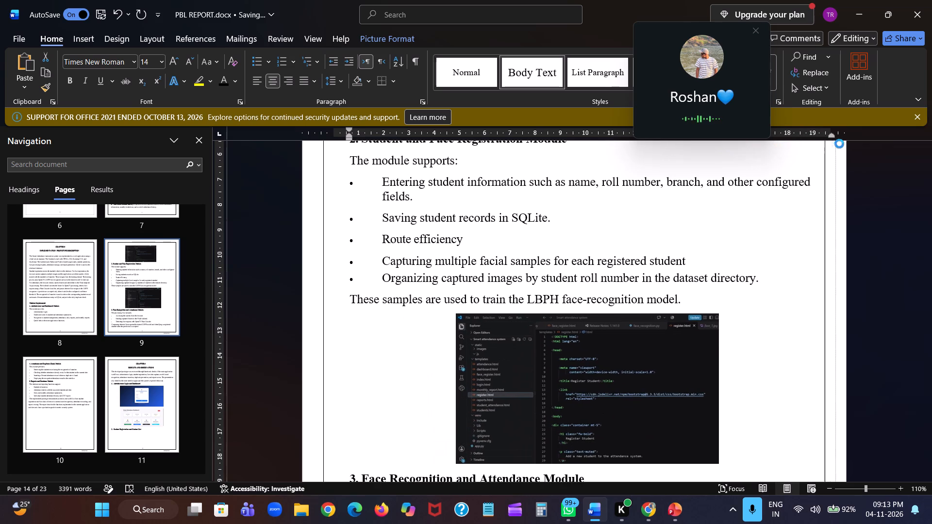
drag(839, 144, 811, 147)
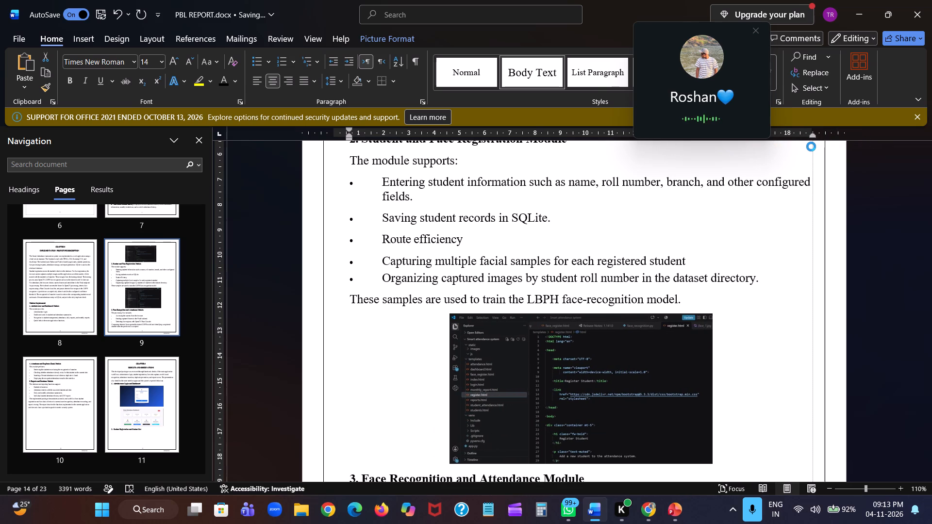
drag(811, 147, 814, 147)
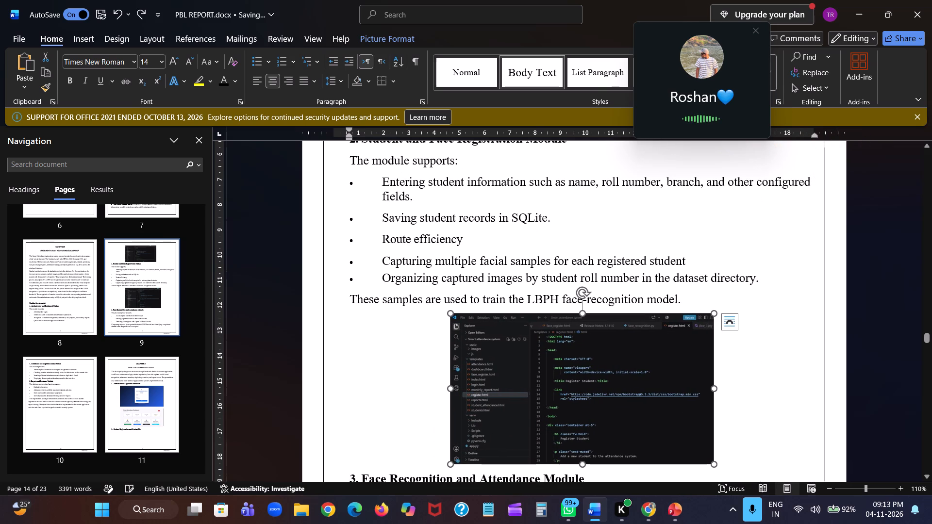
Move the right indent of the register.html code picture's paragraph inward so the centred picture shifts toward the left page margin.
click(694, 291)
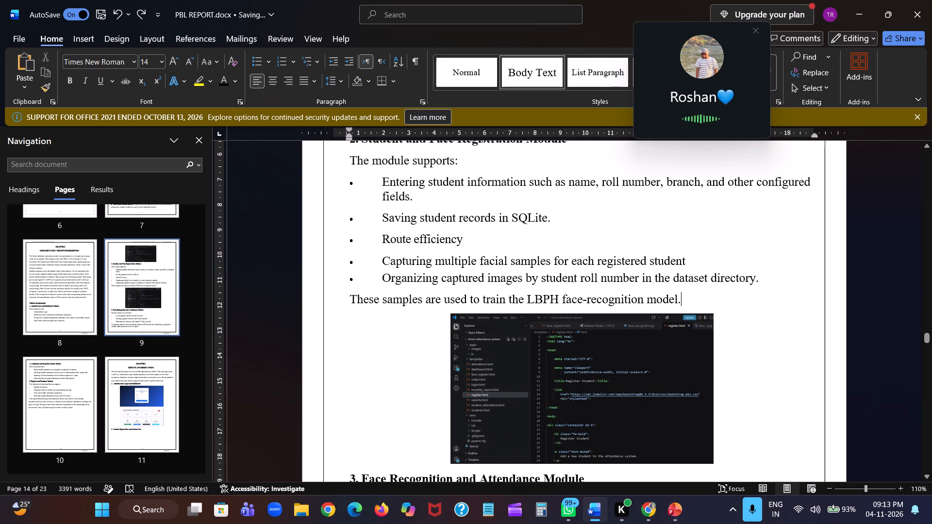
scroll(694, 291, down, 1)
click(632, 266)
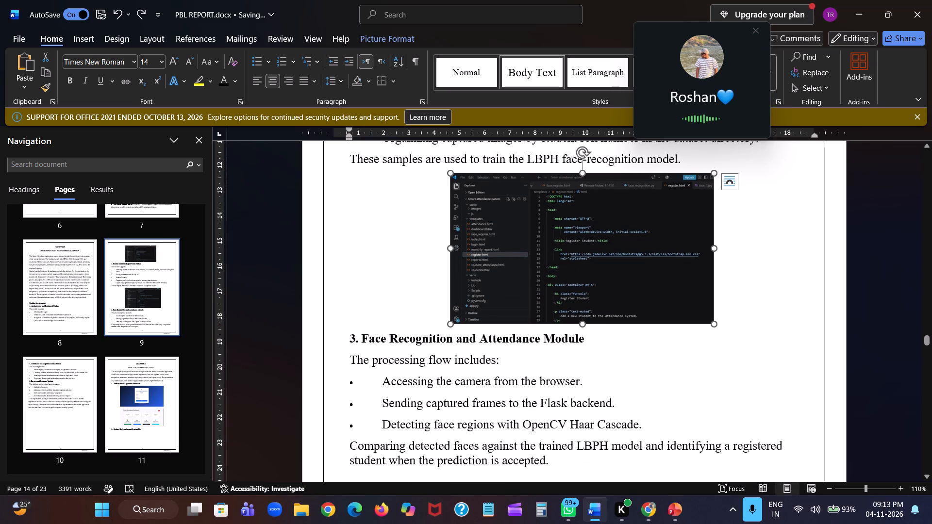
drag(814, 135, 783, 141)
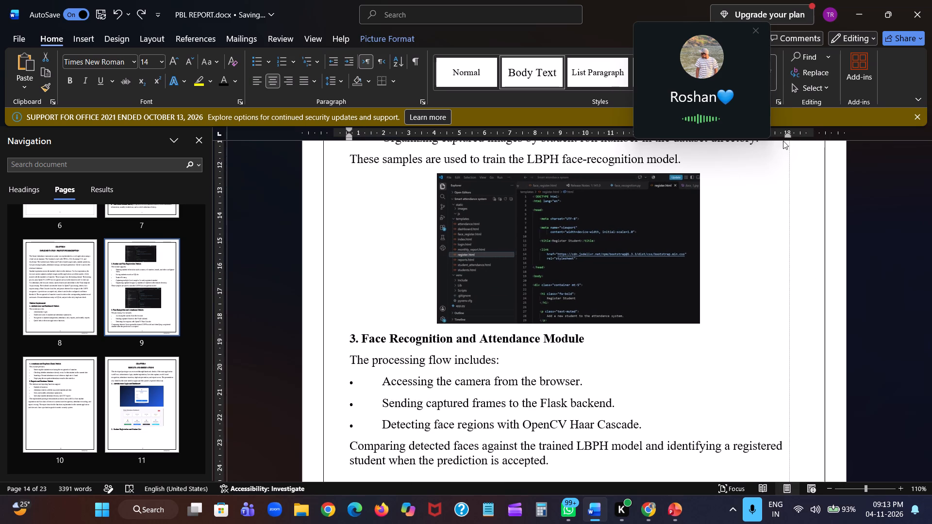
drag(783, 141, 757, 146)
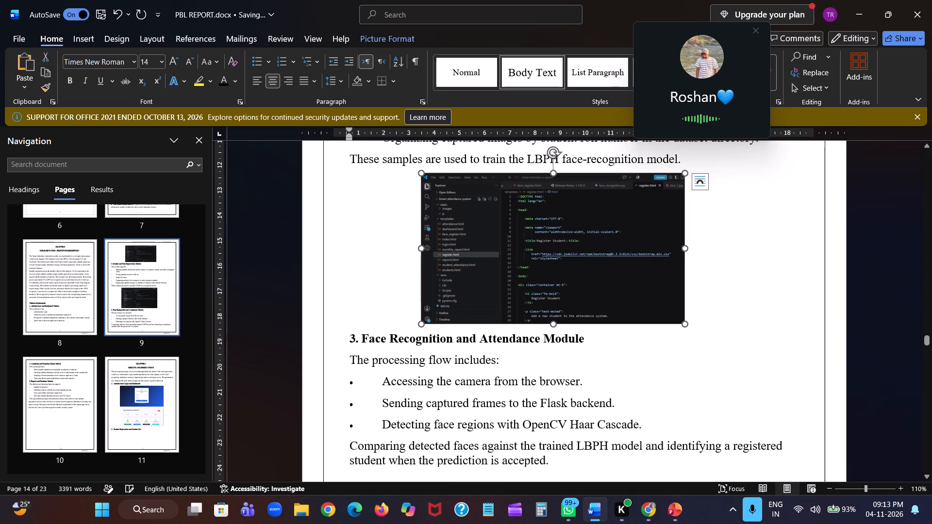
scroll(618, 273, up, 1)
Shrink the register.html code picture slightly and proportionally, closer to the width of the dashboard.html picture, keeping it selected.
scroll(618, 273, down, 1)
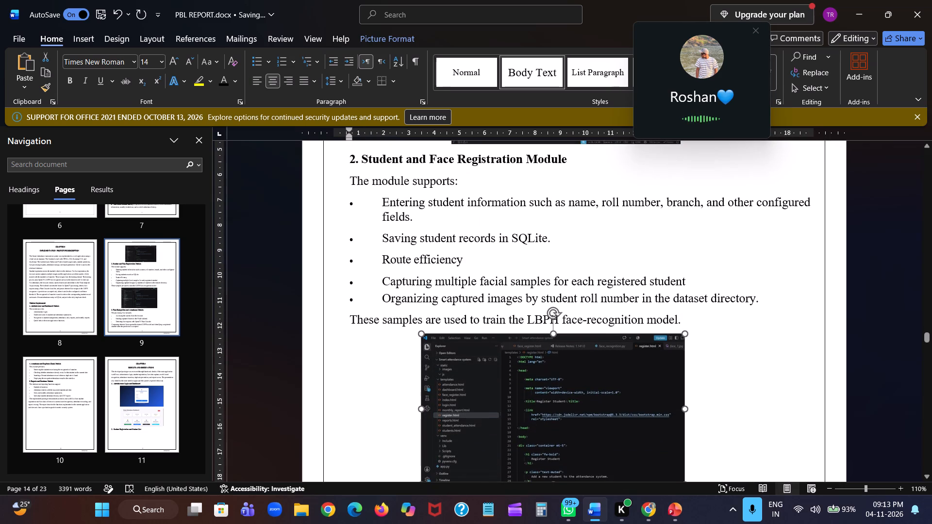
scroll(696, 357, down, 1)
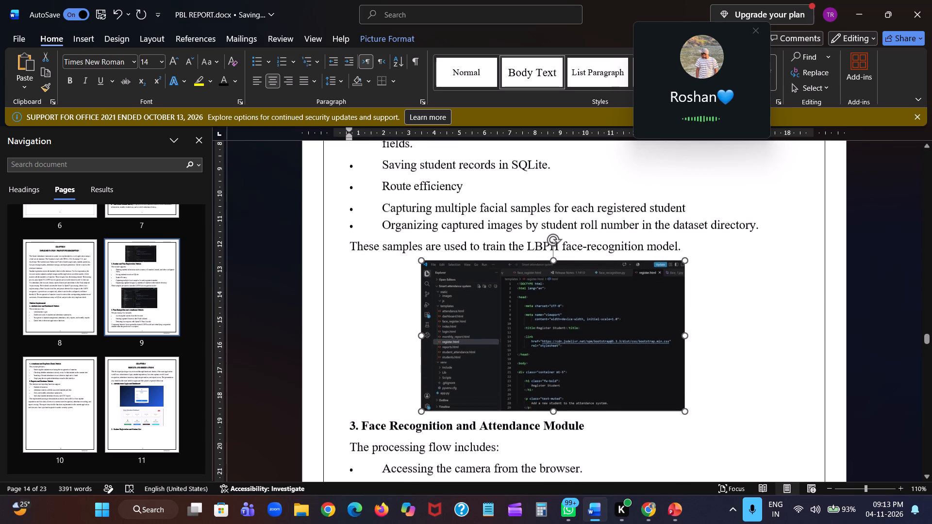
drag(421, 401, 438, 391)
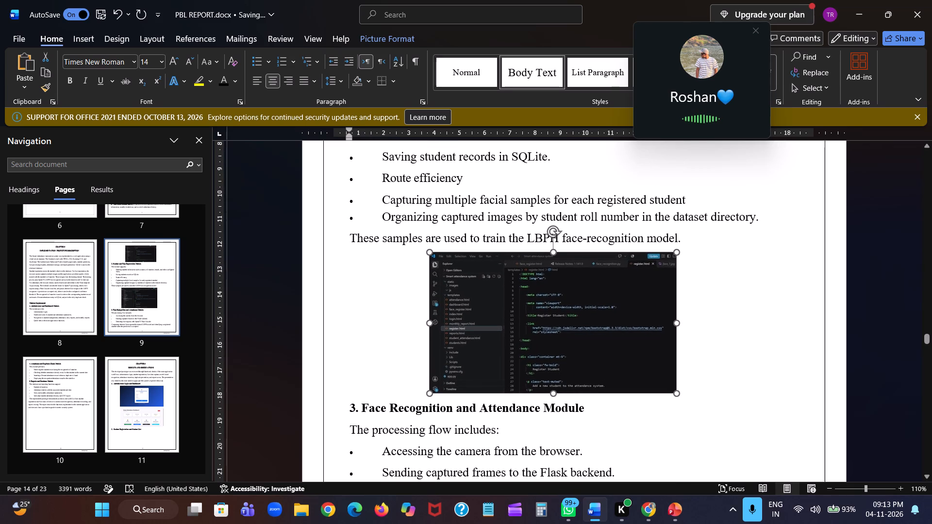
drag(438, 391, 446, 387)
scroll(642, 308, up, 1)
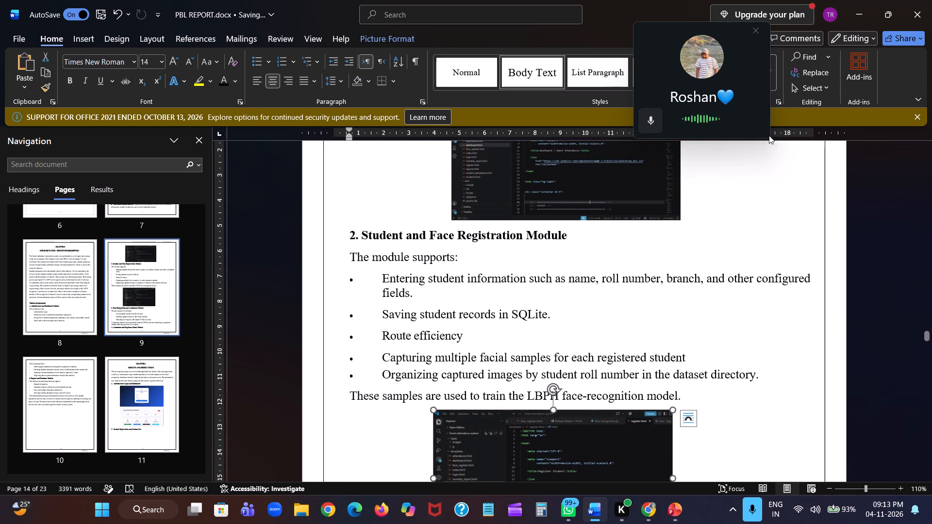
click(697, 440)
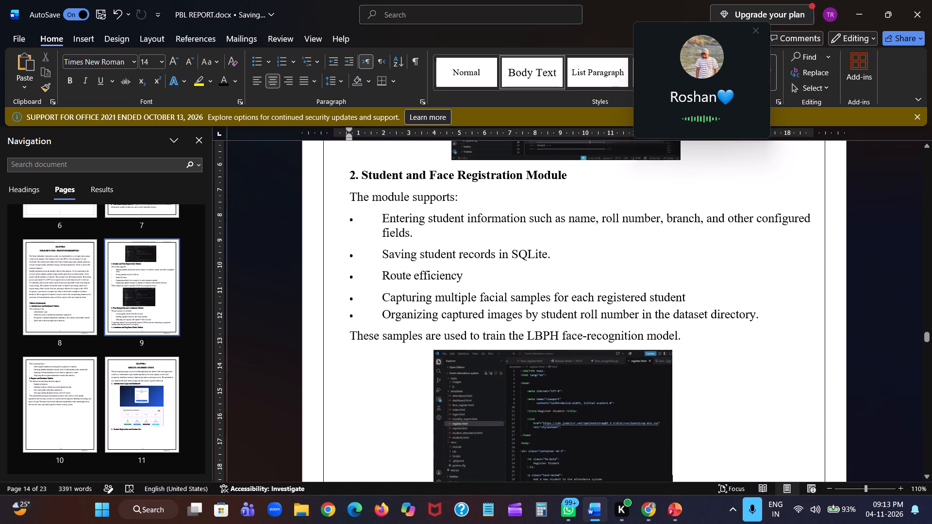
click(626, 449)
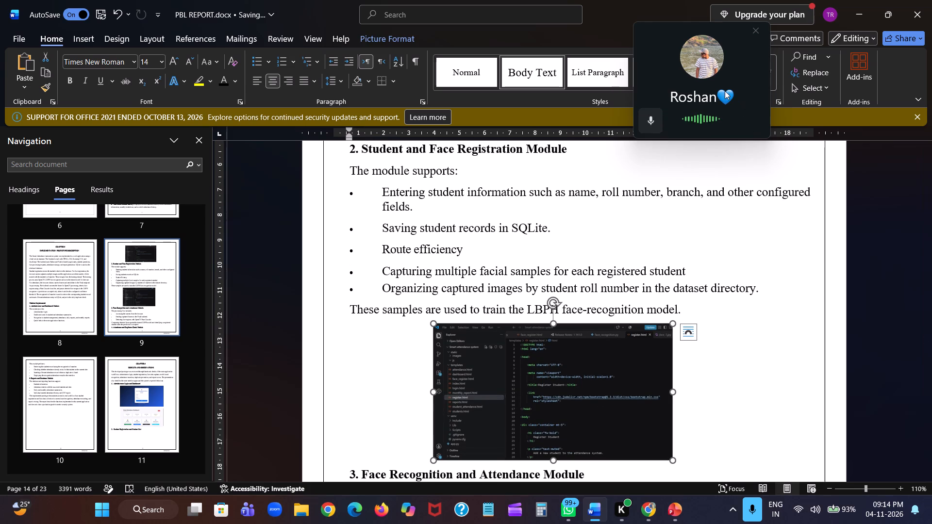
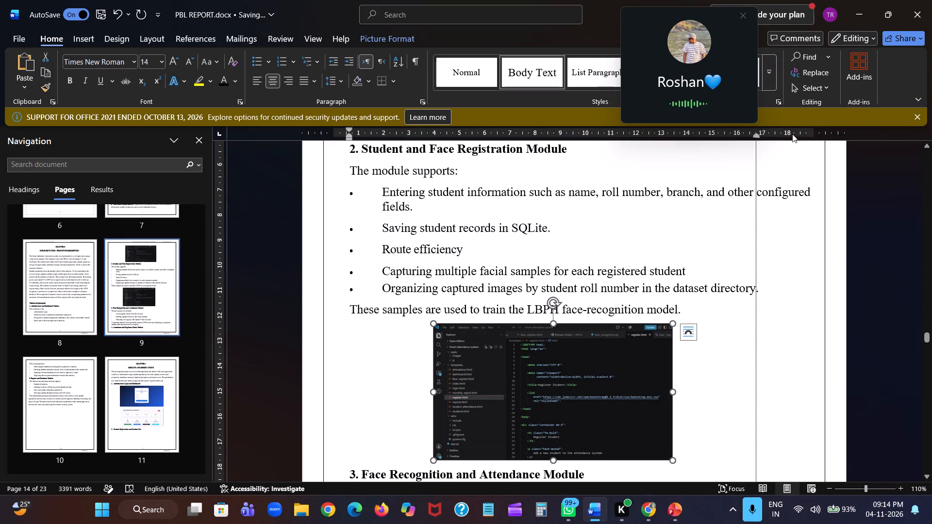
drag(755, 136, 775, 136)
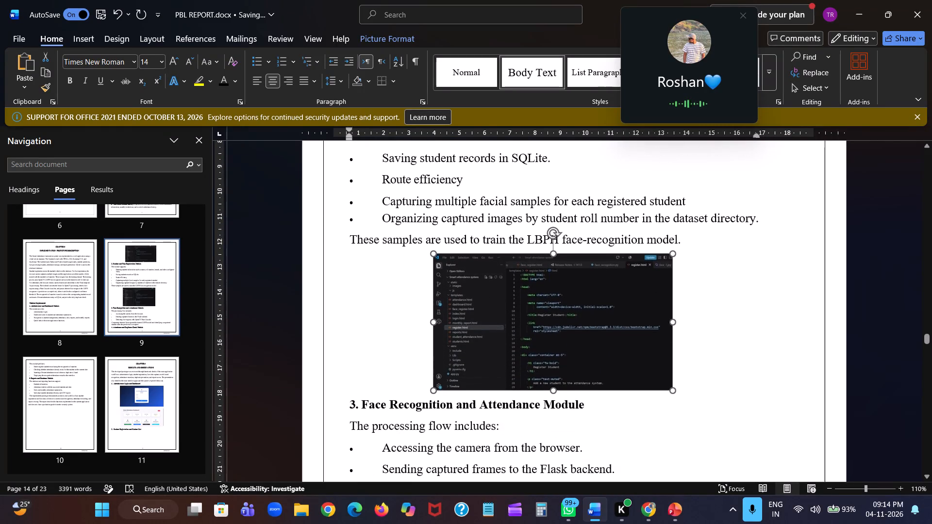
Add an empty line below the Face Recognition and Attendance Module text on page 9 and start inserting a picture there.
scroll(603, 334, down, 1)
click(561, 292)
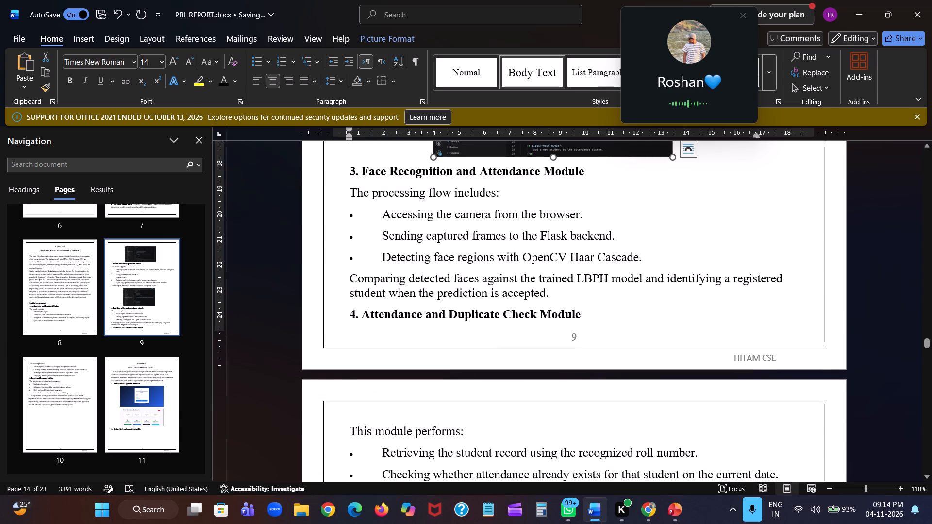
key(Return)
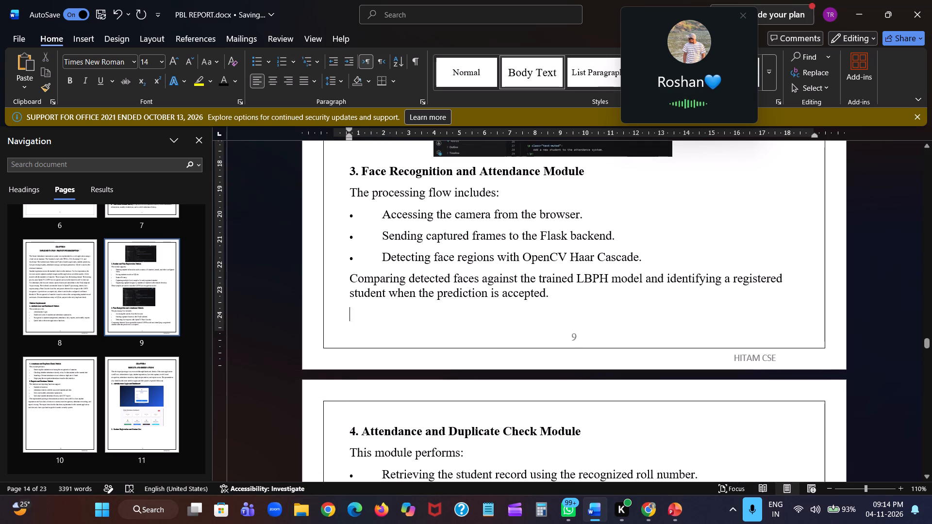
click(85, 41)
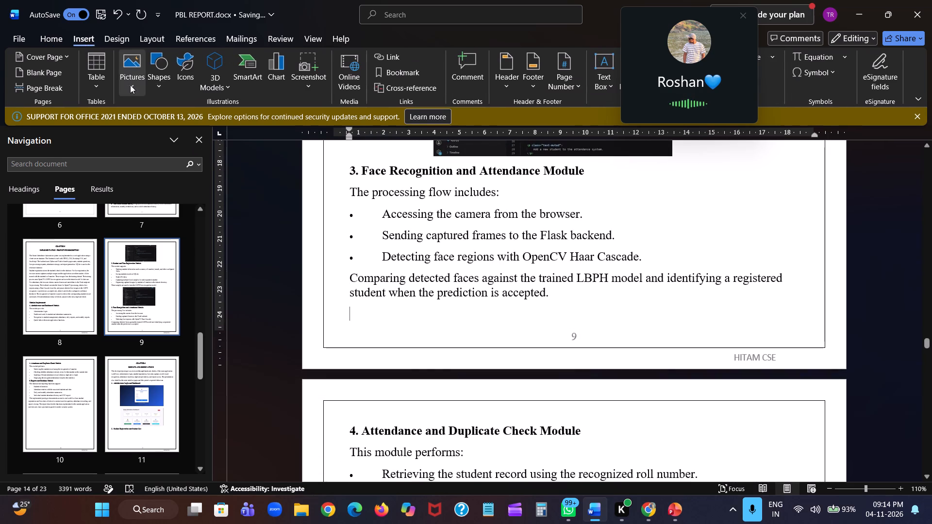
click(129, 83)
click(150, 125)
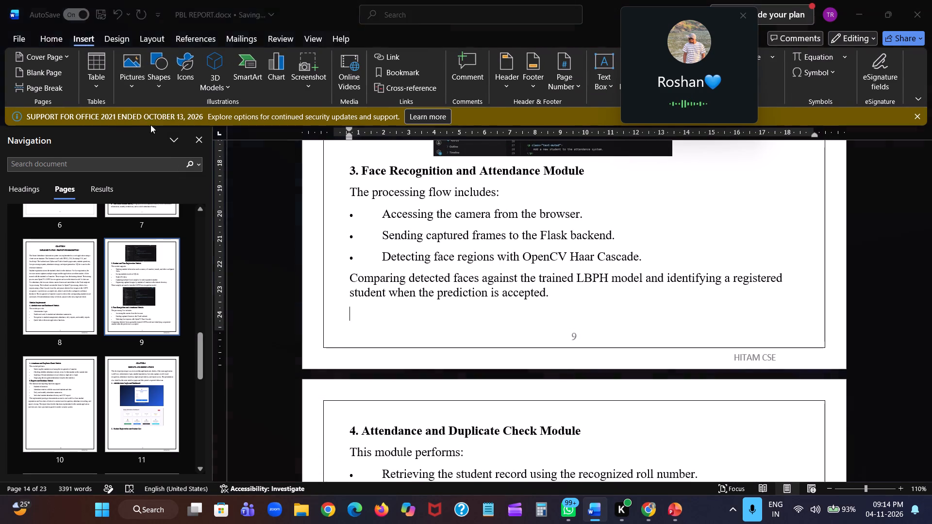
Insert the picture 3.jpeg below the Face Recognition and Attendance Module text.
click(231, 97)
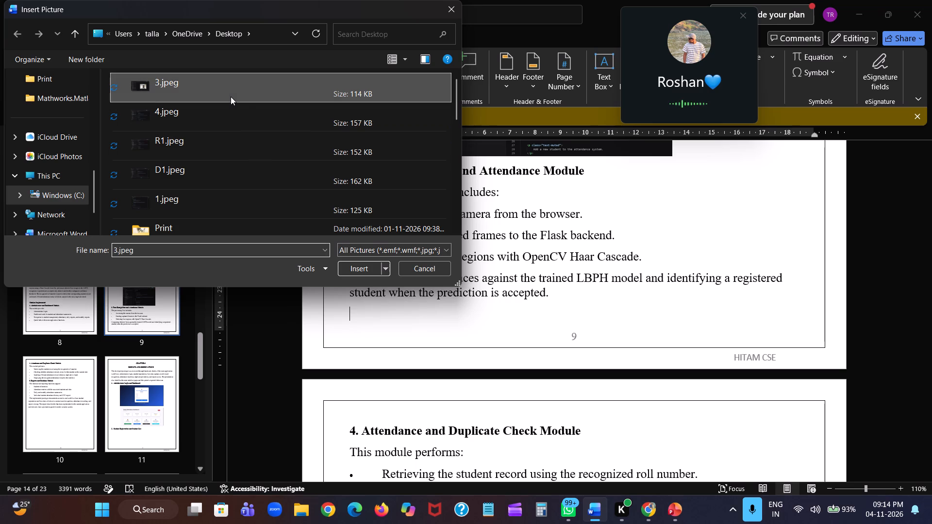
click(354, 269)
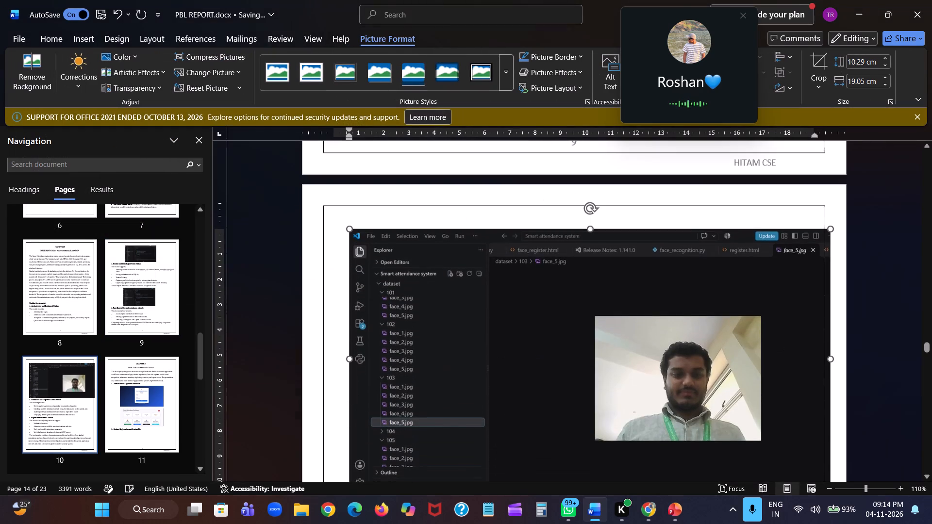
Shrink the inserted face_5.jpg dataset picture proportionally to about 4.27 cm high by 7.91 cm wide.
scroll(656, 367, down, 1)
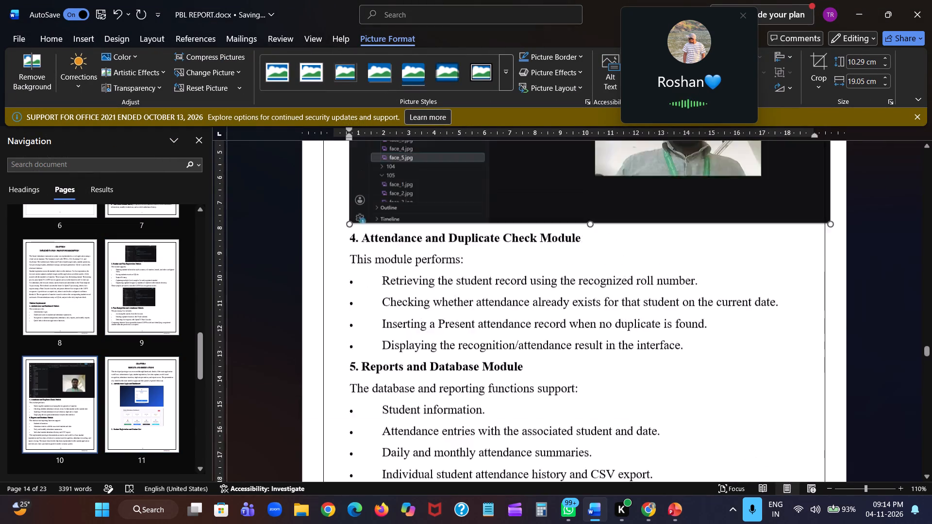
scroll(656, 367, up, 1)
scroll(656, 367, down, 1)
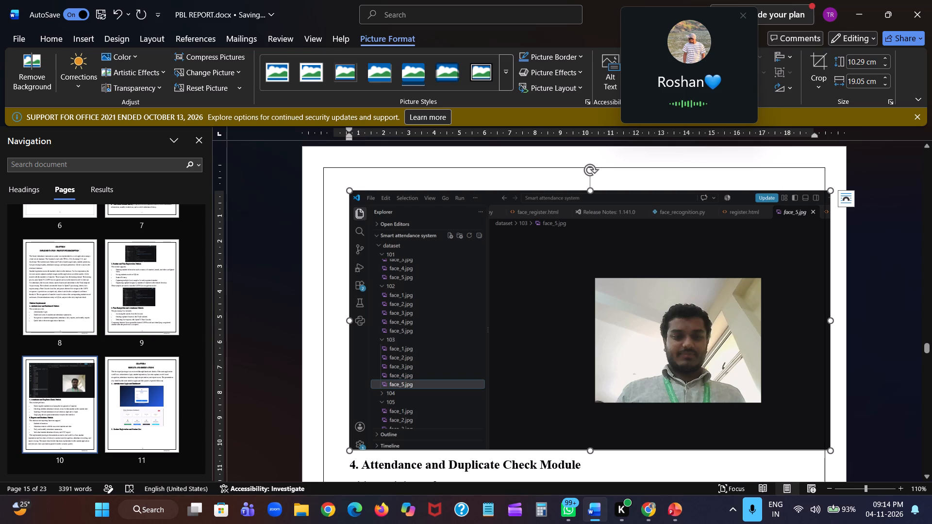
drag(830, 449, 525, 298)
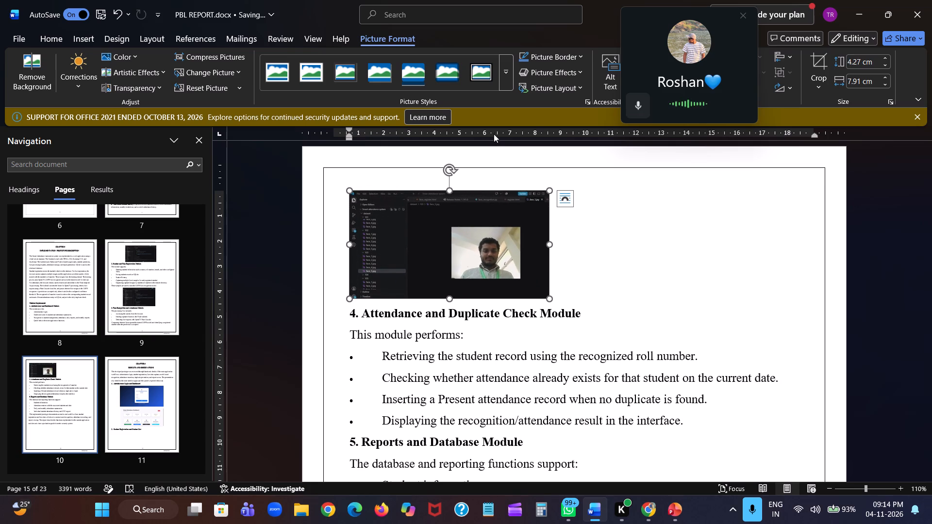
Centre the dataset picture at the start of page 10 and move its paragraph's right indent inward to about 17 cm.
click(82, 33)
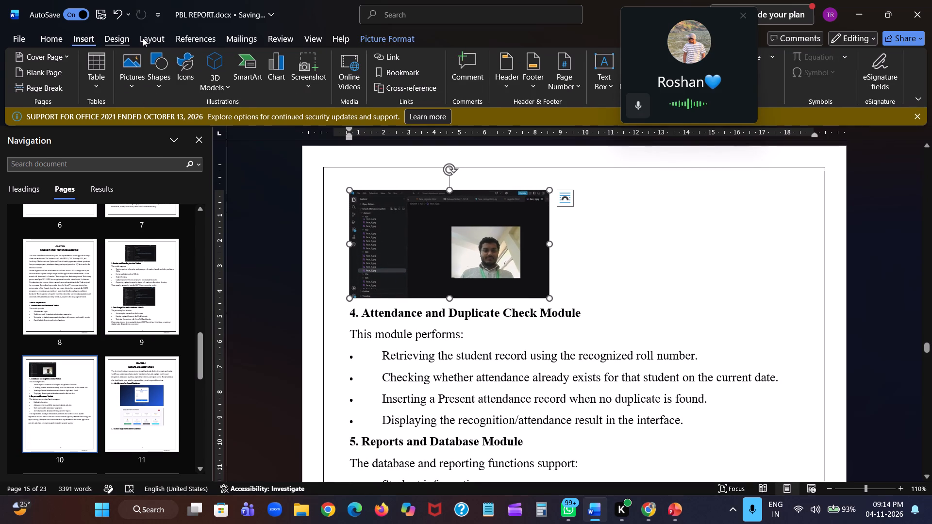
click(42, 36)
click(276, 88)
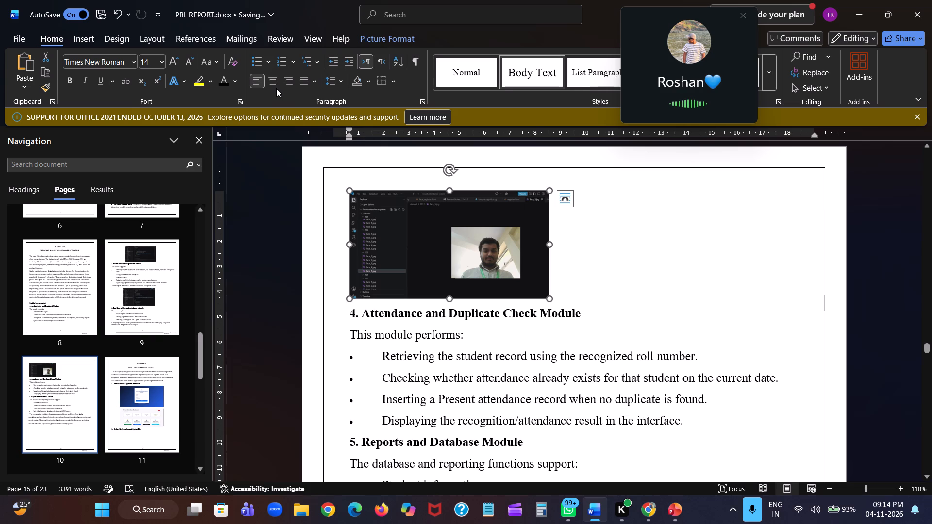
click(275, 84)
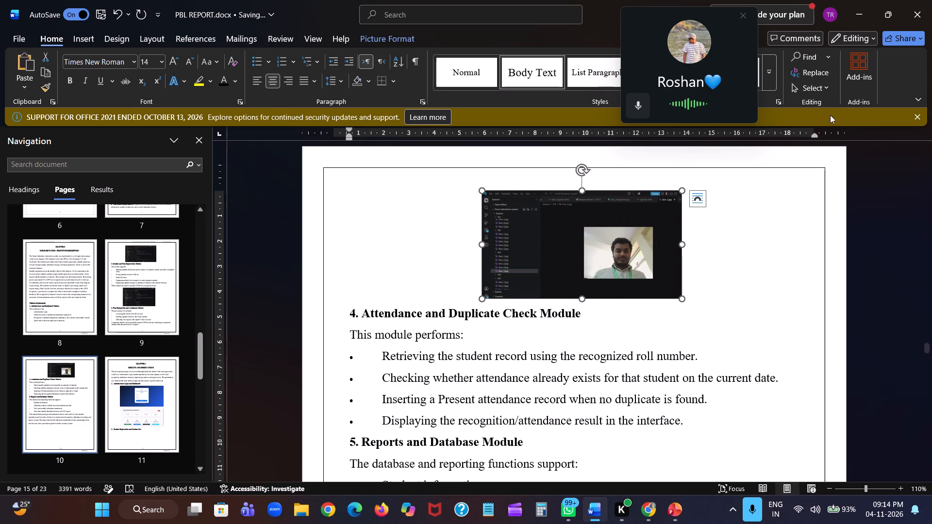
drag(812, 135, 798, 138)
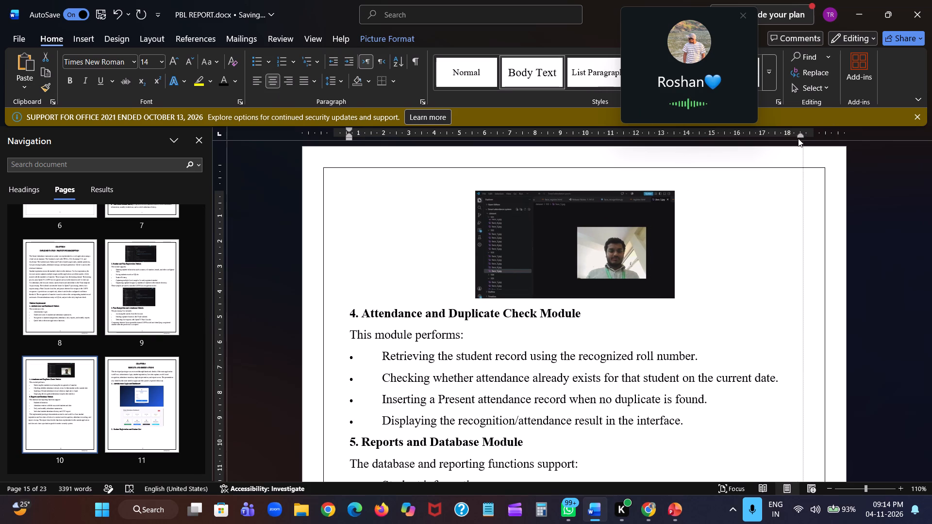
drag(798, 138, 770, 141)
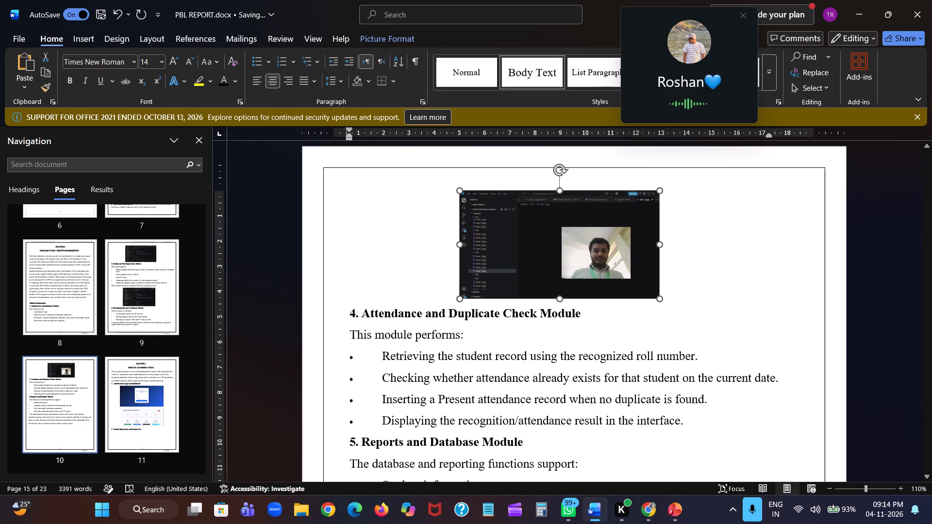
click(666, 277)
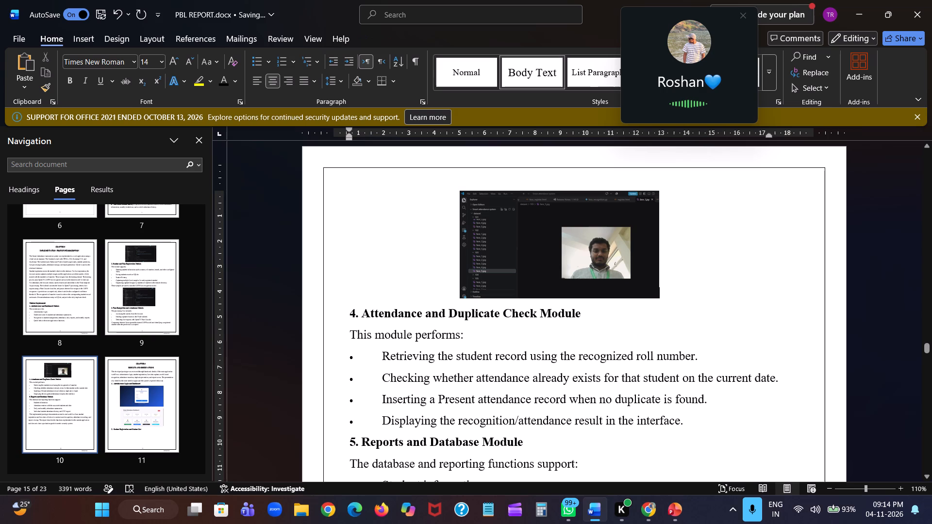
Enlarge the dataset picture on page 10 slightly, keeping its proportions.
scroll(591, 200, up, 2)
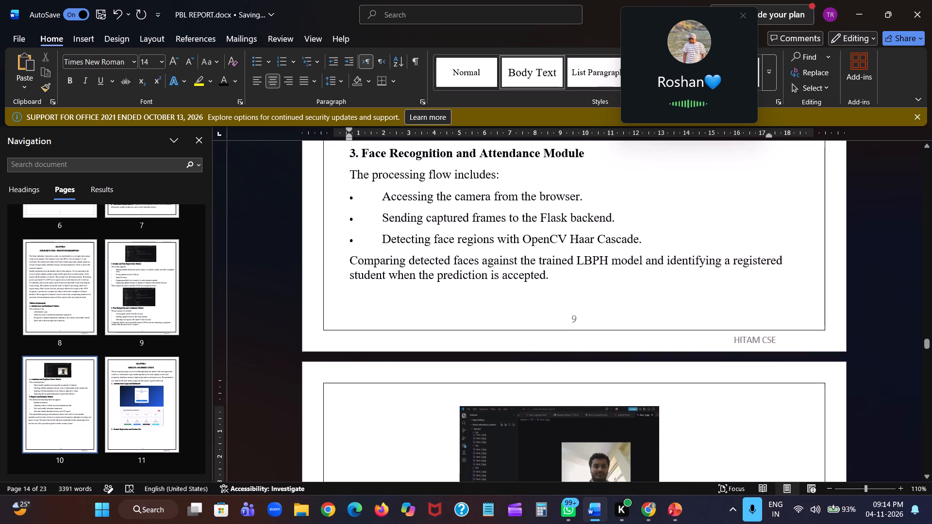
scroll(591, 200, up, 2)
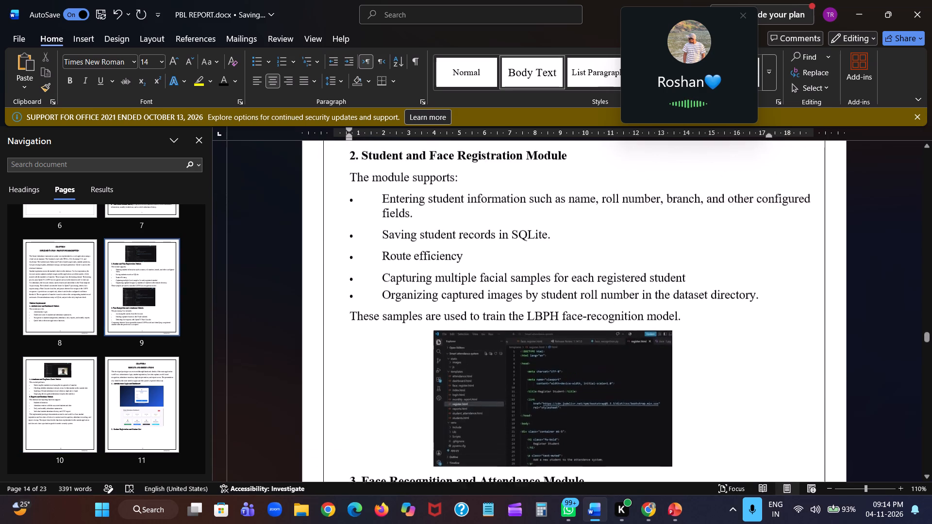
scroll(591, 200, down, 2)
scroll(590, 304, down, 1)
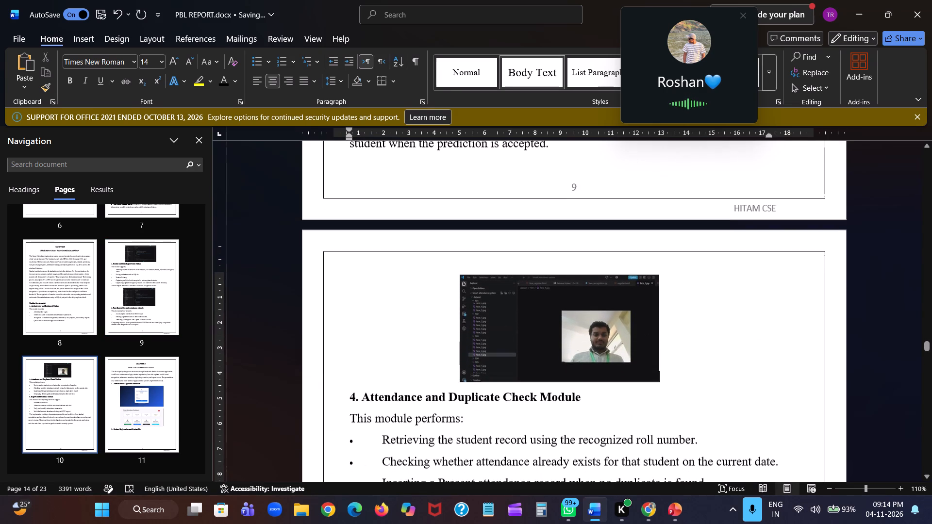
click(499, 325)
drag(458, 379, 449, 386)
click(697, 349)
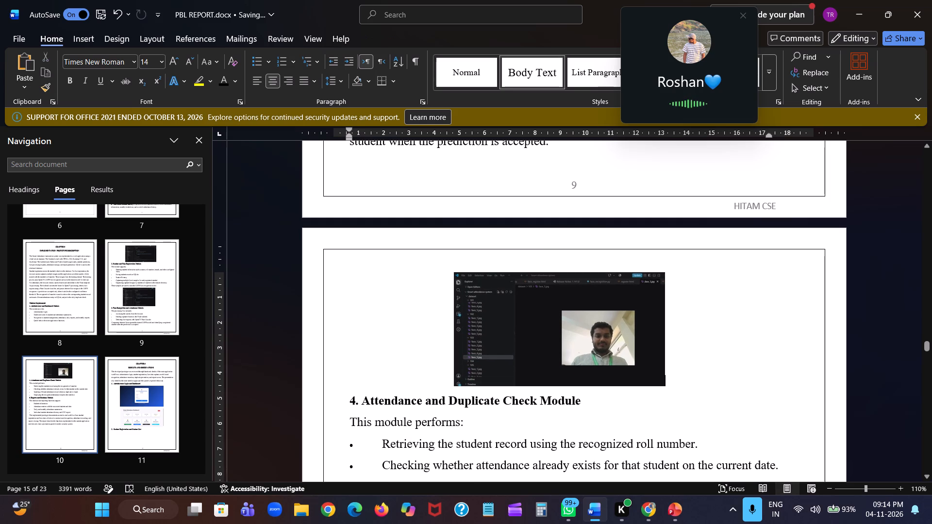
Review the layout, pictures and spacing of the Chapter 5 pages, from the module sections back to the chapter heading.
scroll(552, 367, down, 2)
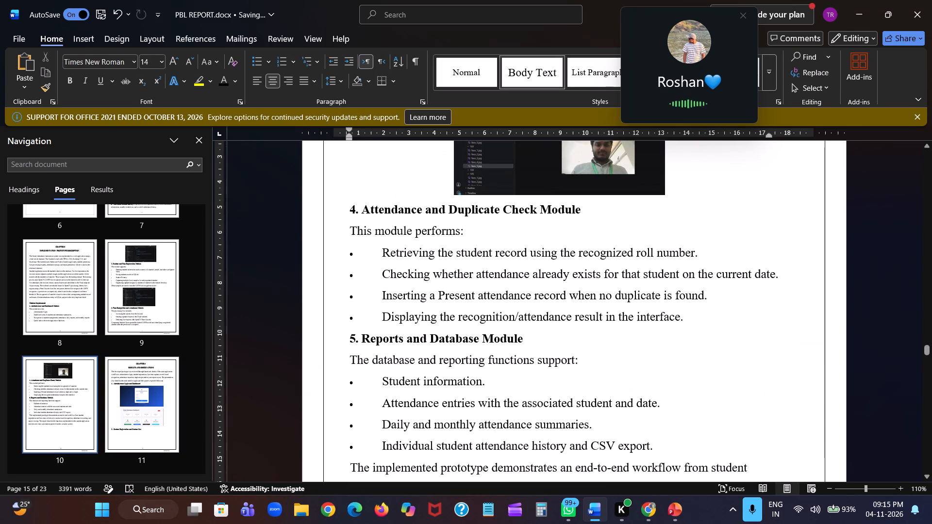
scroll(664, 308, up, 1)
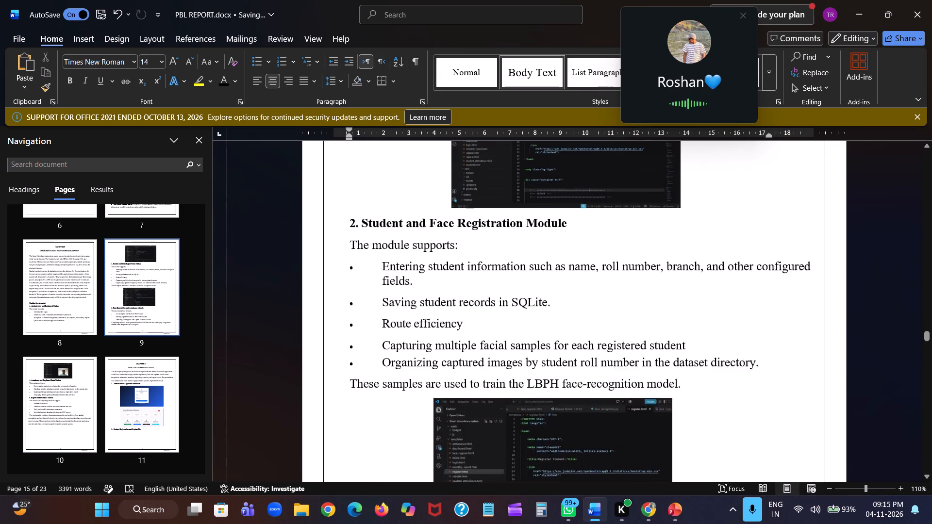
scroll(664, 308, up, 1)
scroll(664, 308, down, 2)
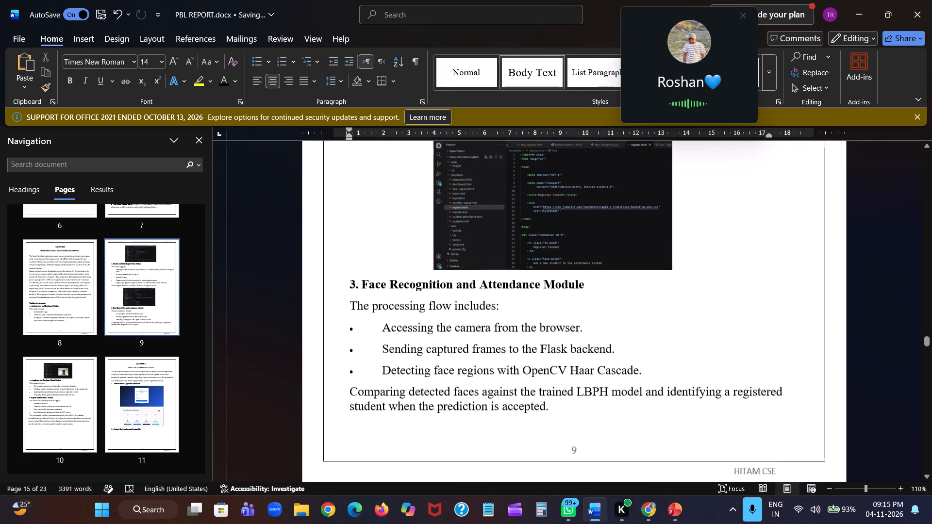
scroll(664, 308, down, 1)
scroll(664, 308, up, 2)
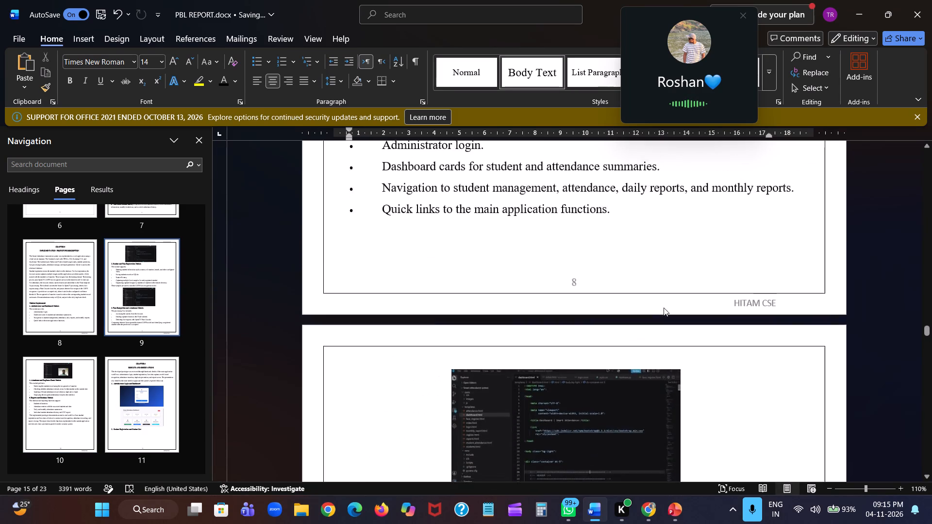
scroll(664, 308, up, 2)
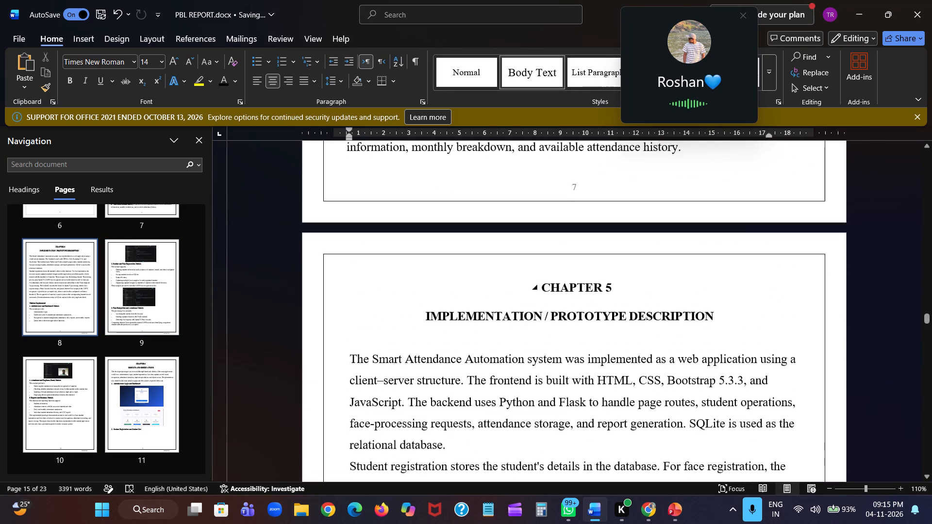
scroll(664, 308, down, 1)
scroll(458, 350, up, 1)
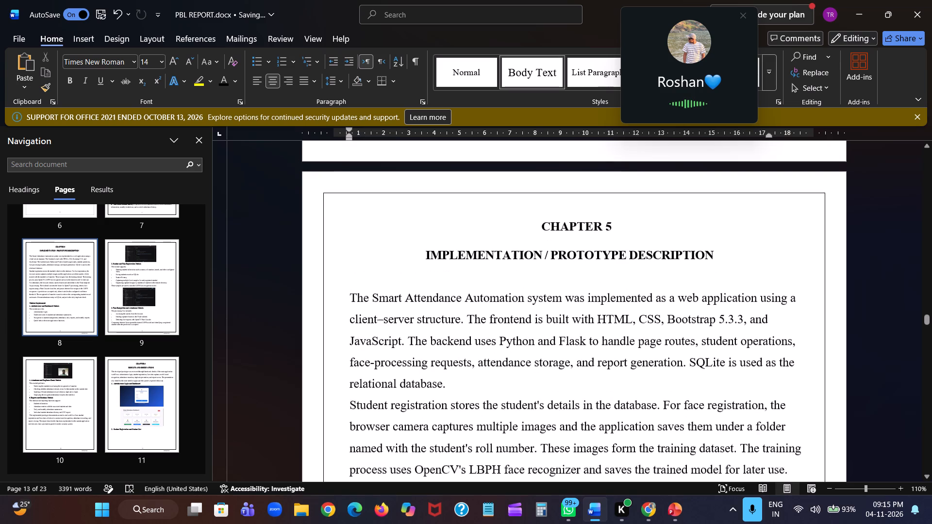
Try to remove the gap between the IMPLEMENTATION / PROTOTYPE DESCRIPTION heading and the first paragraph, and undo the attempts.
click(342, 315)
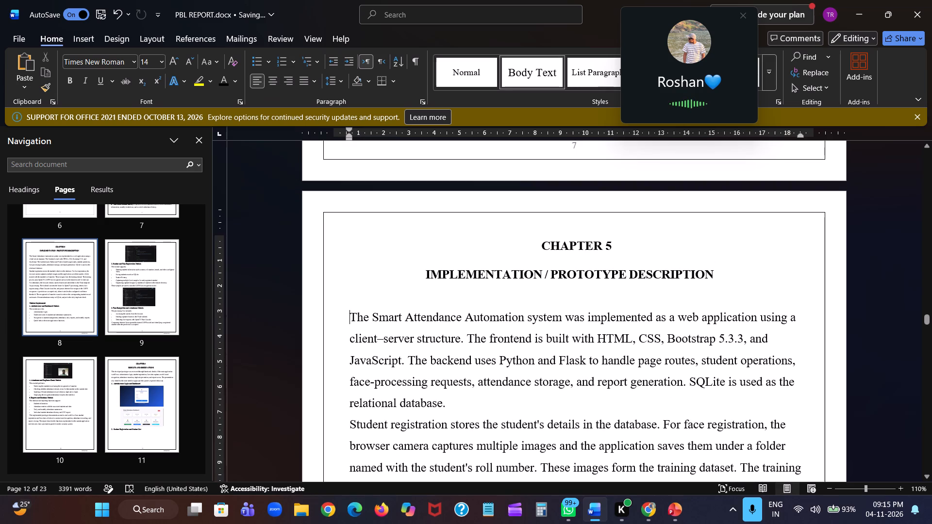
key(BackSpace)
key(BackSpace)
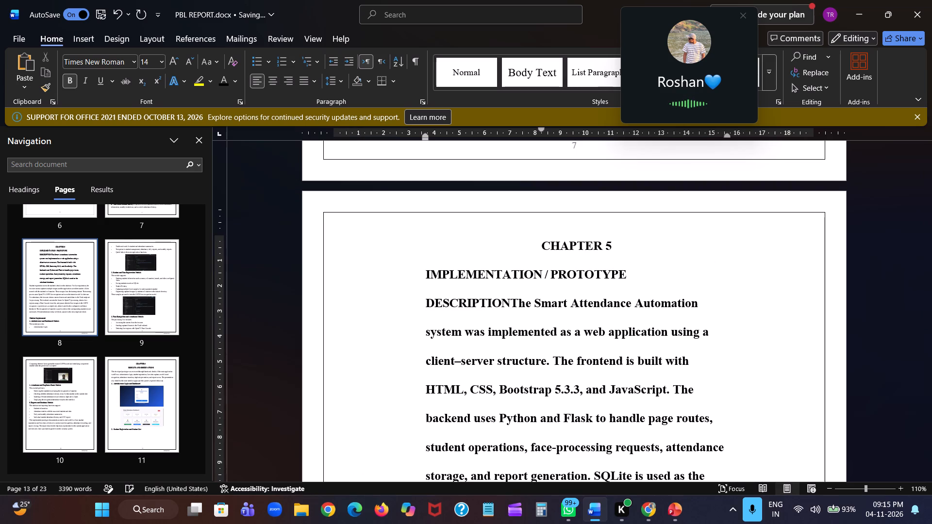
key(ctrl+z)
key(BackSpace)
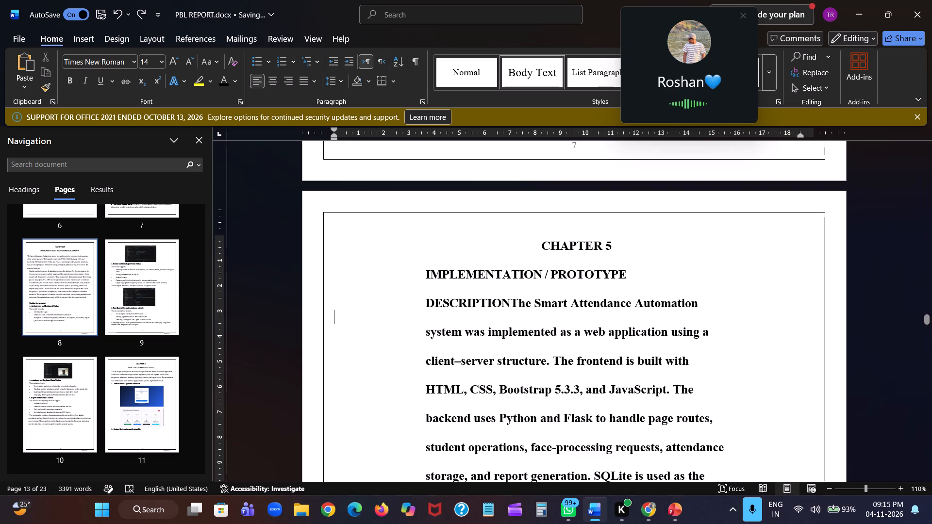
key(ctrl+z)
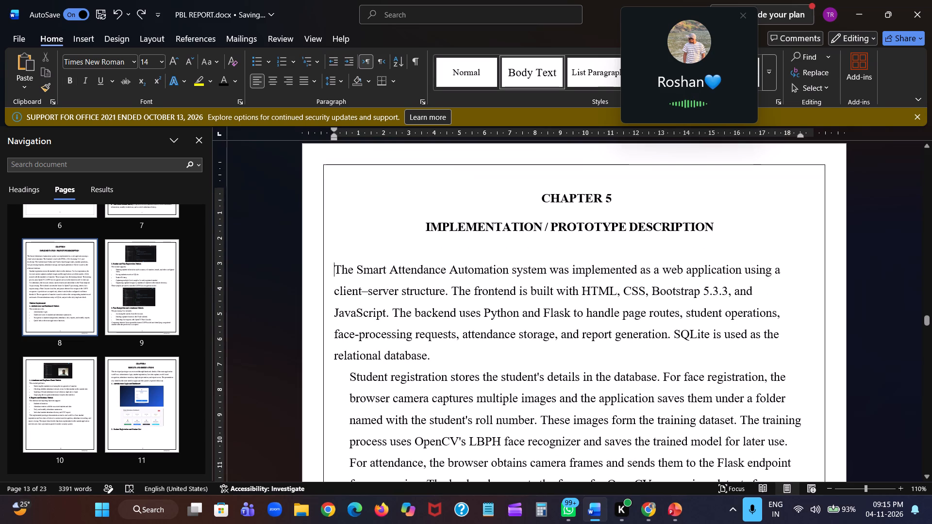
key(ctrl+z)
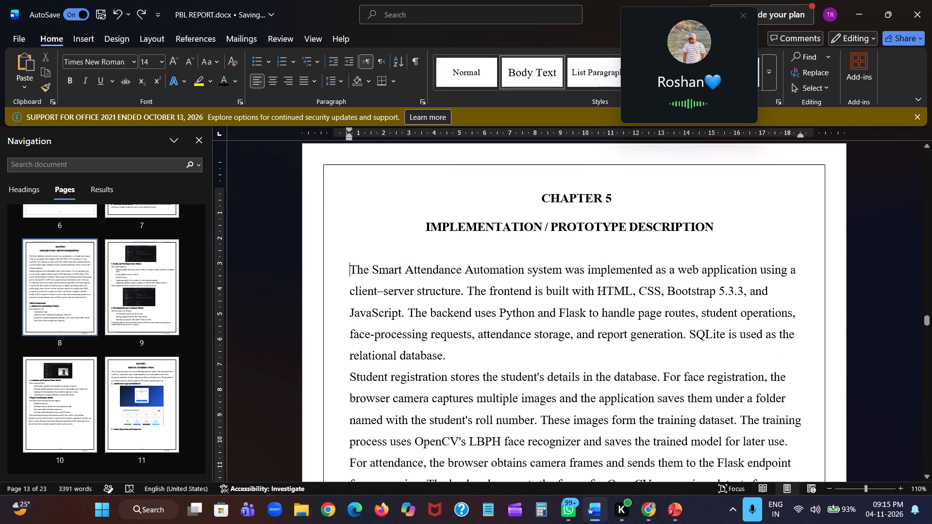
Join the "Student registration stores" paragraph to the end of Chapter 5's first paragraph, separated by a space.
click(347, 378)
key(BackSpace)
key(BackSpace)
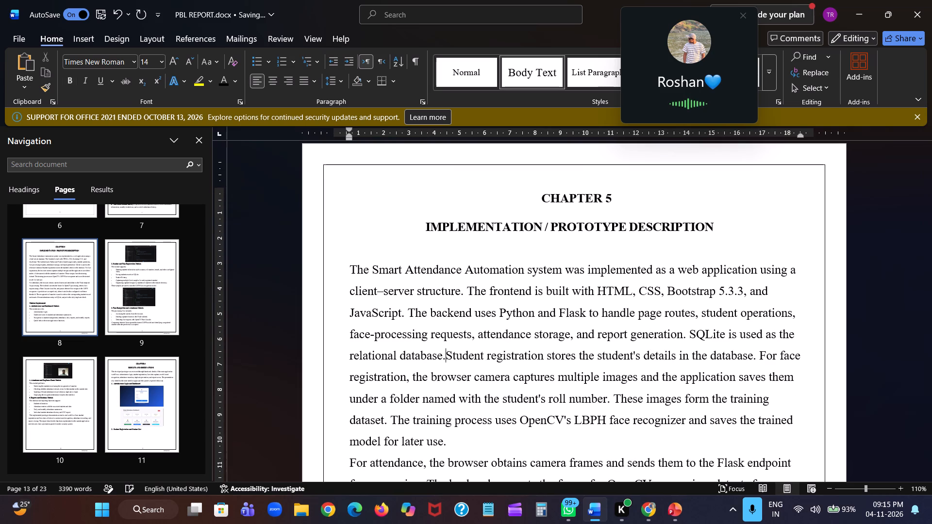
key(space)
Delete the merged paragraph's ending from "These images form the training dataset." through "saves the trained model for later use.".
scroll(401, 398, down, 1)
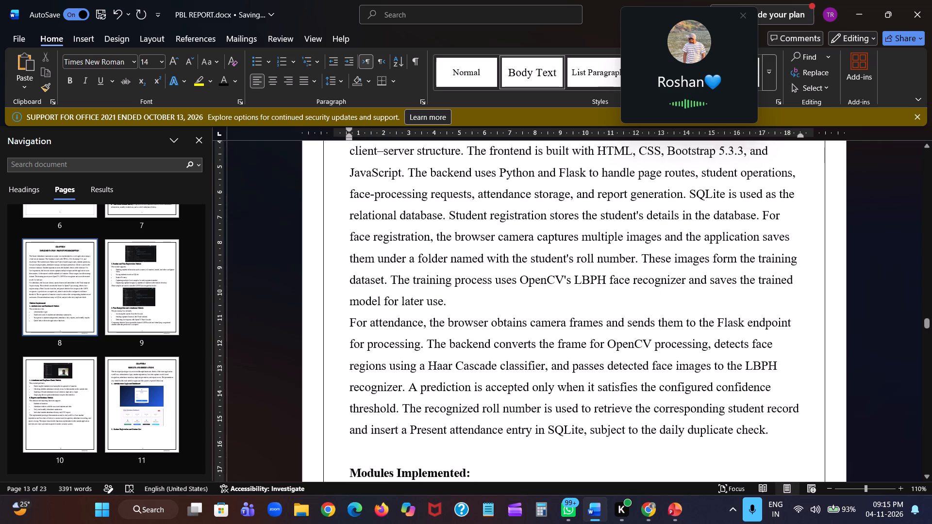
scroll(401, 398, down, 1)
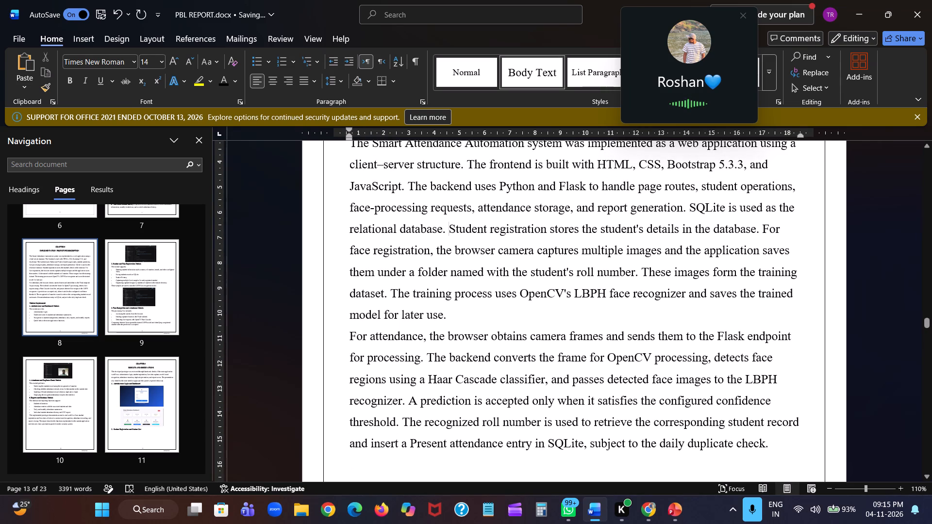
click(645, 273)
drag(644, 270, 545, 301)
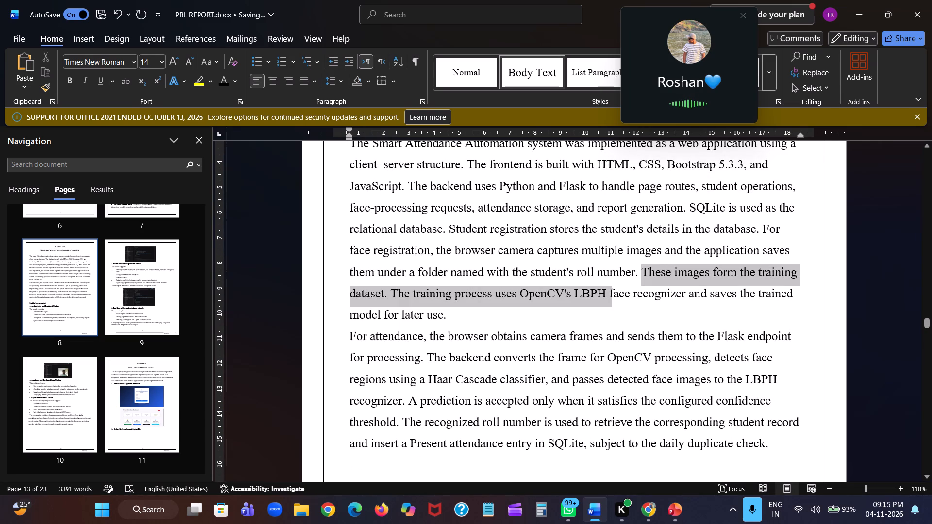
drag(545, 301, 452, 311)
key(BackSpace)
Justify Chapter 5's two introductory paragraphs, from "The Smart Attendance Automation system" through "subject to the daily duplicate check.".
scroll(452, 311, down, 1)
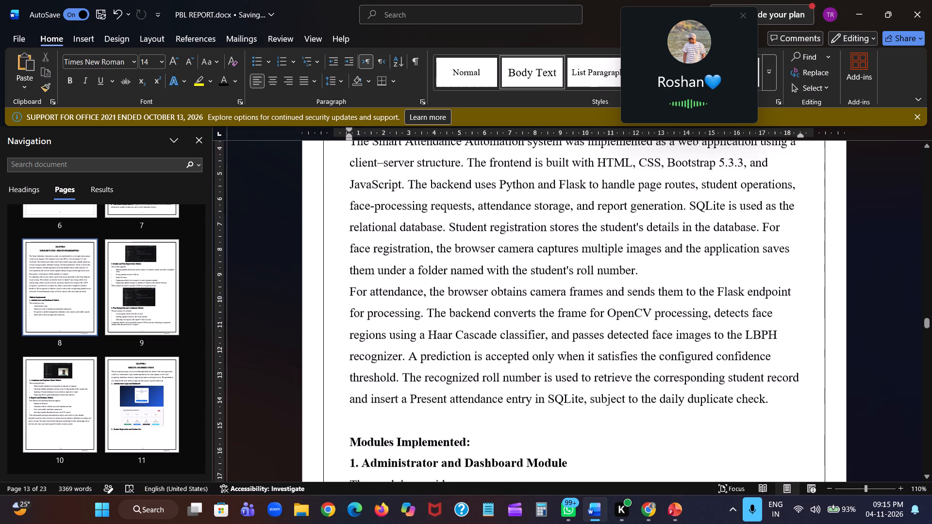
scroll(452, 311, down, 1)
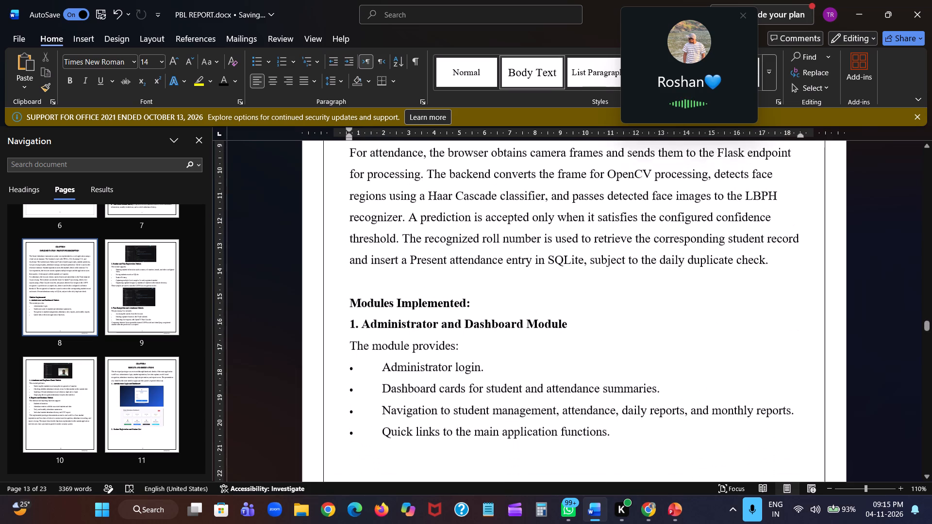
scroll(452, 311, up, 1)
drag(351, 204, 543, 344)
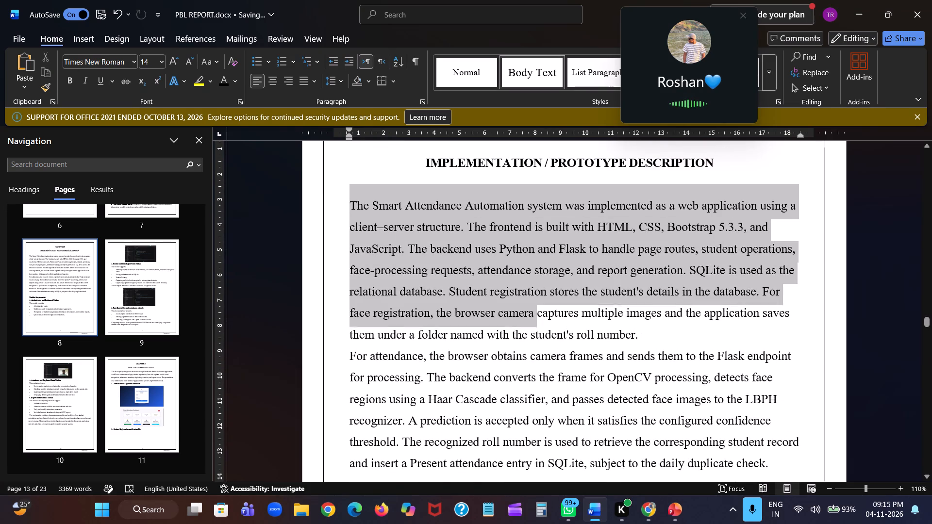
drag(543, 344, 741, 475)
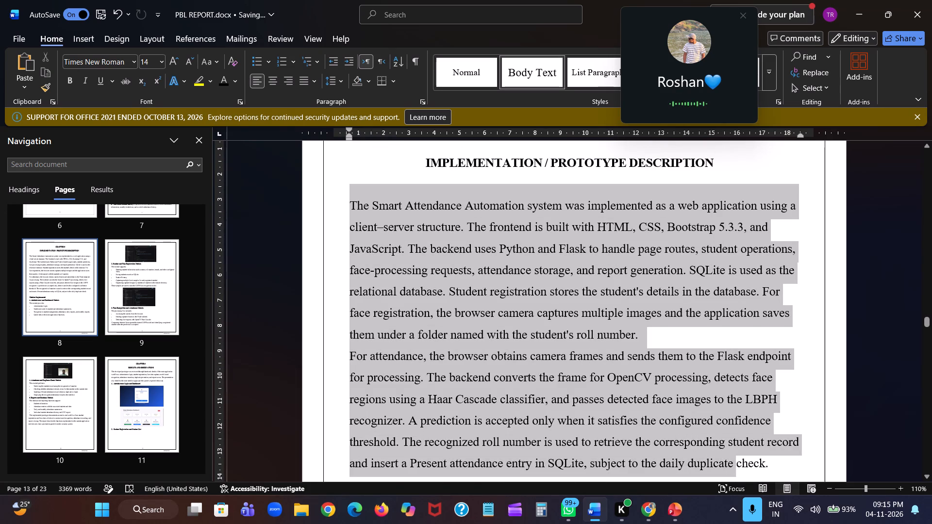
drag(741, 475, 802, 253)
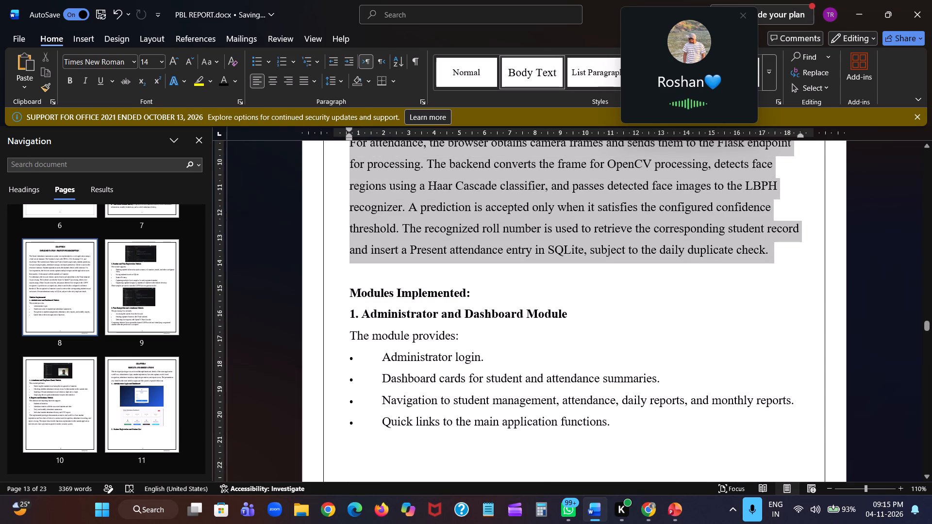
drag(802, 253, 775, 252)
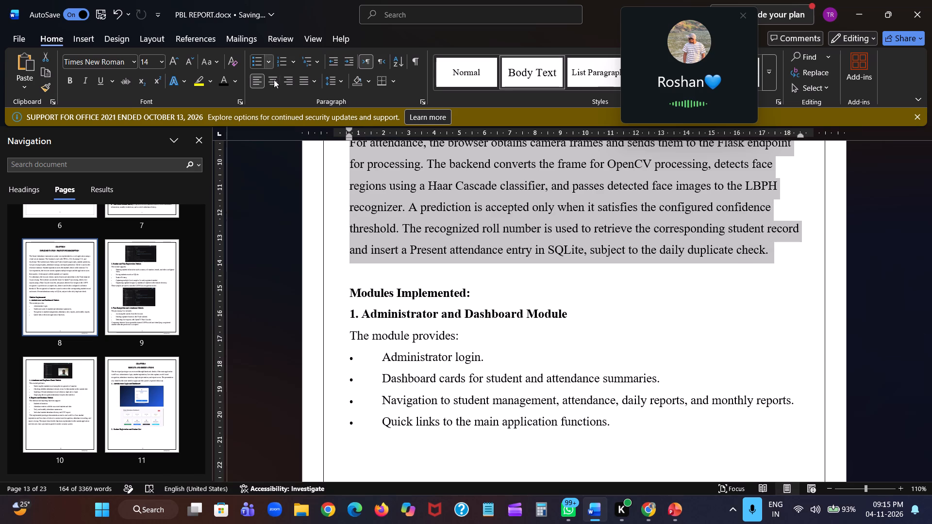
click(308, 84)
click(317, 106)
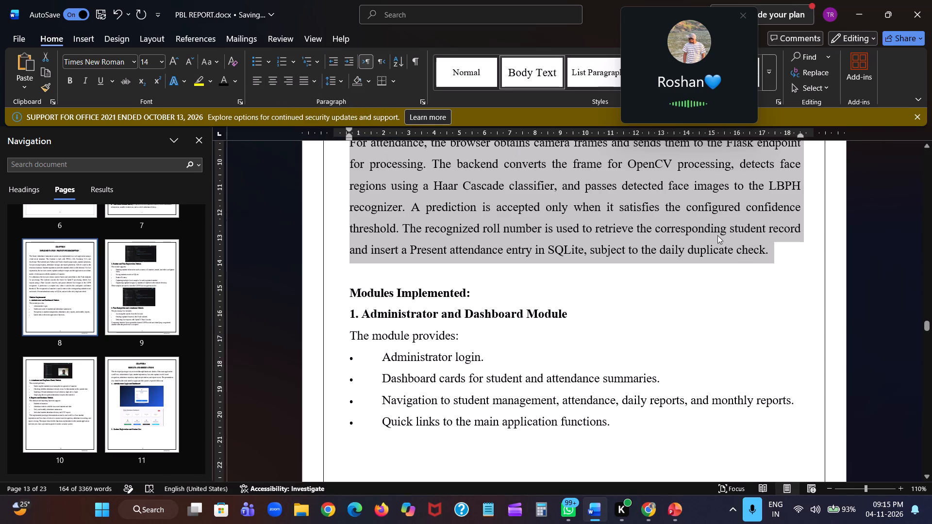
click(773, 246)
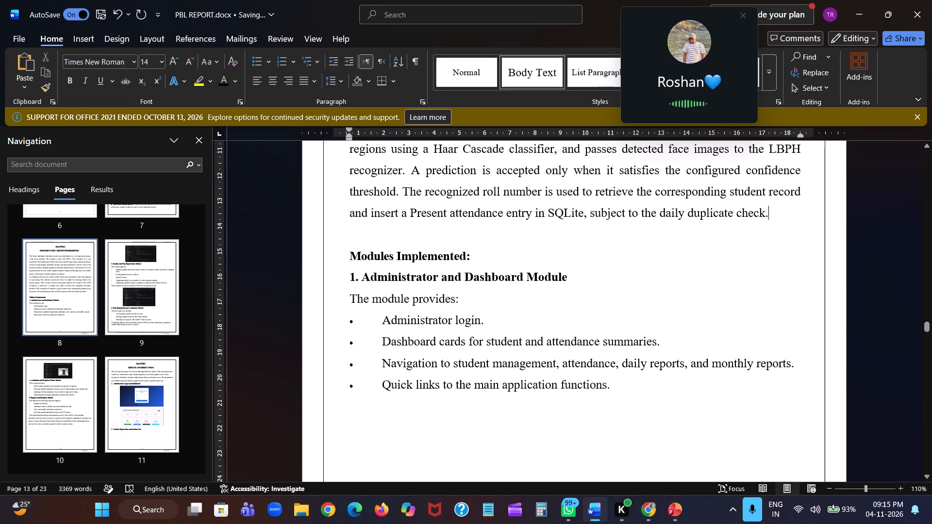
Remove the blank line above the "Modules Implemented:" heading.
click(435, 235)
key(BackSpace)
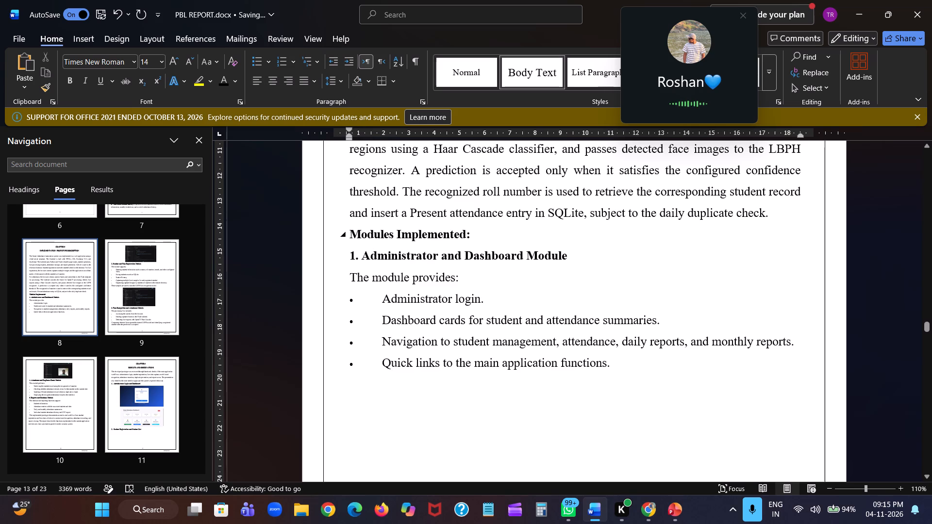
Set the dashboard code screenshot's text wrapping to Square and move it from page 9 to below the first module's bullets on page 8.
scroll(444, 318, down, 1)
scroll(560, 323, down, 1)
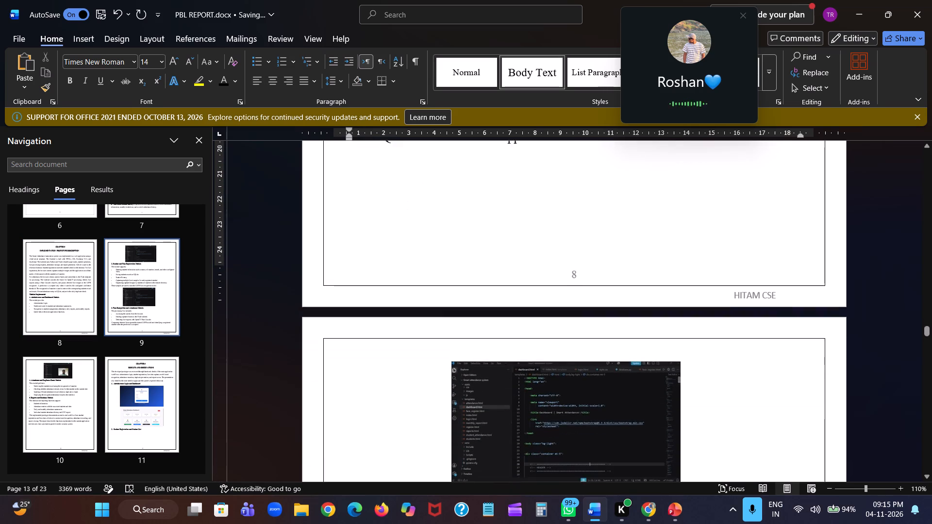
click(601, 392)
right_click(630, 404)
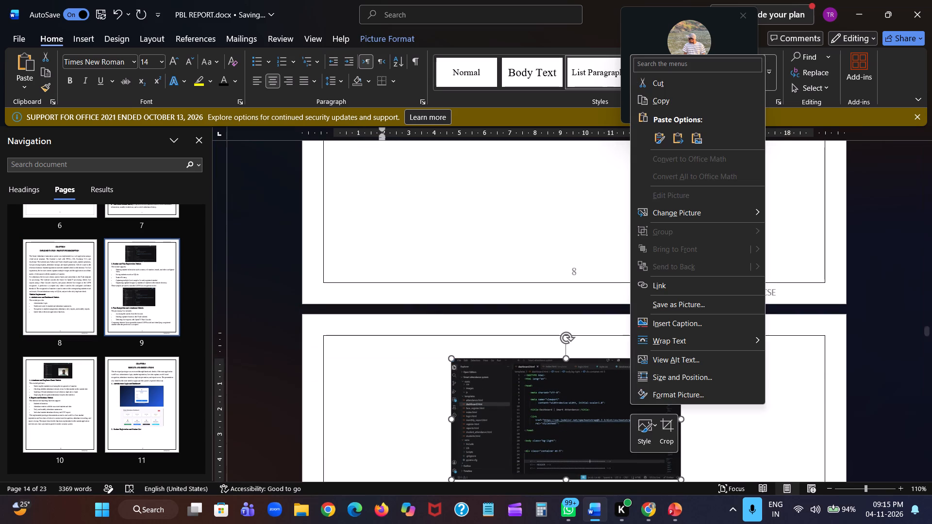
click(617, 401)
click(699, 363)
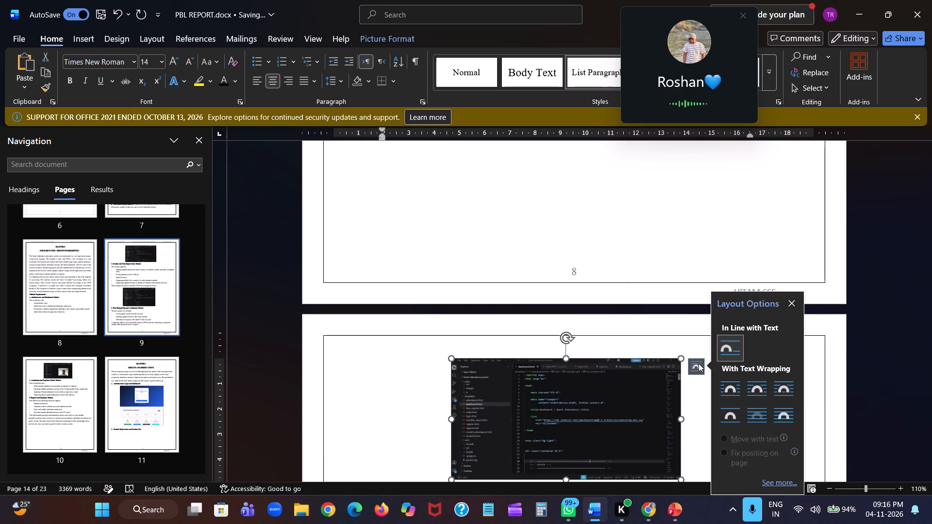
click(740, 388)
drag(600, 412, 578, 221)
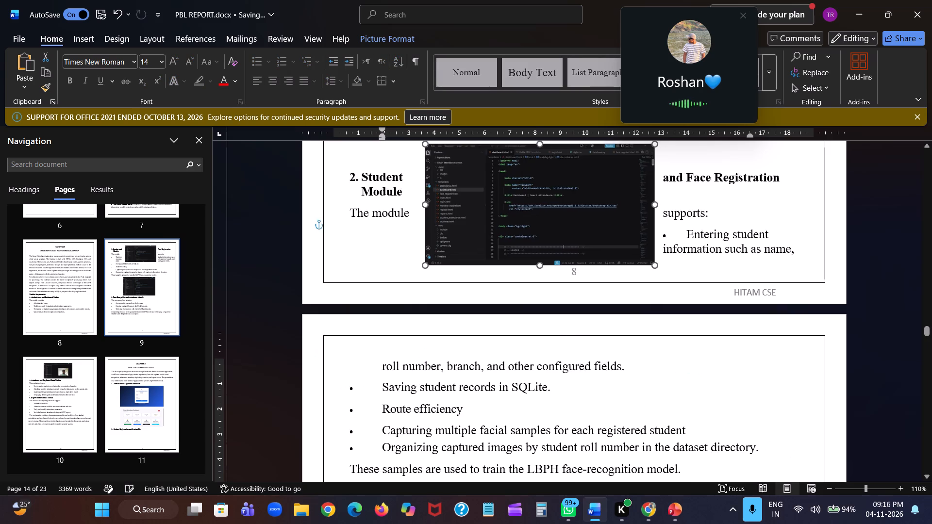
drag(578, 221, 582, 251)
Add a blank line before the "2. Student and Face Registration Module" heading and reposition the dashboard screenshot under the first module's bullets on page 8.
scroll(582, 251, up, 1)
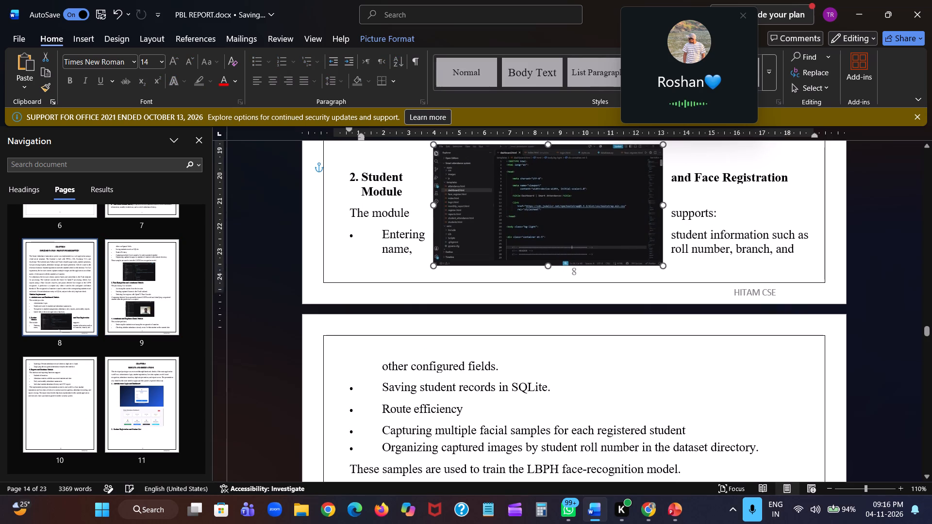
scroll(582, 251, up, 1)
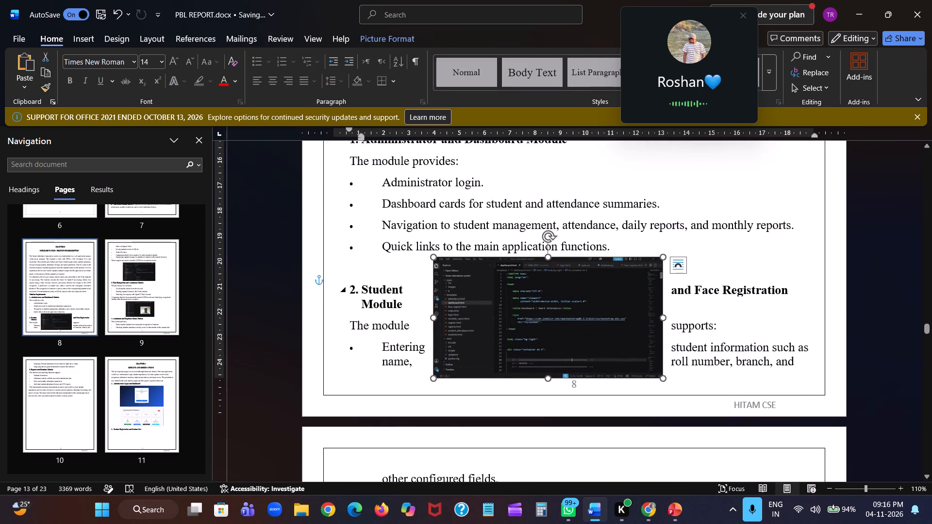
click(356, 282)
click(376, 266)
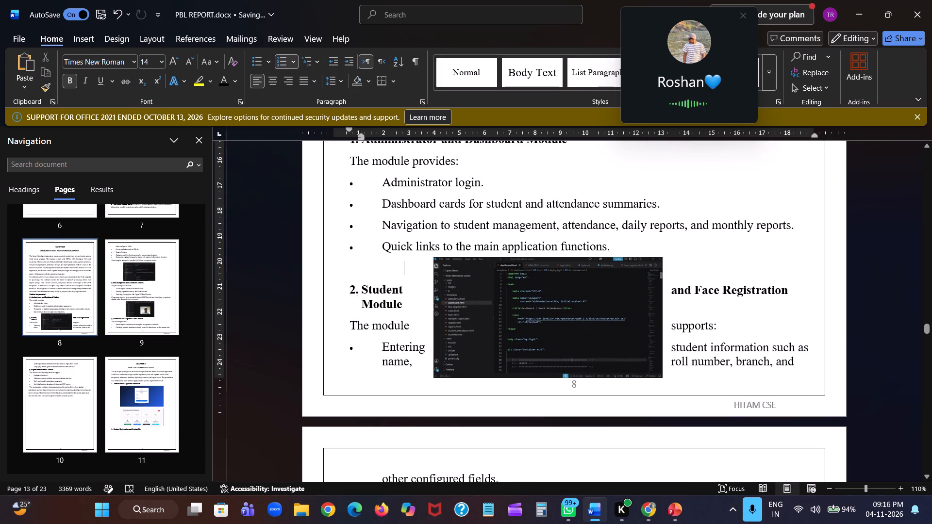
key(Return)
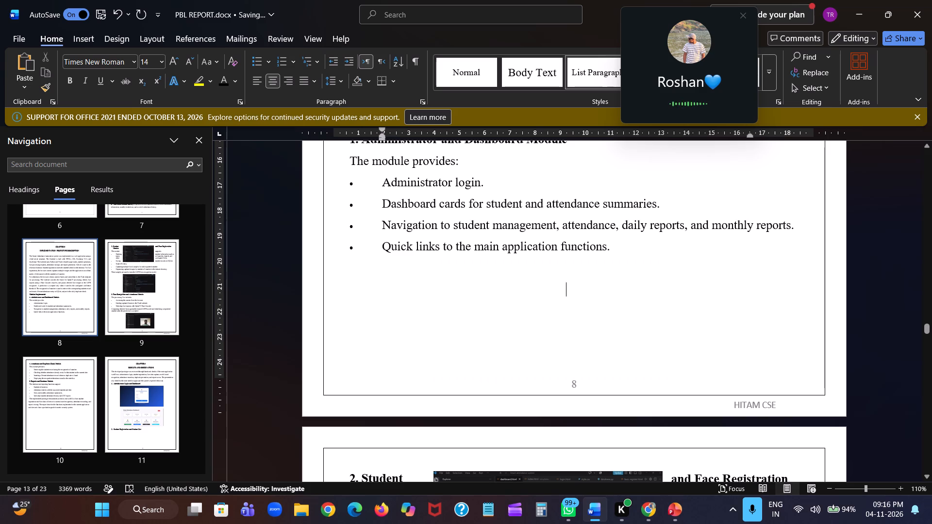
scroll(390, 337, down, 1)
drag(473, 450, 476, 287)
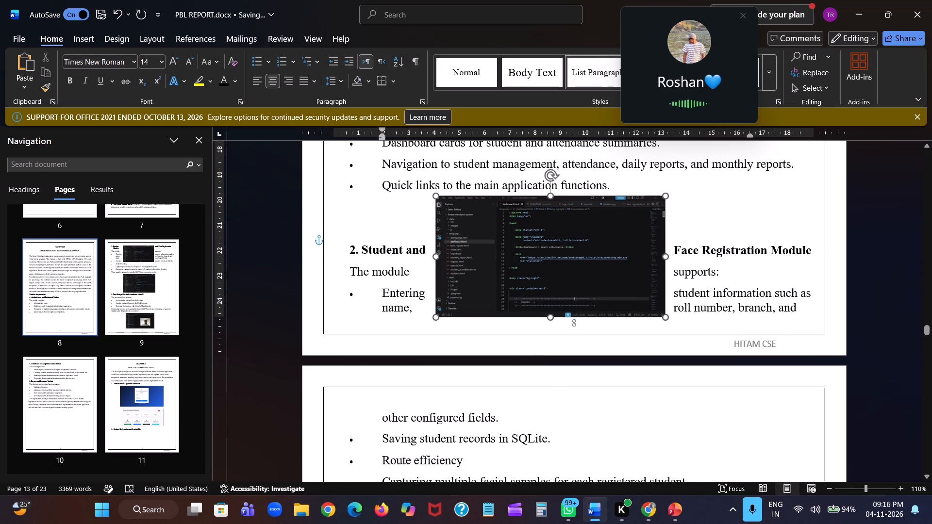
drag(476, 287, 476, 256)
Insert more blank lines below the first module's bullets to push the "2. Student and Face Registration Module" heading onto page 9.
click(423, 242)
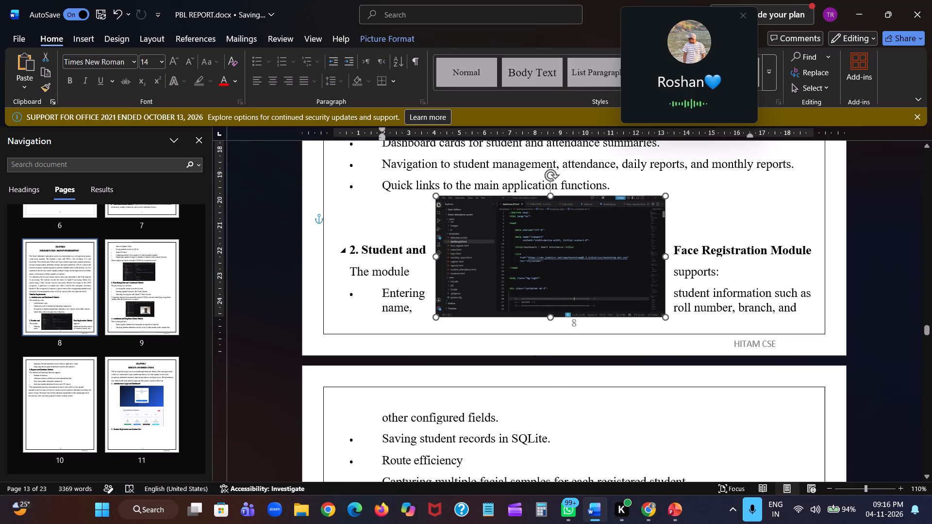
click(395, 235)
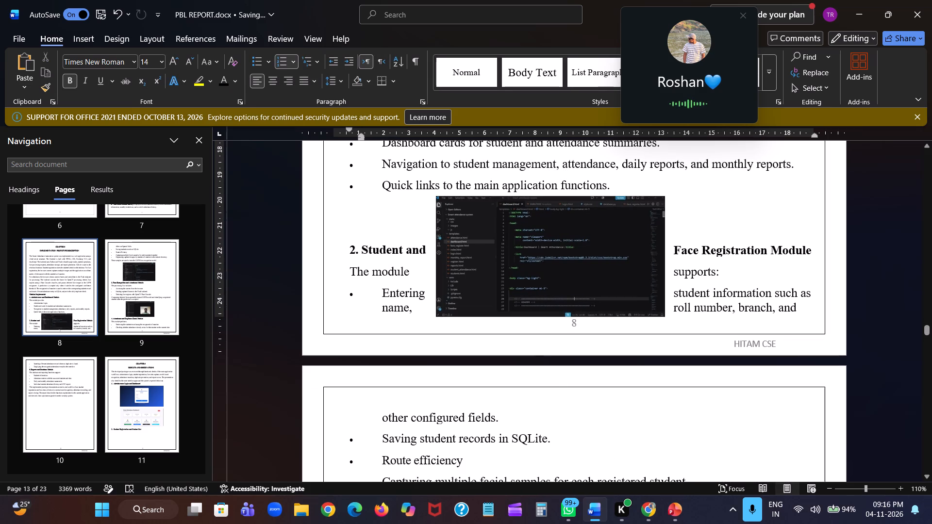
click(719, 212)
key(Return)
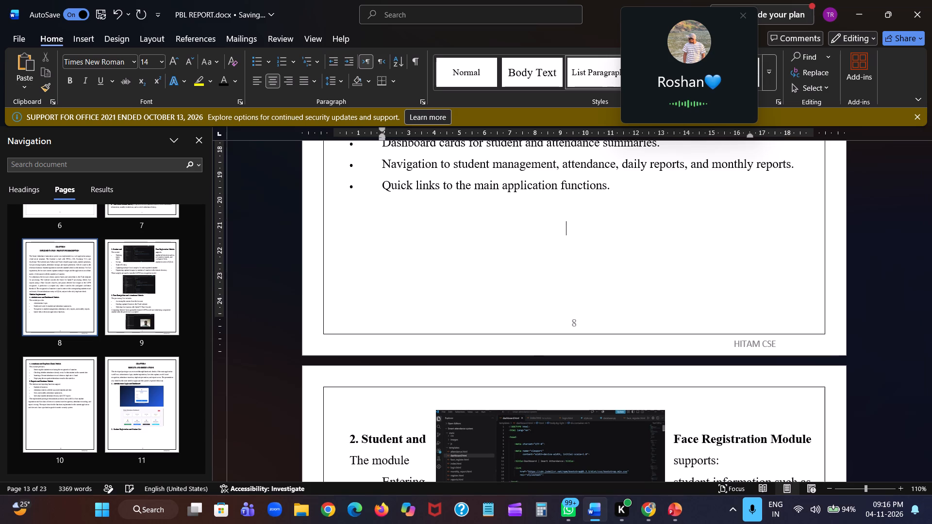
key(Return)
key(Return)
key(Return)
key(Return)
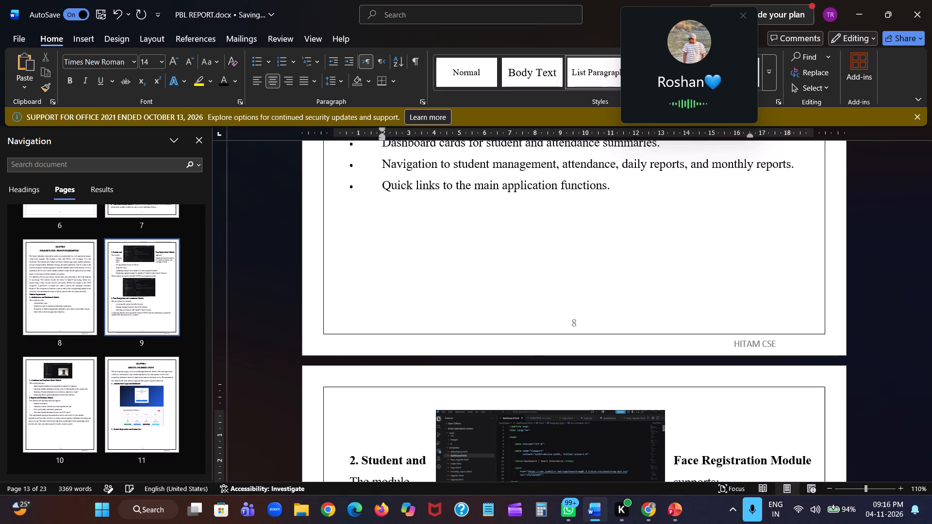
Move the dashboard code screenshot back below the first module's bullets on page 8, shrink it slightly and centre it above the page number.
drag(615, 418, 608, 296)
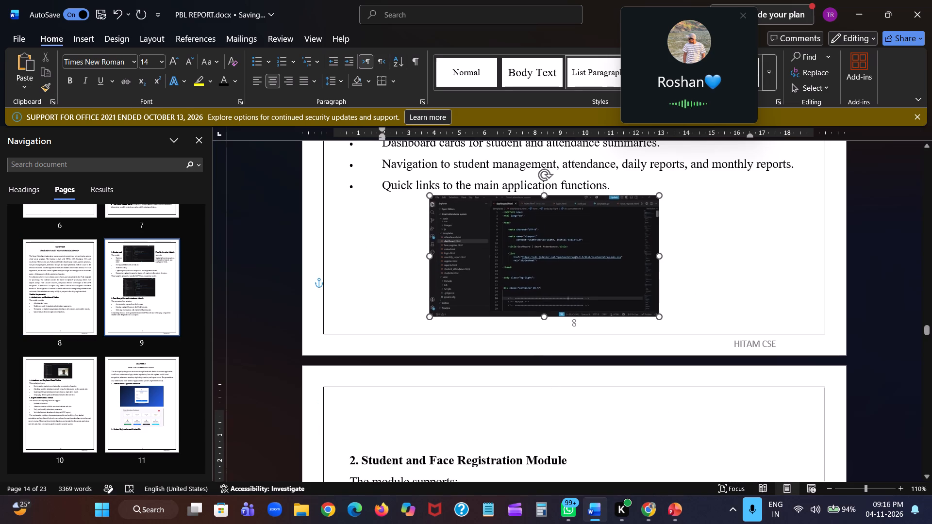
drag(608, 296, 630, 309)
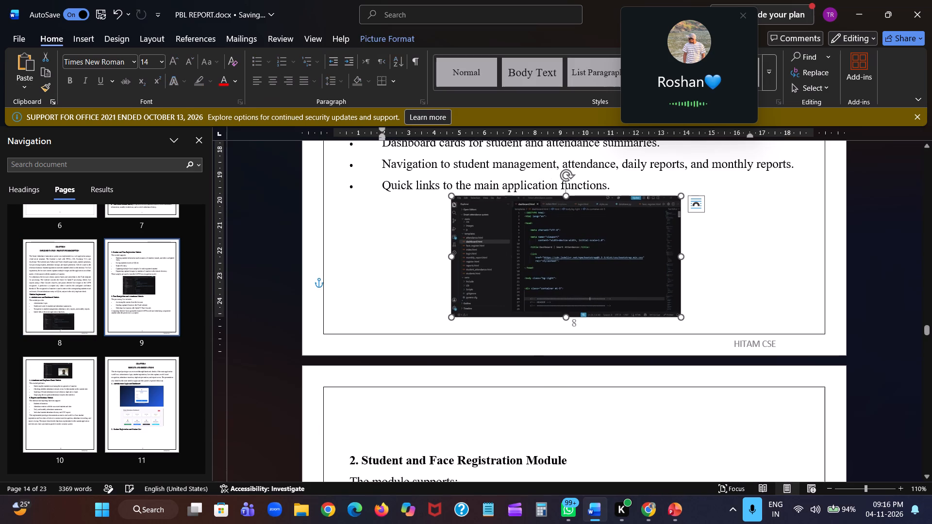
drag(681, 316, 665, 310)
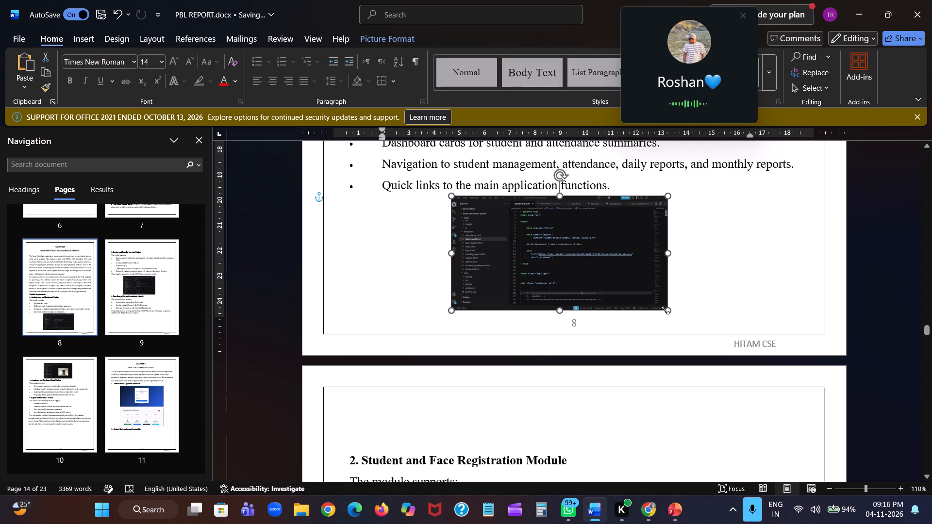
drag(581, 277, 590, 284)
click(702, 287)
Delete the extra blank lines above the "2. Student and Face Registration Module" heading at the top of page 9.
scroll(702, 287, up, 1)
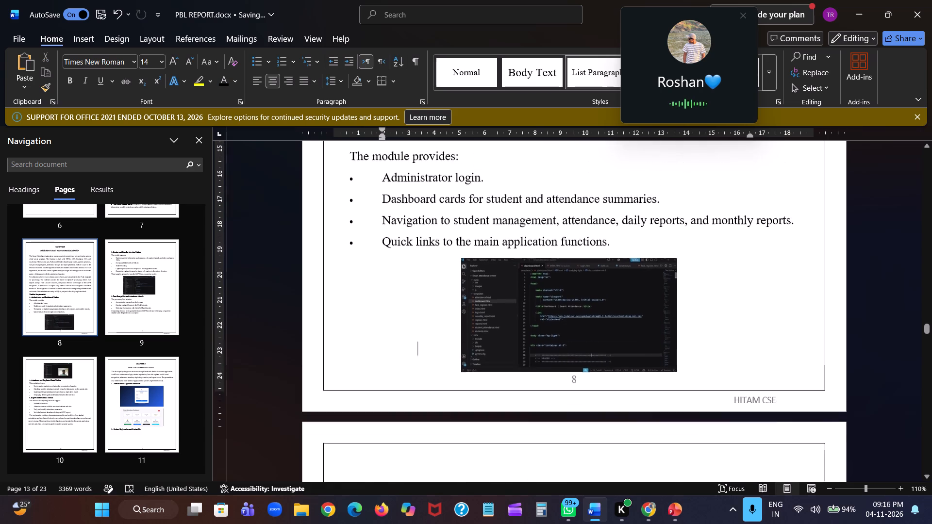
scroll(702, 287, up, 1)
scroll(702, 287, down, 1)
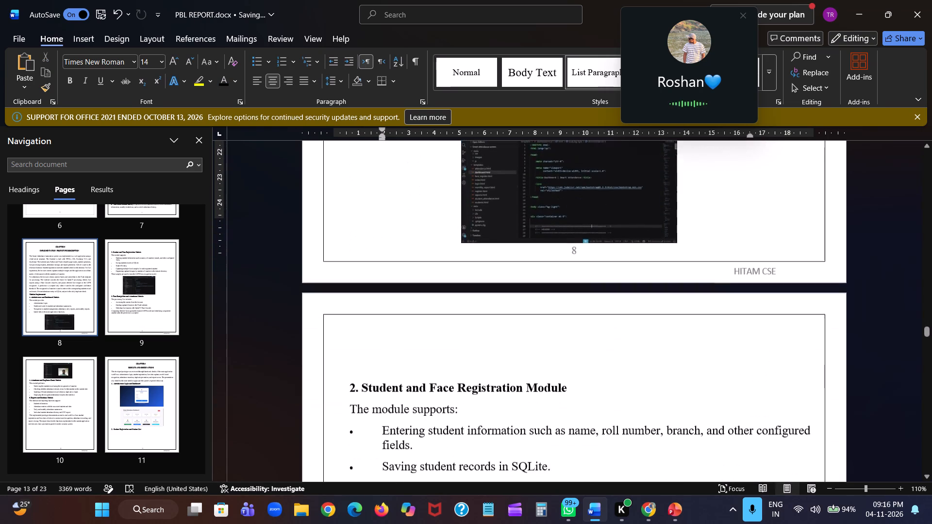
click(443, 338)
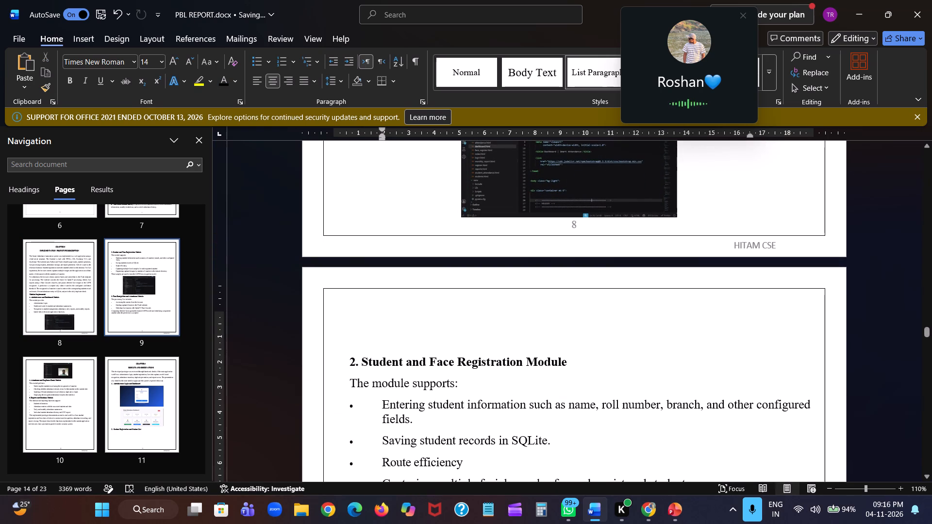
key(BackSpace)
key(BackSpace)
Insert a blank line after the face-capture screenshot on page 9 to push the "4. Attendance and Duplicate Check Module" heading onto page 10.
scroll(443, 338, down, 1)
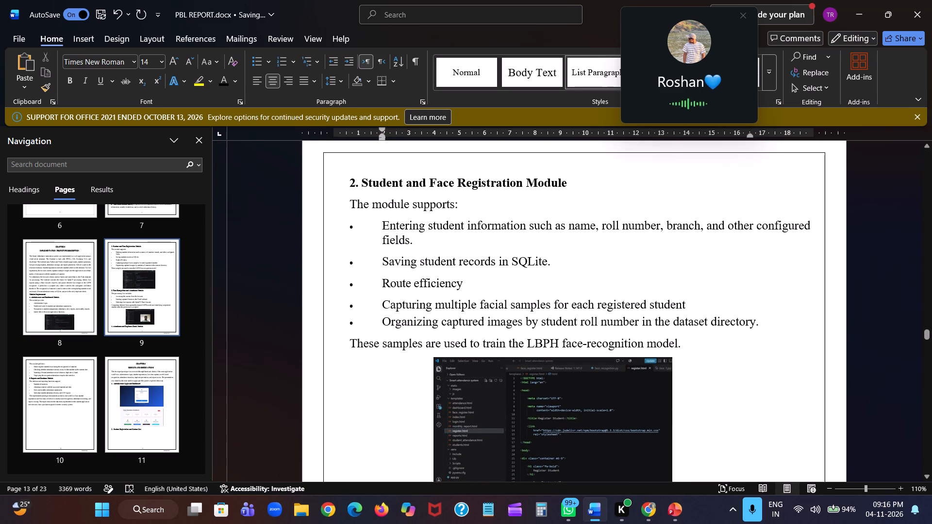
scroll(503, 307, down, 1)
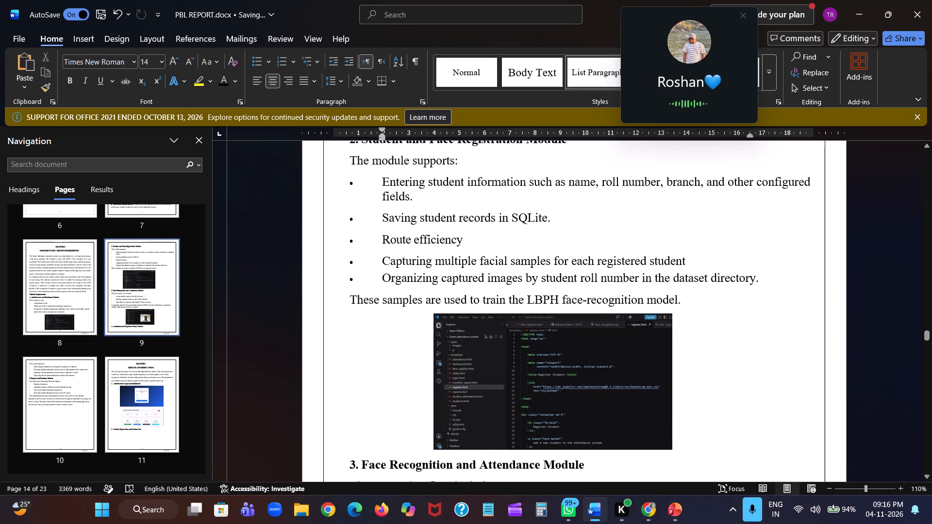
scroll(503, 307, up, 1)
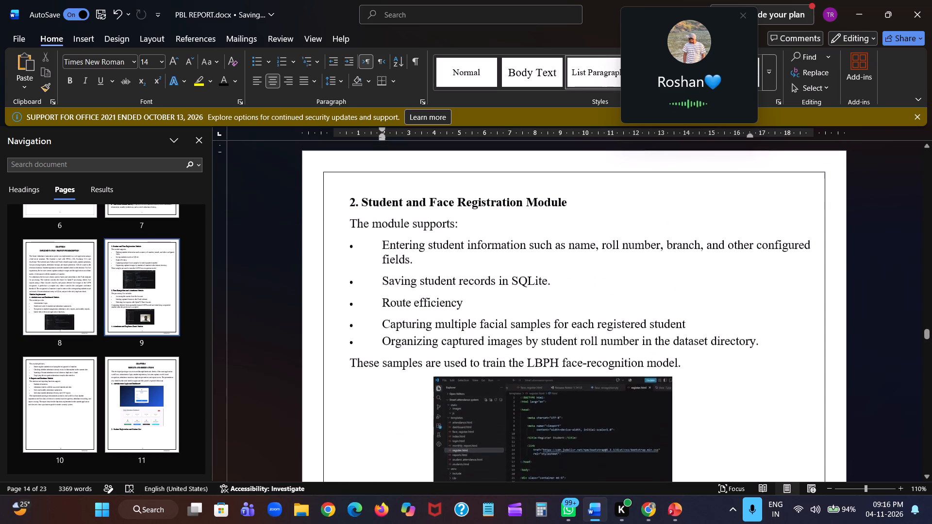
scroll(503, 307, up, 1)
scroll(586, 346, down, 1)
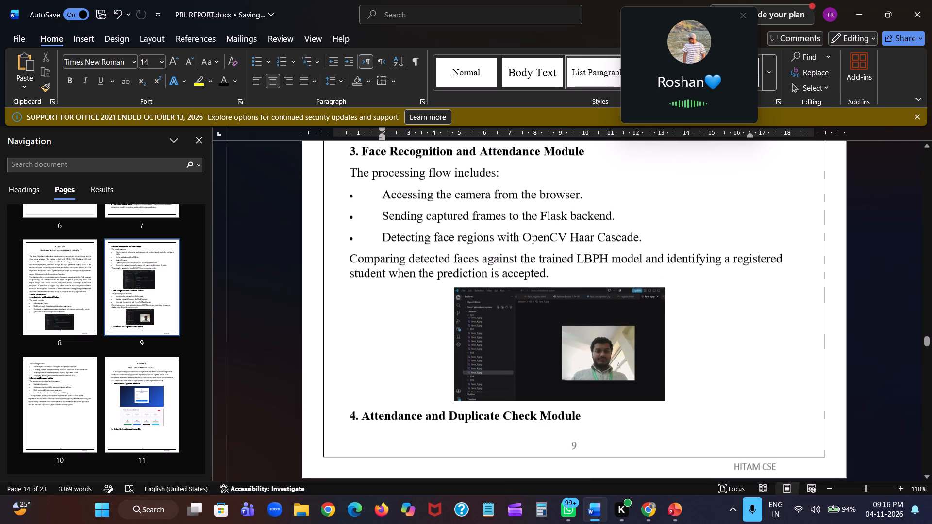
scroll(586, 346, down, 1)
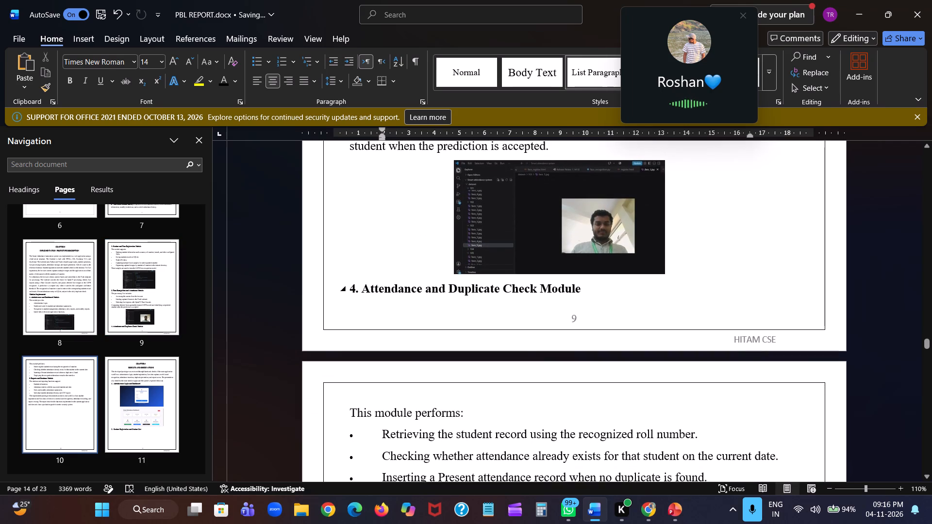
click(351, 292)
click(366, 281)
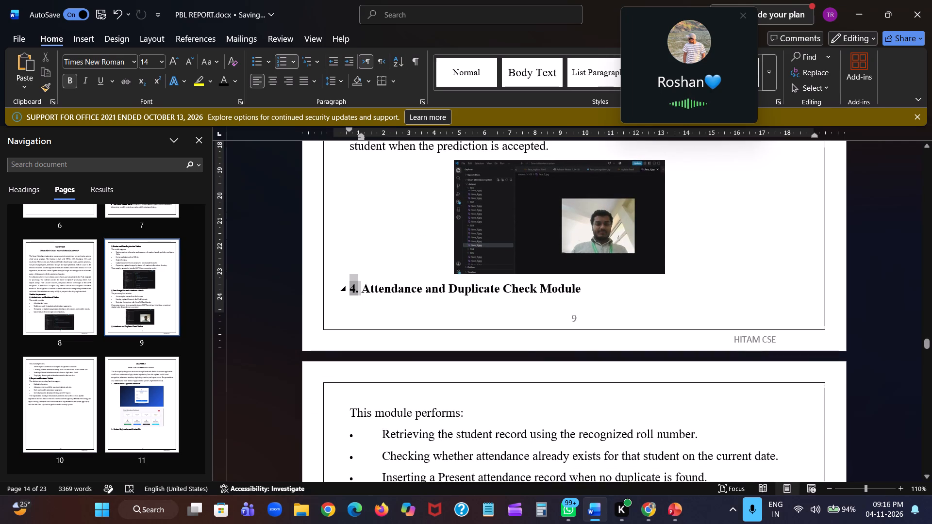
click(687, 268)
key(Return)
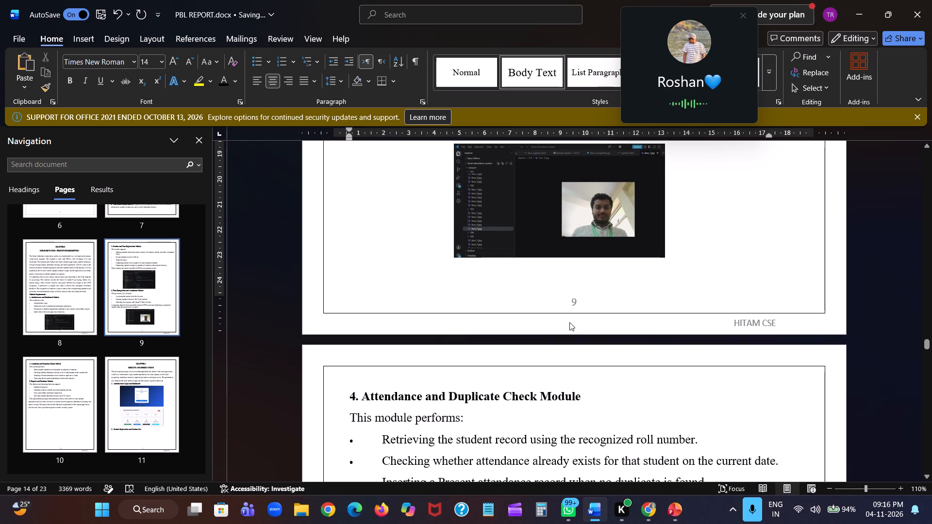
Enlarge the face-capture screenshot under the "3. Face Recognition and Attendance Module" text on page 9 slightly, and save the report.
scroll(582, 335, up, 2)
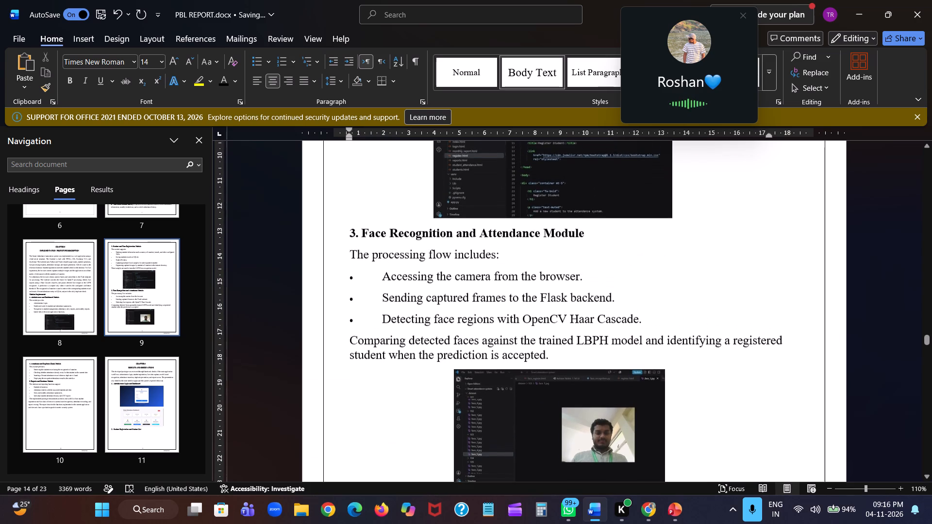
scroll(582, 335, up, 1)
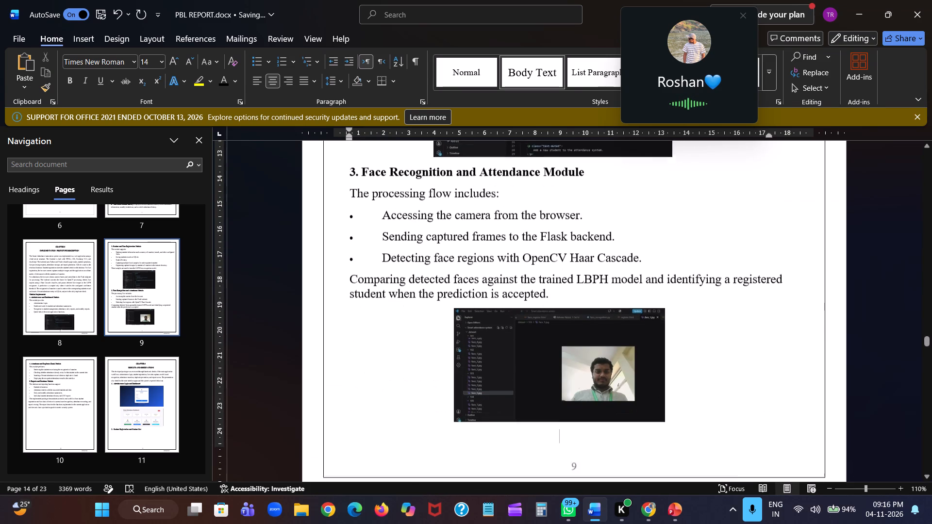
click(638, 360)
drag(666, 409, 673, 423)
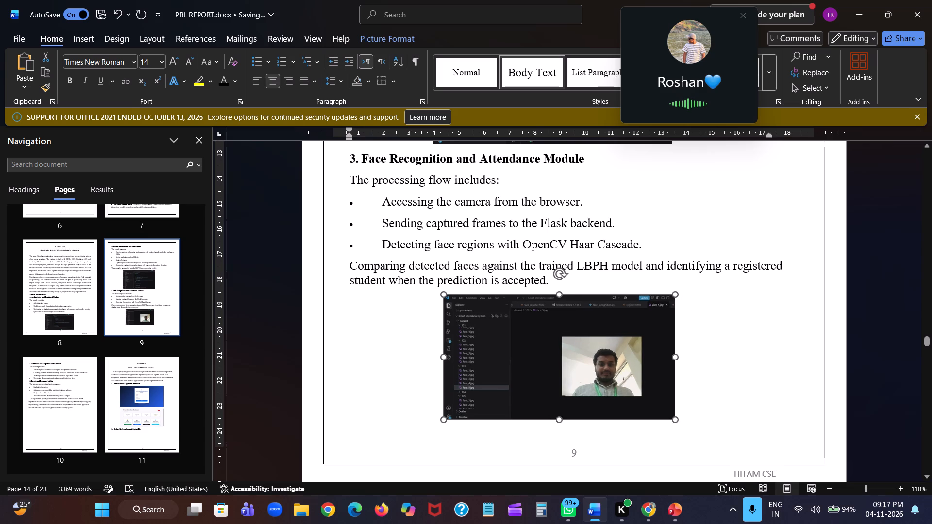
drag(673, 423, 673, 424)
click(714, 436)
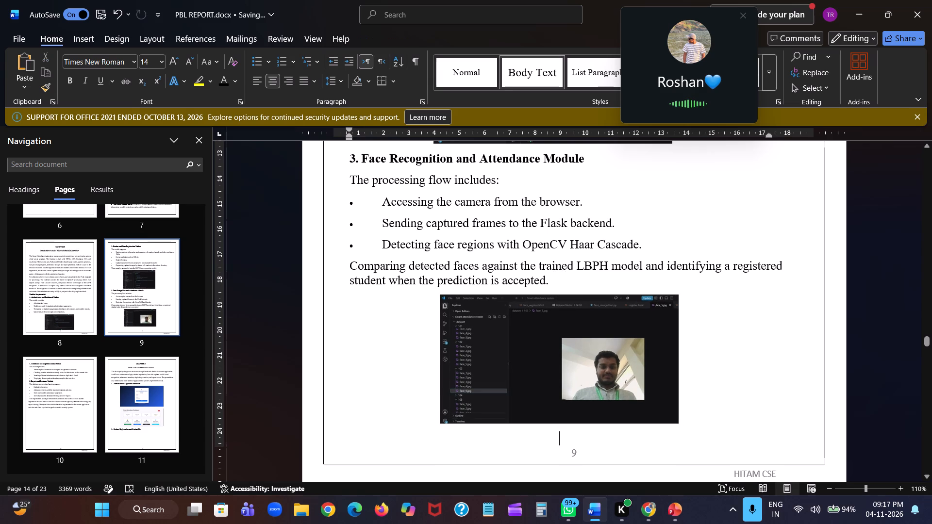
key(ctrl+s)
Review the layout of the Attendance and Duplicate Check and the Reports and Database module sections on page 10.
scroll(514, 359, down, 1)
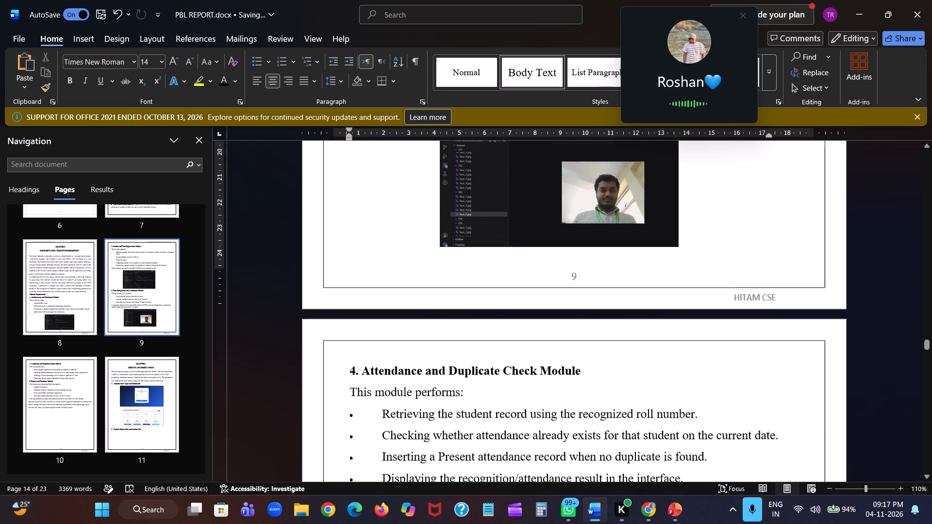
scroll(514, 359, down, 1)
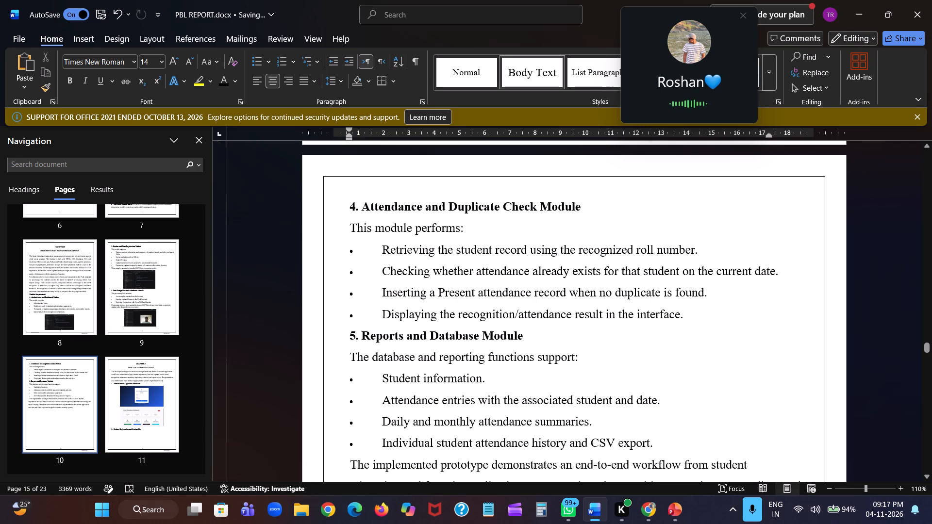
scroll(515, 359, down, 1)
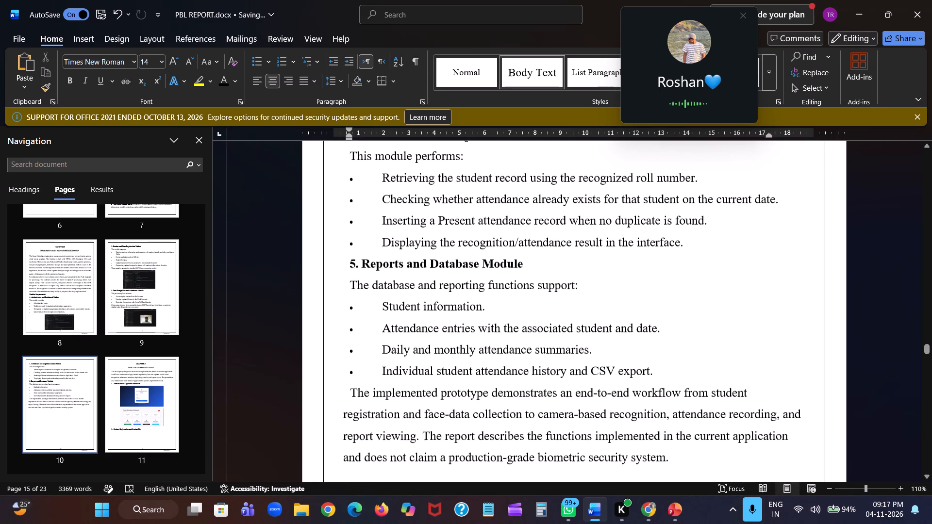
scroll(515, 359, down, 1)
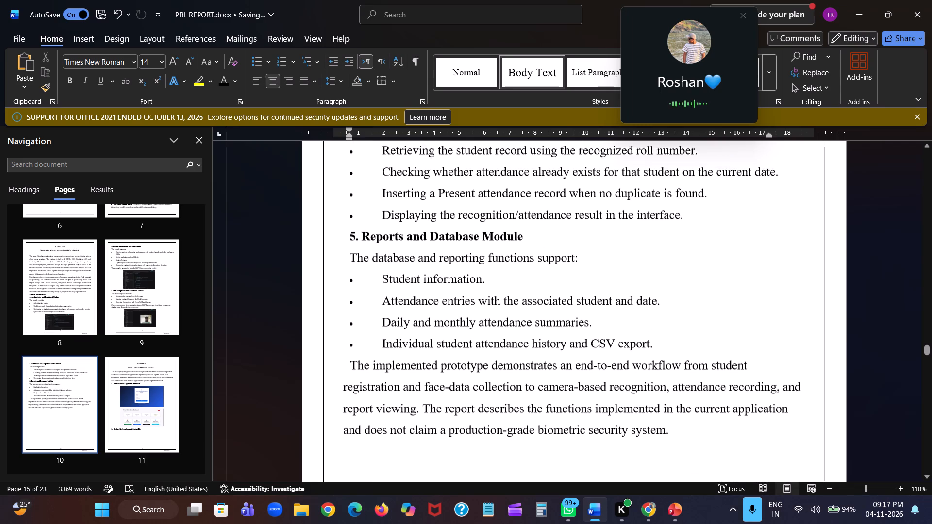
scroll(515, 359, down, 2)
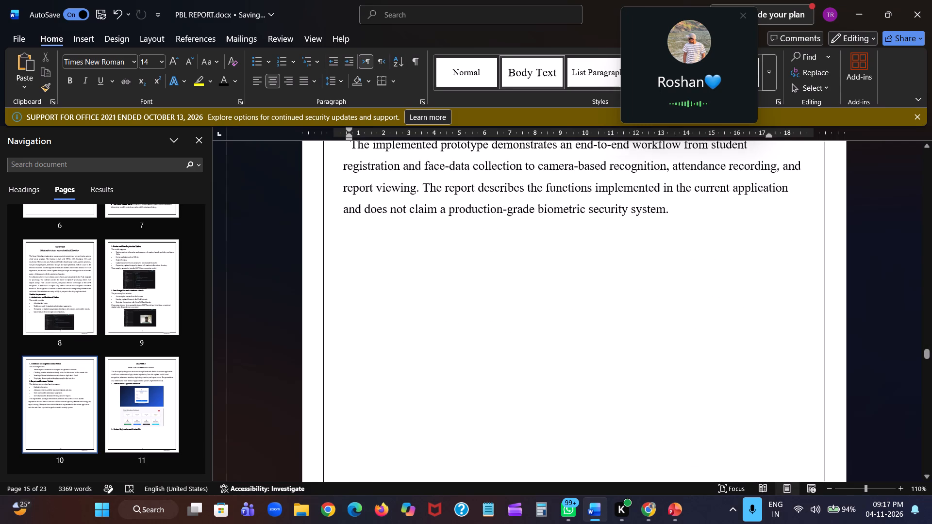
scroll(515, 359, up, 1)
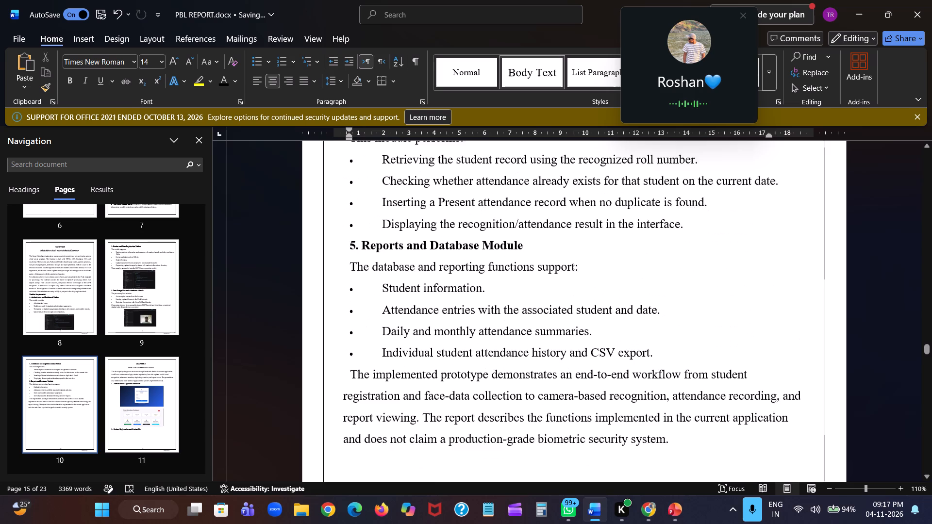
scroll(515, 359, up, 2)
scroll(575, 343, down, 1)
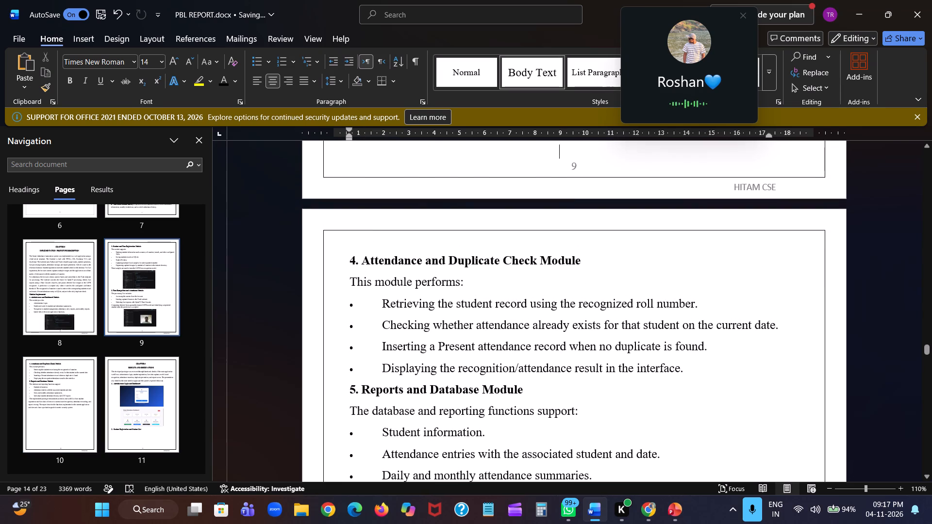
scroll(575, 343, down, 1)
scroll(575, 343, up, 1)
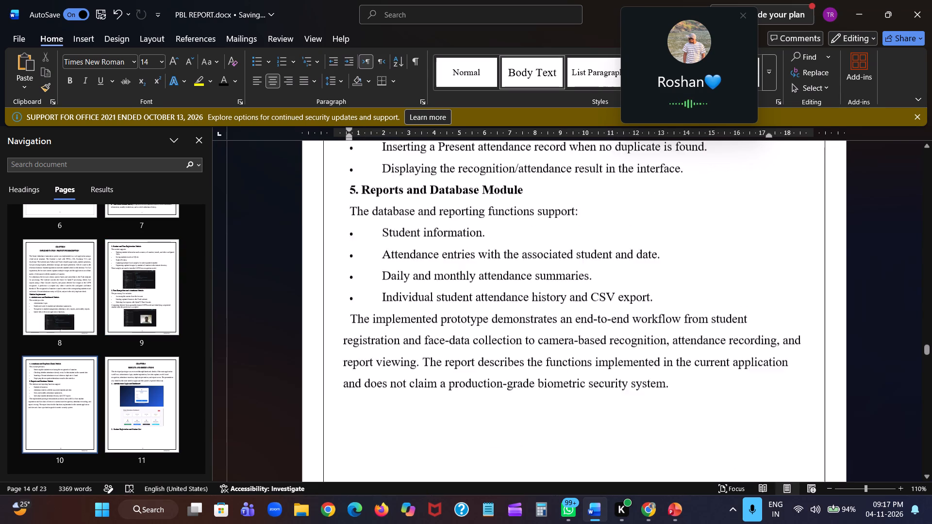
scroll(575, 343, up, 1)
Insert the picture 4.jpeg on a new unbulleted line below the "4. Attendance and Duplicate Check Module" bullets.
click(691, 232)
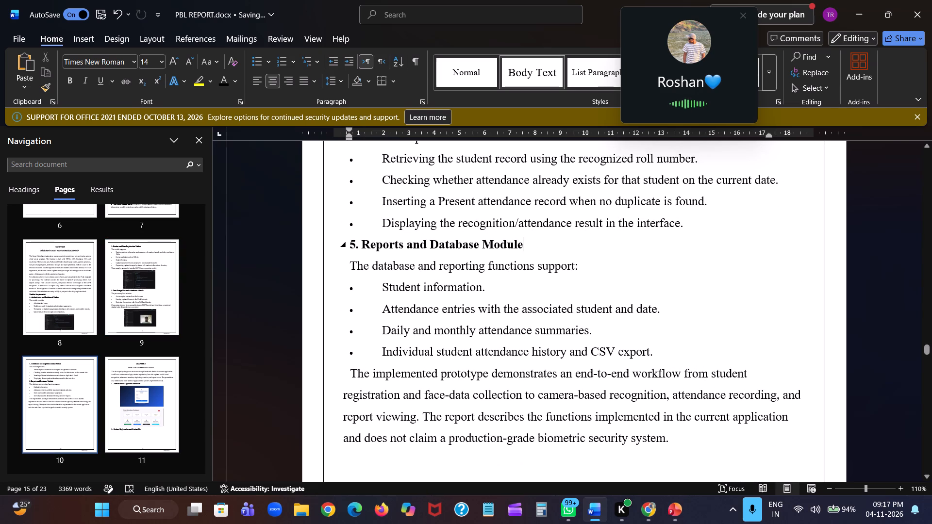
click(686, 222)
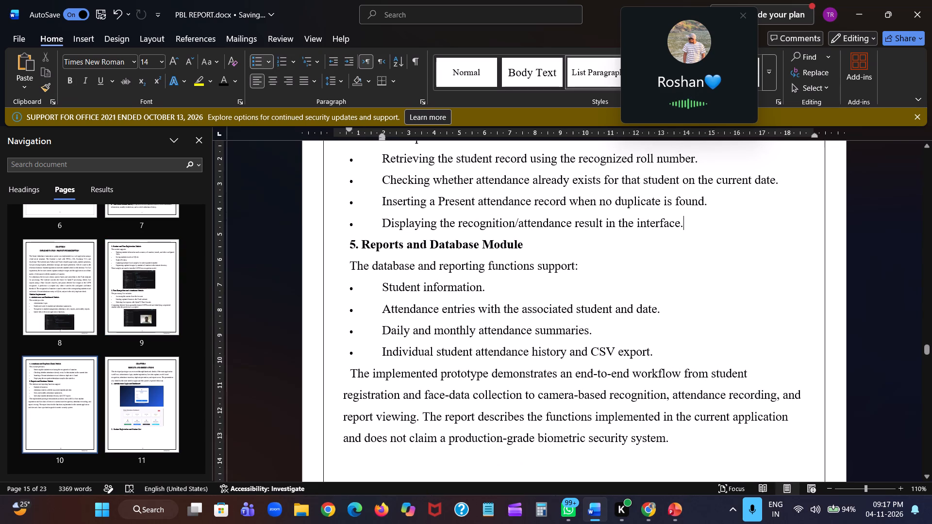
key(Return)
key(BackSpace)
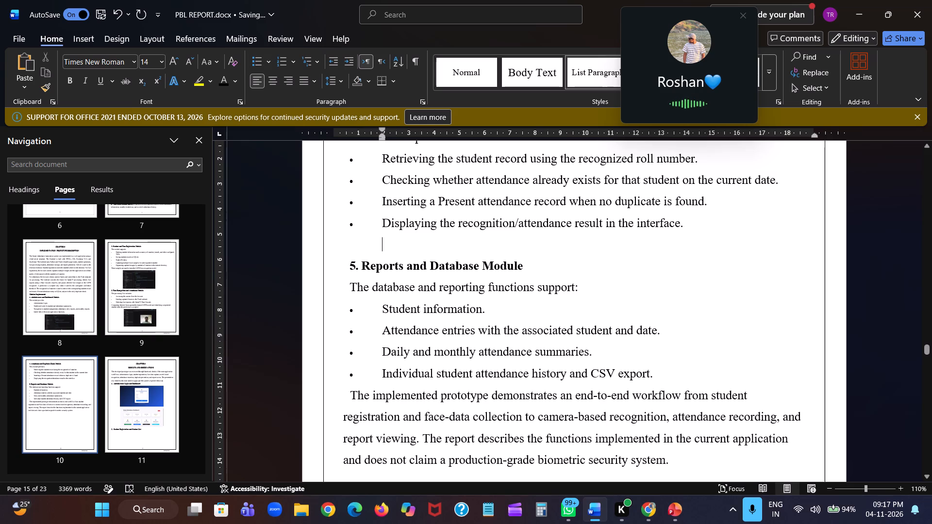
click(80, 39)
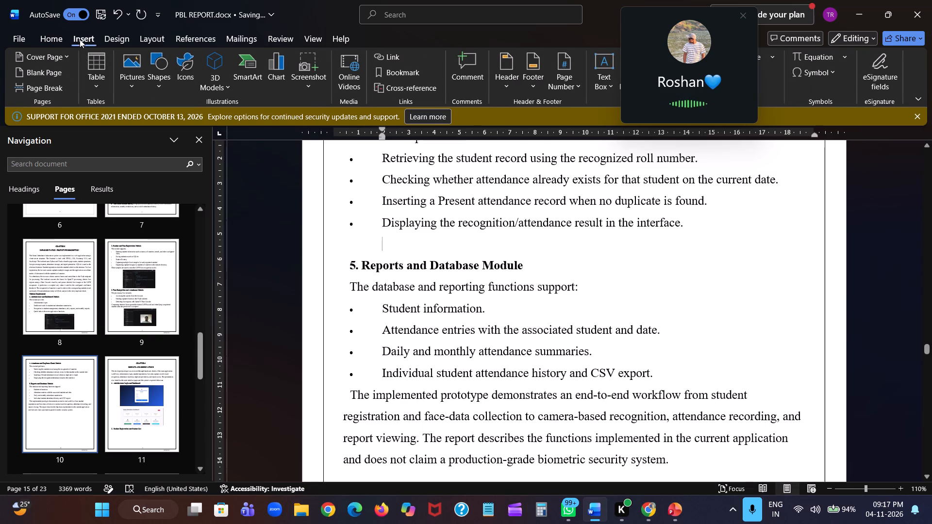
click(135, 80)
click(145, 124)
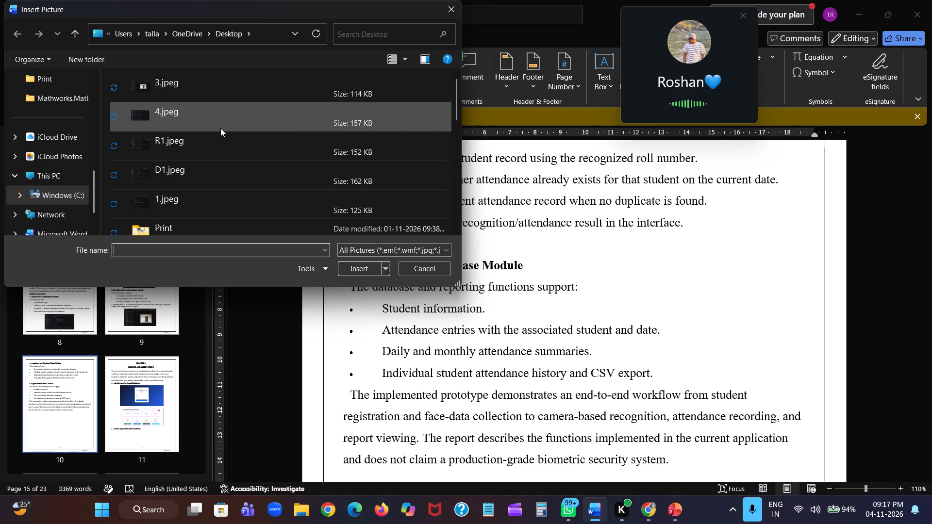
click(220, 128)
click(361, 275)
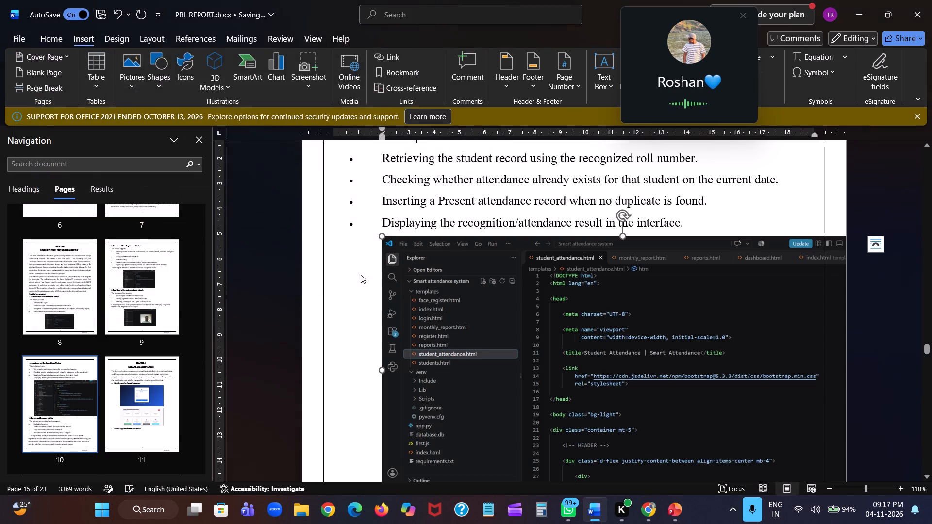
Shrink the inserted student-attendance code screenshot proportionally to about 5.43 cm high by 9.75 cm wide.
scroll(657, 324, down, 1)
scroll(657, 324, up, 1)
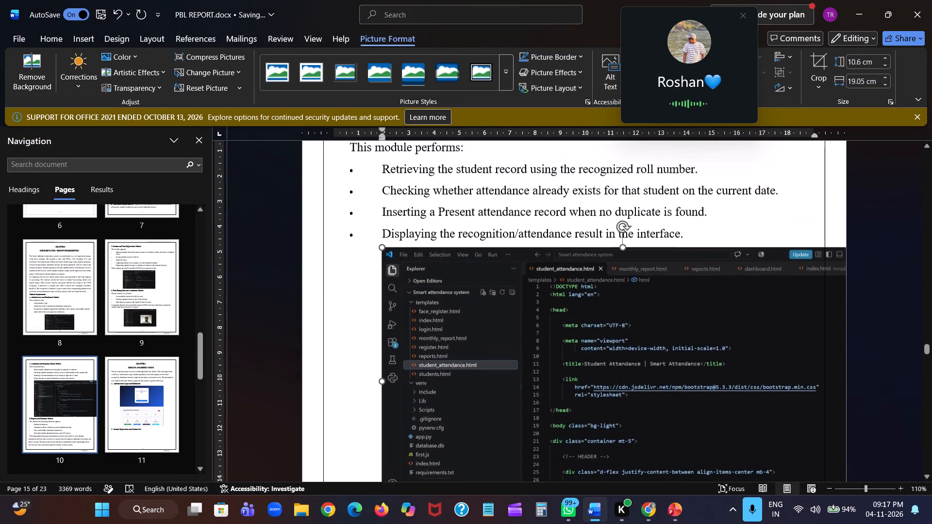
scroll(519, 369, down, 1)
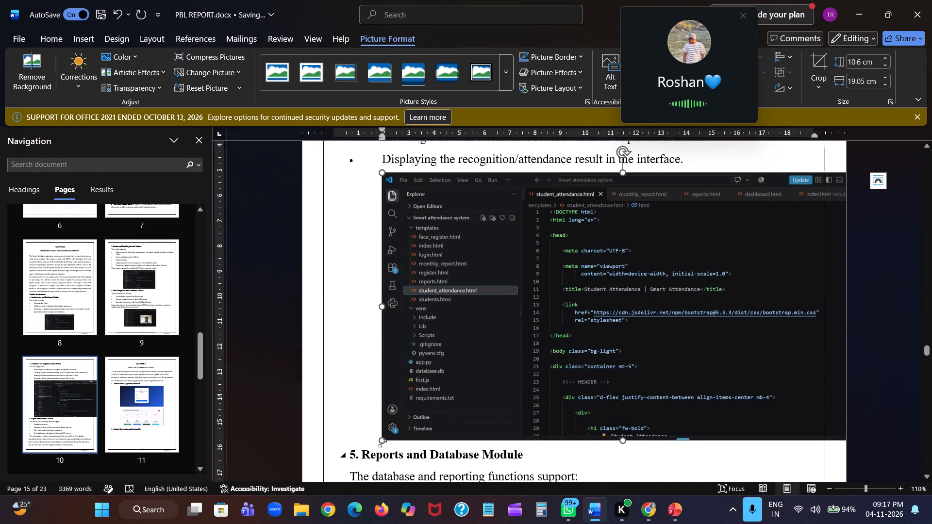
drag(383, 443, 567, 270)
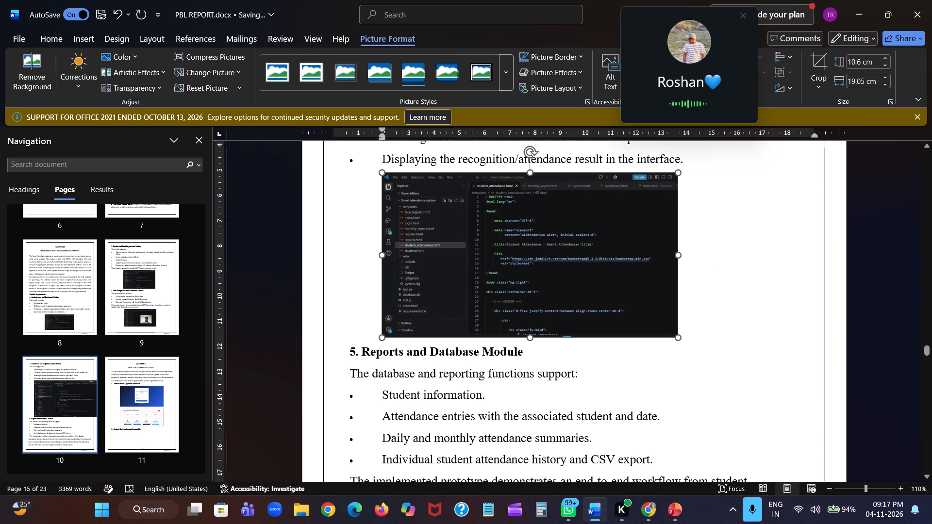
drag(567, 270, 595, 204)
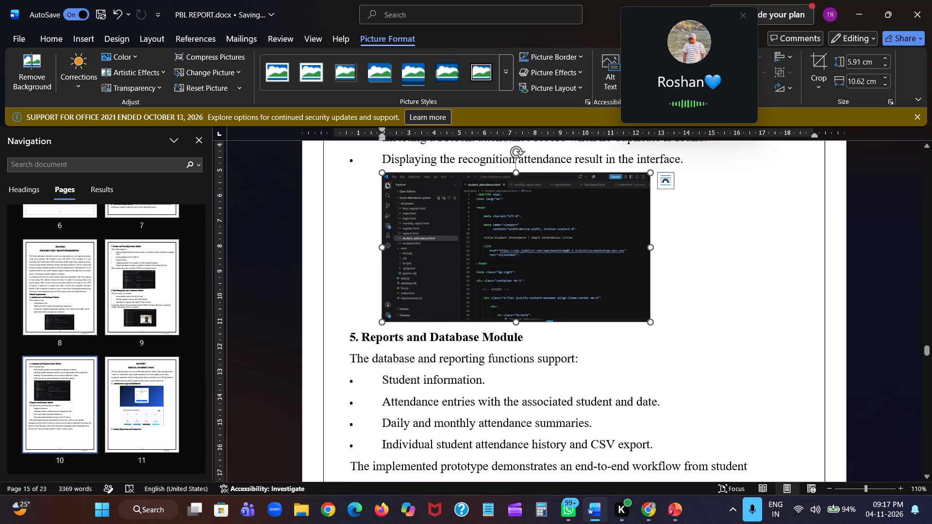
drag(650, 325, 611, 310)
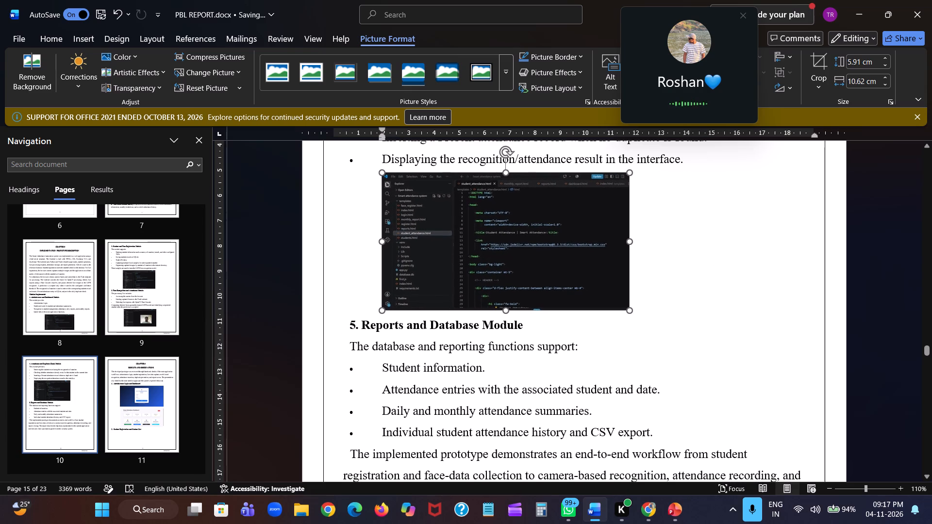
drag(611, 310, 610, 310)
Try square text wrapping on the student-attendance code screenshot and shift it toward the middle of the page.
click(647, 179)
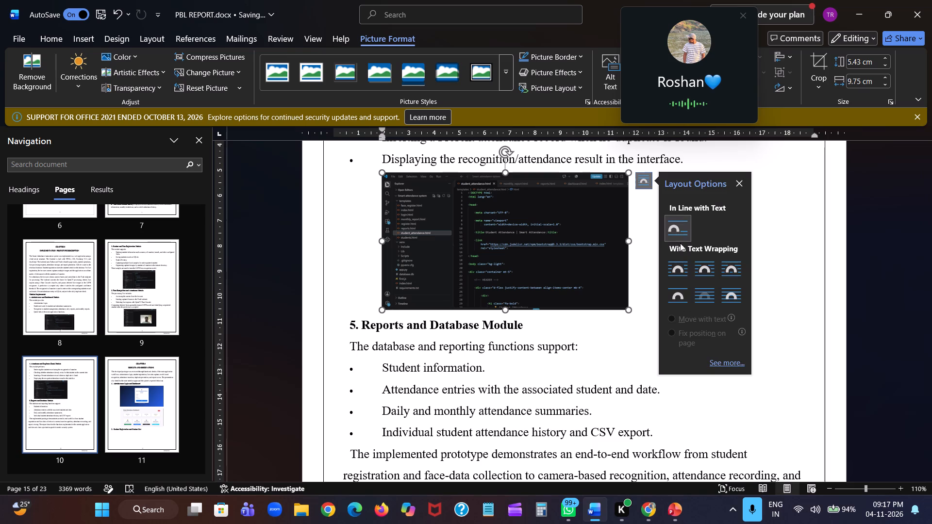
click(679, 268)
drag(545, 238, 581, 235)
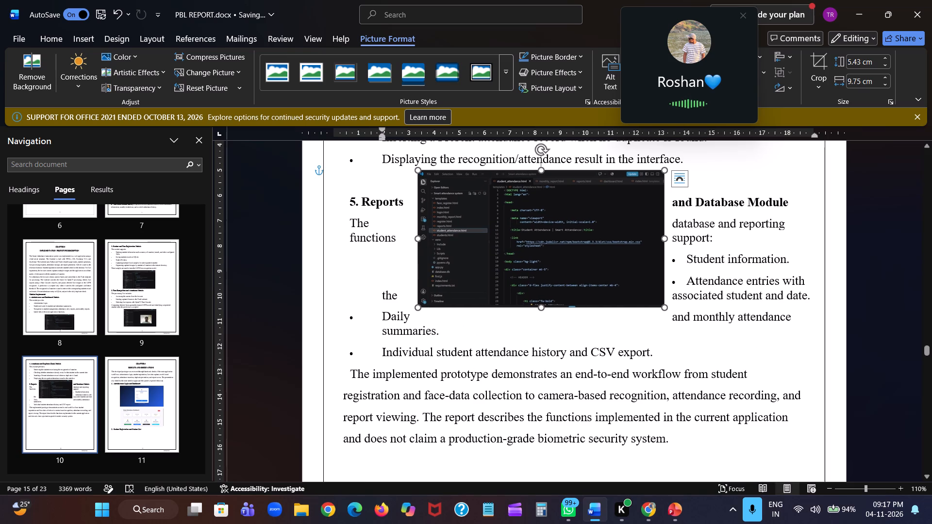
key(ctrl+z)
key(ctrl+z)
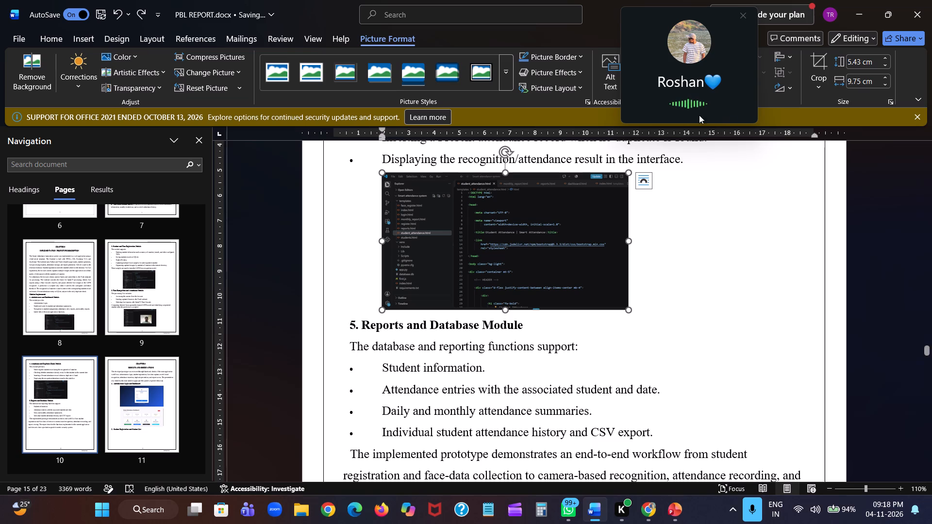
Pull the screenshot paragraph's right indent in to about 18 cm on the ruler, centre the screenshot, and save the report.
drag(815, 136, 793, 138)
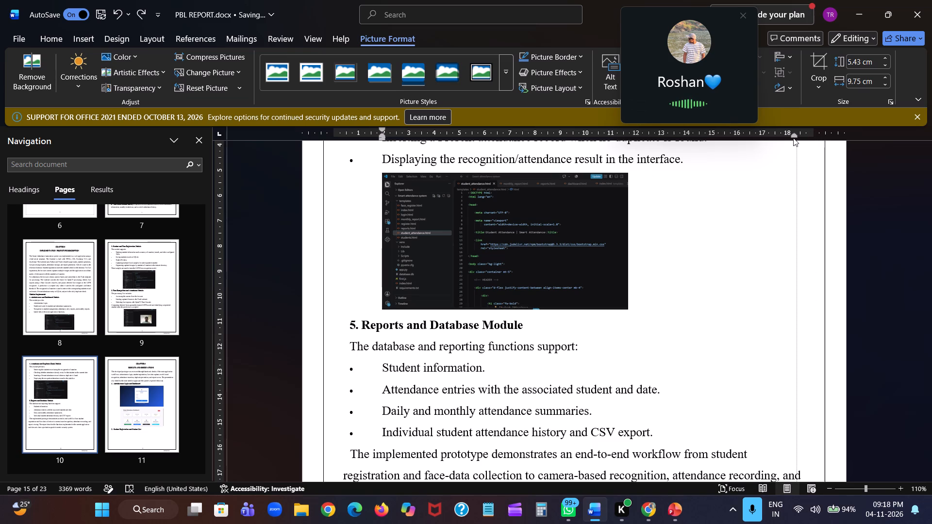
drag(793, 138, 787, 140)
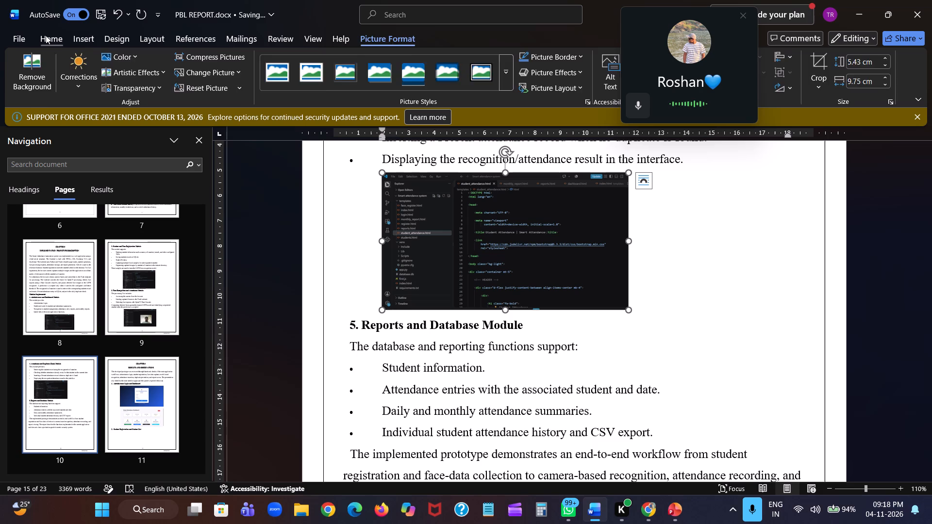
click(46, 35)
click(268, 88)
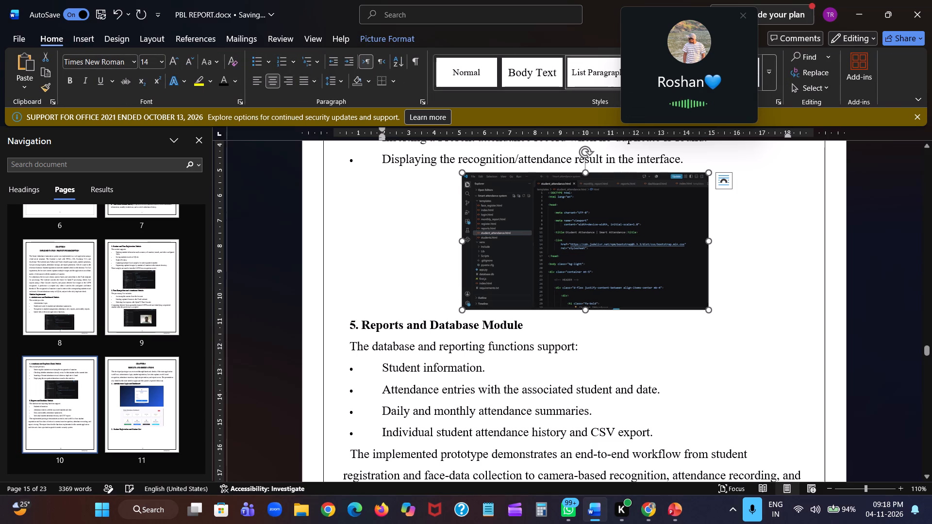
click(747, 273)
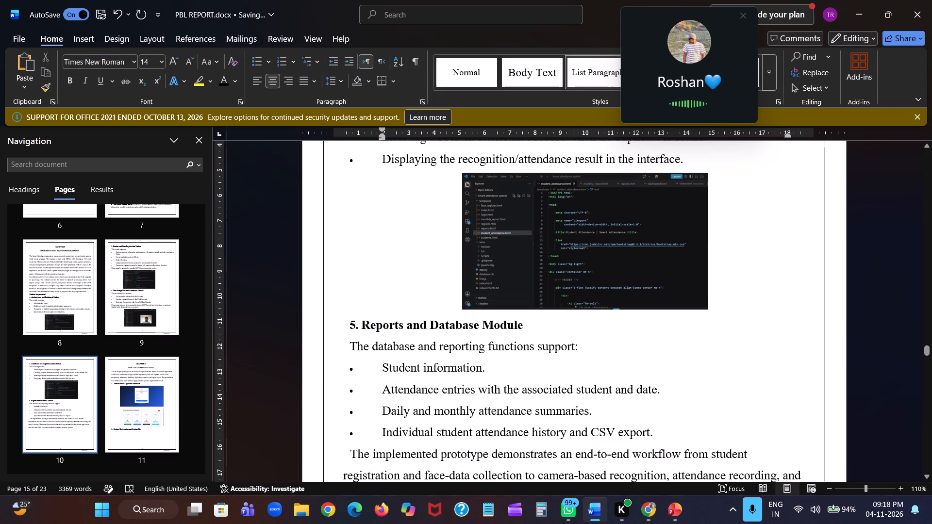
key(ctrl+s)
Add a blank, unbulleted line below the "Individual student attendance history and CSV export." bullet in the Reports and Database Module.
scroll(528, 330, down, 1)
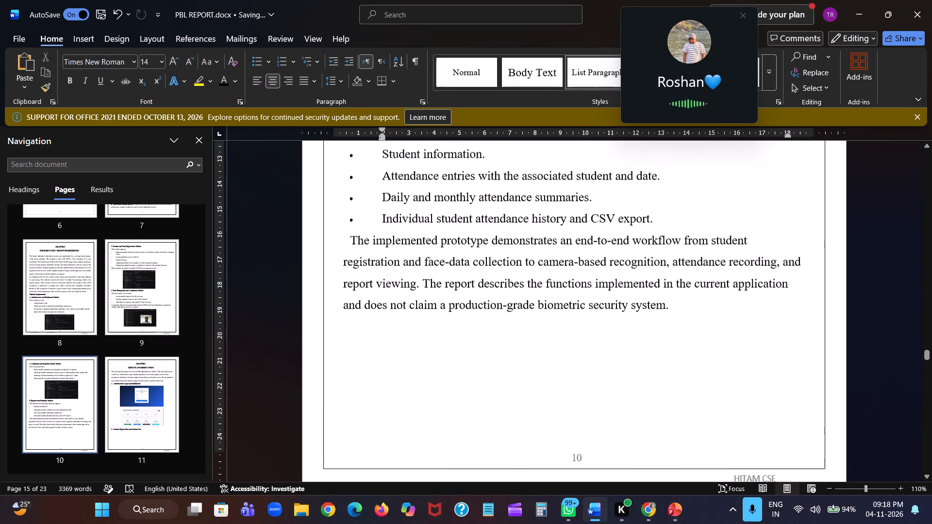
scroll(528, 330, up, 1)
click(661, 281)
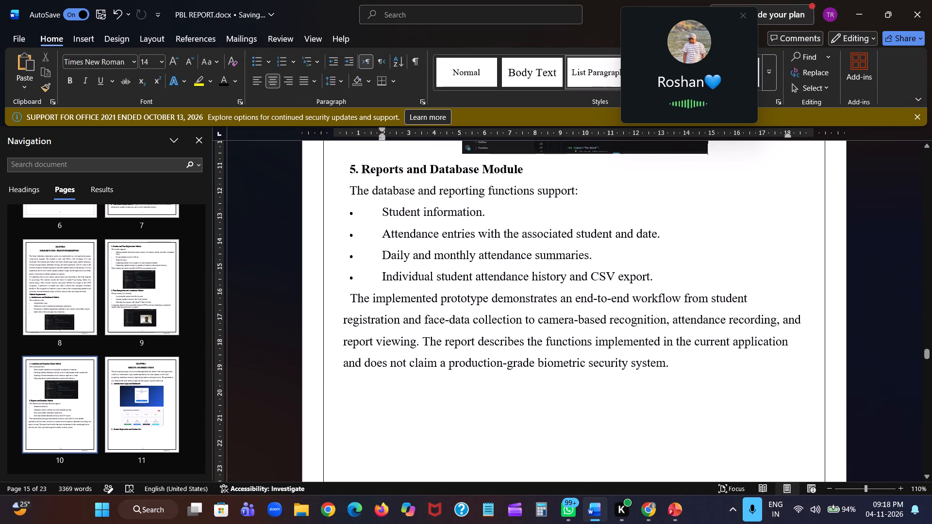
key(Return)
key(BackSpace)
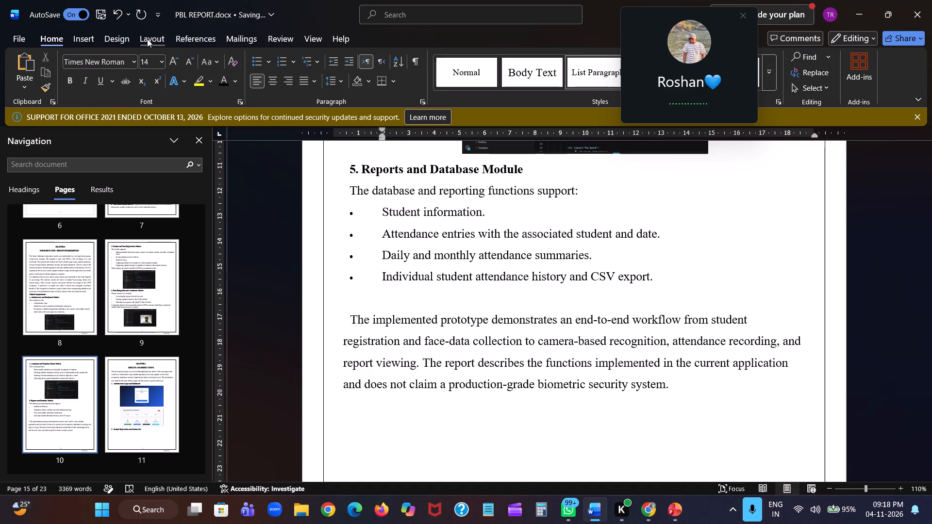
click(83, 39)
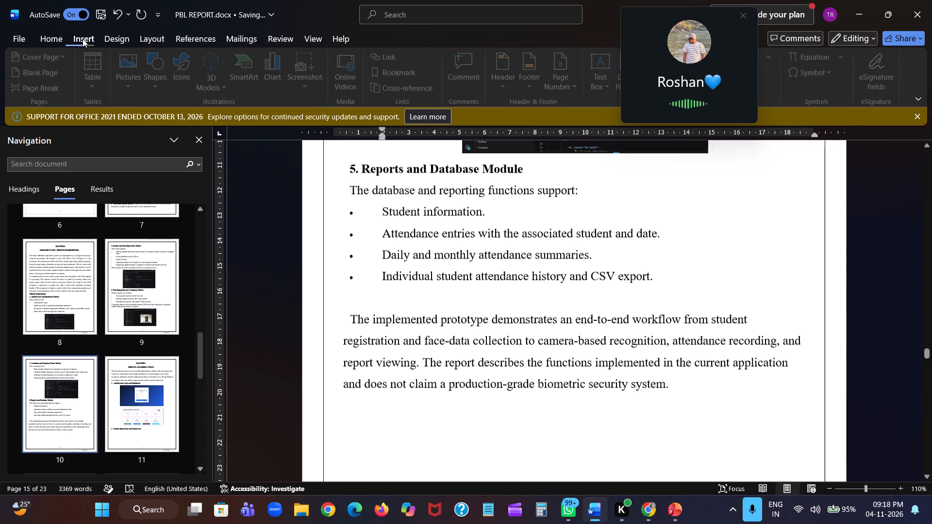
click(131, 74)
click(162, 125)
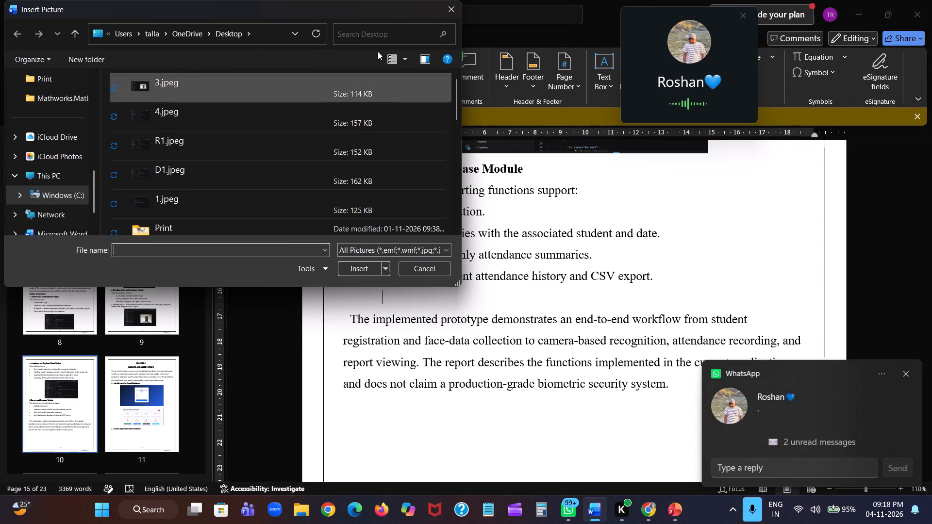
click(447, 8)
Slightly enlarge the student-attendance code screenshot under the "4. Attendance and Duplicate Check Module" bullets.
scroll(490, 236, up, 2)
scroll(490, 236, down, 1)
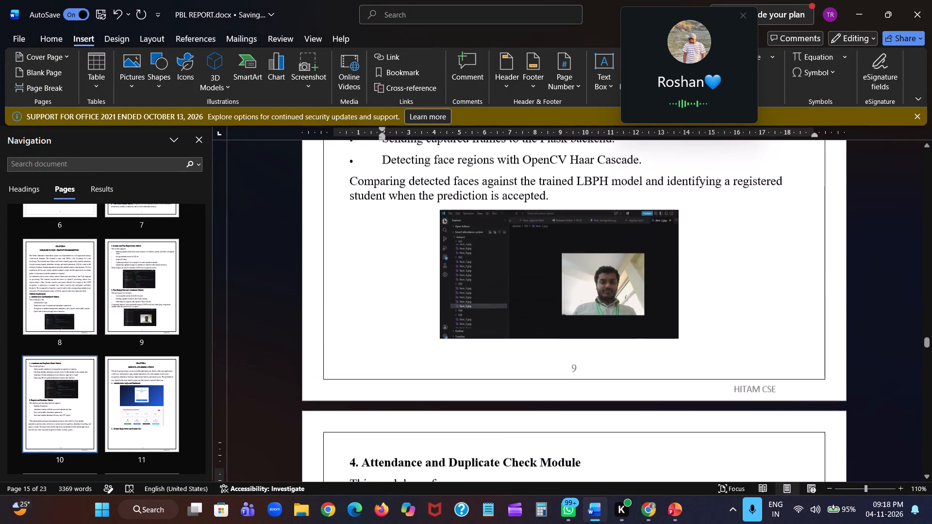
scroll(490, 236, down, 1)
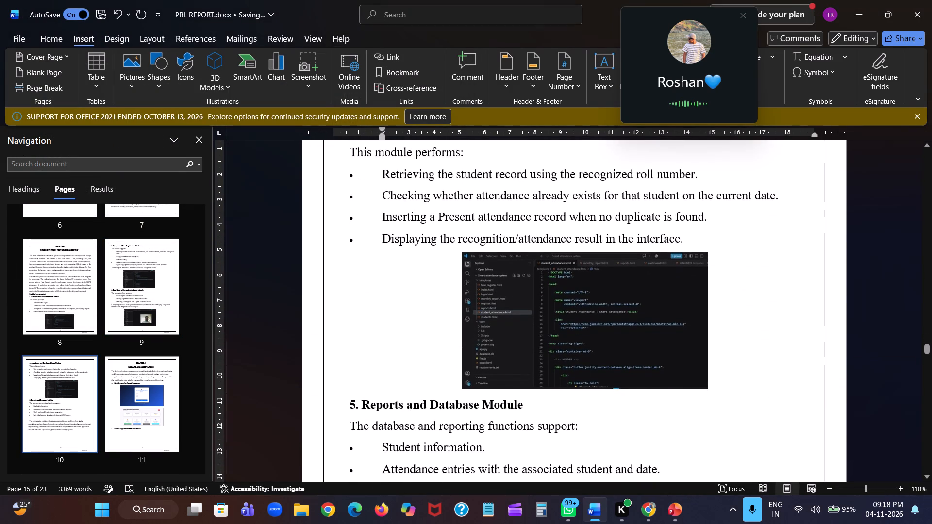
click(528, 318)
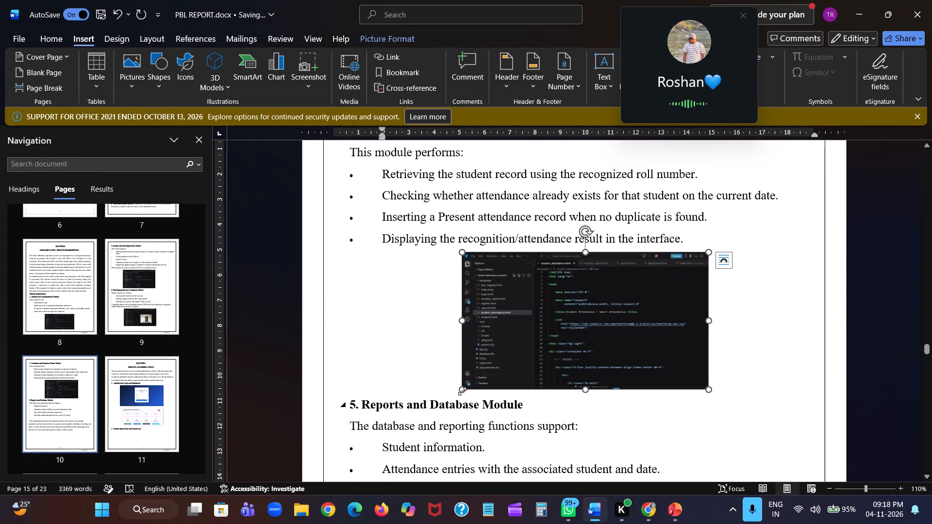
click(462, 391)
Delete the Chapter 5 introduction's sentence "A prediction is accepted only when it satisfies the configured confidence threshold.".
scroll(550, 398, up, 1)
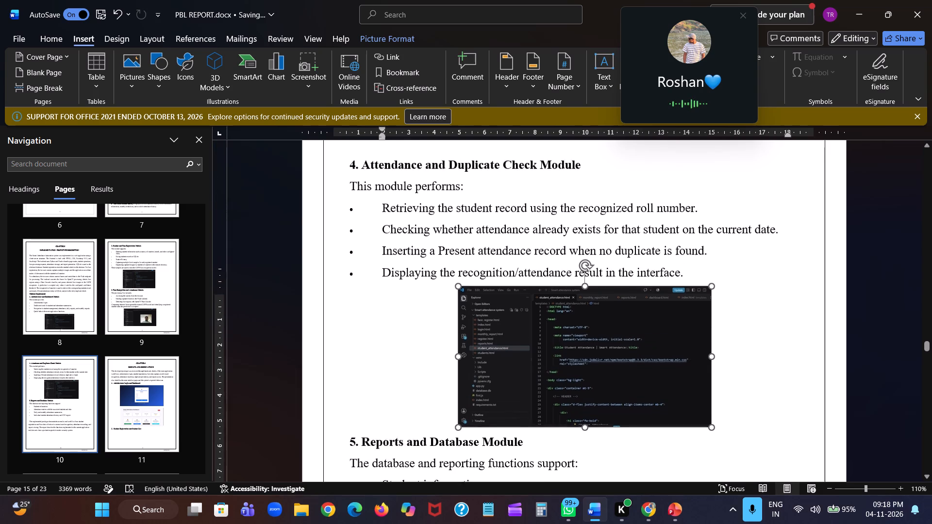
scroll(550, 398, up, 2)
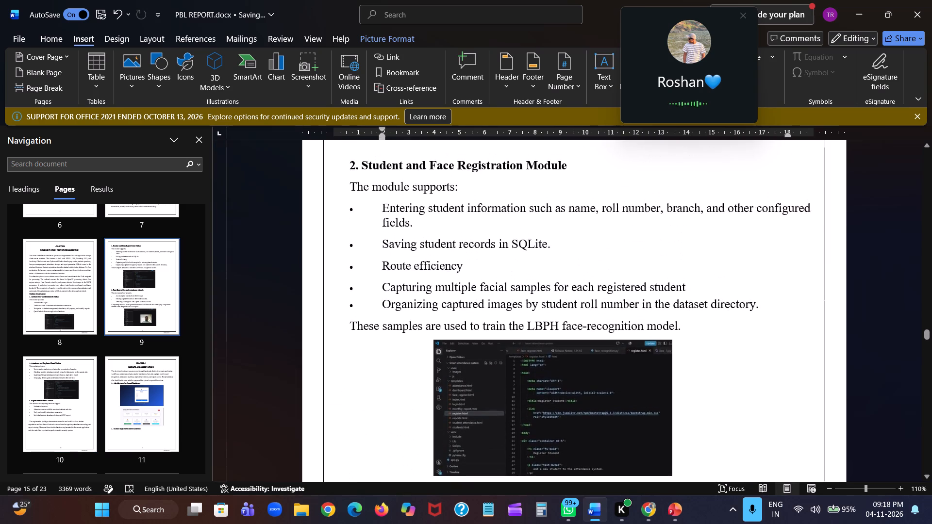
scroll(550, 398, up, 2)
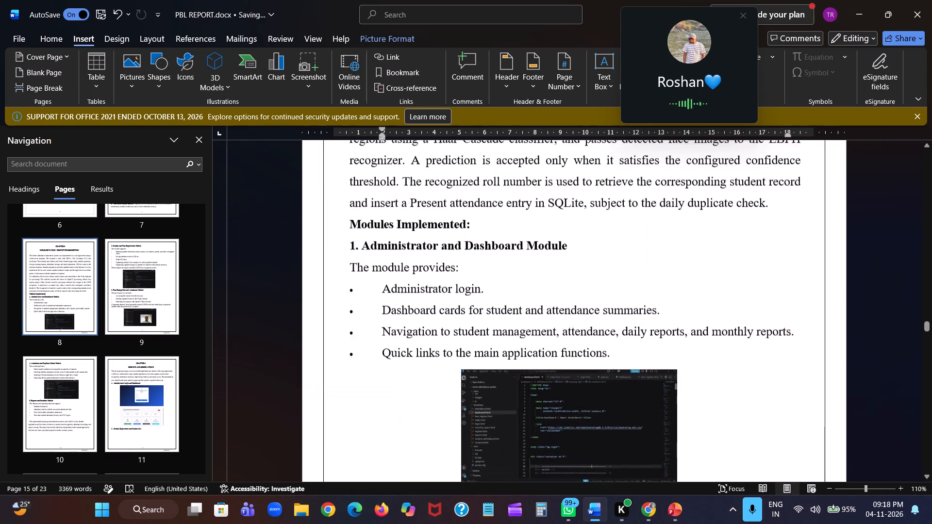
scroll(550, 398, up, 3)
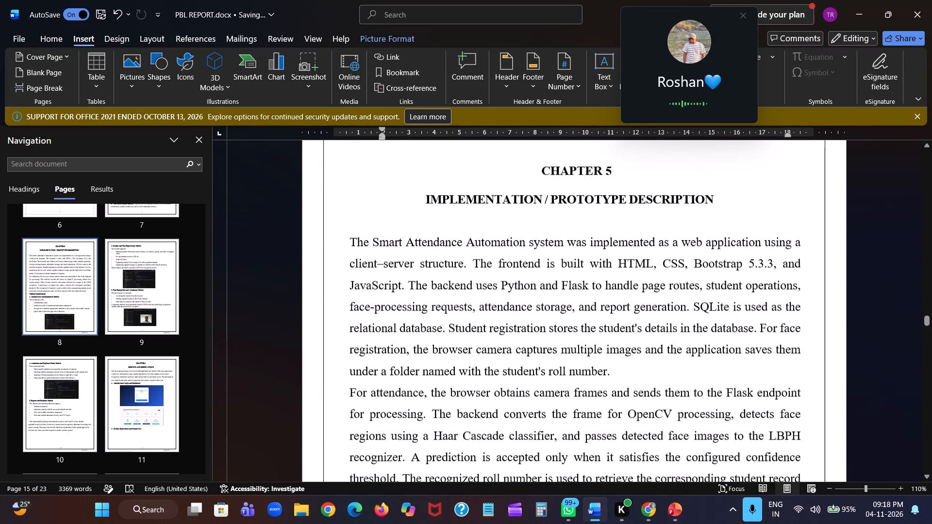
scroll(550, 398, up, 1)
scroll(550, 398, down, 1)
scroll(472, 276, down, 1)
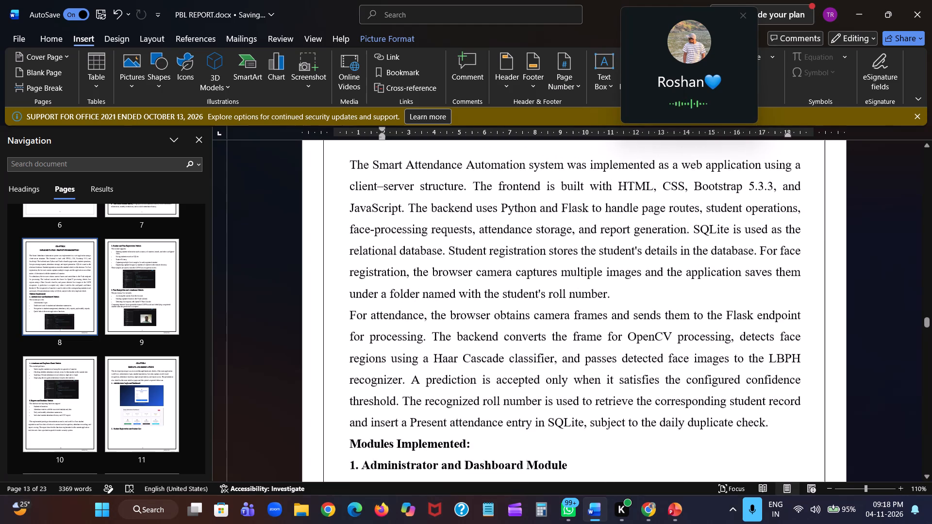
scroll(472, 276, down, 1)
scroll(552, 221, up, 1)
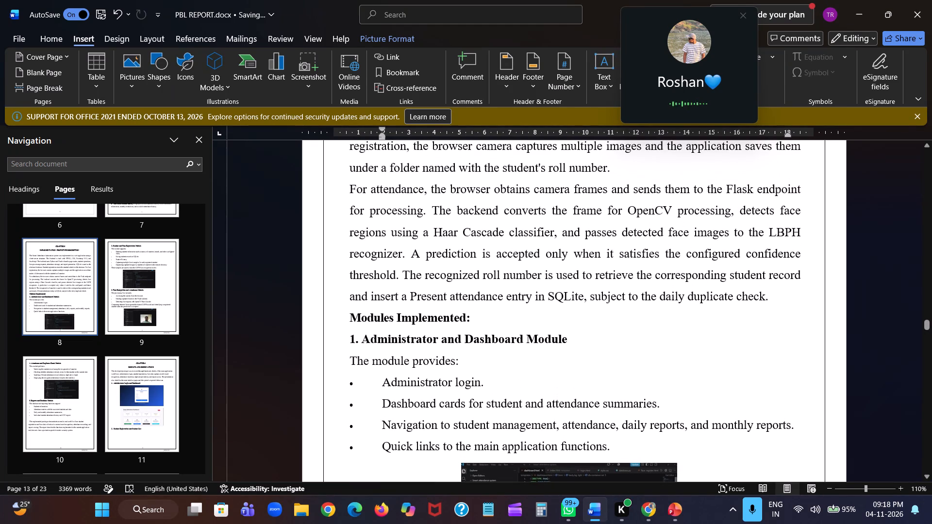
scroll(464, 246, up, 1)
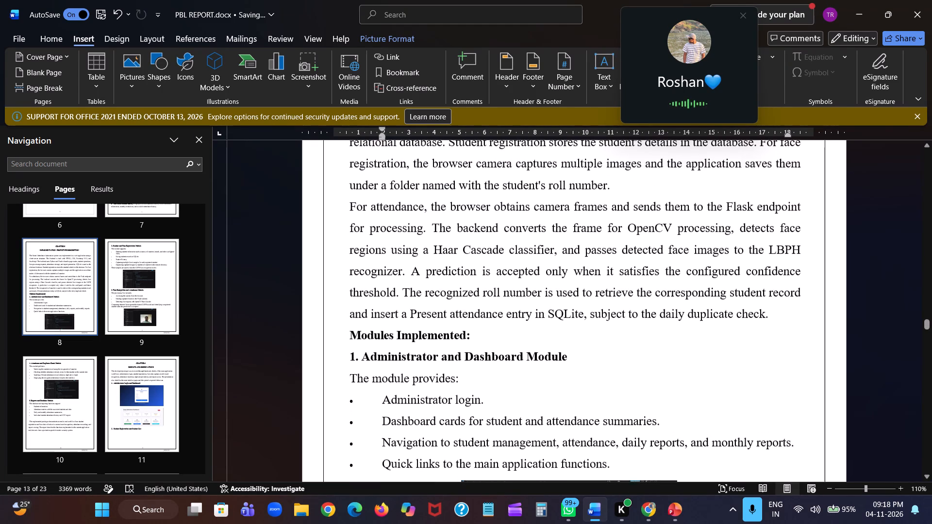
drag(411, 281, 400, 307)
key(BackSpace)
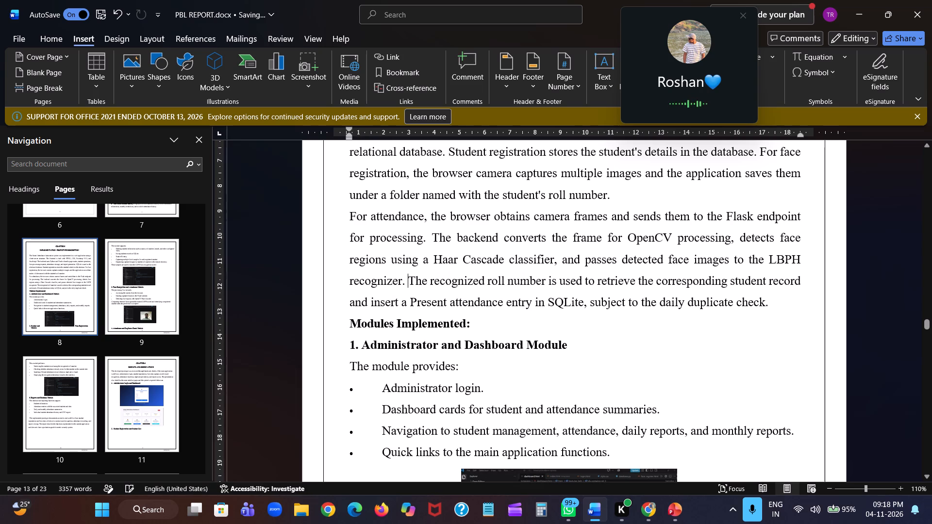
Insert a blank line beside the dashboard code screenshot to push the "2. Student and Face Registration Module" heading onto the following page.
scroll(400, 307, down, 2)
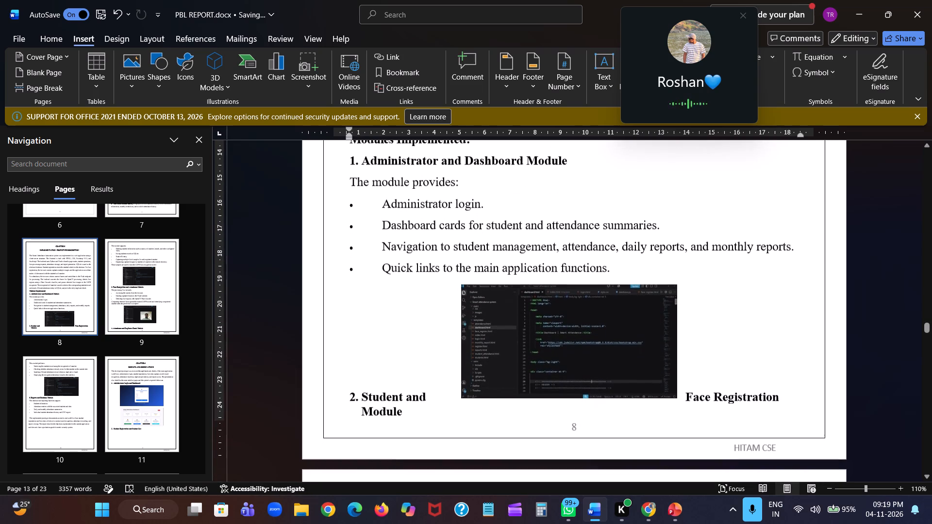
click(414, 369)
key(Return)
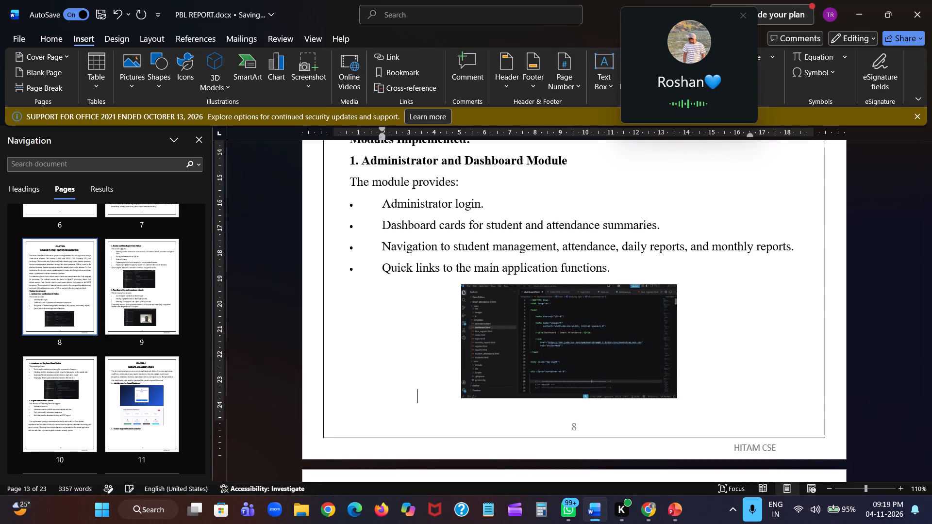
Enlarge the dashboard code screenshot under the Administrator and Dashboard Module slightly in proportion, and save the report.
scroll(414, 369, down, 1)
click(511, 271)
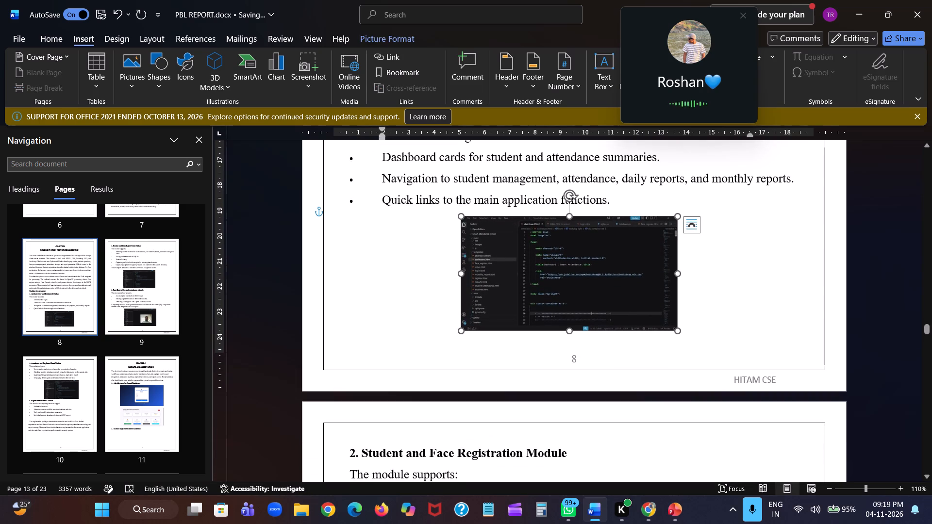
drag(678, 329, 686, 339)
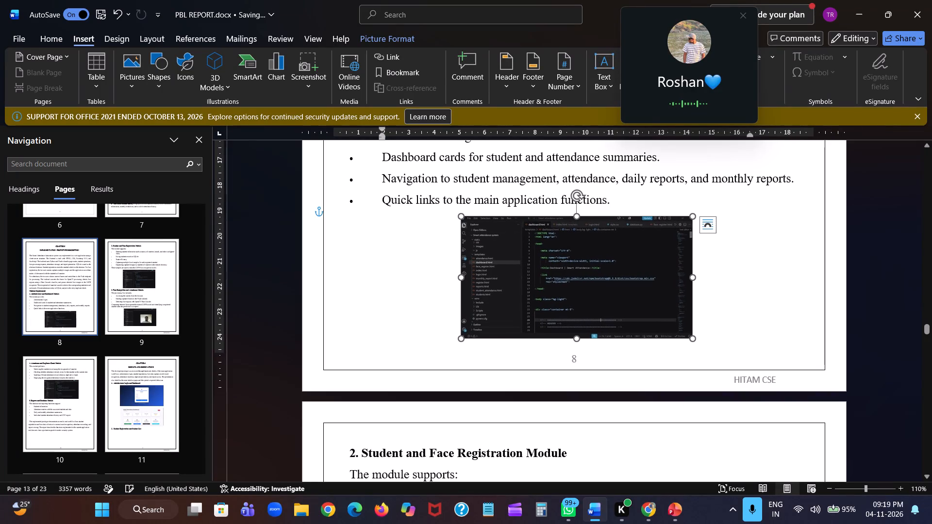
click(709, 310)
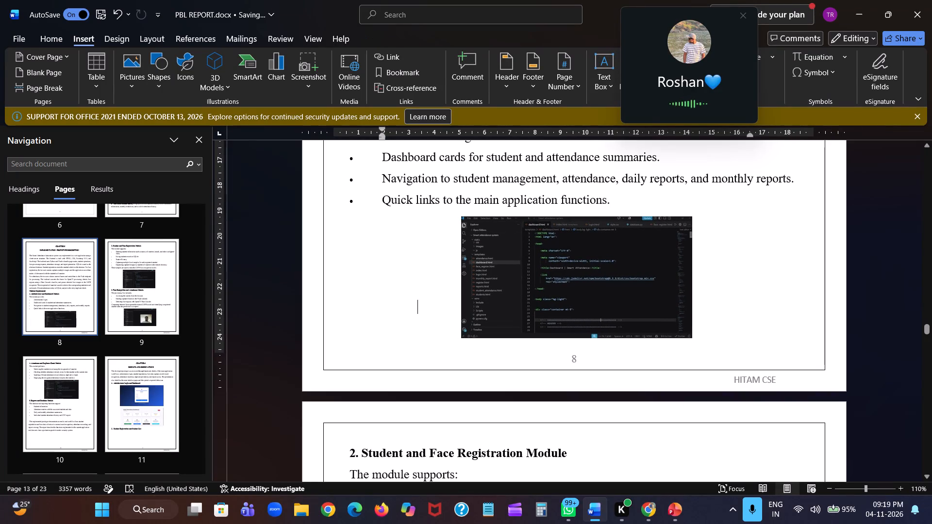
key(ctrl+s)
Check the layout of the Chapter 5 pages through the start of Chapter 6 and back, saving the report along the way.
scroll(510, 295, down, 1)
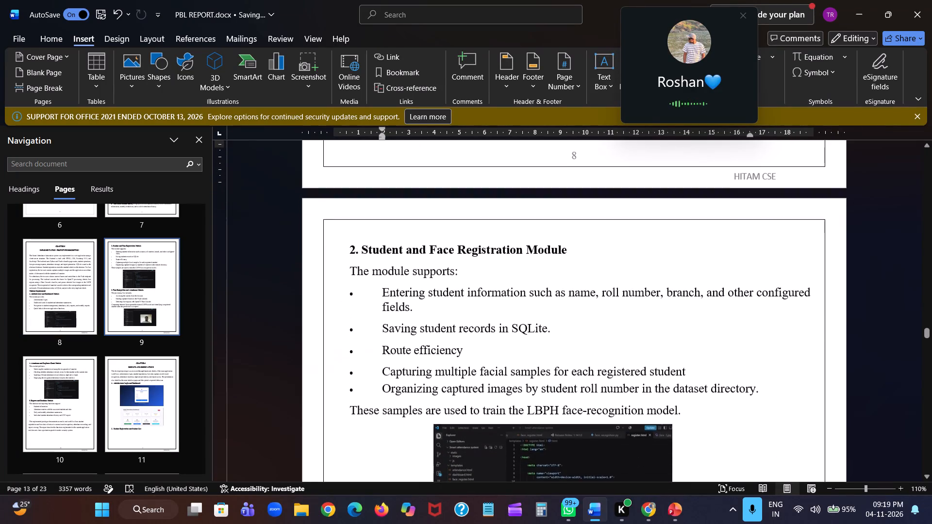
scroll(510, 295, down, 2)
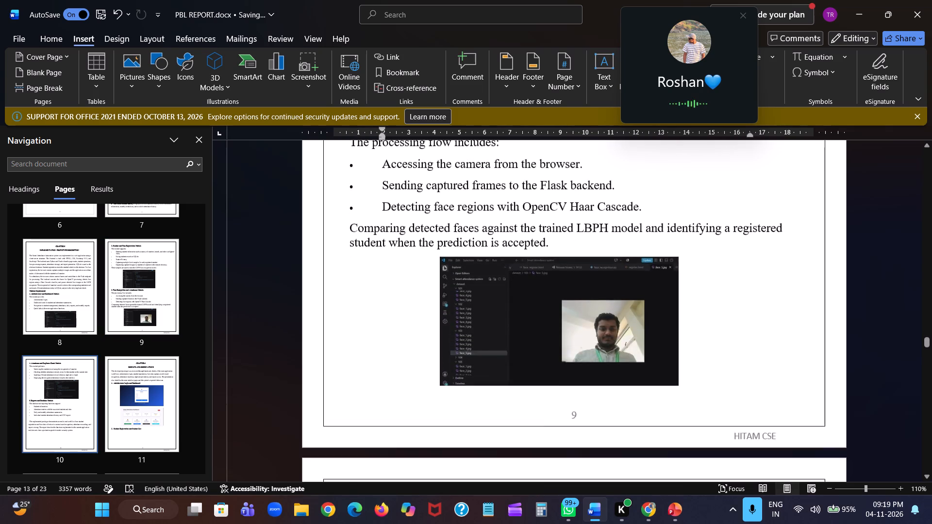
scroll(510, 295, down, 2)
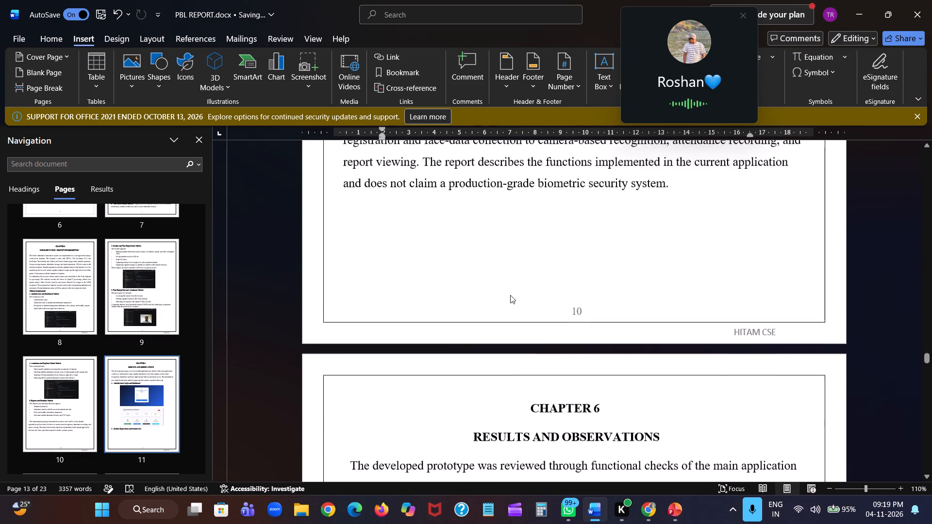
key(ctrl+s)
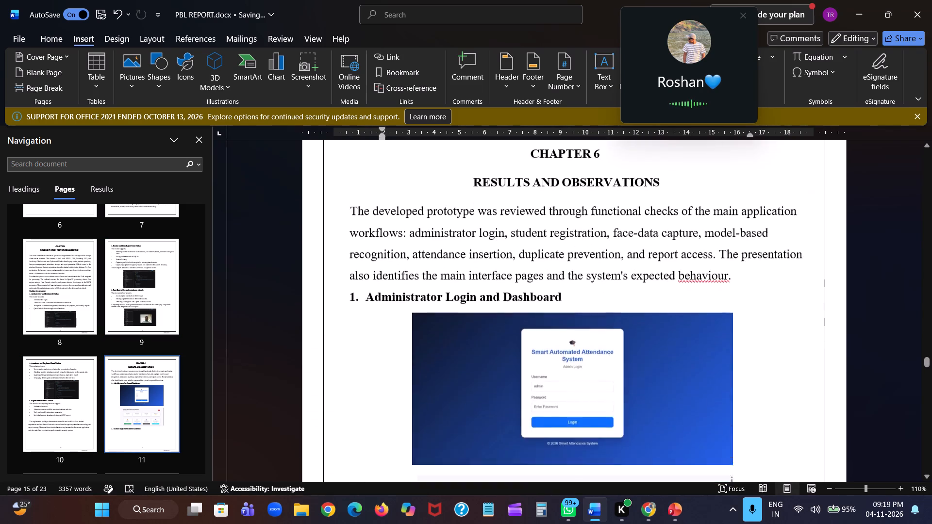
scroll(539, 362, up, 1)
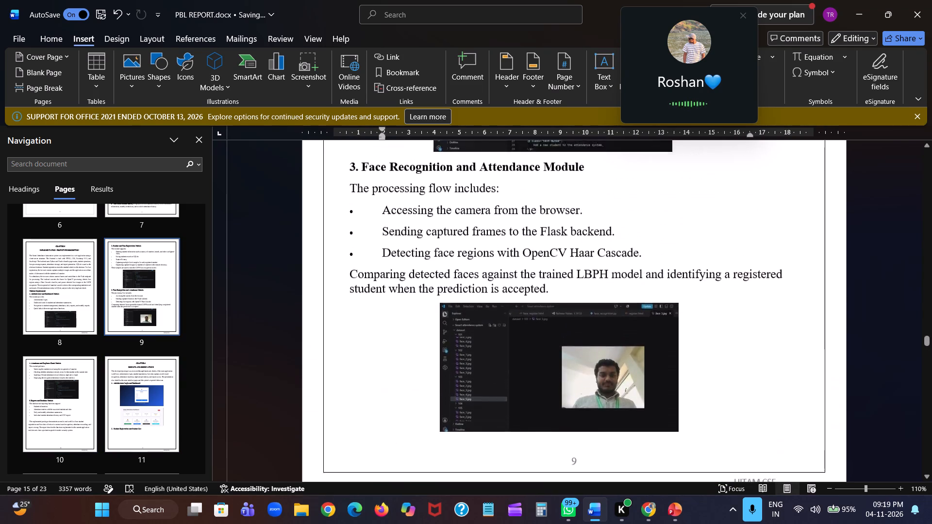
scroll(539, 362, up, 4)
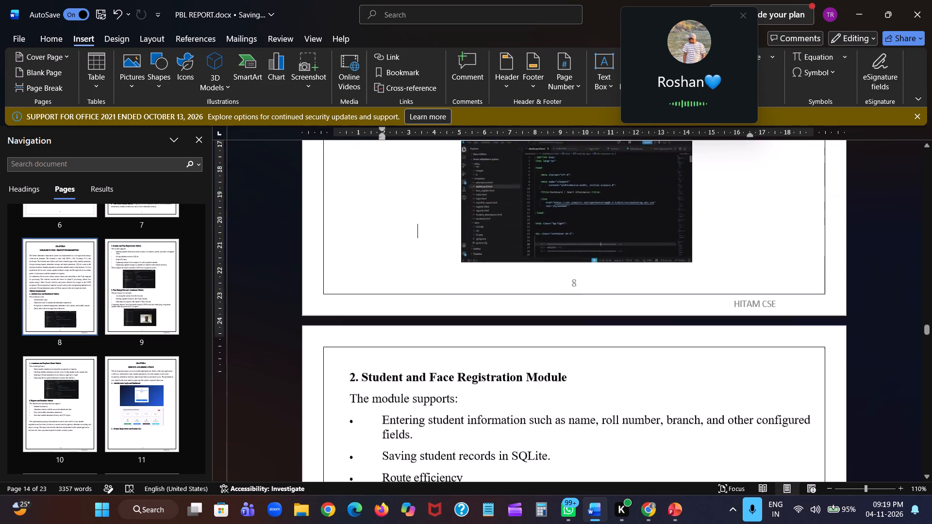
scroll(539, 362, up, 1)
key(ctrl+s)
scroll(539, 362, up, 1)
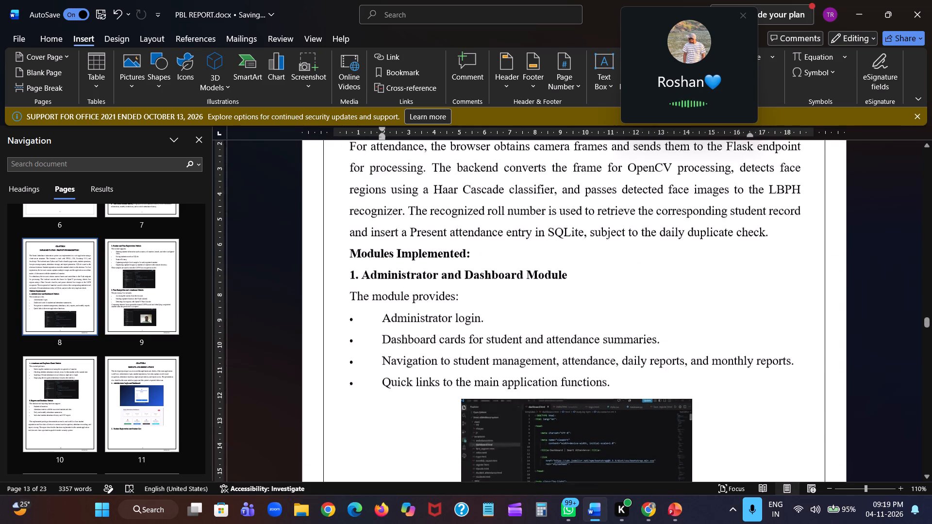
scroll(539, 362, up, 3)
Review the report's page layout from Chapter 5 through the Chapter 6 results and Chapter 7 reflection to the closing chapter.
scroll(539, 362, down, 1)
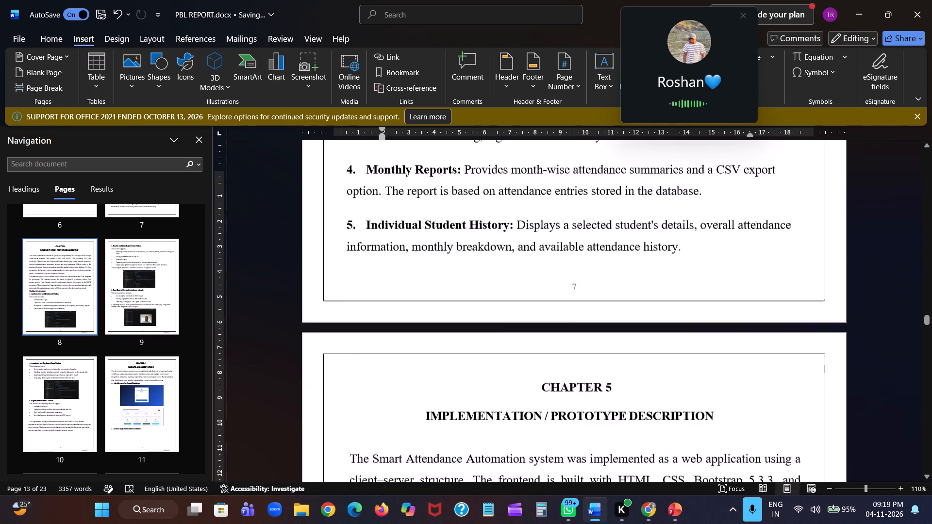
scroll(539, 362, down, 2)
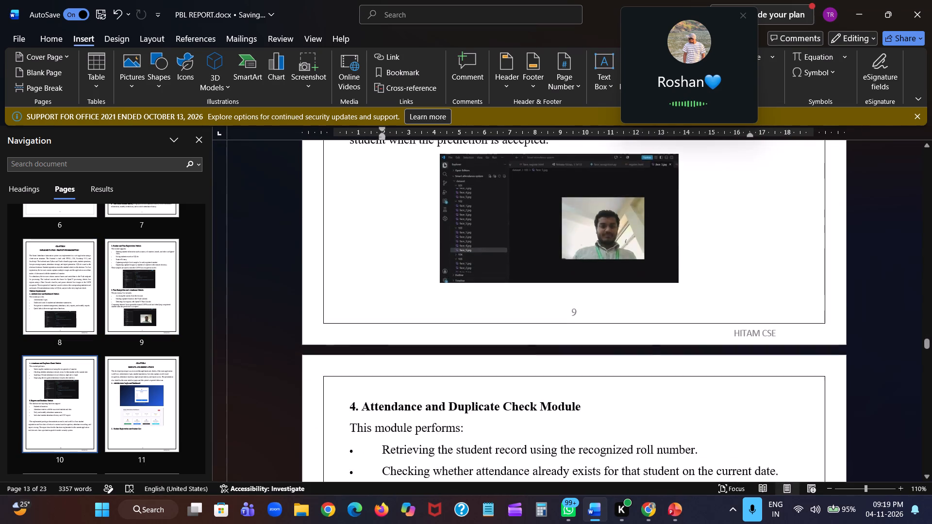
scroll(539, 362, down, 2)
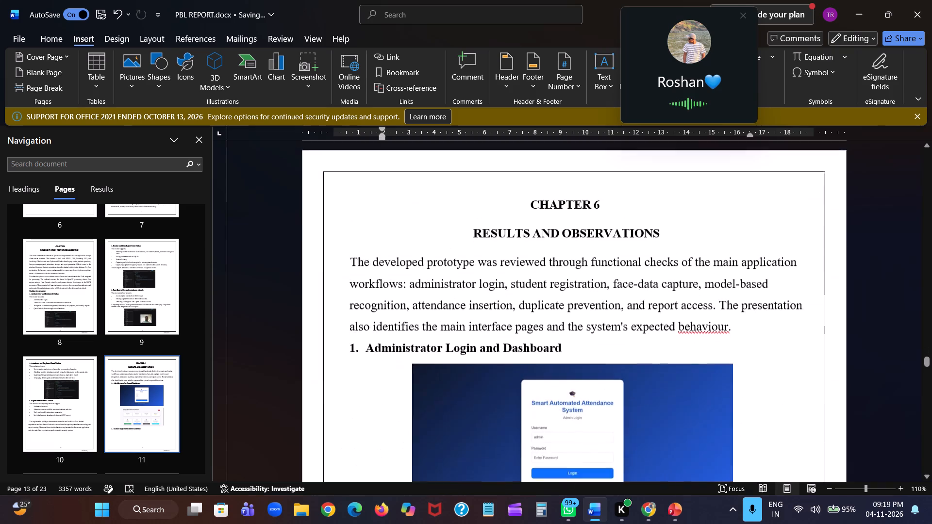
scroll(539, 362, down, 3)
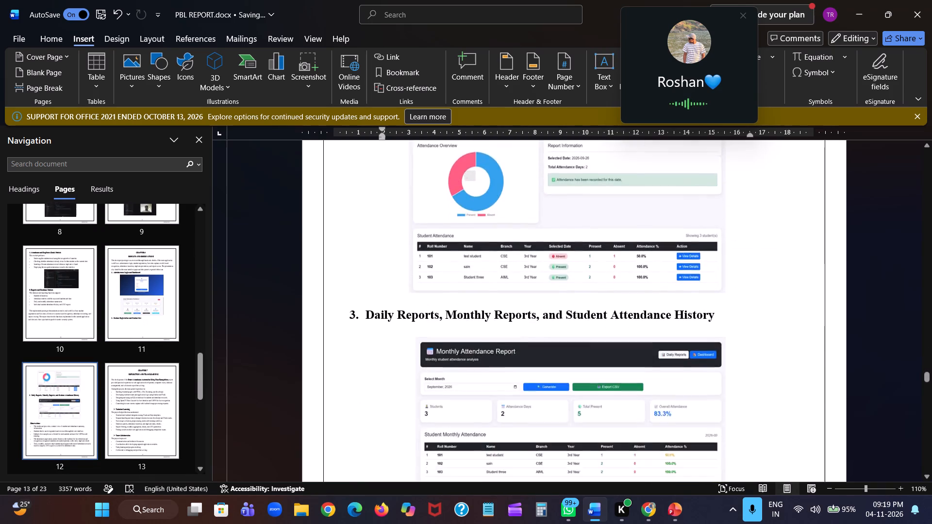
scroll(539, 362, down, 3)
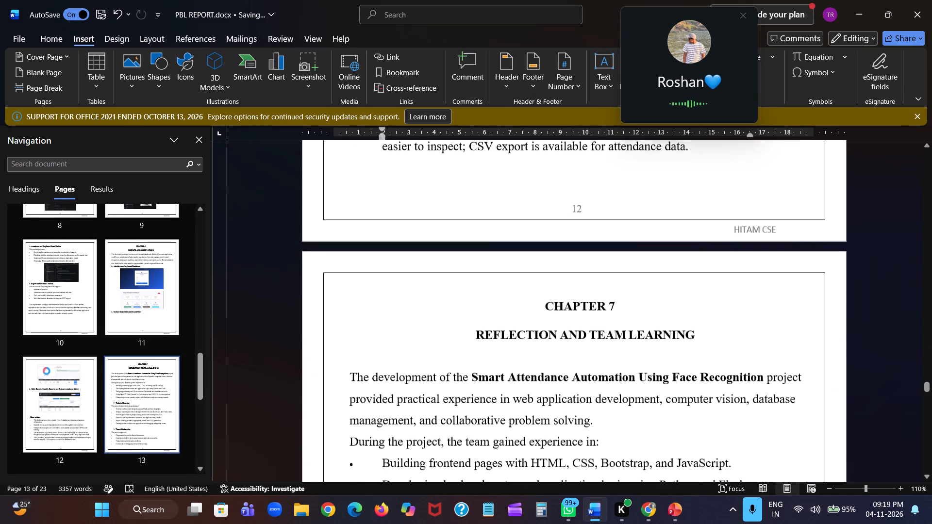
scroll(539, 362, down, 4)
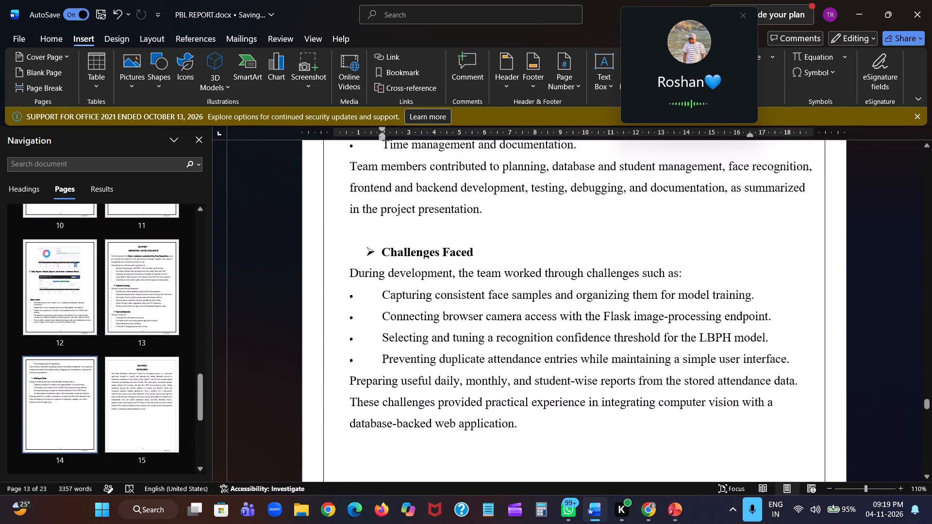
scroll(539, 362, down, 2)
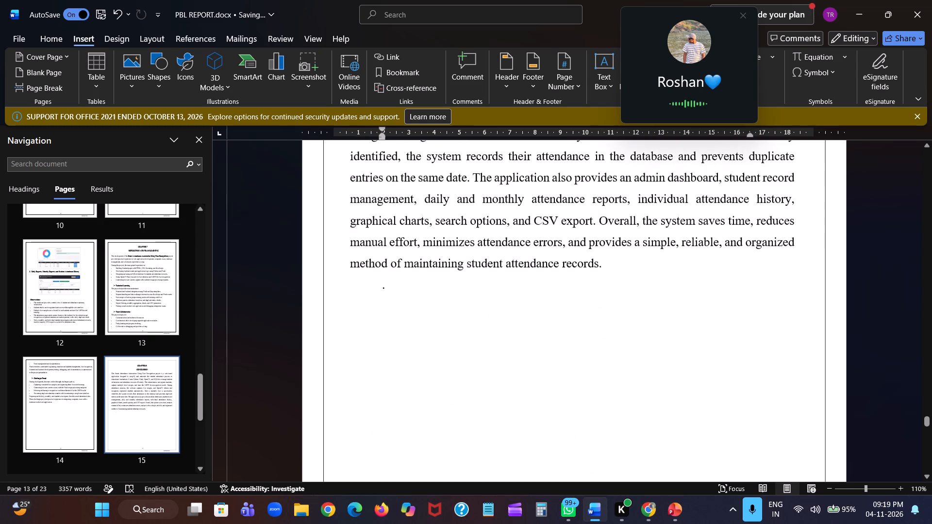
Check the layout and chapter headings of the closing pages, from the conclusion through Future Scope and References to the Appendix.
scroll(539, 362, down, 3)
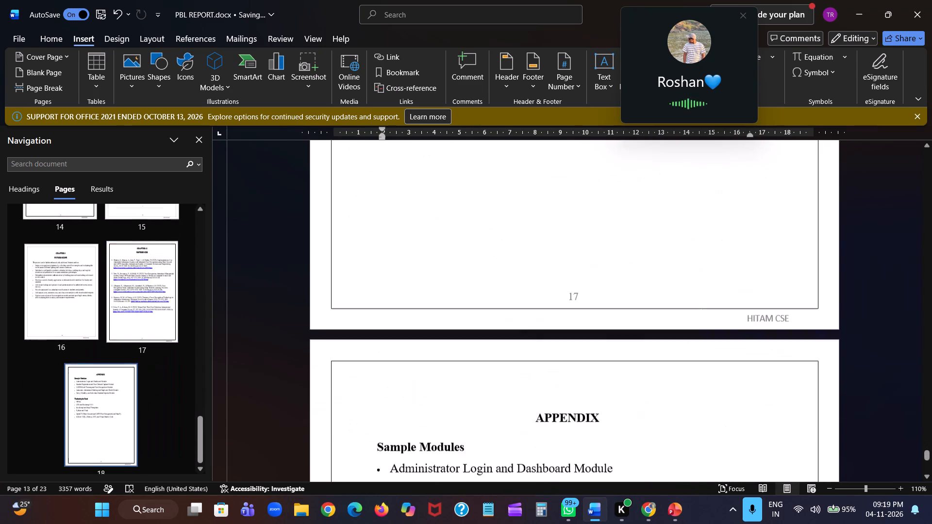
scroll(539, 362, down, 2)
scroll(539, 362, up, 2)
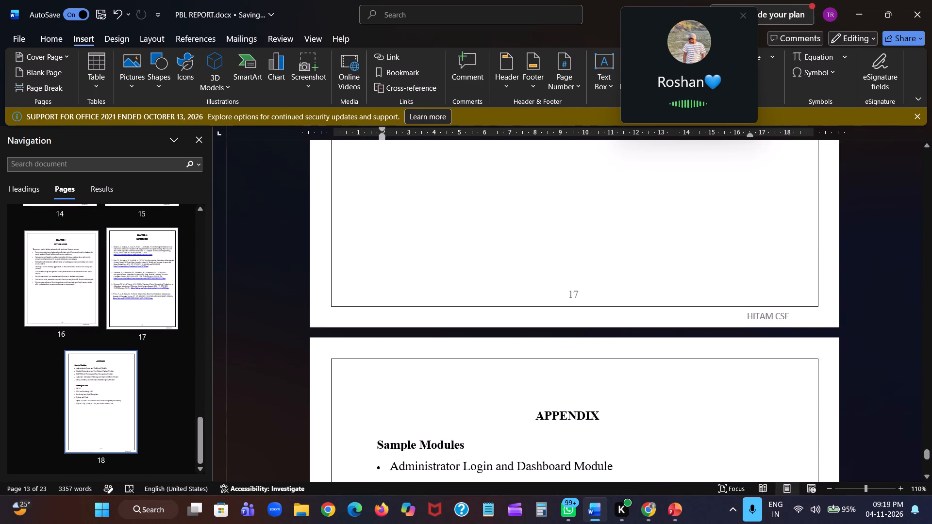
scroll(539, 362, up, 2)
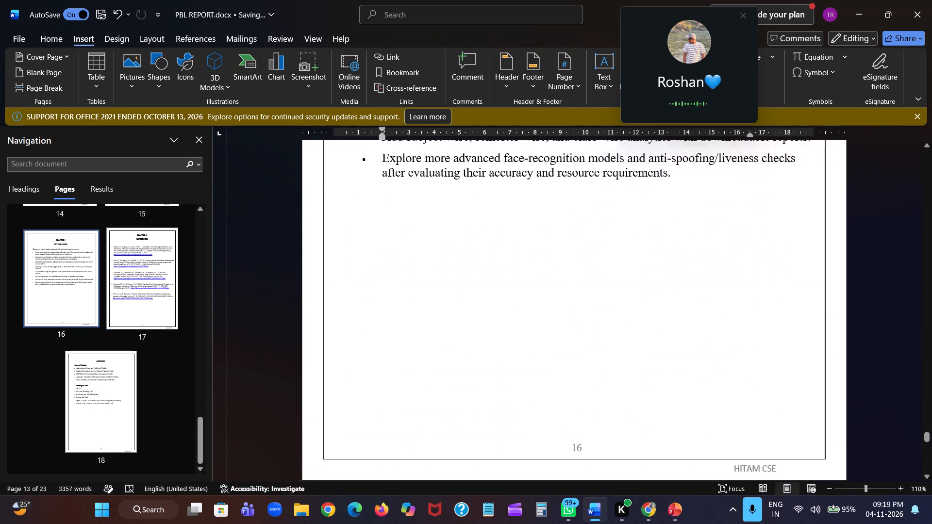
scroll(539, 362, down, 1)
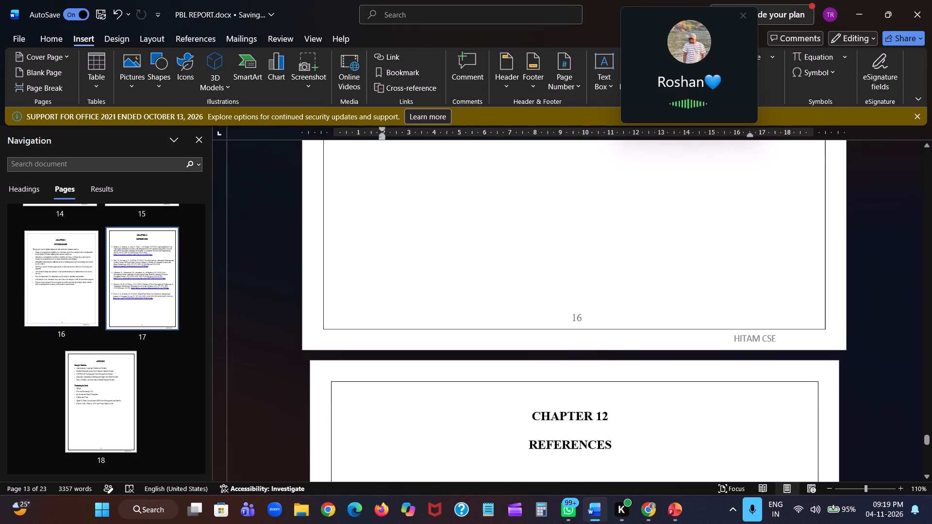
scroll(539, 362, down, 1)
scroll(539, 362, up, 1)
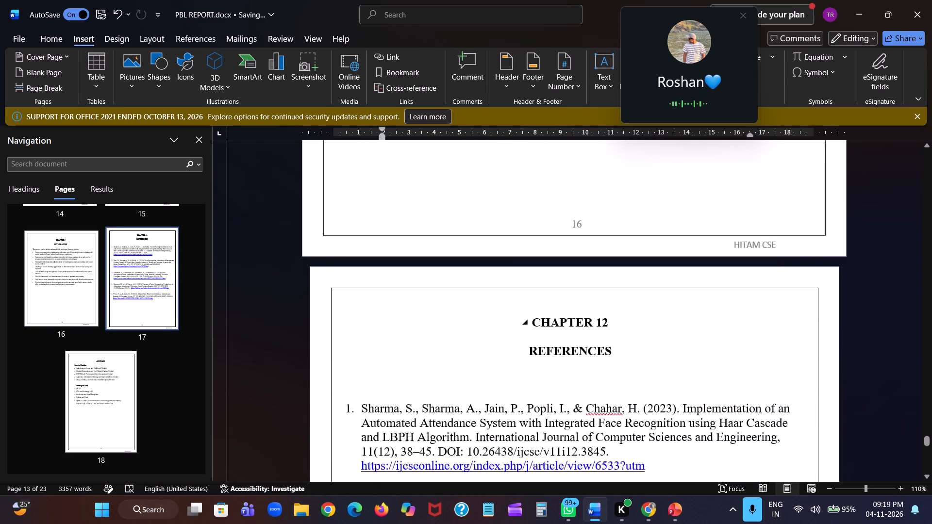
Renumber the References chapter heading as CHAPTER 10 and save the report.
scroll(539, 362, up, 1)
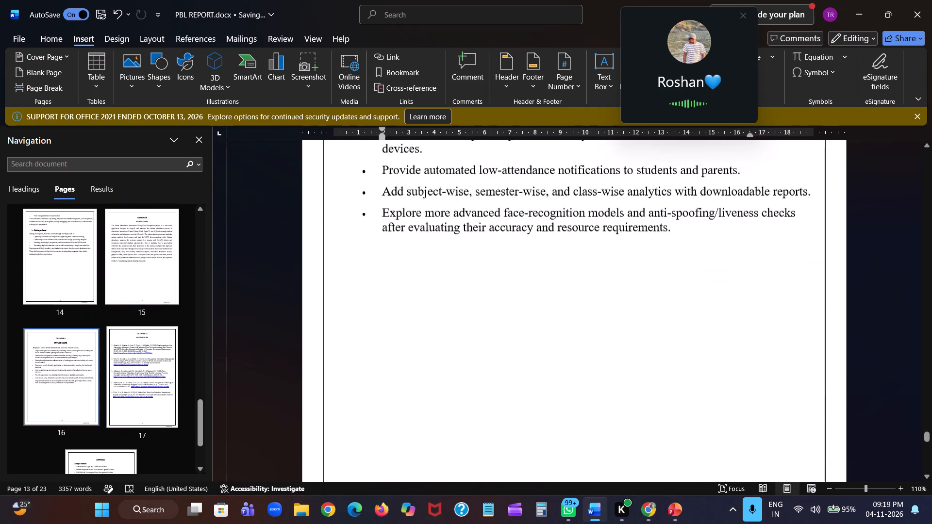
scroll(539, 362, down, 1)
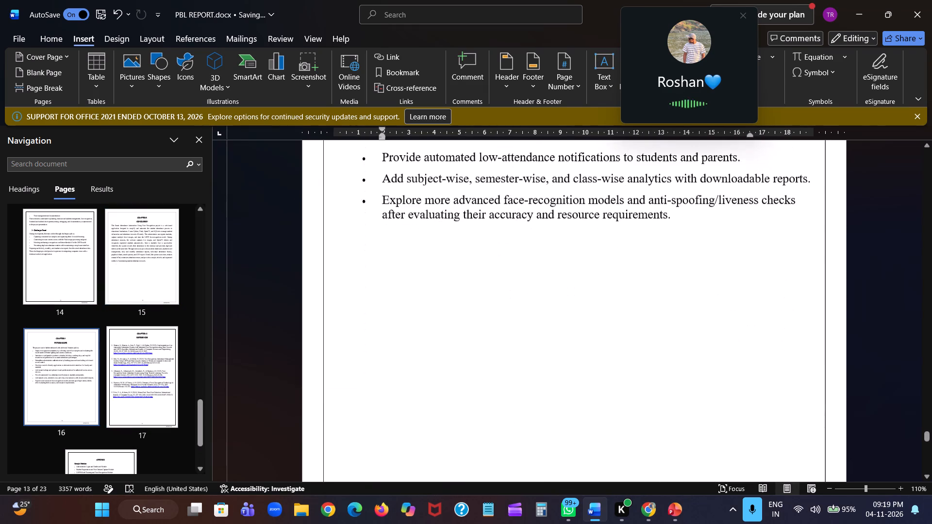
scroll(539, 362, down, 1)
click(604, 413)
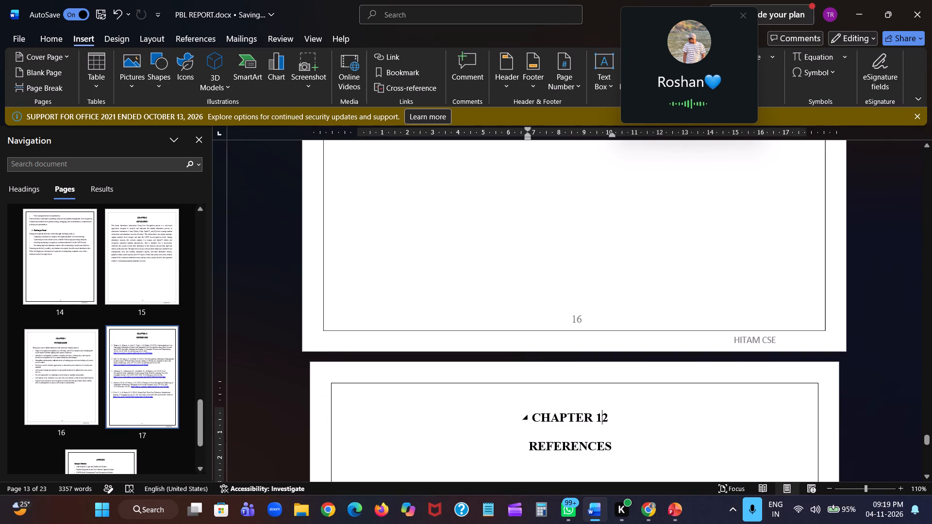
key(Right)
key(BackSpace)
key(0)
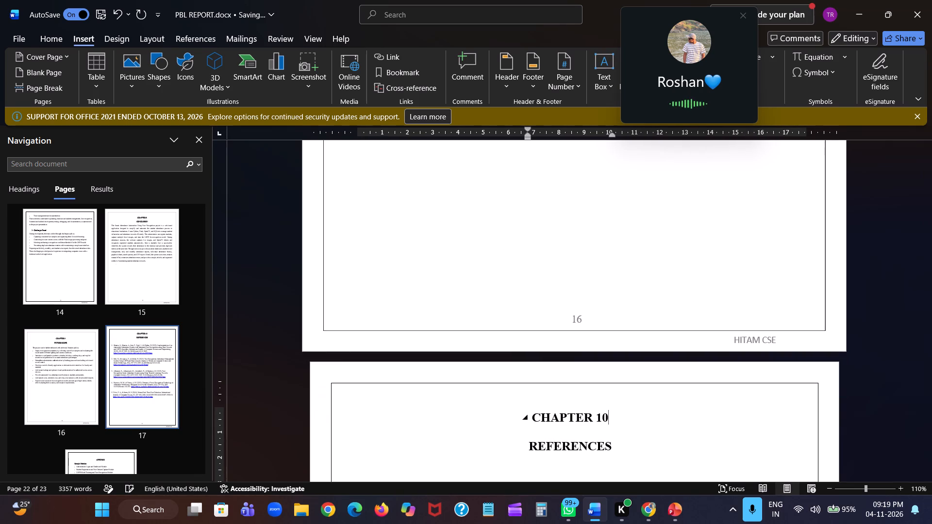
key(ctrl+s)
Check the chapter numbering and page flow from the Challenges Faced section through Chapter 9 Future Scope to the References heading.
scroll(599, 377, up, 2)
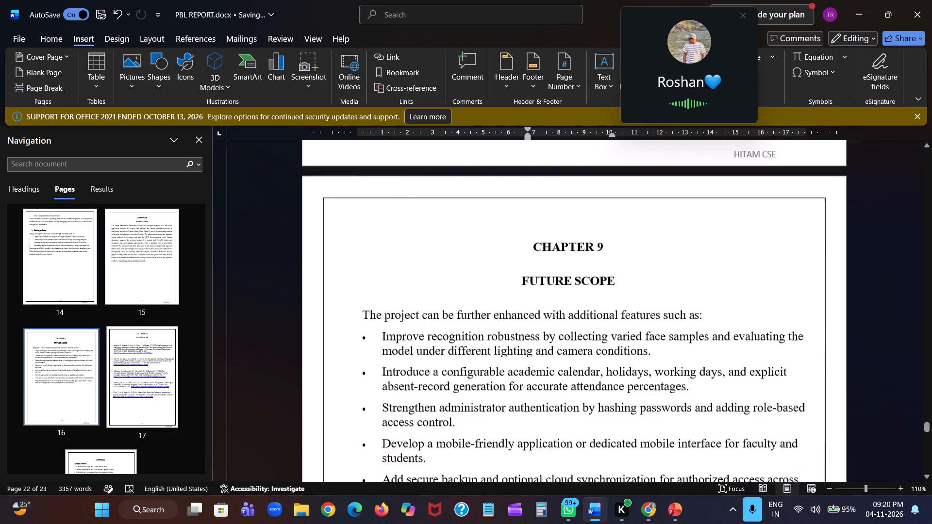
scroll(599, 377, up, 2)
scroll(599, 377, down, 1)
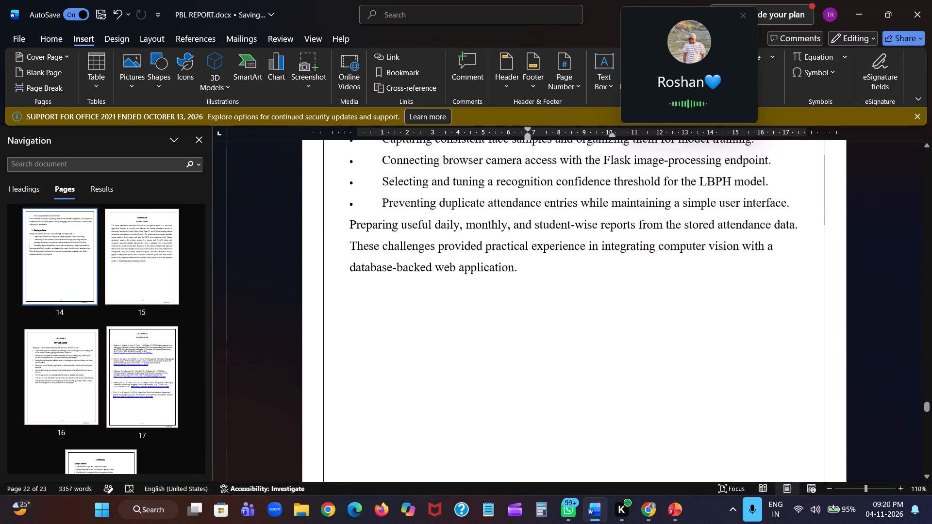
scroll(599, 377, down, 3)
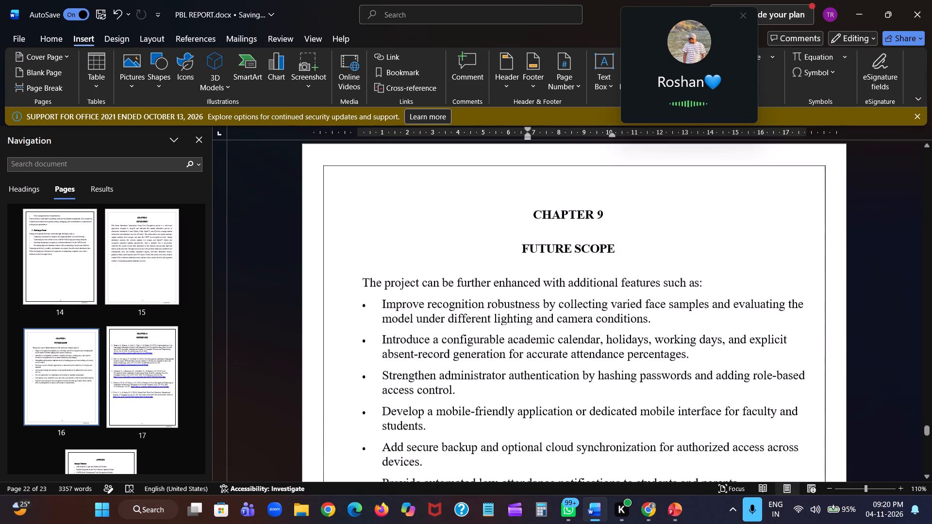
scroll(599, 377, down, 3)
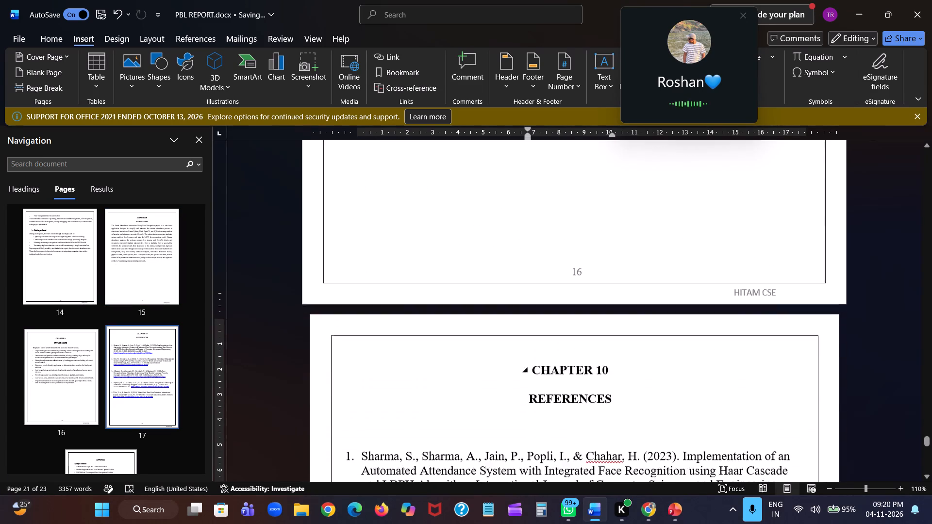
scroll(599, 377, down, 1)
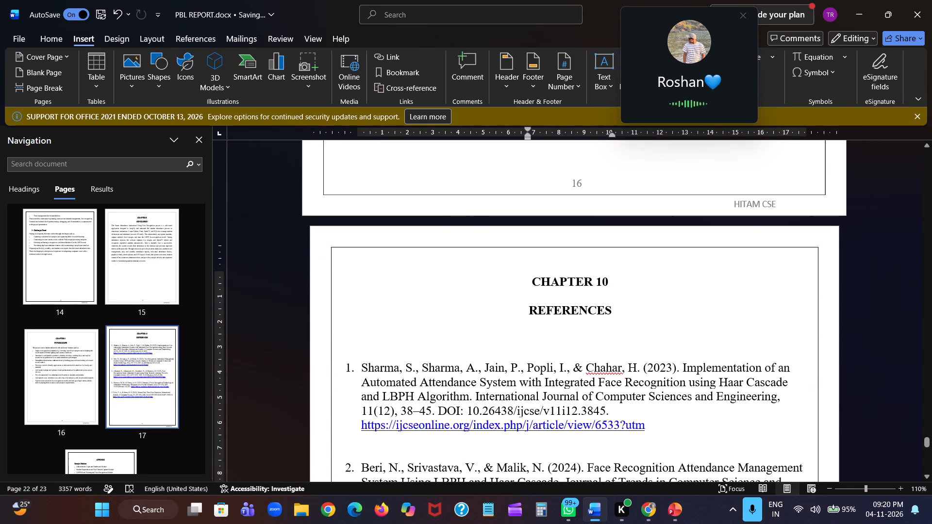
scroll(599, 377, up, 2)
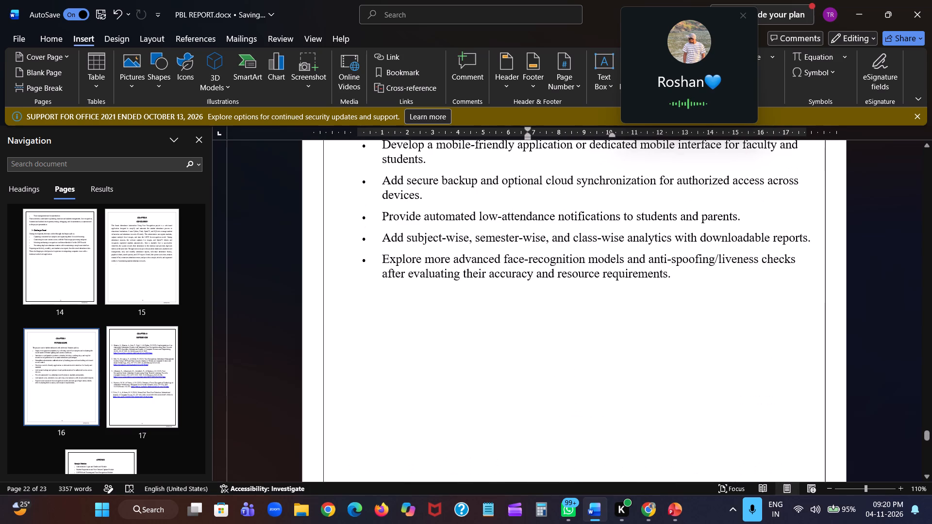
scroll(599, 377, up, 3)
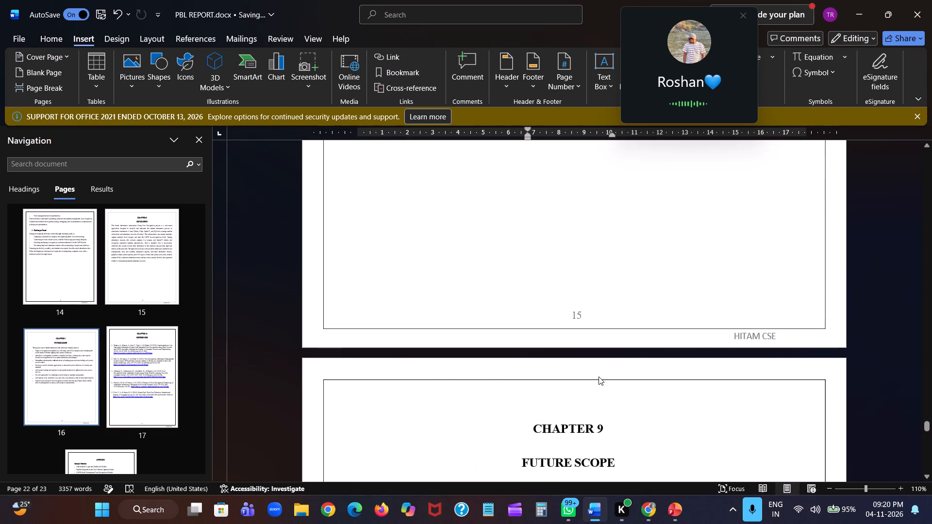
Review the pages between the Chapter 5 module descriptions, Chapter 6 Results and Observations, and Chapter 7 Reflection and Team Learning.
scroll(599, 377, up, 4)
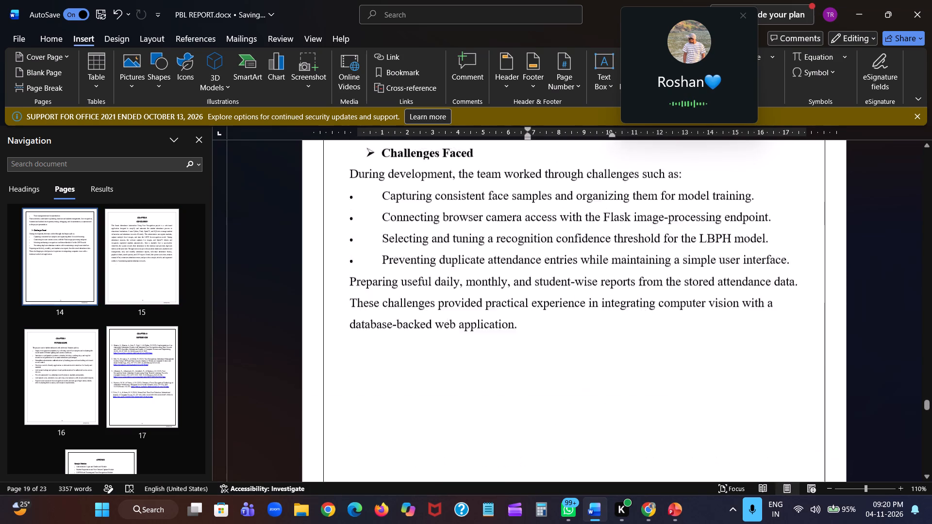
scroll(599, 377, up, 3)
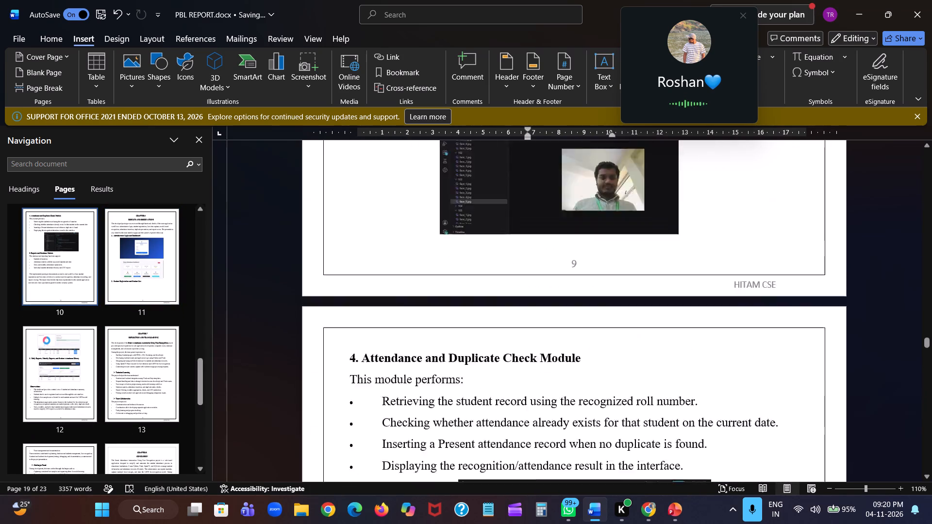
scroll(599, 377, down, 4)
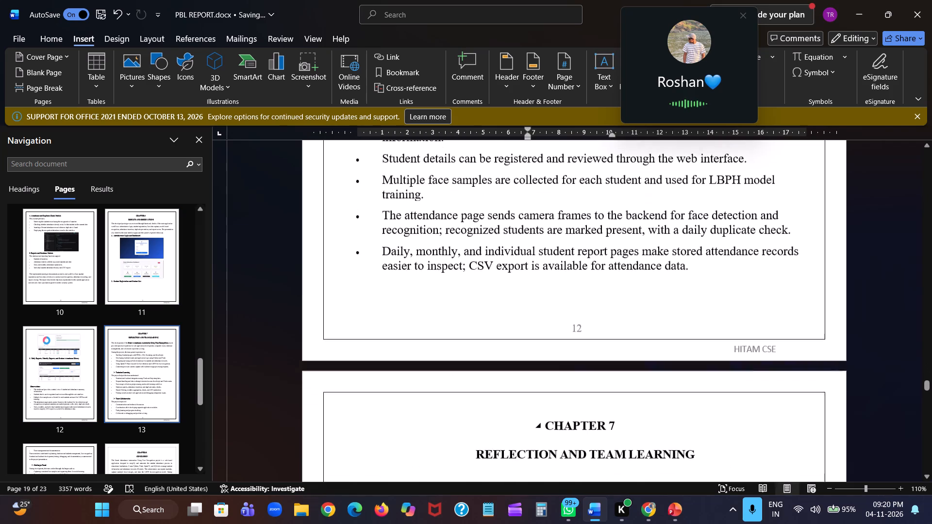
scroll(599, 377, down, 3)
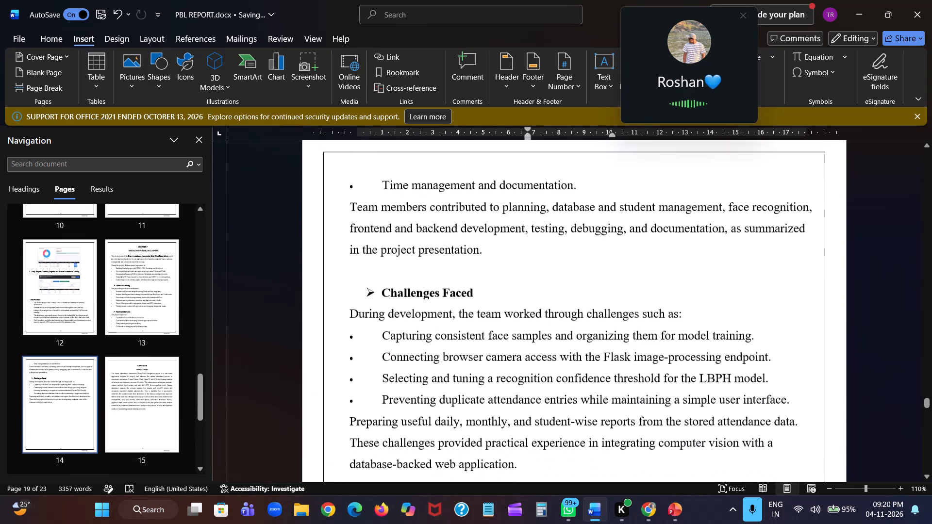
scroll(599, 377, down, 1)
scroll(599, 377, up, 1)
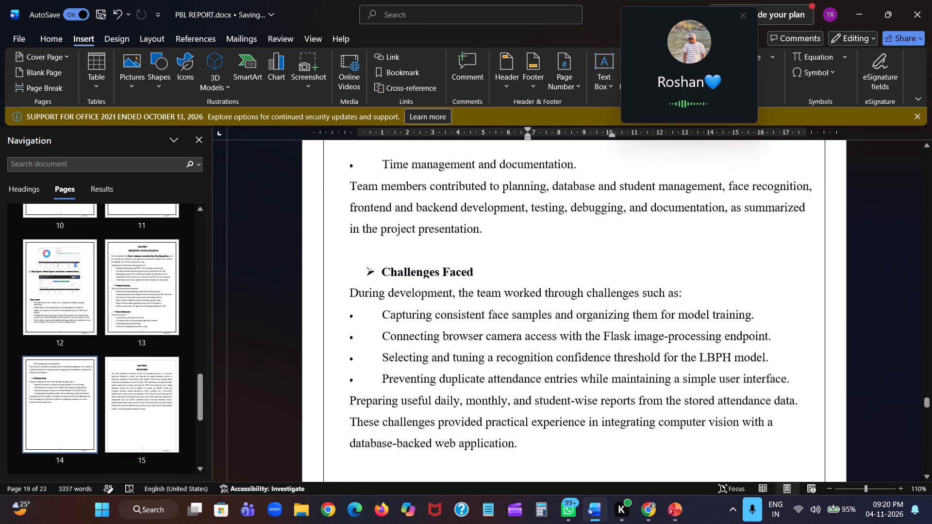
scroll(599, 377, up, 1)
scroll(599, 377, down, 1)
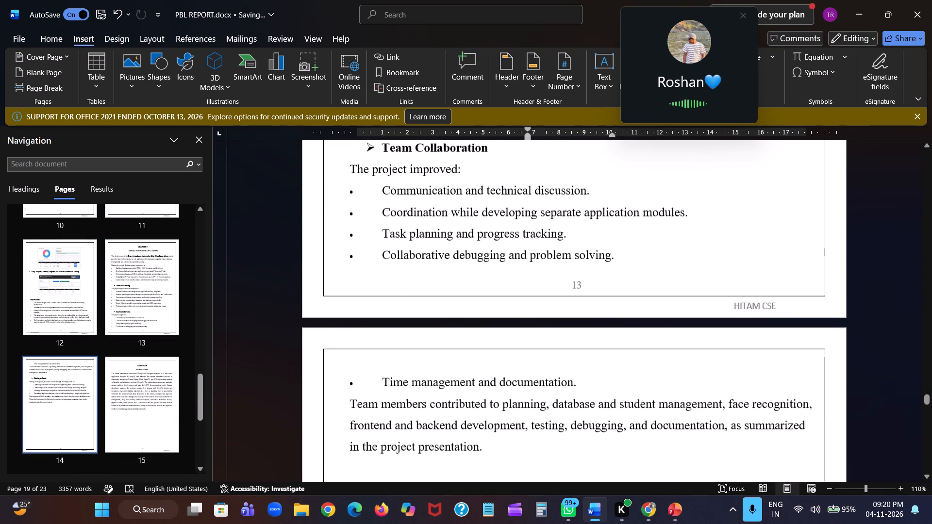
scroll(599, 377, down, 2)
scroll(599, 377, up, 5)
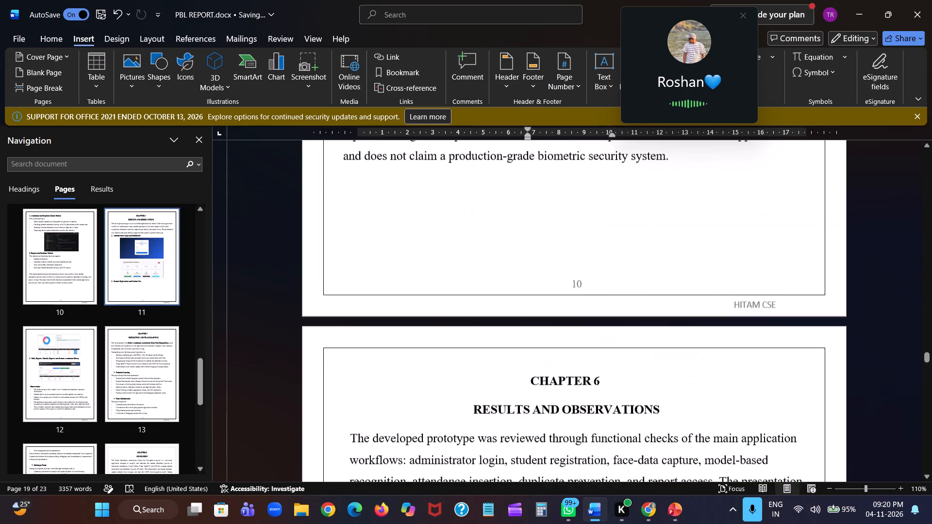
scroll(599, 377, up, 3)
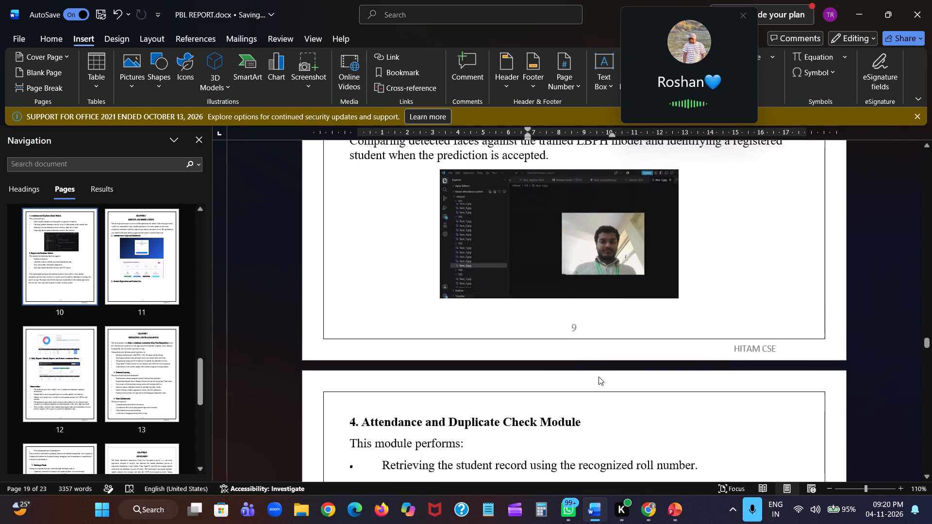
Review Chapter 4 Proposed Solution, its feature list and page transitions, and the preceding problem statement page.
scroll(599, 377, up, 7)
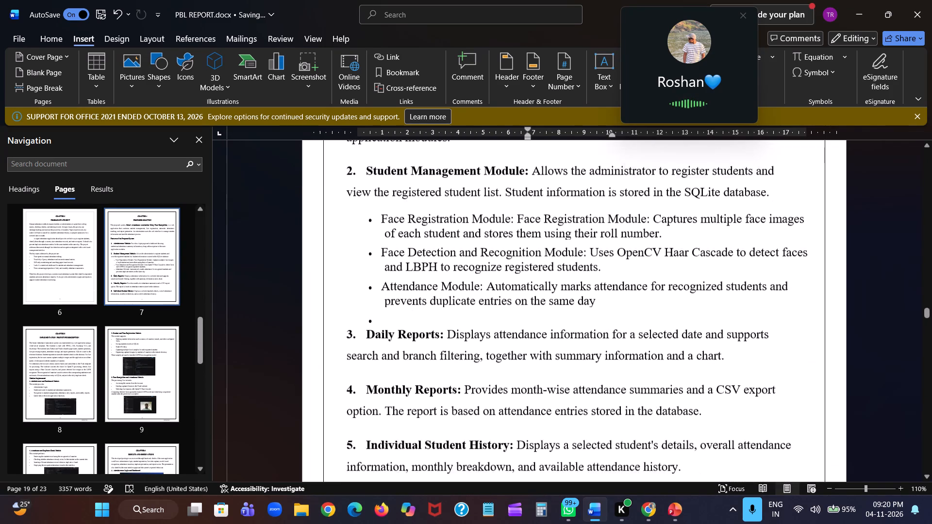
scroll(599, 377, up, 1)
scroll(599, 377, down, 1)
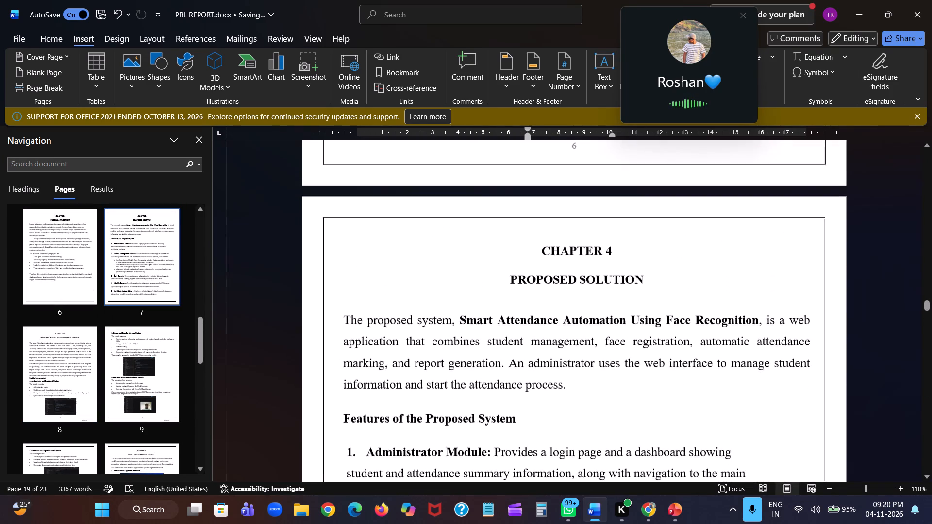
scroll(599, 377, down, 1)
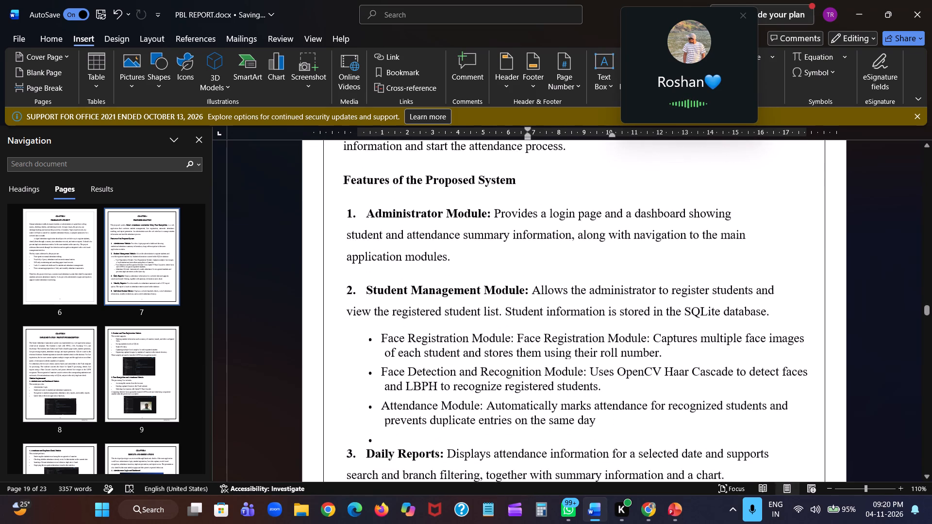
scroll(599, 377, down, 3)
scroll(599, 377, up, 1)
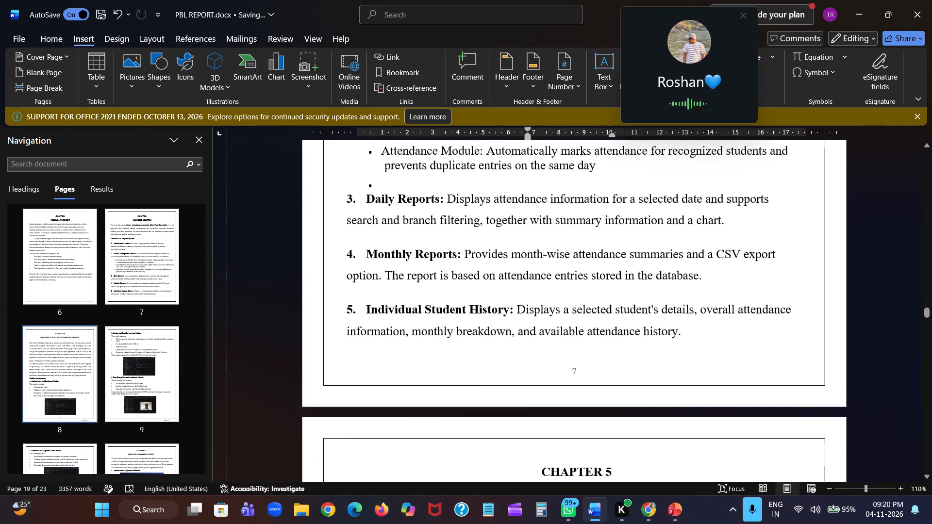
scroll(599, 377, up, 4)
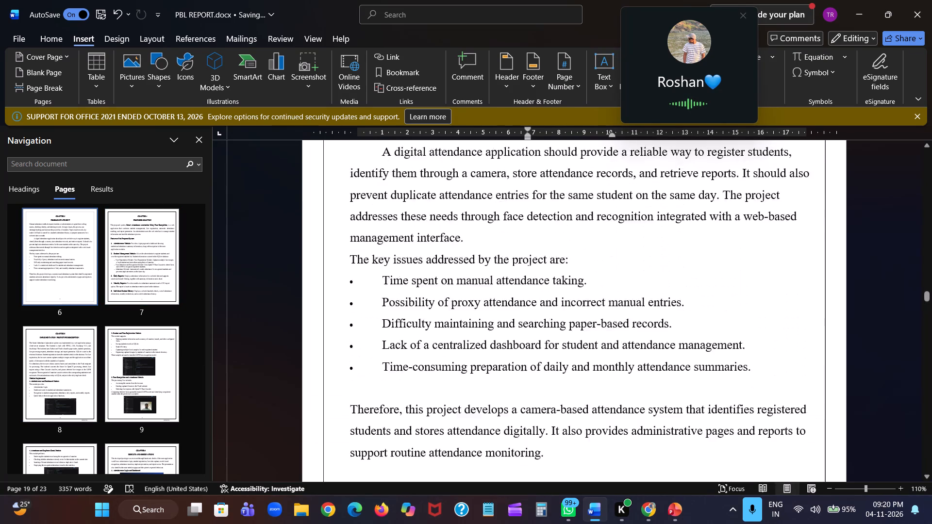
Review the opening pages backwards from the problem statement through the literature survey table and Chapter 1 Introduction to the abstract.
scroll(599, 377, up, 3)
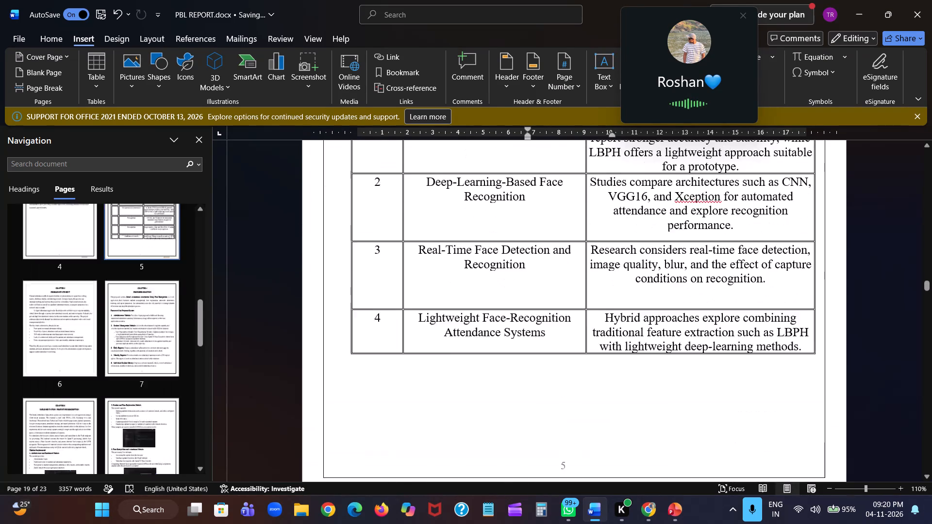
scroll(599, 377, up, 2)
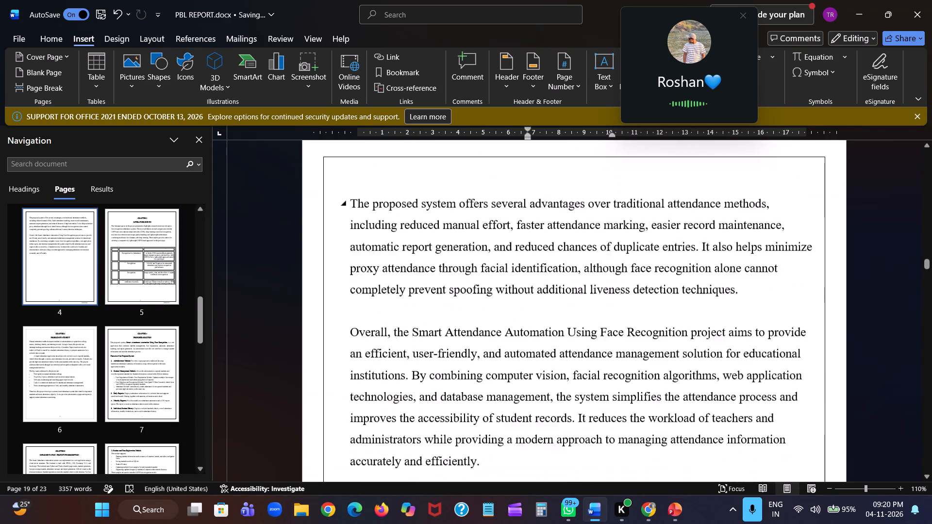
scroll(599, 377, up, 3)
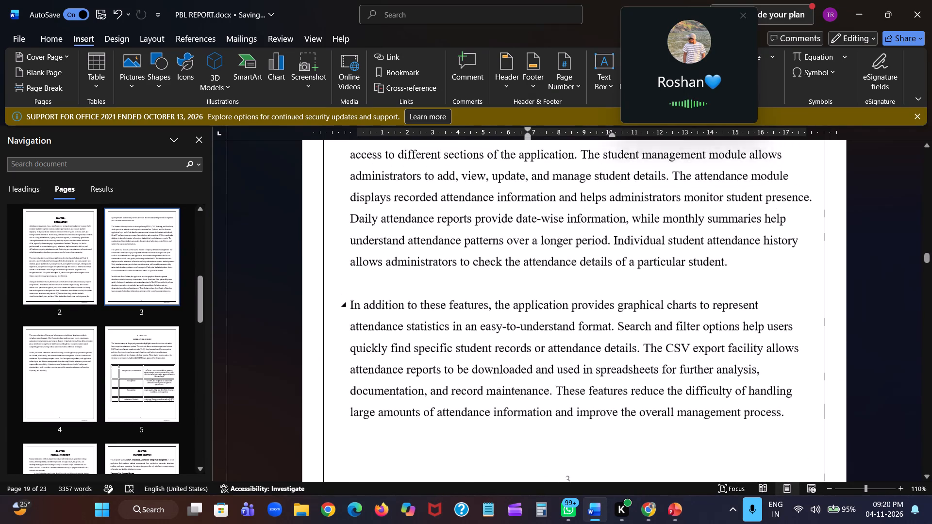
scroll(599, 377, up, 4)
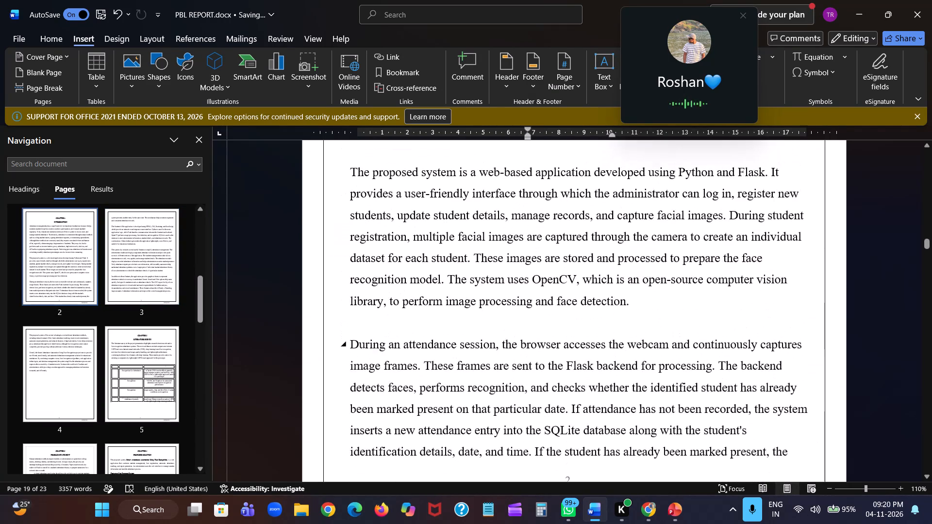
scroll(599, 377, up, 2)
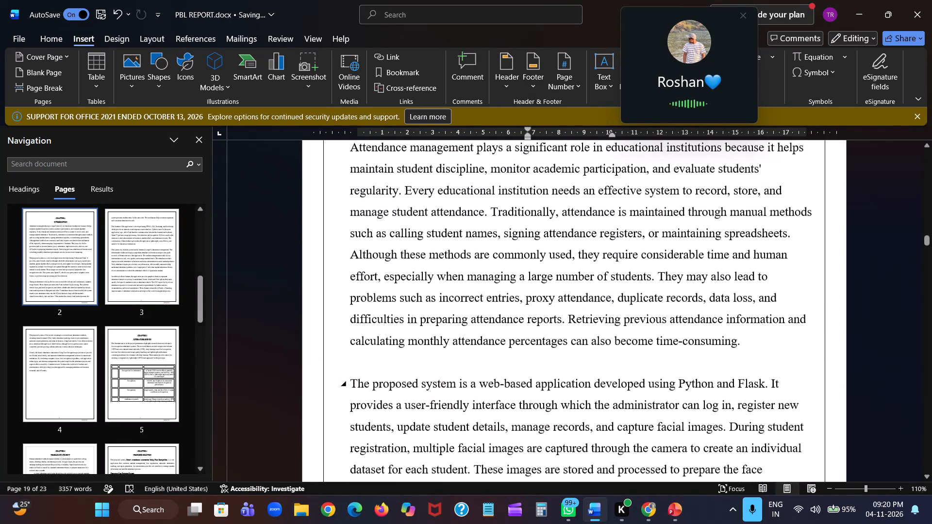
scroll(599, 377, up, 3)
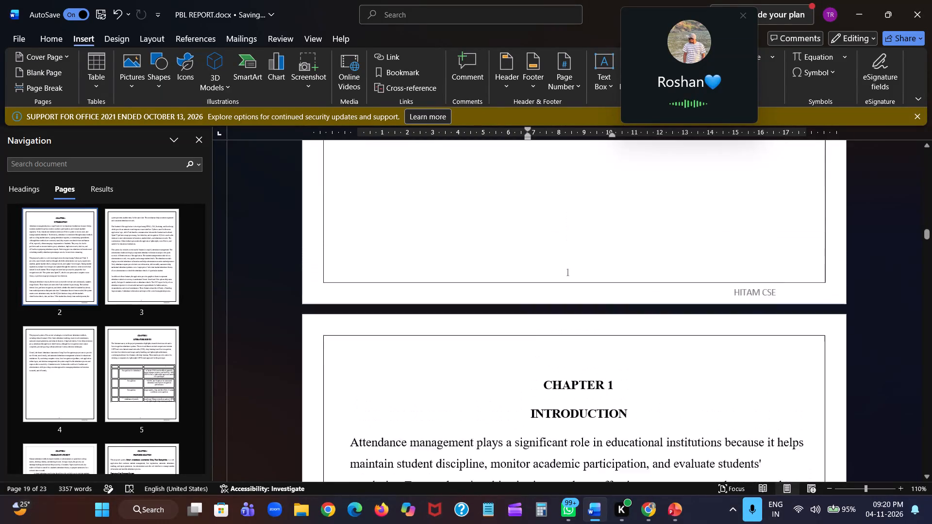
scroll(599, 377, up, 3)
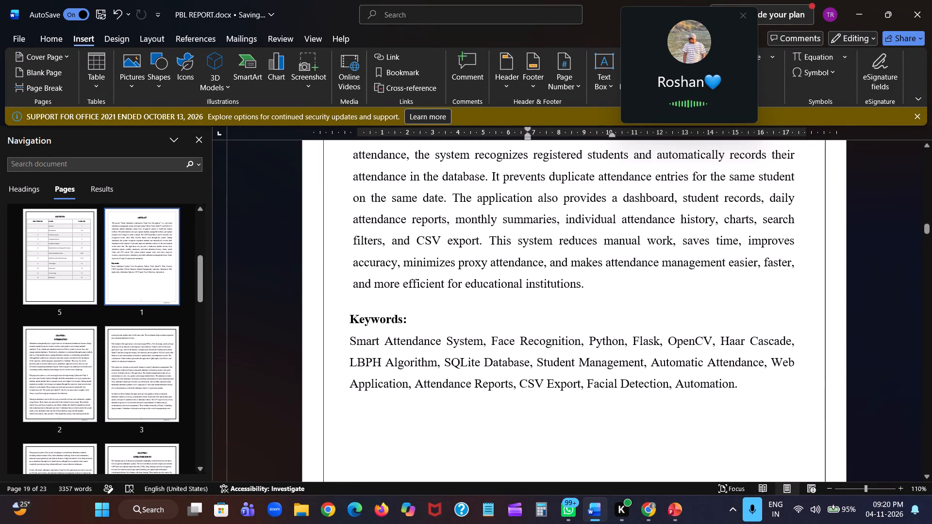
Examine the contents table's chapter numbers, chapter names and page numbers against the report's actual chapters.
scroll(599, 377, up, 3)
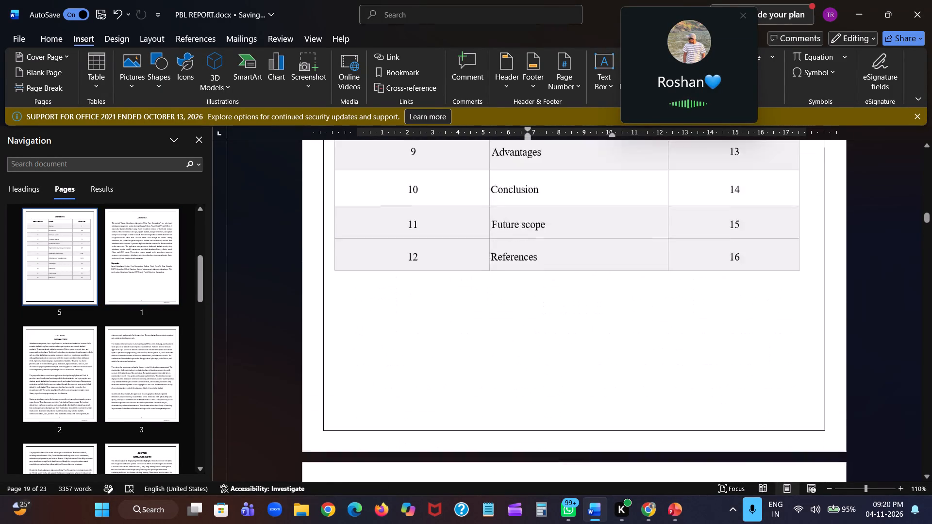
scroll(599, 377, up, 1)
scroll(599, 377, down, 1)
scroll(599, 377, up, 1)
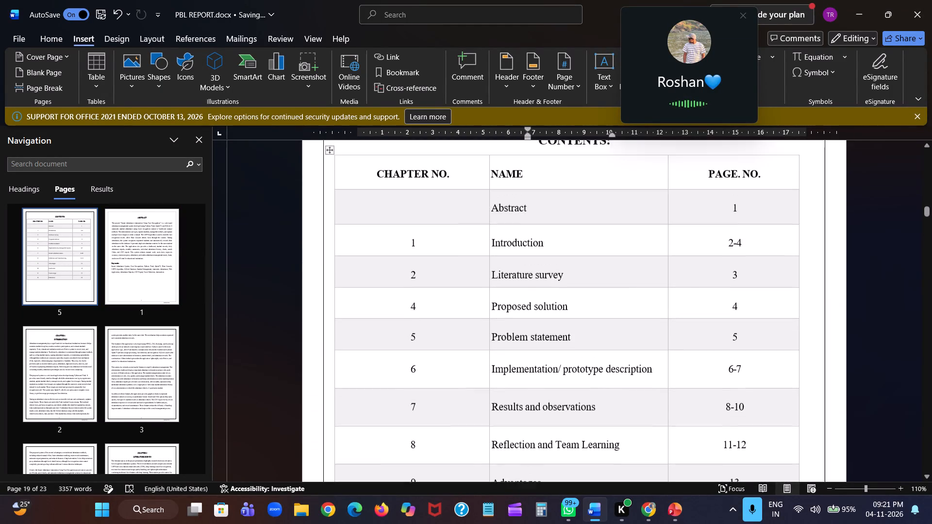
scroll(599, 377, up, 1)
scroll(518, 360, down, 1)
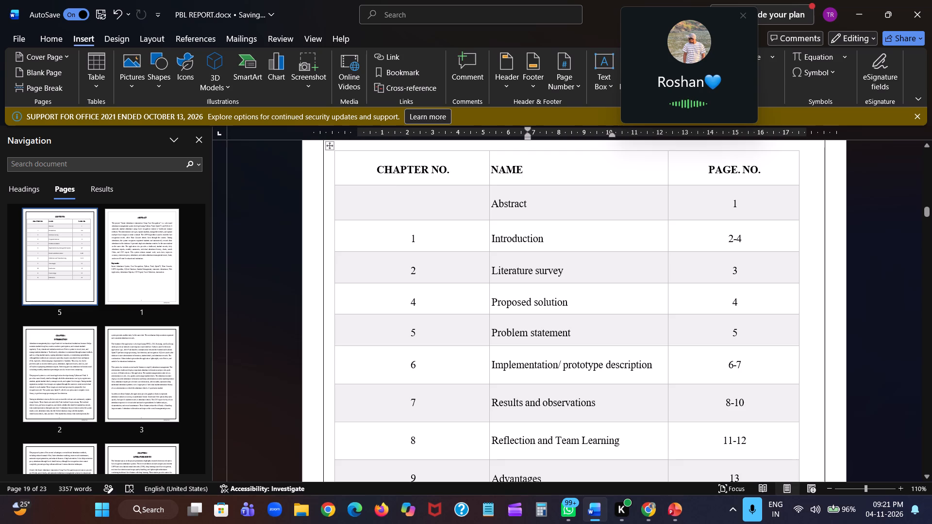
Set the Literature survey page number in the contents table to 5 and save the report.
scroll(520, 335, down, 1)
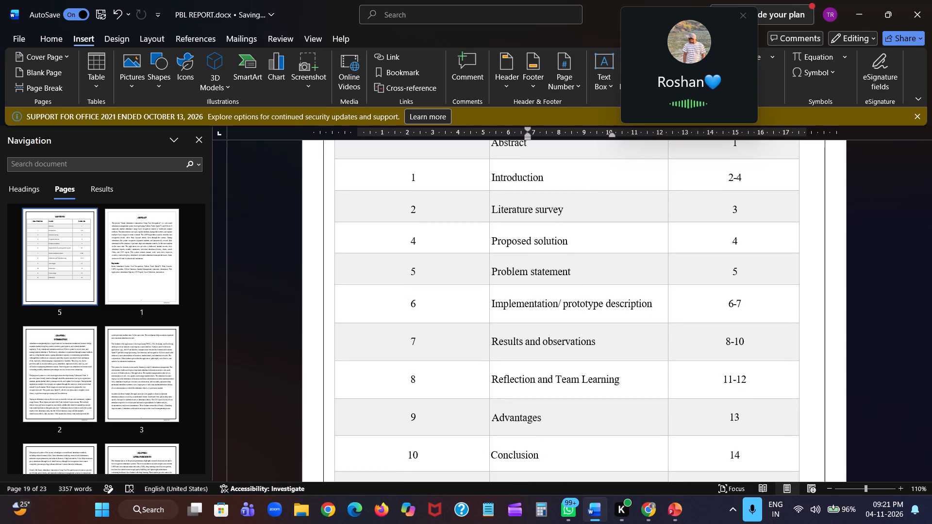
scroll(543, 323, down, 1)
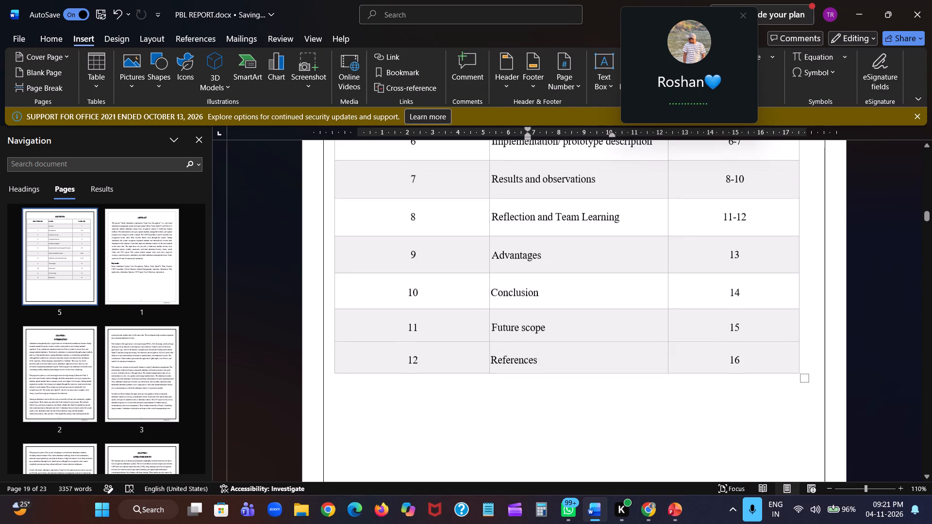
scroll(543, 323, down, 1)
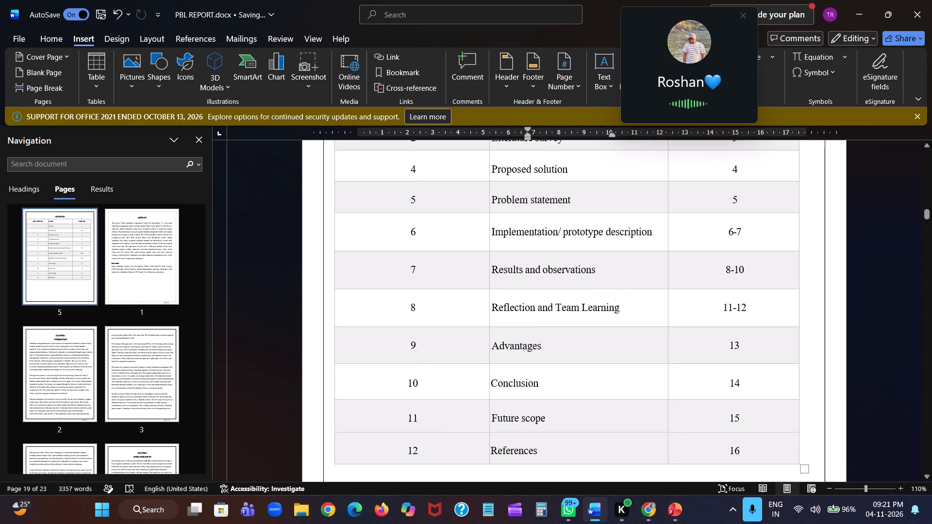
scroll(459, 390, up, 2)
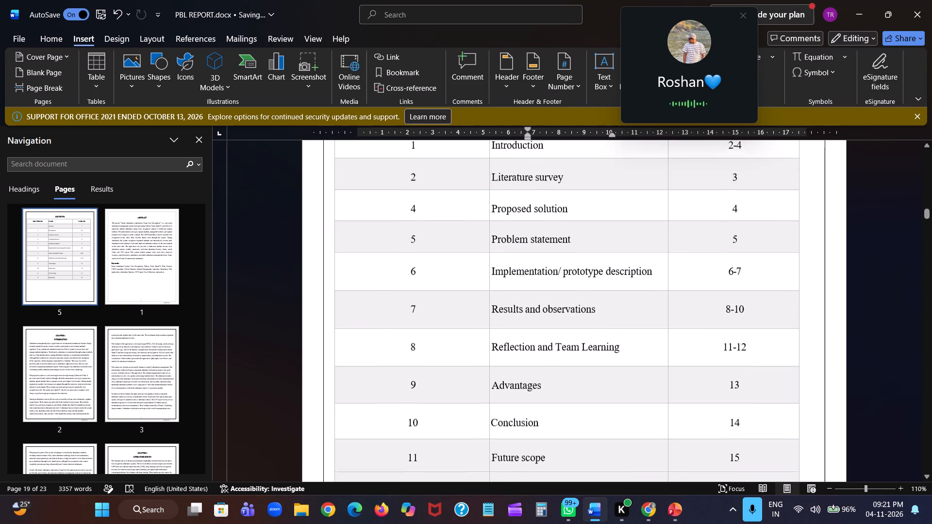
scroll(459, 390, up, 1)
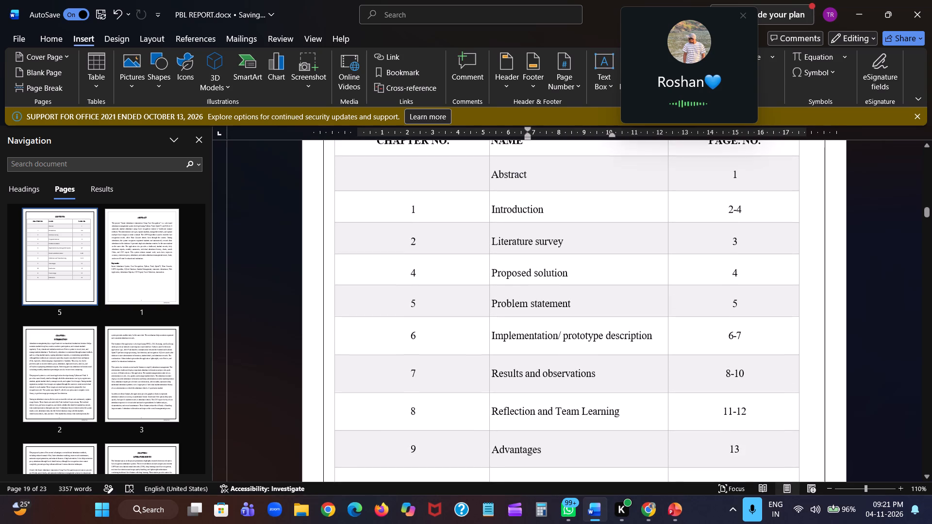
scroll(459, 390, up, 1)
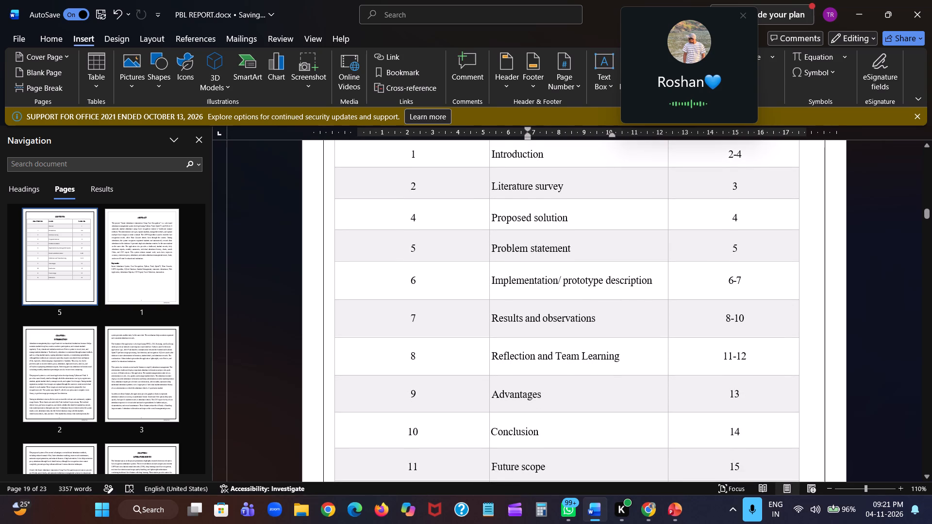
click(738, 187)
key(BackSpace)
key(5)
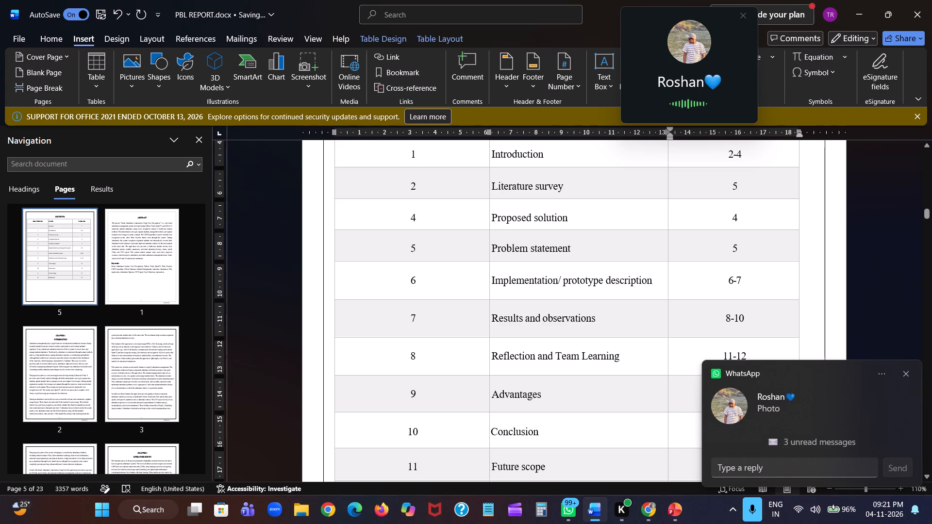
key(ctrl+s)
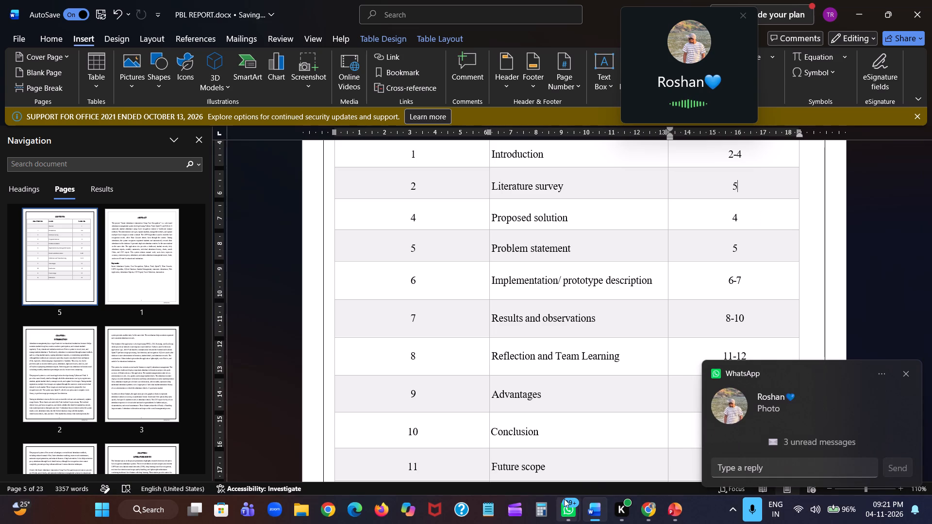
Switch to WhatsApp to check the newly received photo message.
click(564, 499)
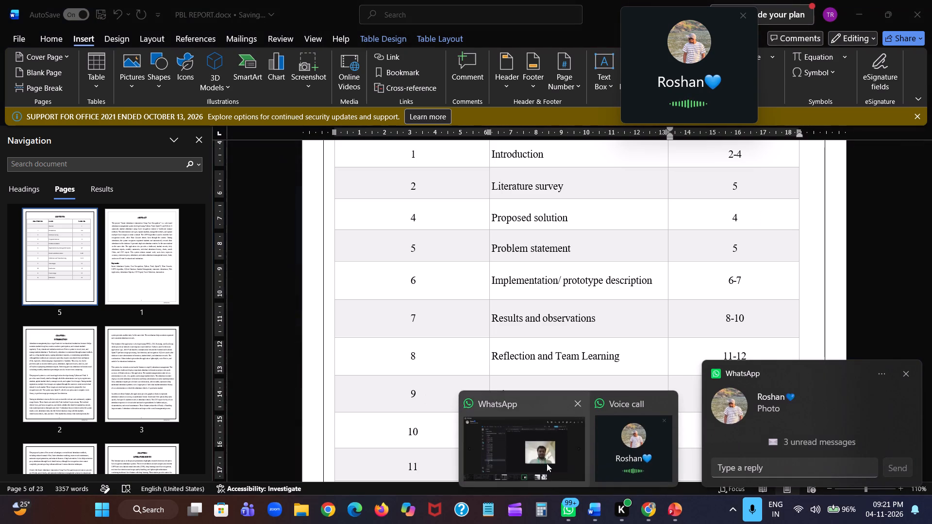
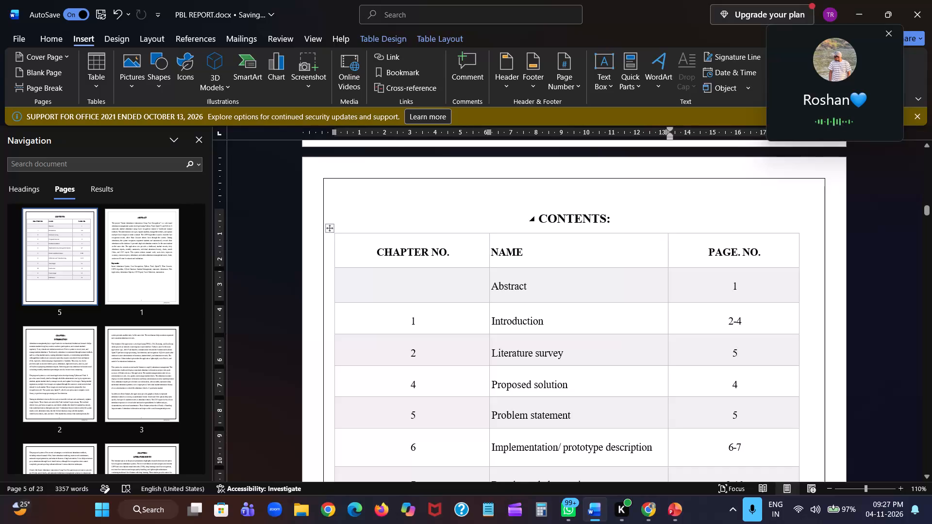
Remove the colon after the CONTENTS heading above the chapter table and save the report.
click(616, 219)
key(BackSpace)
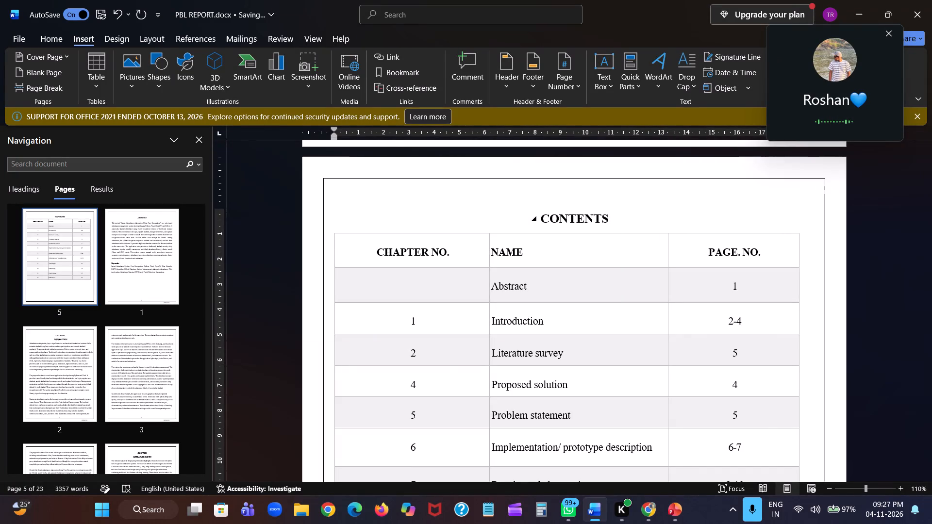
key(ctrl+s)
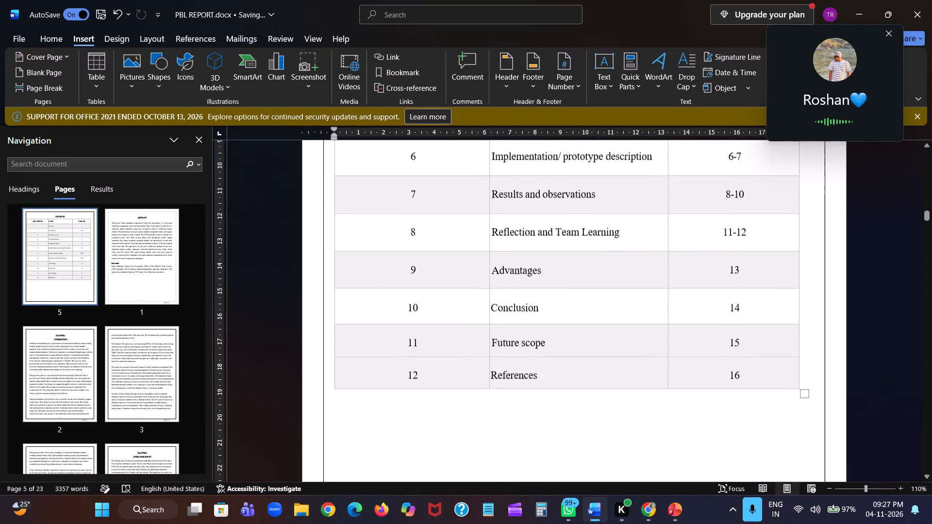
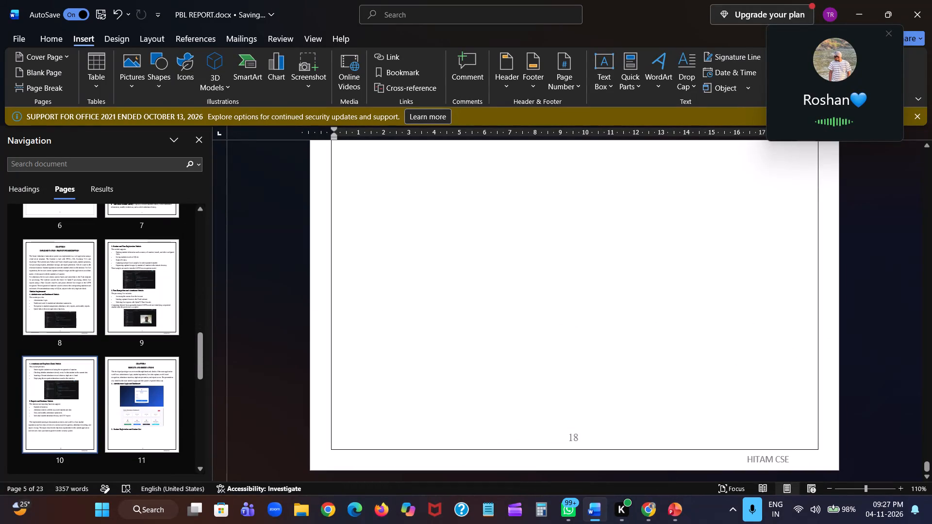
Start a new page after the report's final technologies list and paste the copied requirements chapter, including 3.2 Software Requirements and 3.3 System Requirements.
click(527, 417)
key(Return)
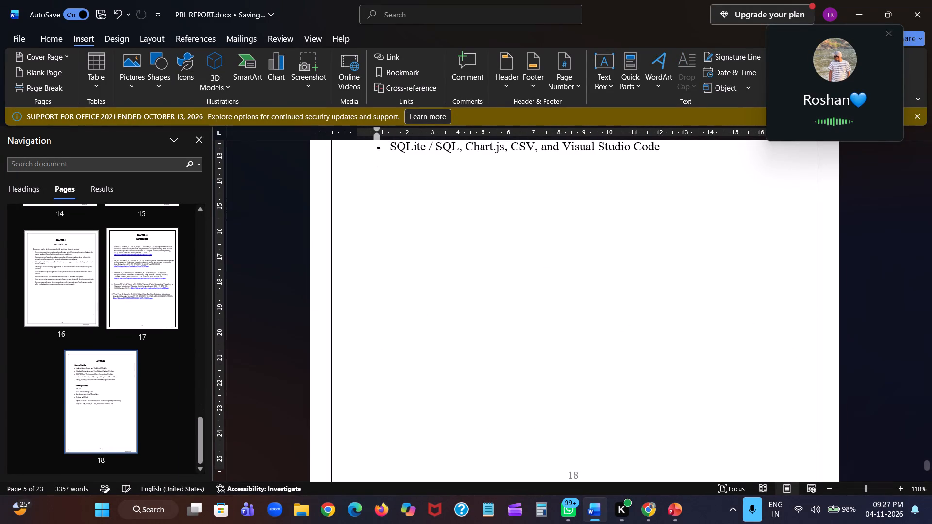
key(Return)
key(Return)
key(Return)
key(Return)
key(Return)
key(Return)
key(Return)
key(Return)
key(Return)
key(Return)
key(Return)
key(Return)
key(Return)
key(Return)
key(Return)
key(Return)
key(Return)
key(Return)
key(Return)
key(Return)
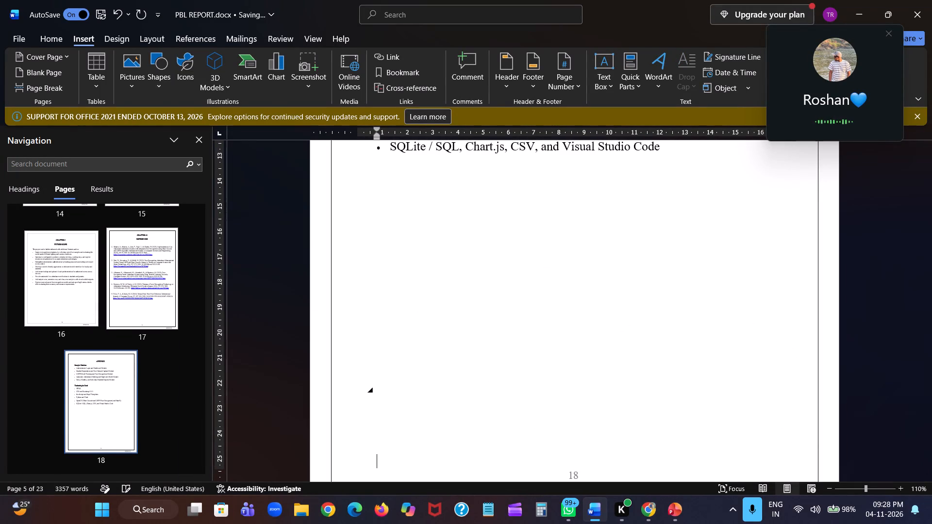
key(Return)
key(ctrl+v)
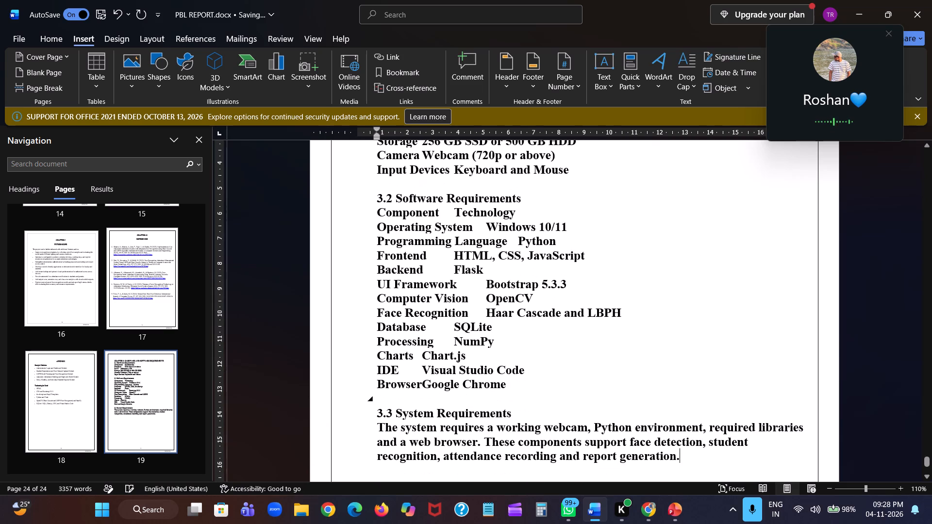
Delete the lower part of the extra Chapter 3 page, from the UI Framework entry through section 3.3 System Requirements.
scroll(516, 392, down, 1)
scroll(516, 392, up, 1)
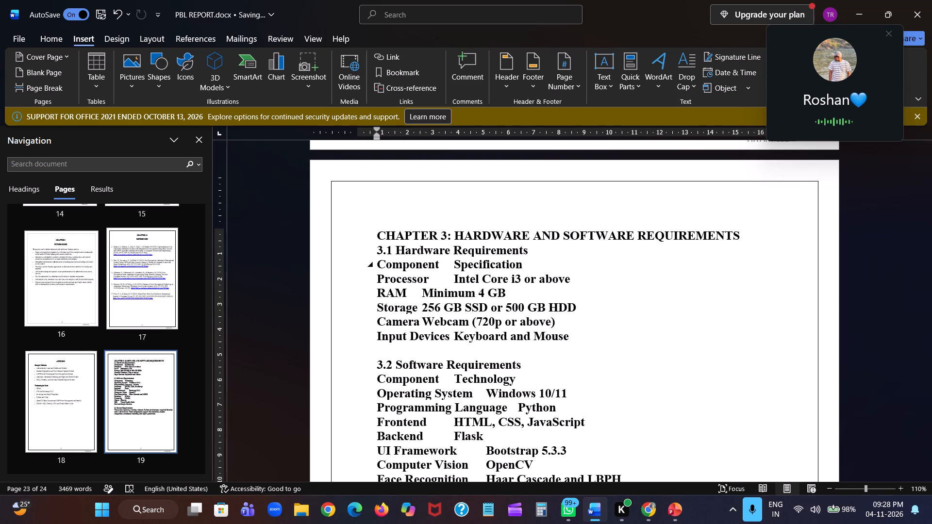
scroll(485, 264, down, 1)
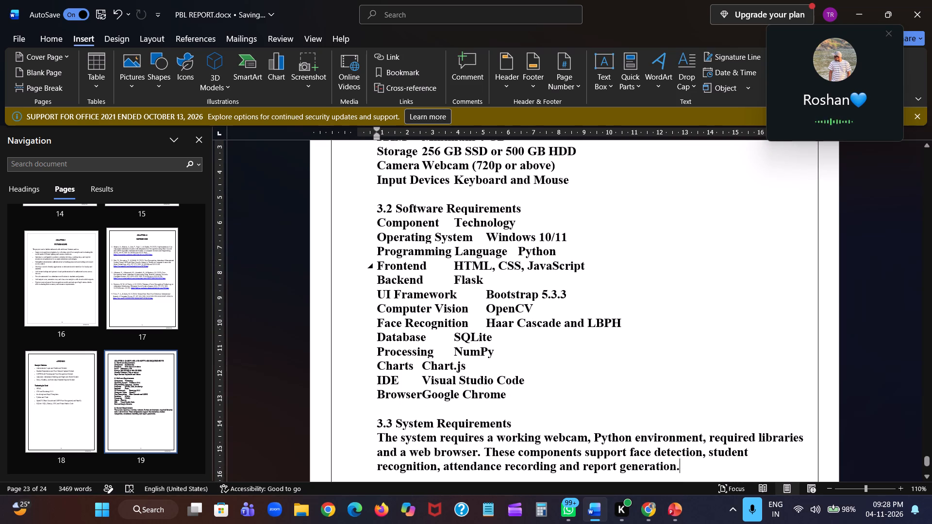
scroll(483, 278, up, 1)
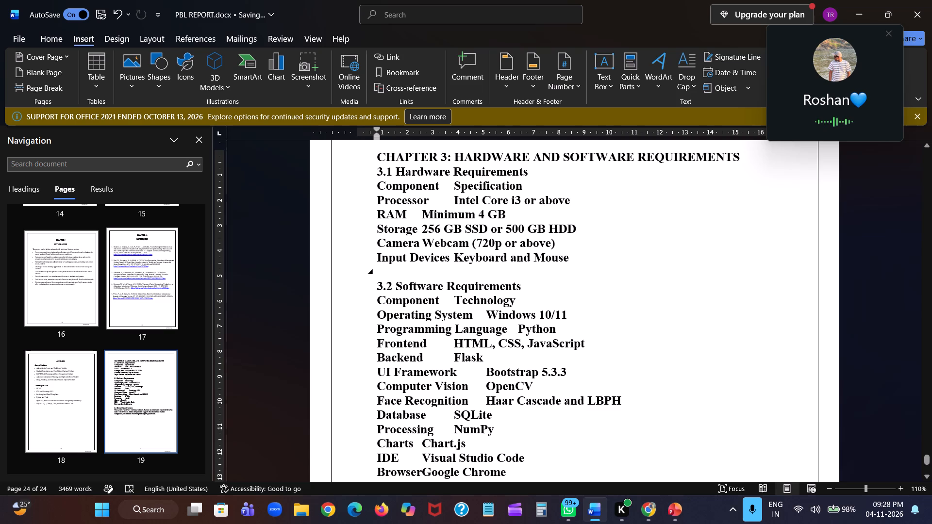
scroll(483, 278, down, 1)
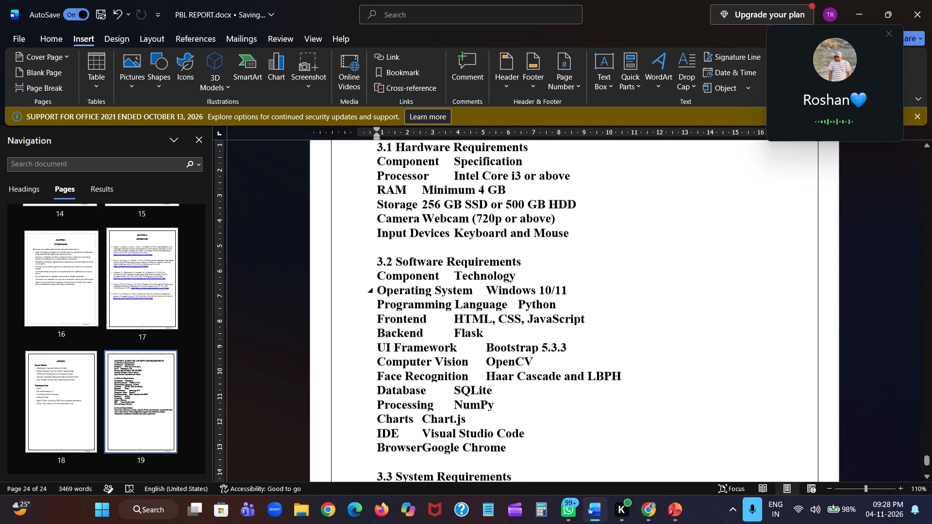
scroll(483, 278, down, 1)
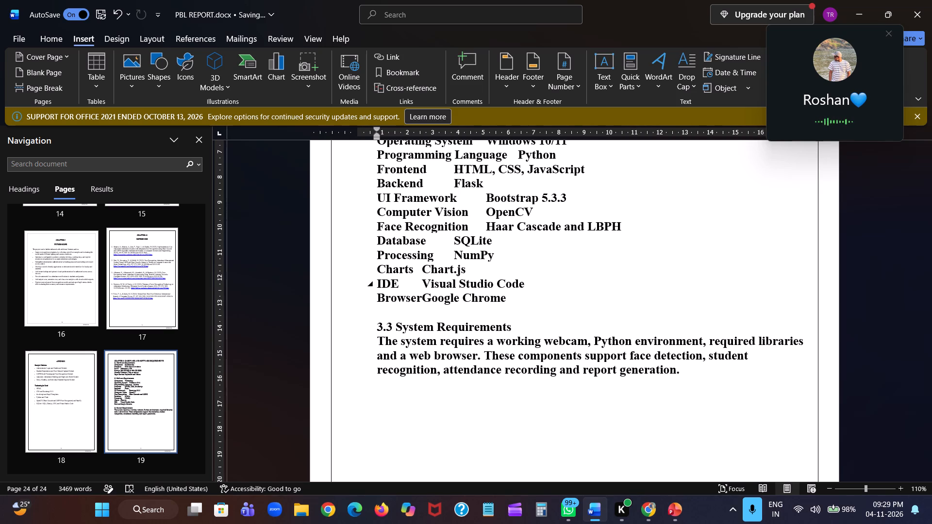
drag(689, 370, 645, 312)
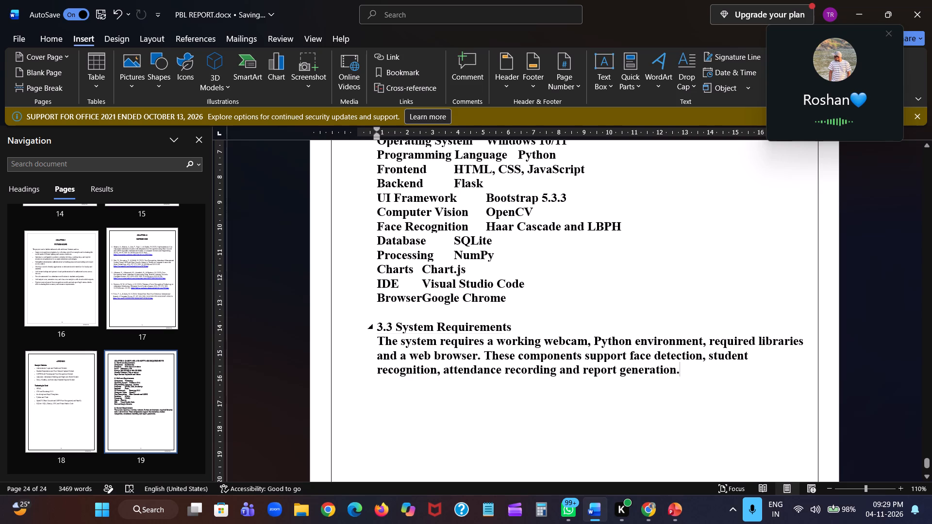
drag(645, 312, 507, 181)
key(BackSpace)
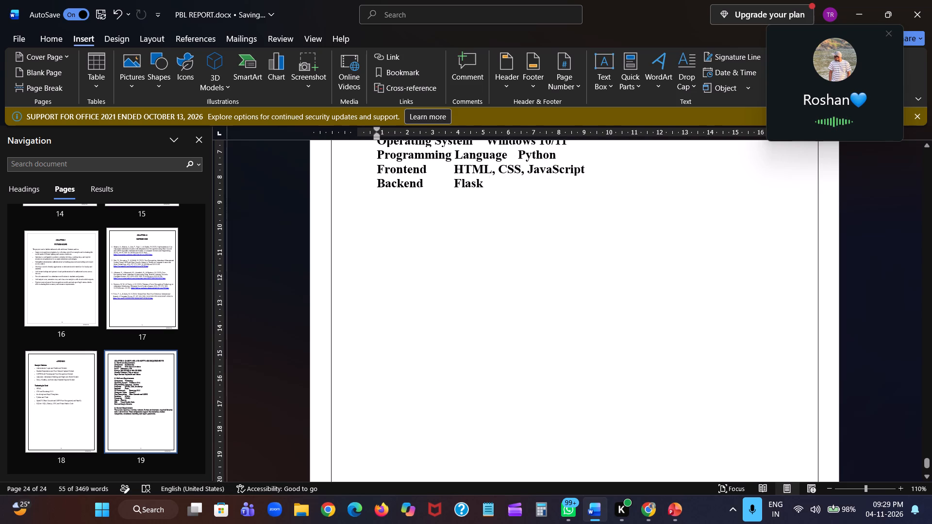
Delete the rest of the extra Chapter 3: Hardware and Software Requirements page after the appendix, from its heading through the Backend entry.
scroll(500, 293, up, 1)
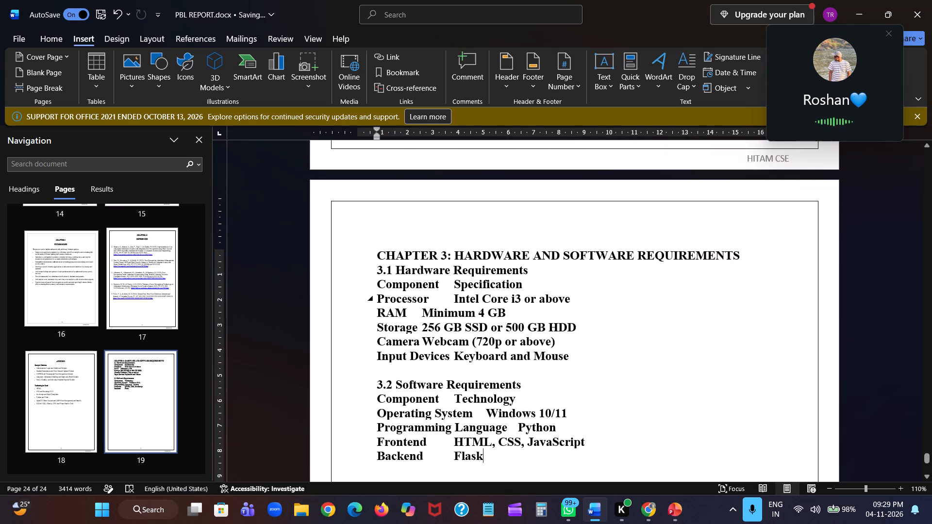
key(shift+Up)
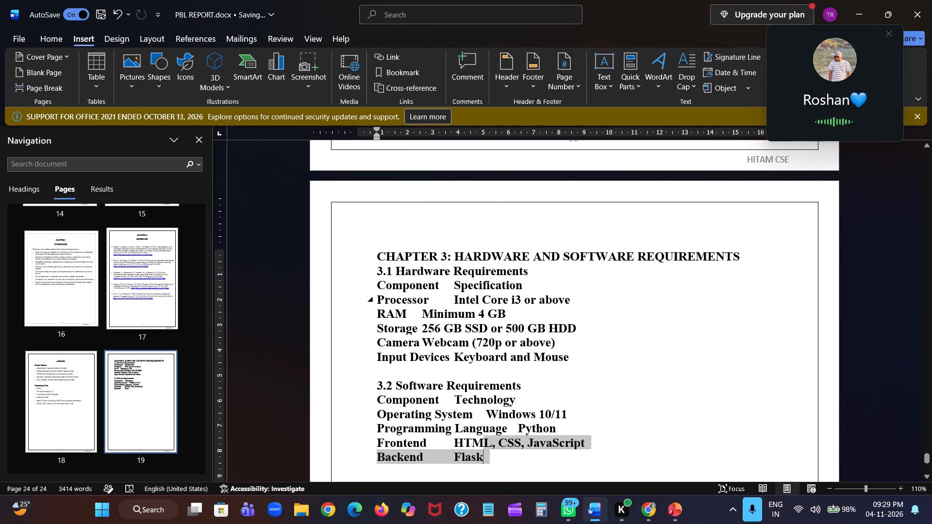
key(shift+Up)
key(shift+Up)
key(shift+Up)
key(shift+Up)
key(shift+Up)
key(shift+Up)
key(shift+Up)
key(shift+Up)
key(shift+Up)
key(shift+Up)
key(shift+Up)
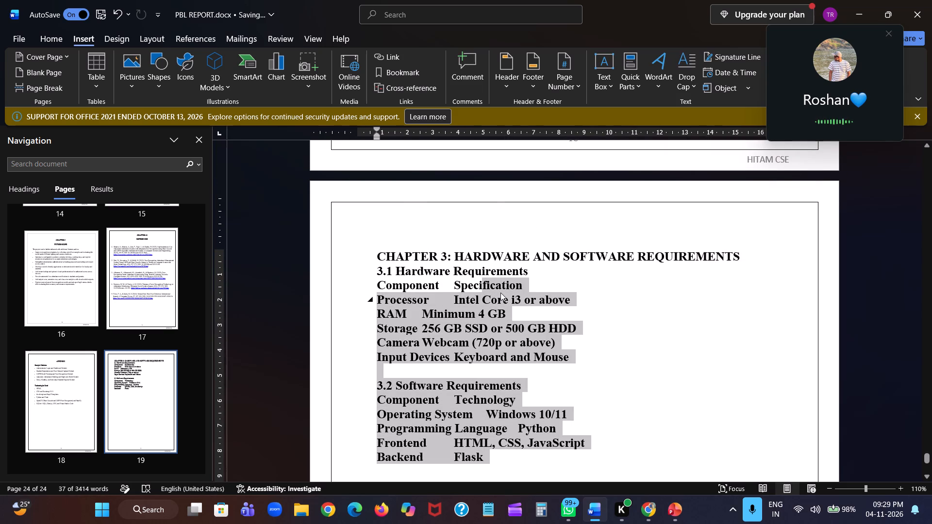
key(shift+Up)
key(shift+Up)
key(shift+Up)
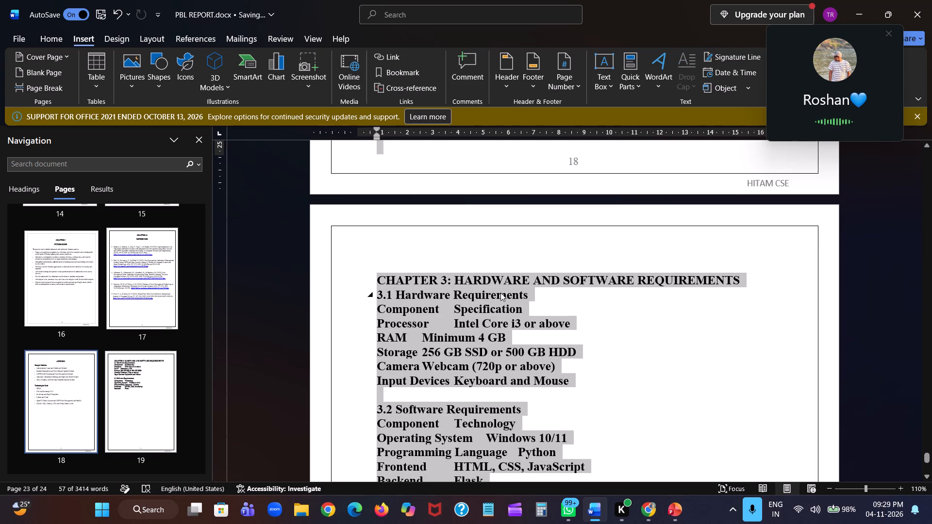
key(BackSpace)
Remove surplus blank lines below the appendix's Technologies Used list and save the report.
scroll(500, 293, up, 1)
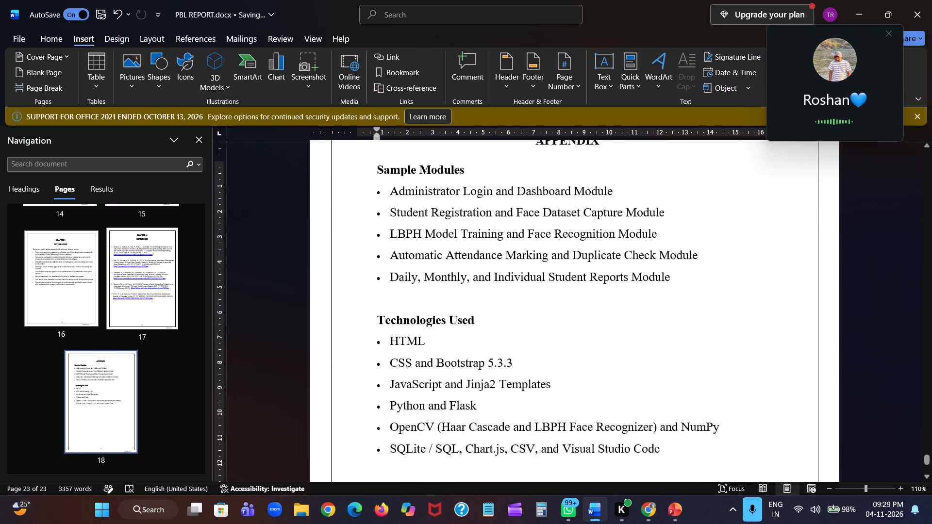
scroll(500, 293, up, 1)
key(BackSpace)
key(BackSpace)
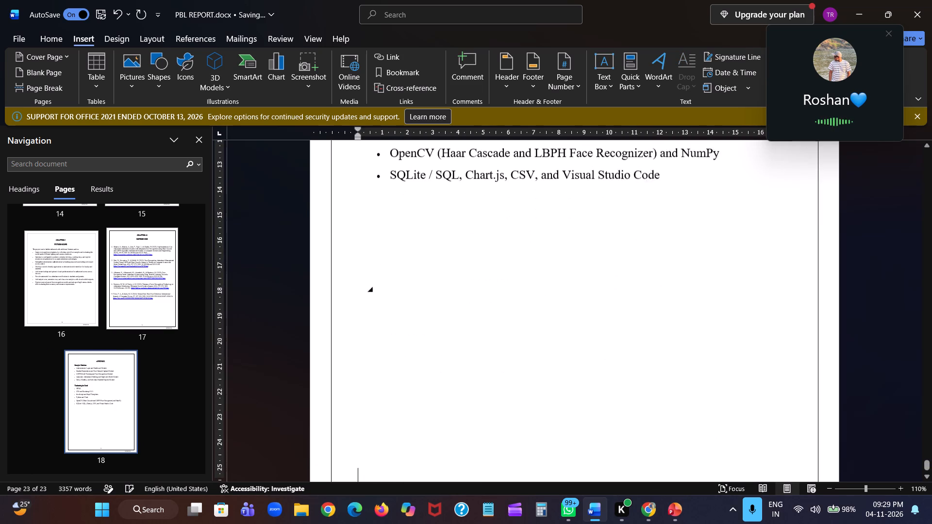
key(BackSpace)
key(BackSpace)
key(BackSpace)
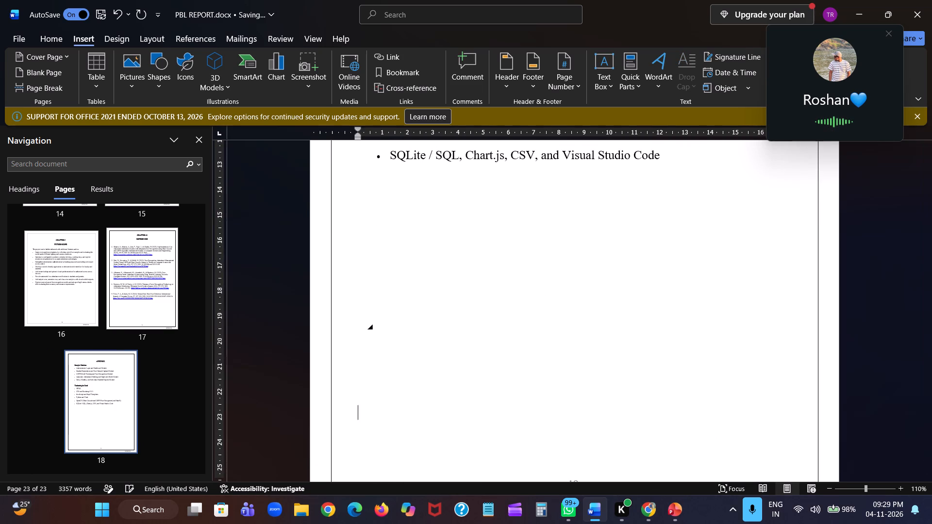
key(BackSpace)
key(BackSpace)
key(ctrl+s)
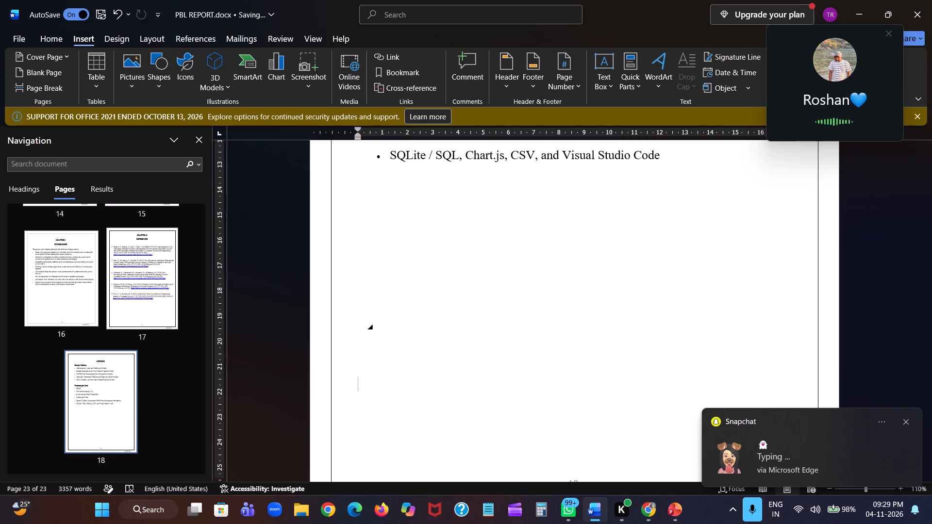
Review the closing pages backwards from the appendix to Chapter 8 Conclusion, and forwards again through the Chapter 10 References list.
scroll(541, 351, up, 2)
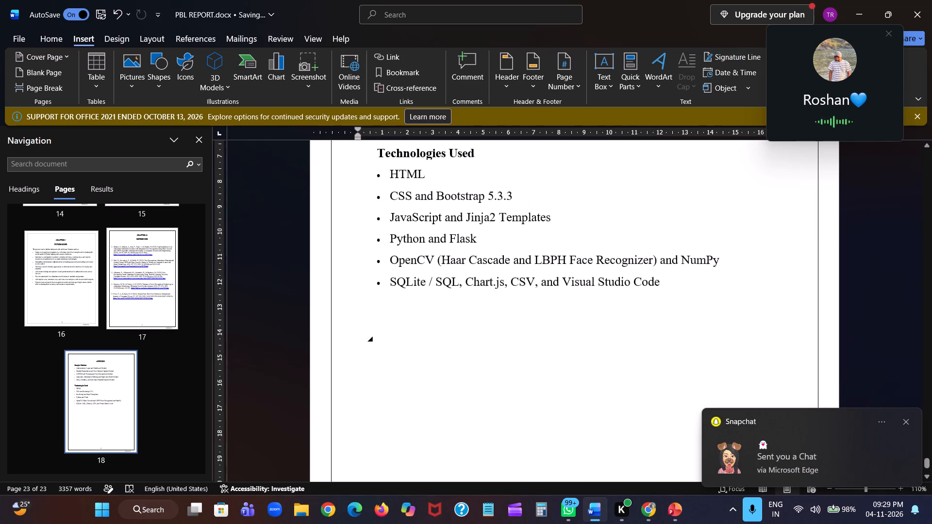
scroll(541, 351, up, 1)
scroll(541, 351, down, 1)
scroll(541, 351, up, 1)
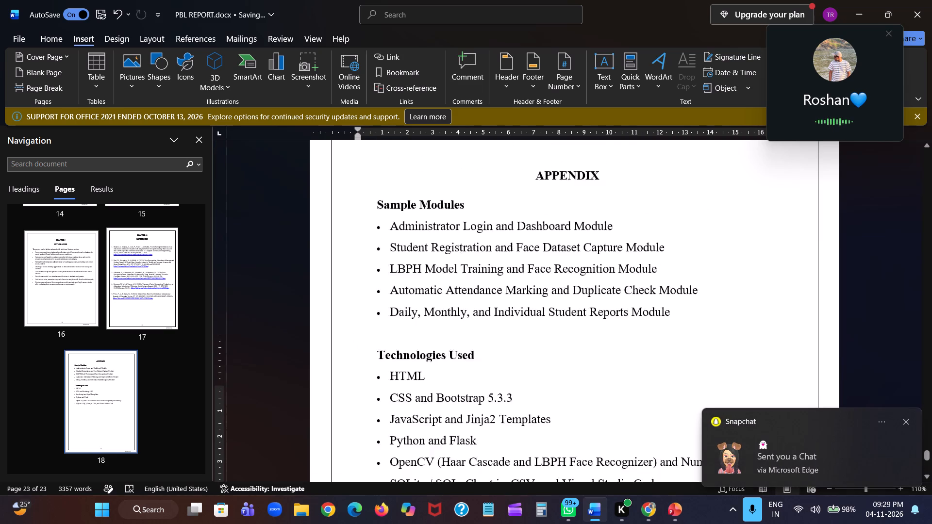
scroll(541, 351, up, 2)
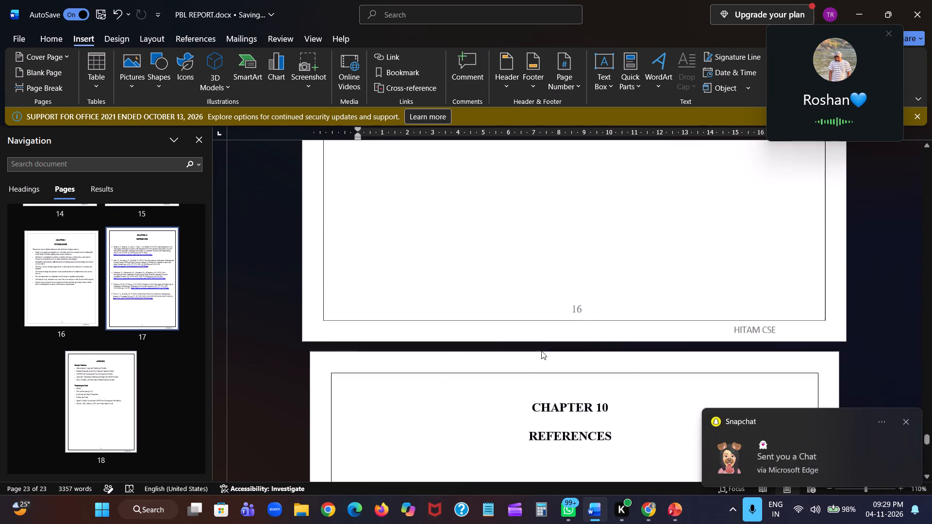
scroll(541, 351, up, 3)
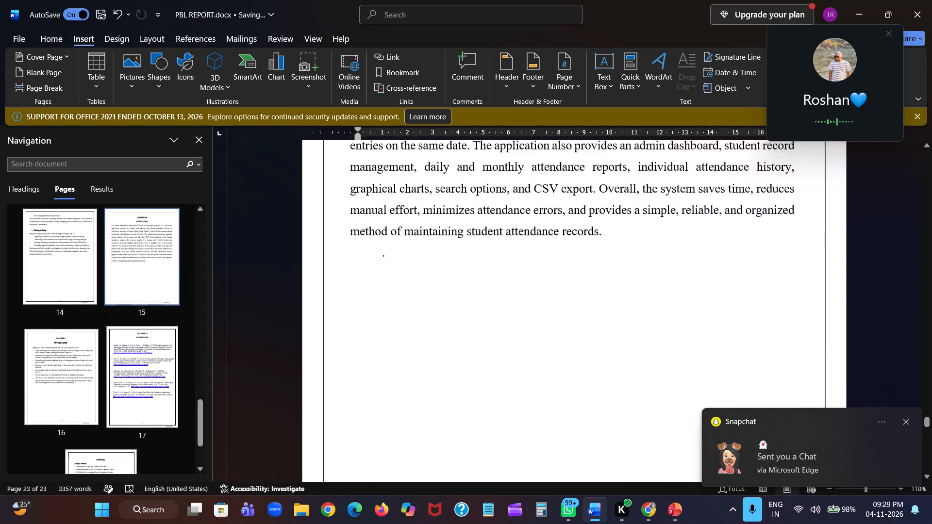
scroll(541, 351, up, 3)
scroll(541, 351, down, 1)
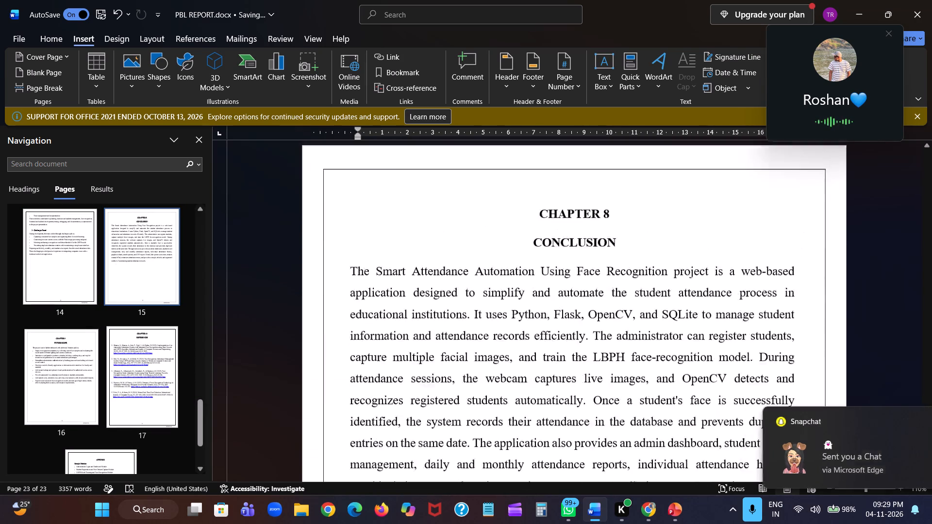
scroll(541, 351, down, 3)
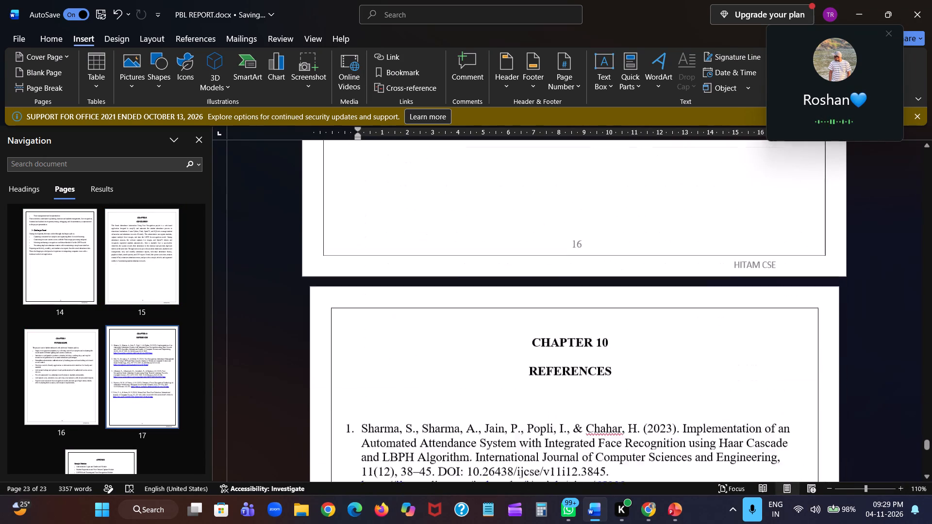
scroll(541, 351, down, 2)
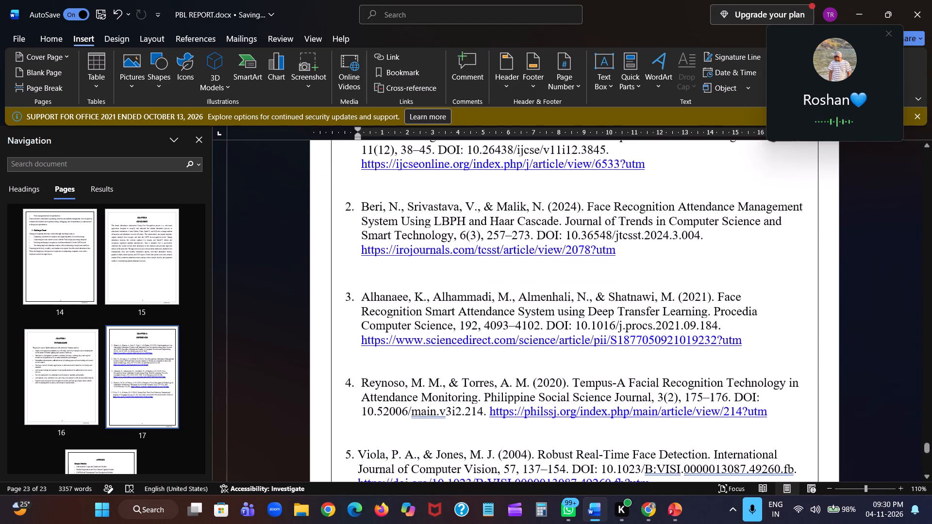
scroll(541, 351, down, 1)
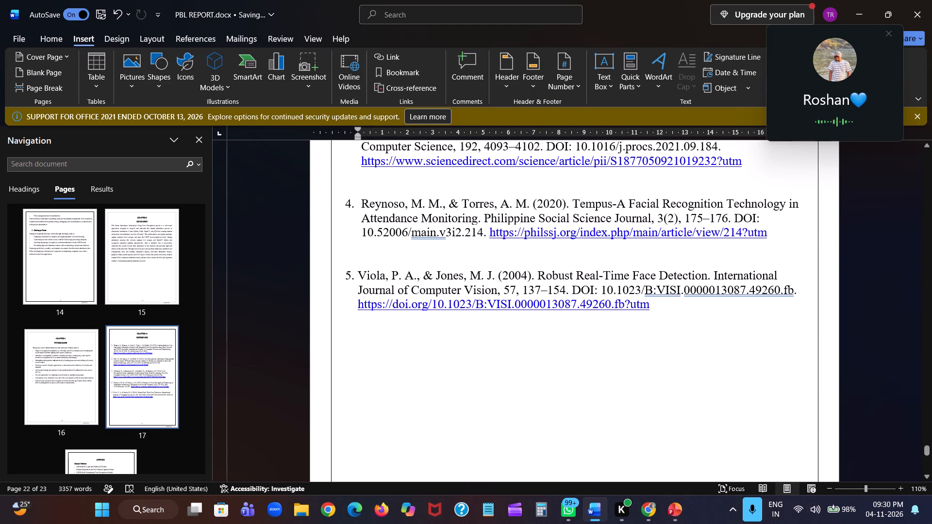
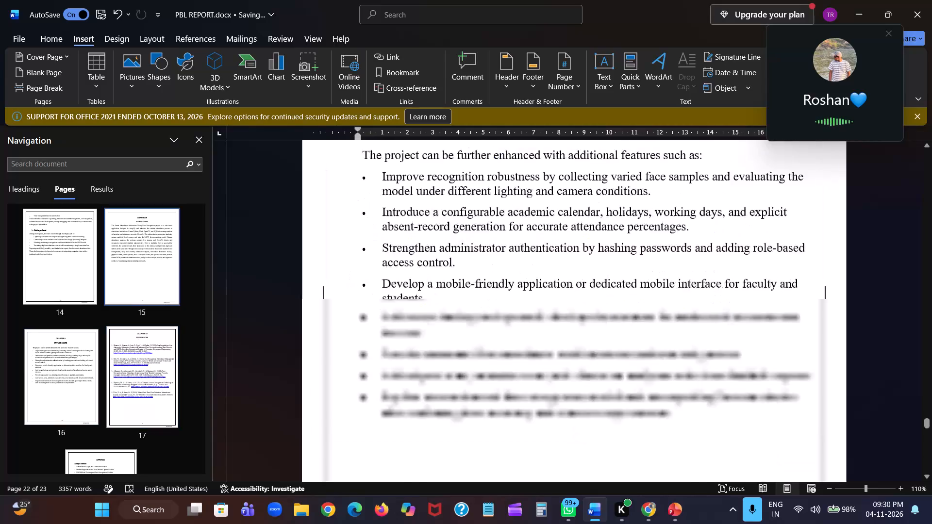
Review the report's chapter headings and page numbers from the closing chapters back to Chapter 1, and forwards again to Chapter 2 Literature Survey.
scroll(599, 314, up, 2)
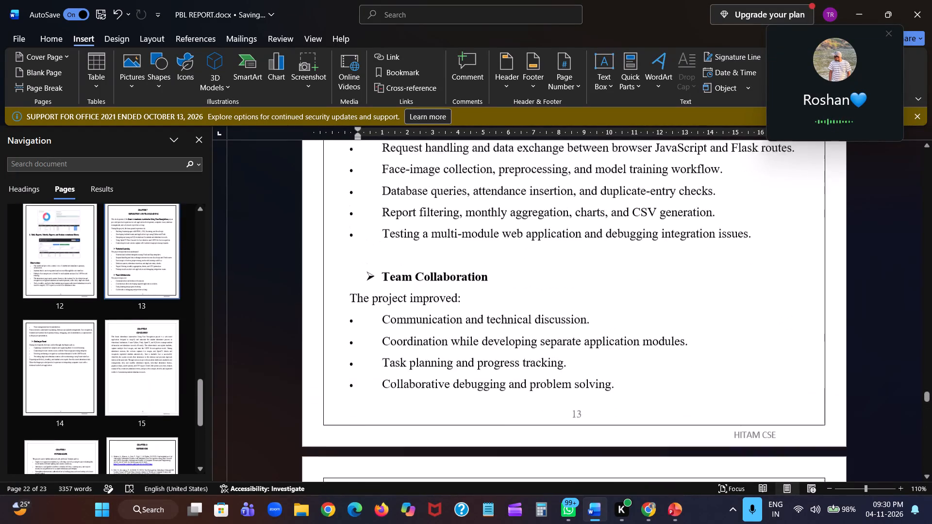
scroll(599, 314, up, 1)
scroll(599, 314, down, 1)
scroll(599, 314, up, 5)
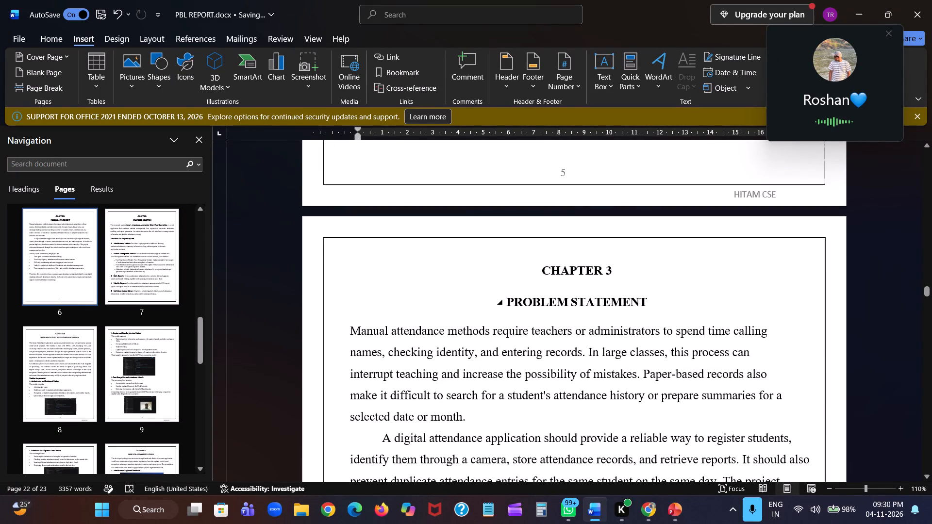
scroll(573, 358, up, 2)
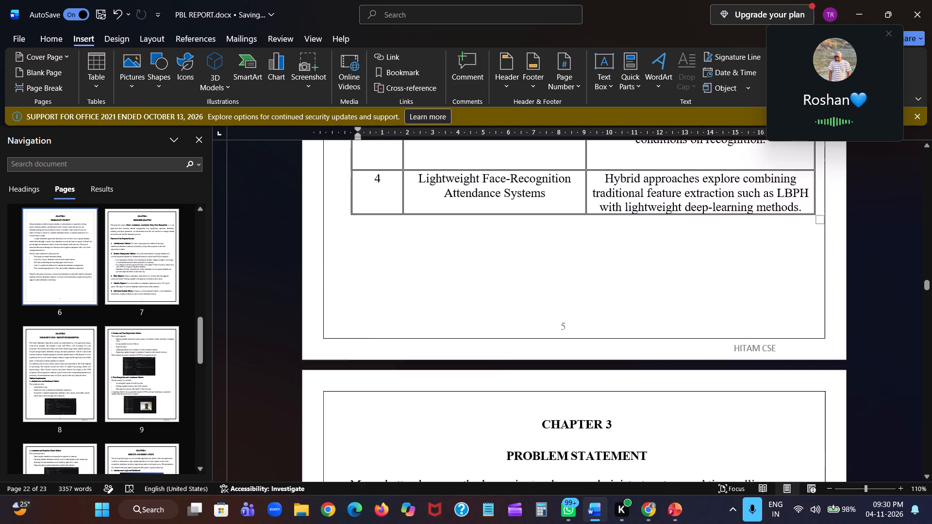
scroll(573, 358, up, 3)
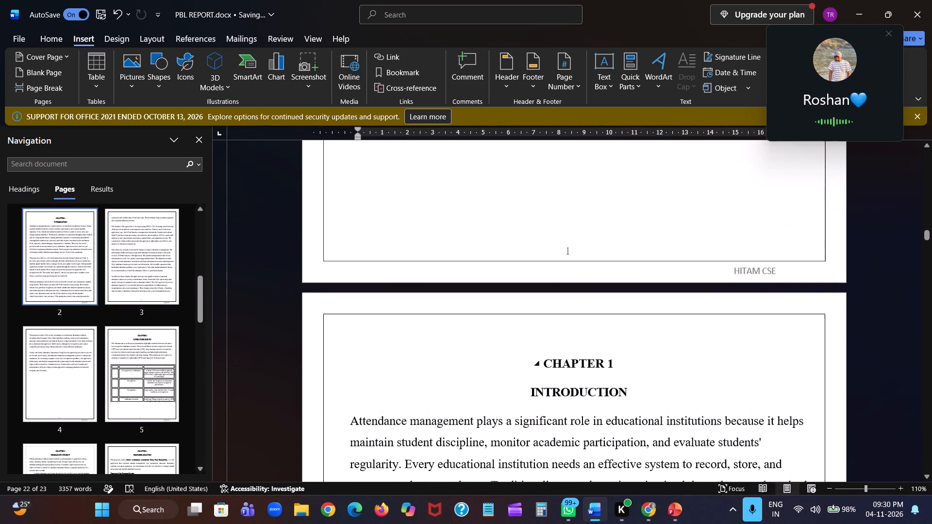
scroll(573, 358, down, 2)
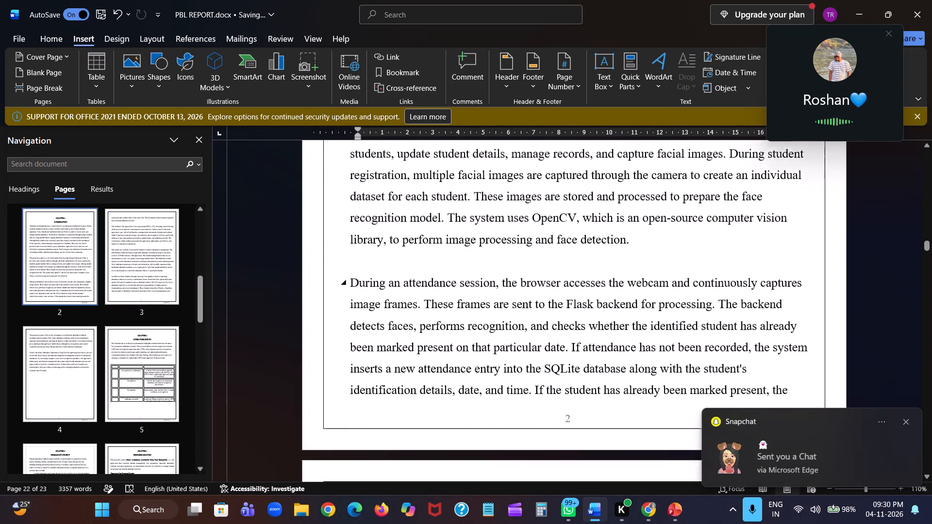
scroll(573, 358, down, 1)
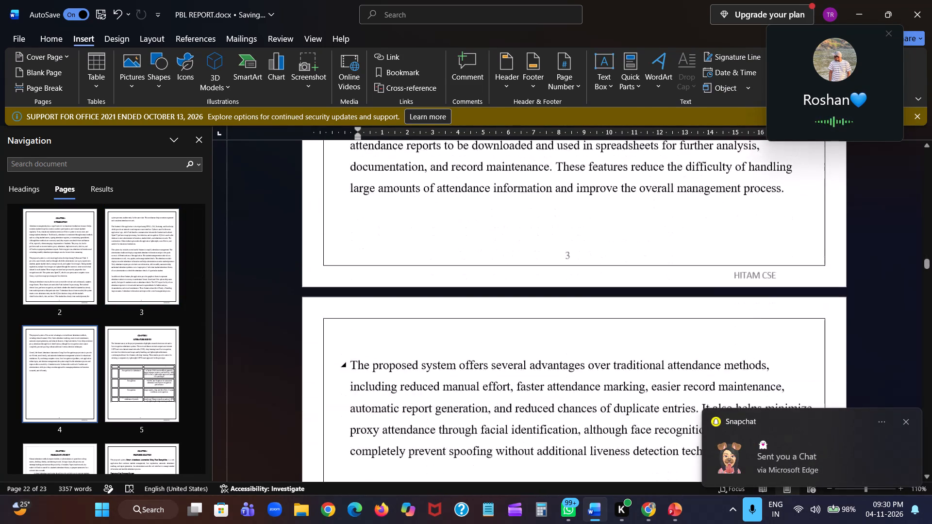
scroll(573, 358, down, 2)
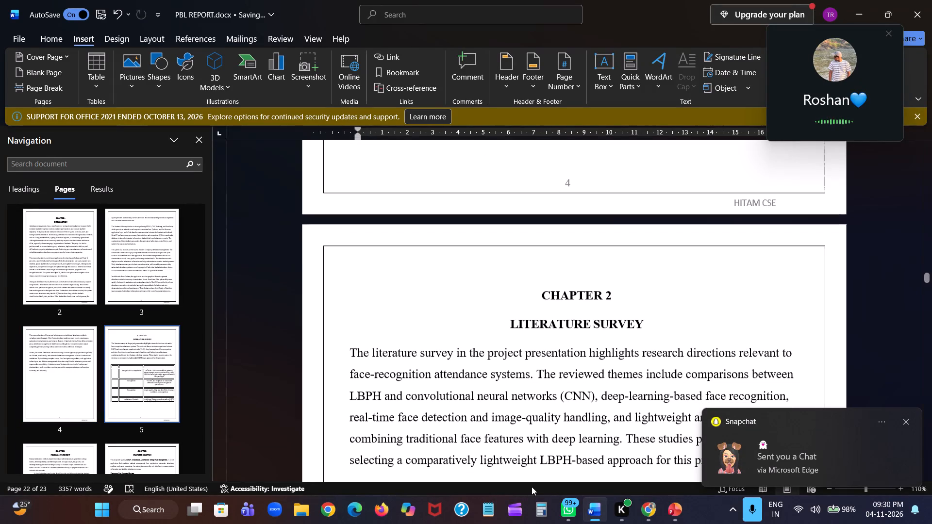
click(488, 508)
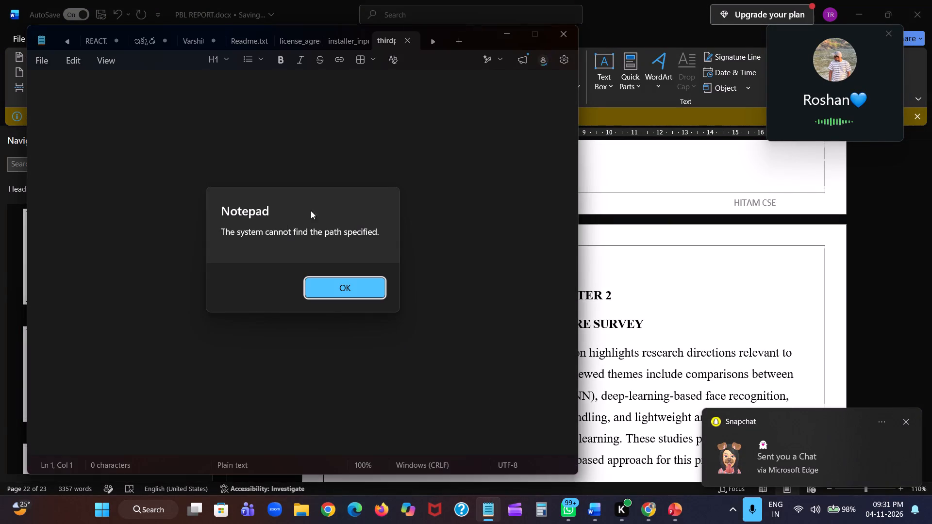
click(334, 295)
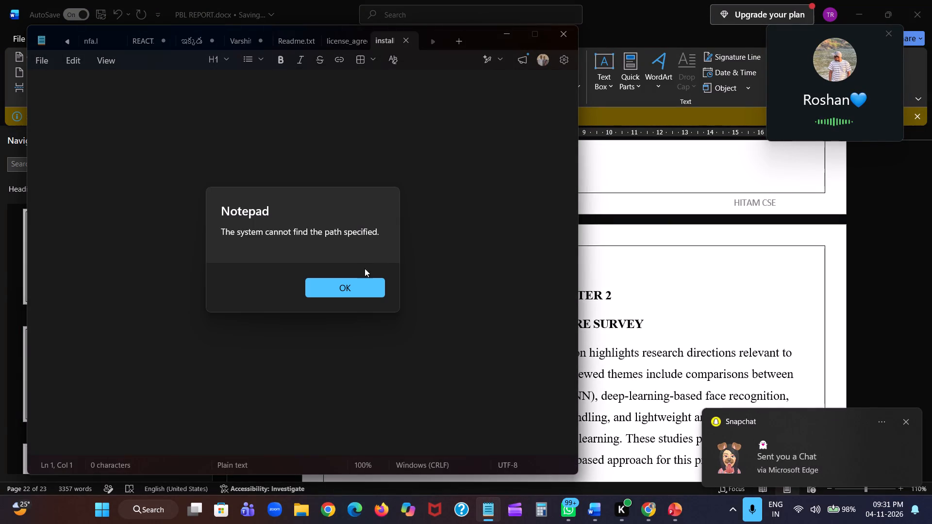
click(352, 285)
click(405, 42)
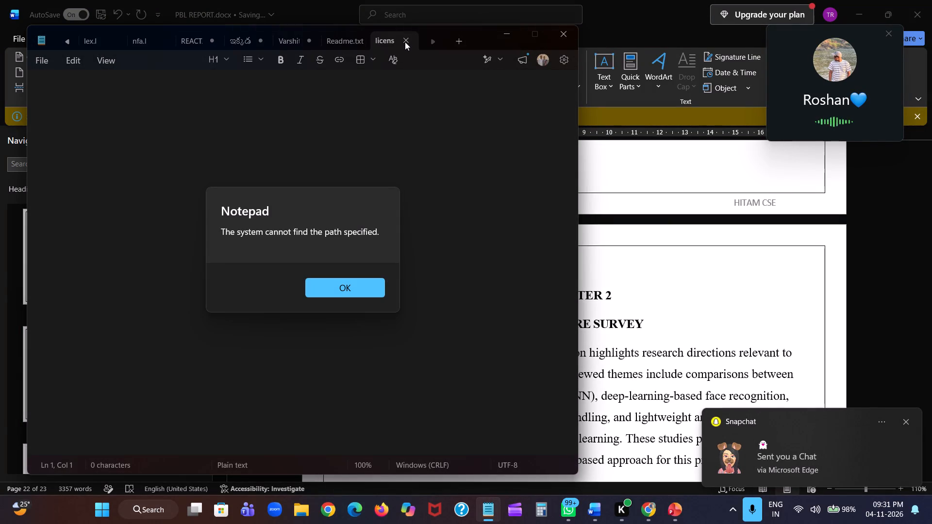
click(343, 290)
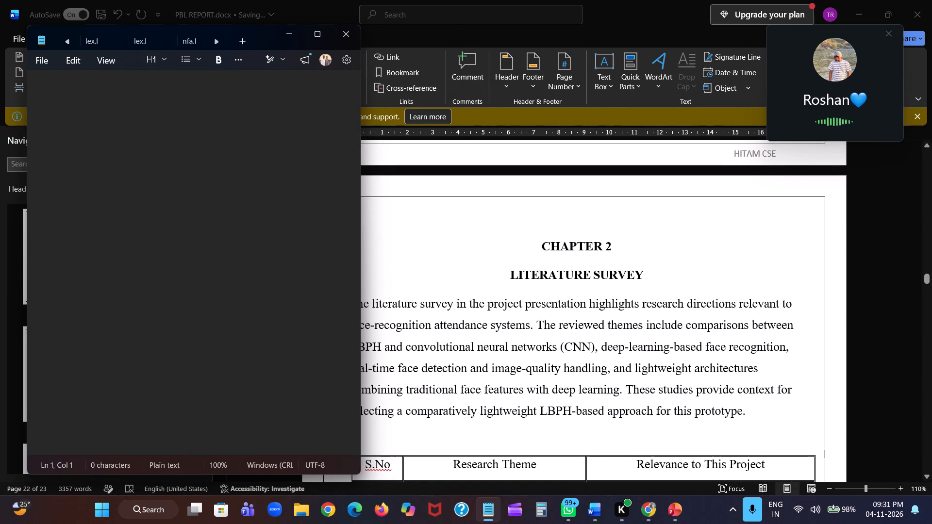
text(chaprt 2)
key(space)
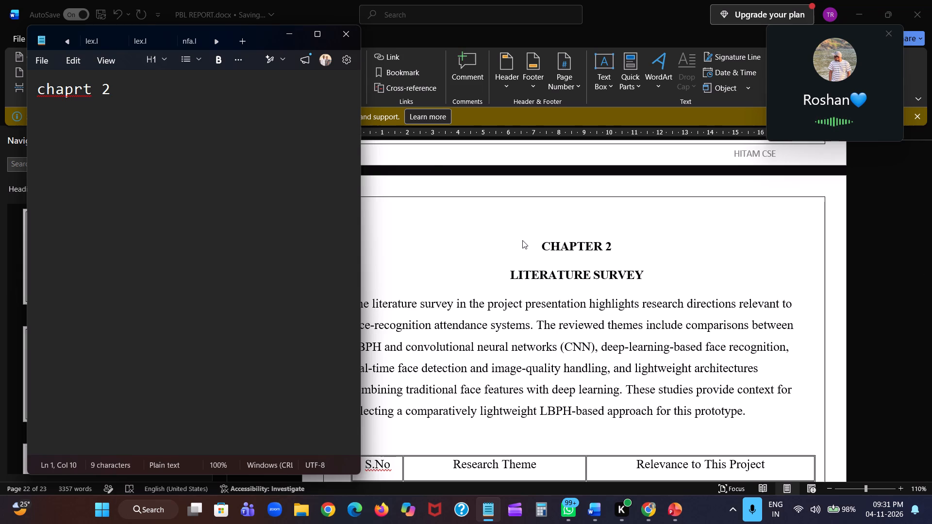
text(lite)
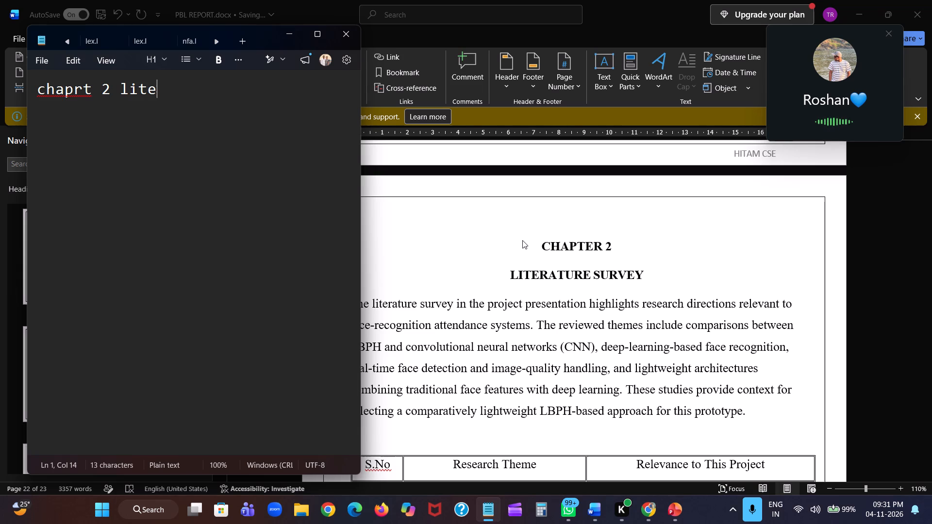
text(te)
key(BackSpace)
key(BackSpace)
text(ratu)
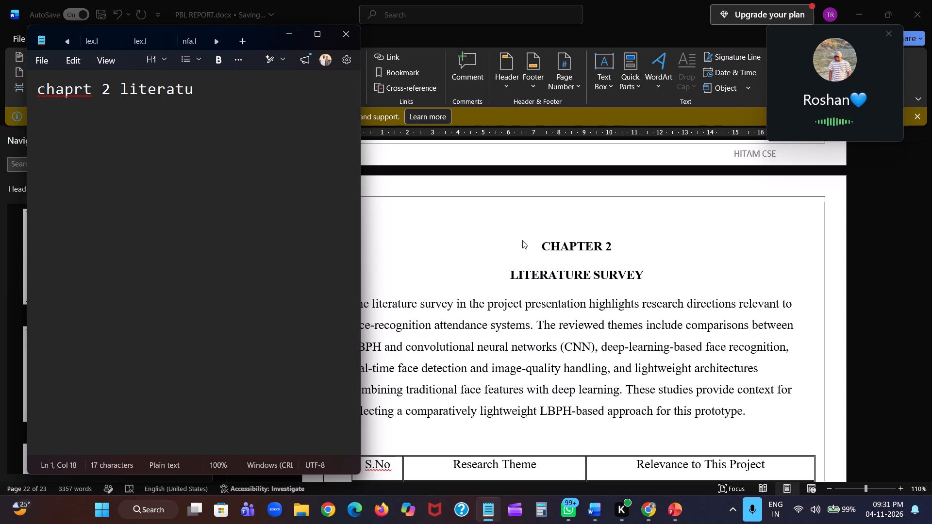
text(re survey)
key(space)
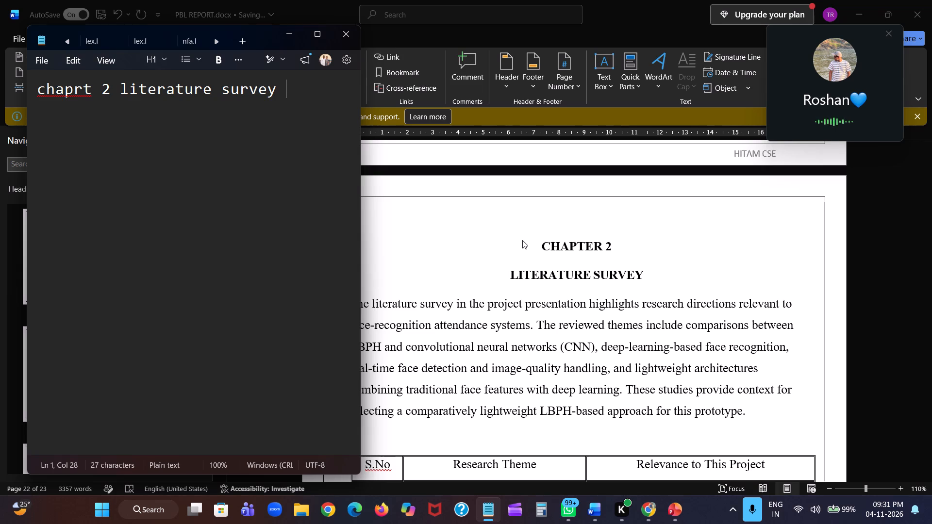
scroll(609, 297, down, 1)
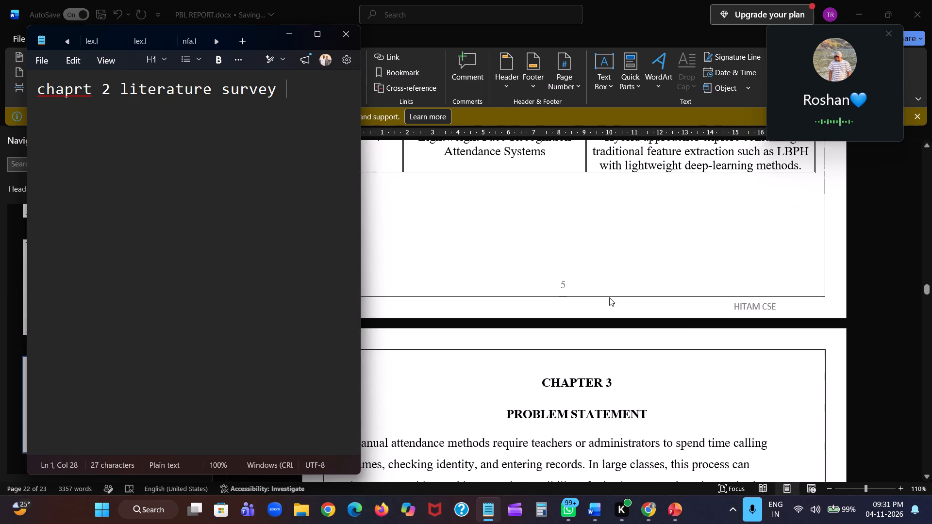
scroll(609, 297, down, 1)
key(5)
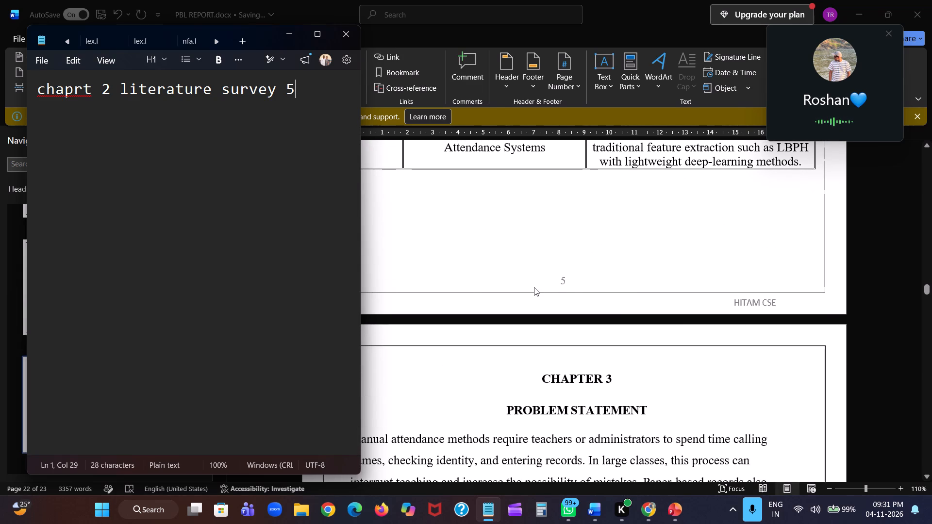
Add a second line to the note for Chapter 3 with its page number, reading "3 problem statement 6".
key(Return)
text(3)
key(space)
key(space)
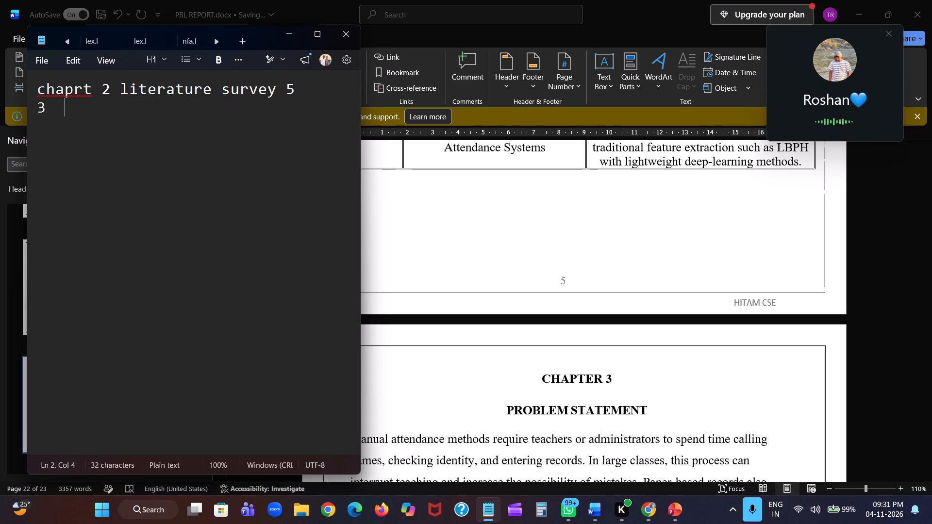
text(prblem)
key(space)
text(statement)
key(space)
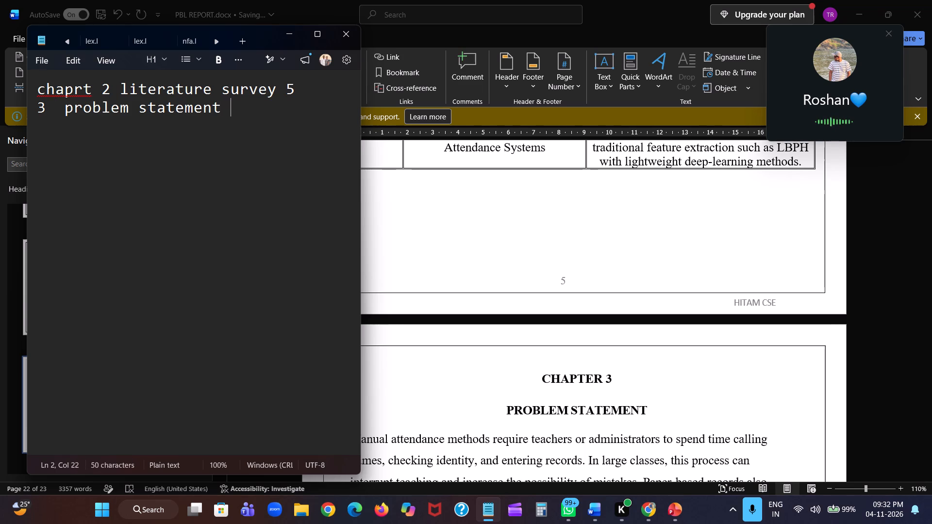
scroll(547, 361, down, 1)
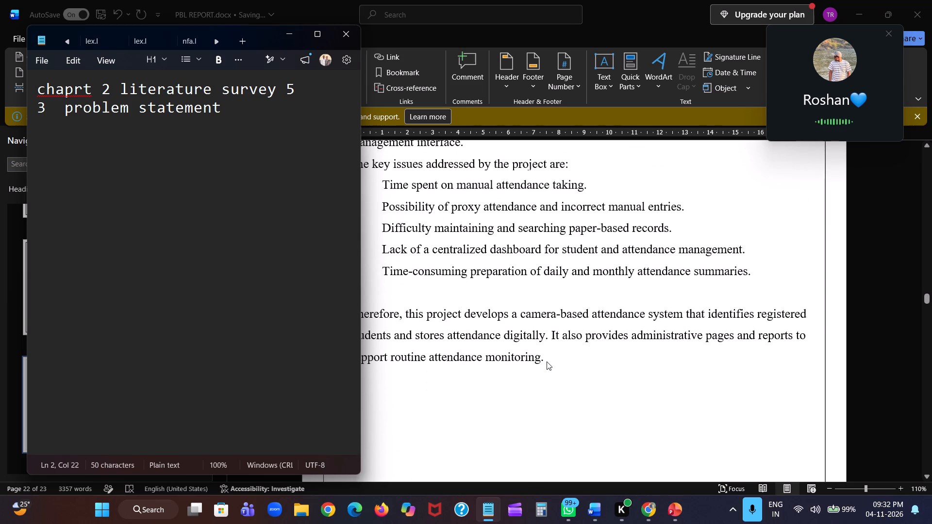
scroll(547, 361, down, 1)
scroll(547, 361, up, 2)
scroll(547, 361, down, 1)
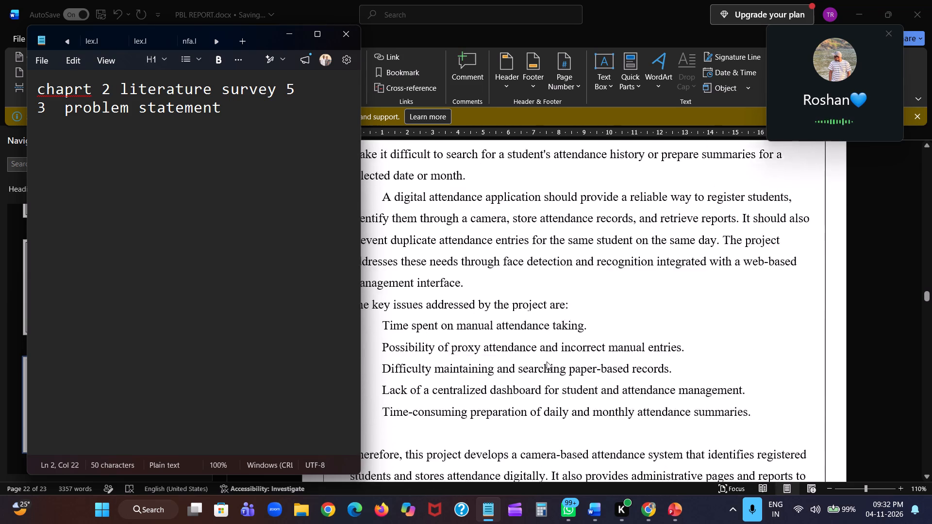
scroll(547, 361, down, 1)
key(6)
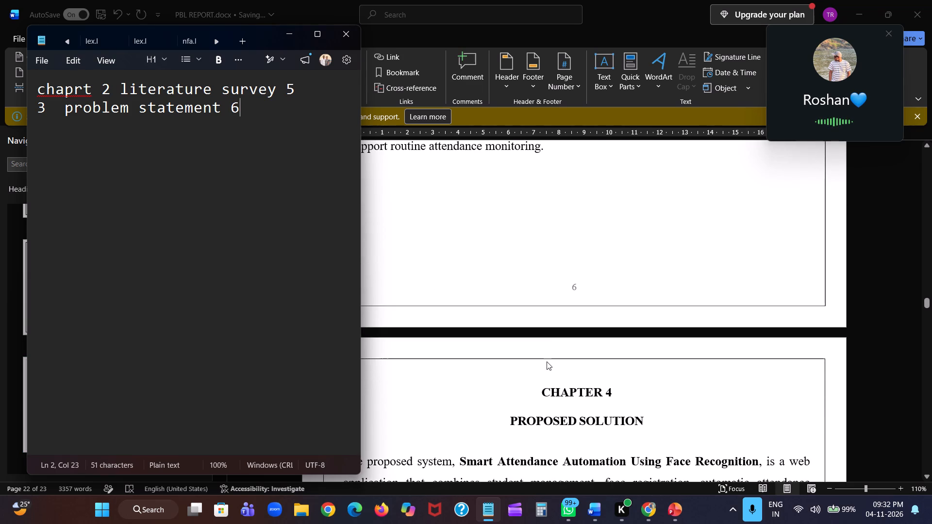
Add a third line to the note for Chapter 4 with its page number, reading "4 proposed solution 7".
key(Return)
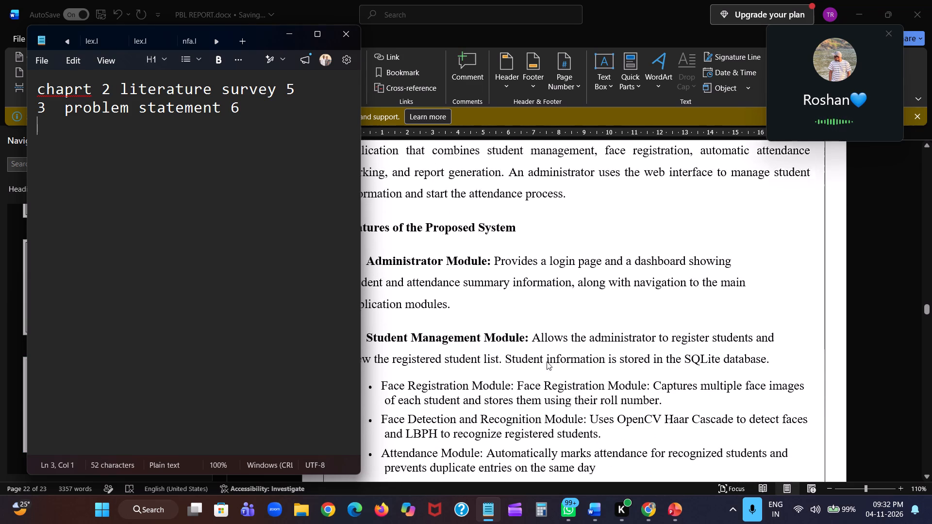
text(4)
key(space)
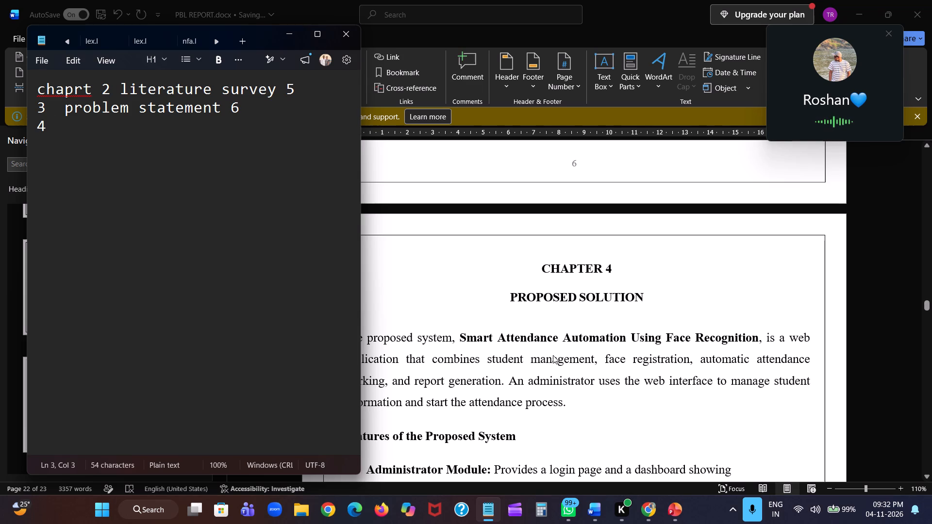
scroll(625, 349, down, 1)
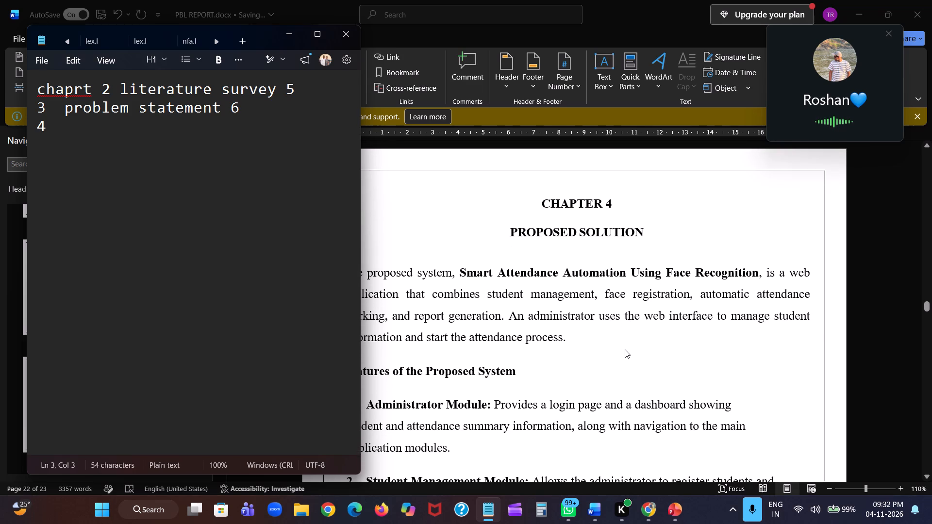
key(p)
key(BackSpace)
key(space)
text(pro)
text(posed solution)
key(space)
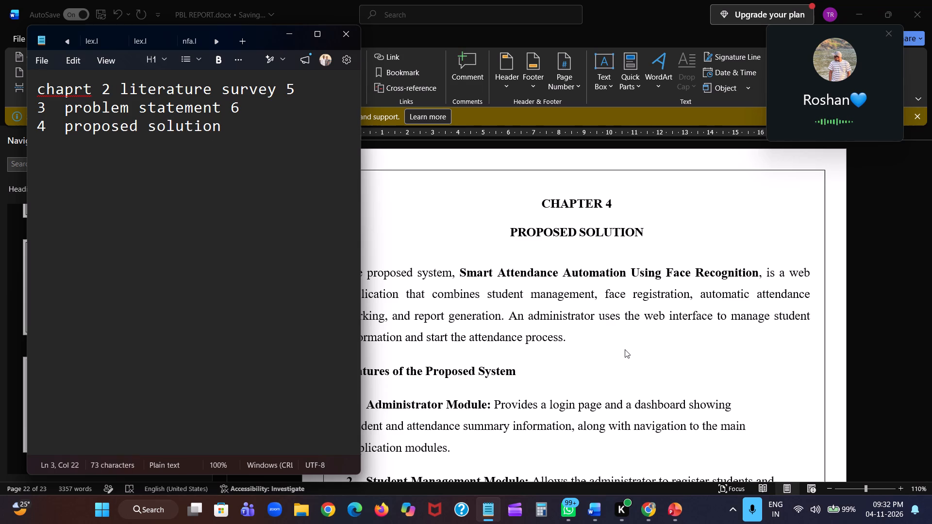
scroll(625, 349, down, 1)
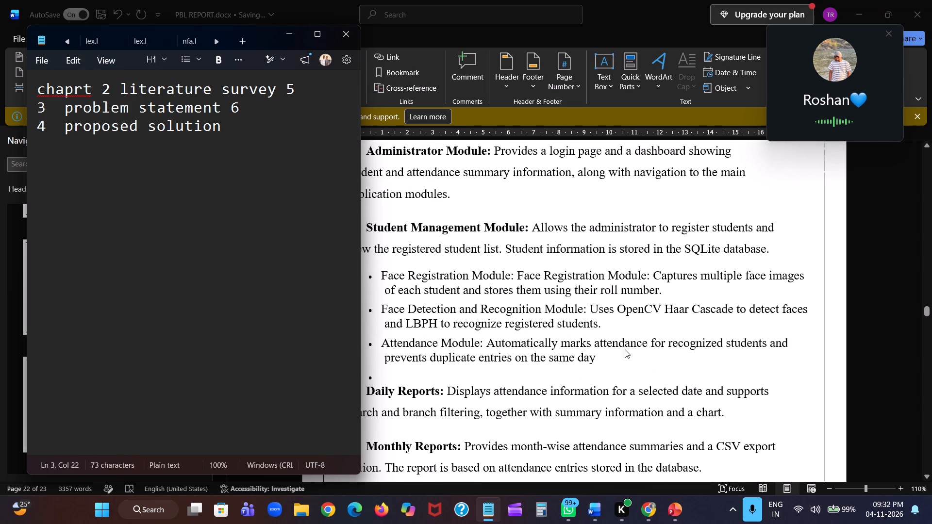
scroll(625, 349, down, 1)
key(7)
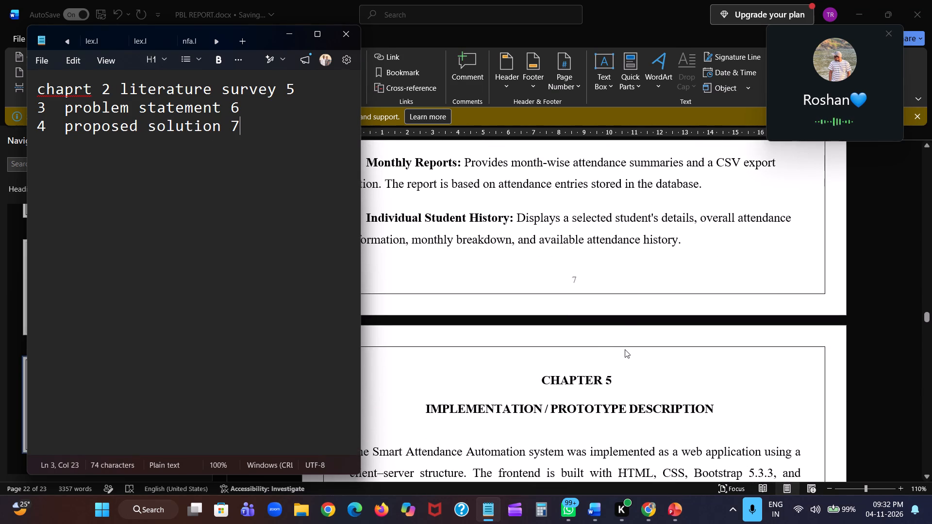
Add a fourth line to the note for Chapter 5 with the shortened title, reading "5 implement".
key(Return)
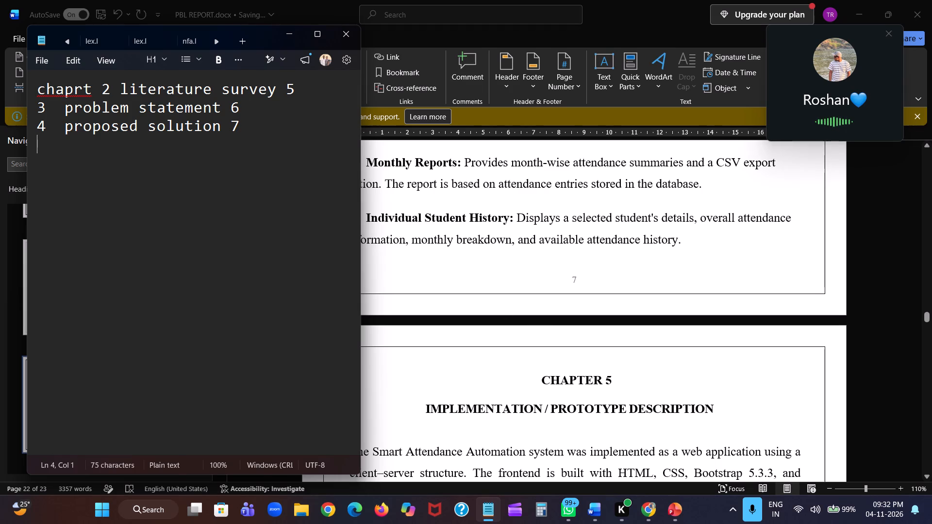
text(5)
key(space)
key(space)
scroll(536, 285, down, 1)
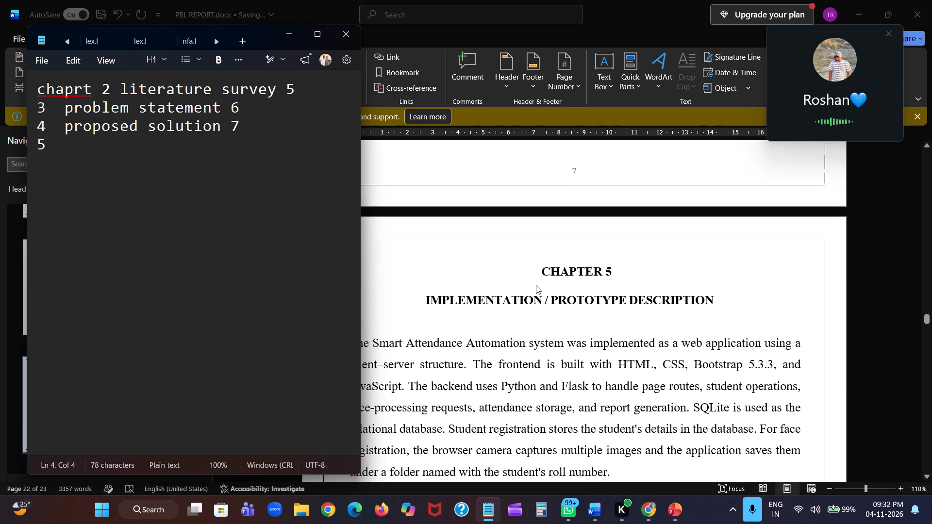
text(impleme)
key(space)
key(BackSpace)
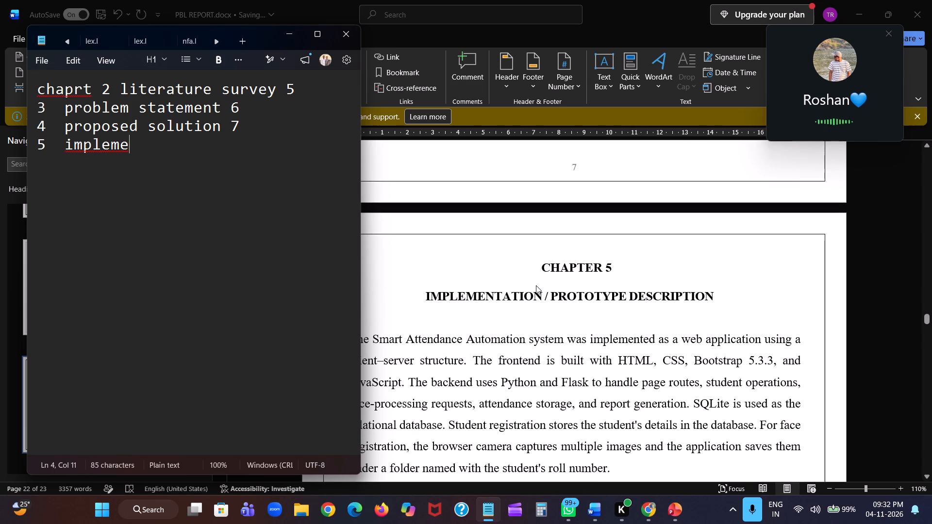
text(t)
key(space)
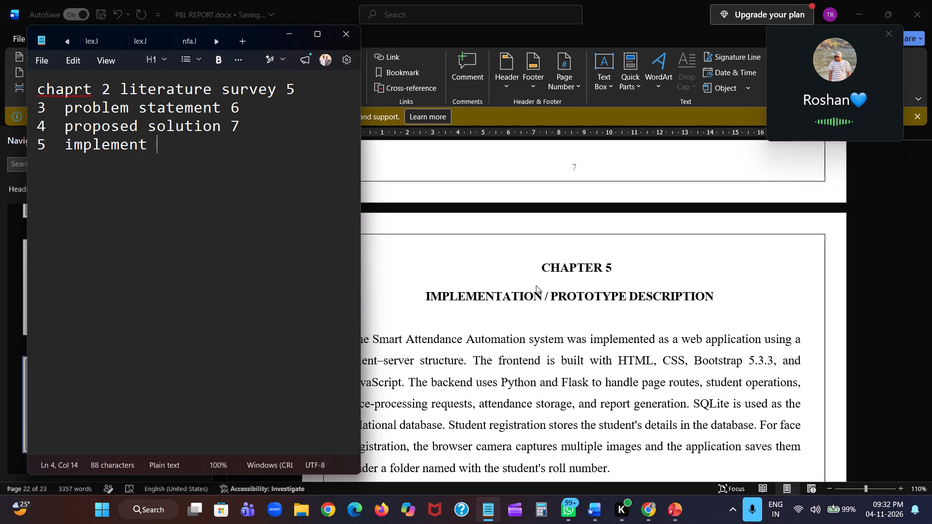
key(space)
key(space)
Find the pages Chapter 5 spans in the report and complete its note line with the range "8-10".
scroll(605, 318, down, 1)
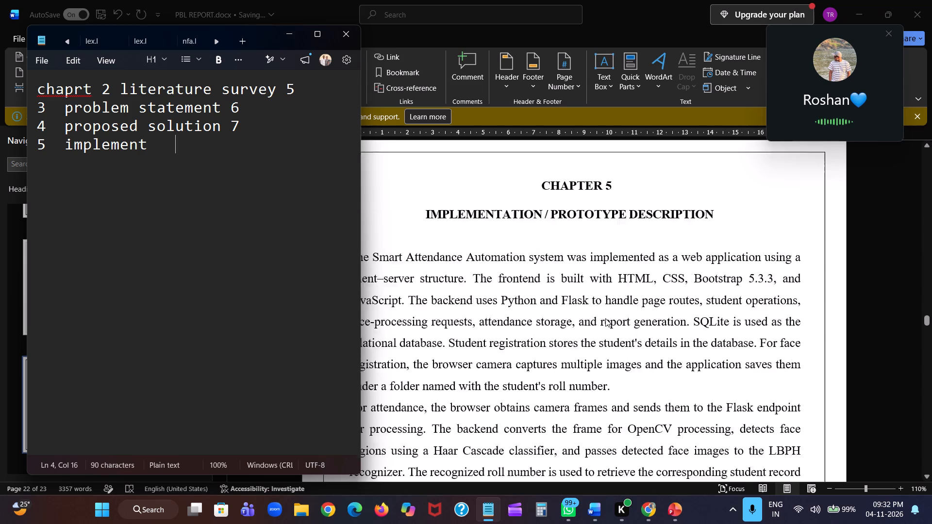
scroll(605, 318, down, 1)
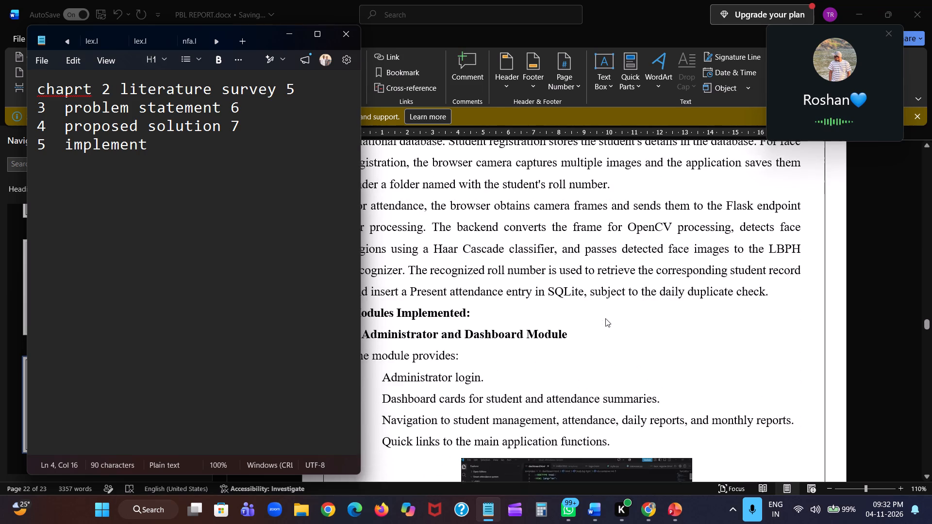
scroll(605, 318, down, 1)
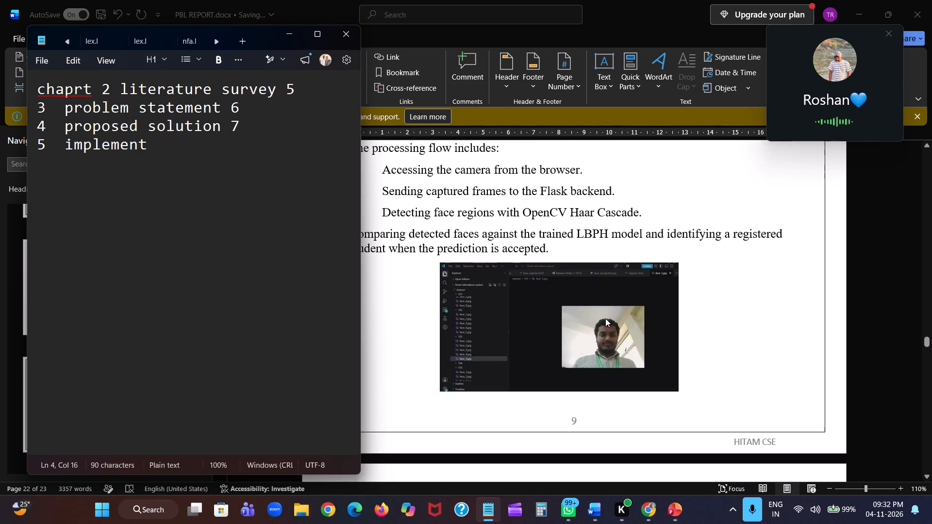
scroll(605, 318, down, 1)
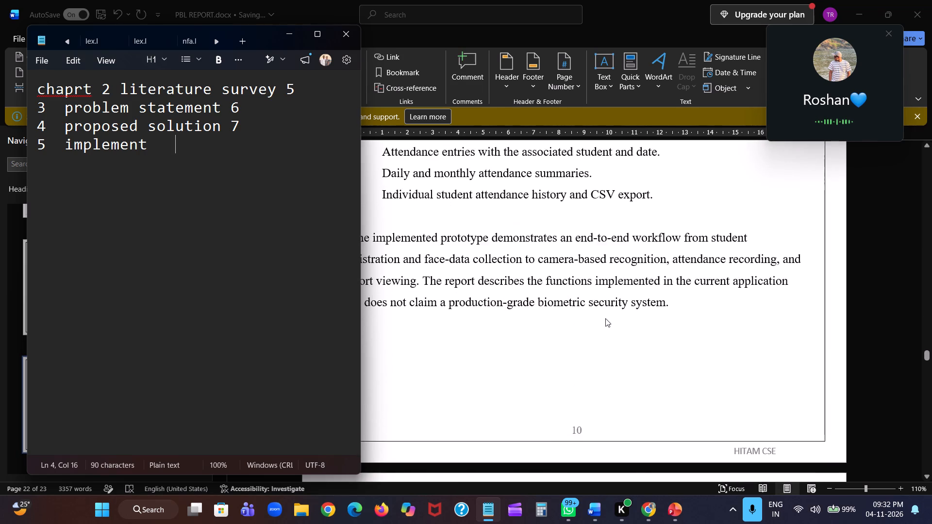
scroll(605, 318, down, 1)
text(8-)
text(10)
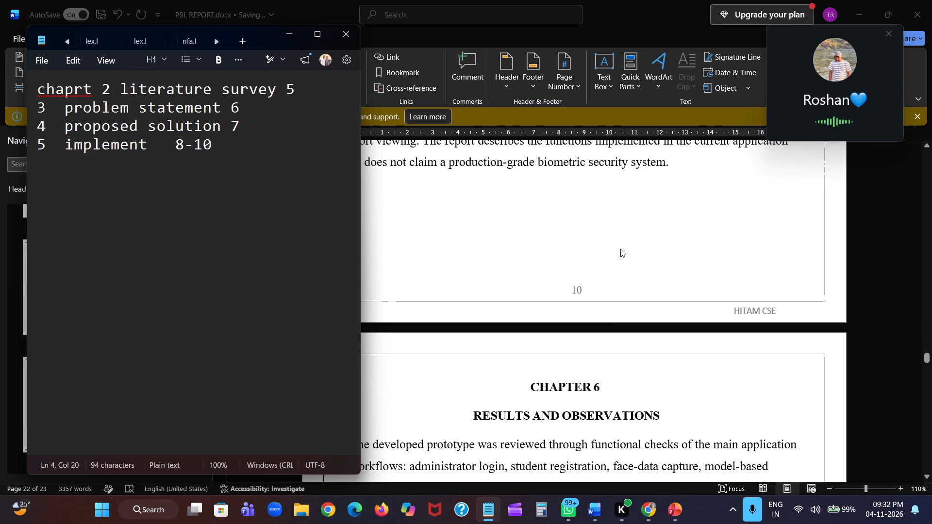
Start a new line in the note for the Chapter 6 entry.
key(Return)
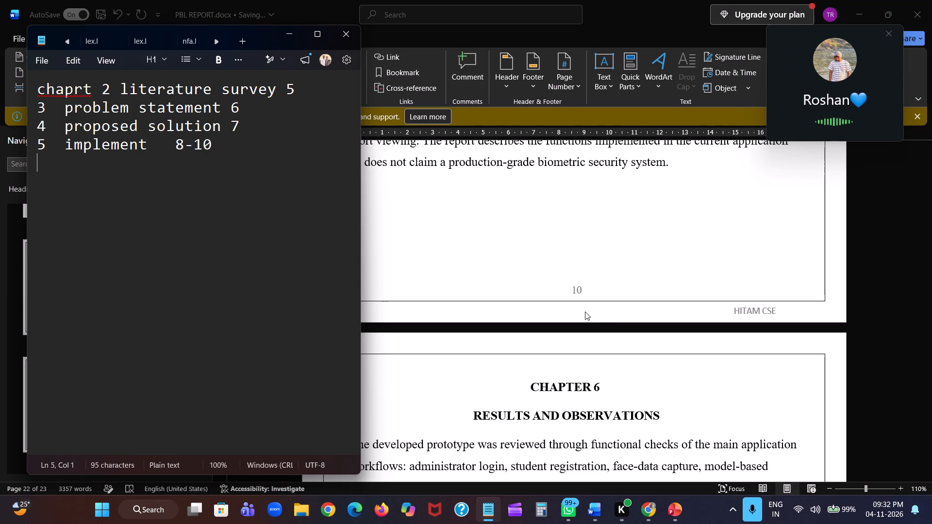
scroll(585, 311, up, 1)
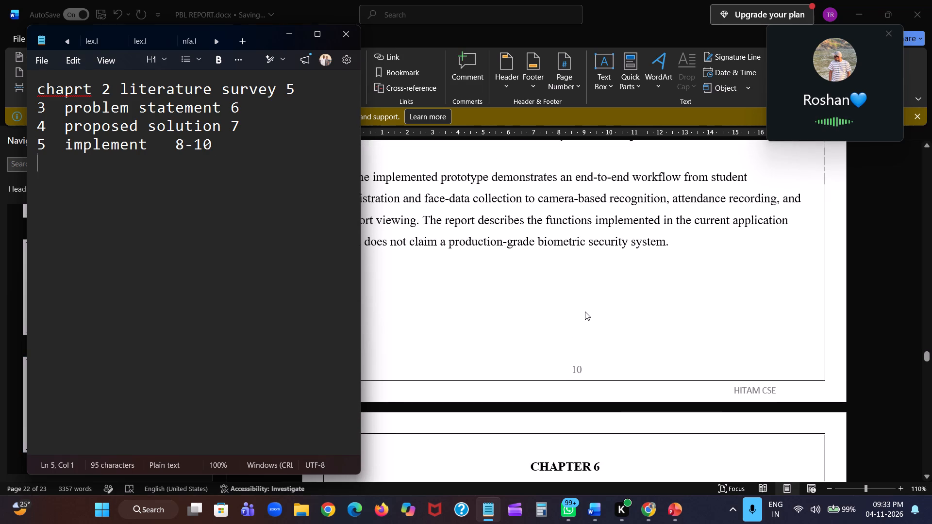
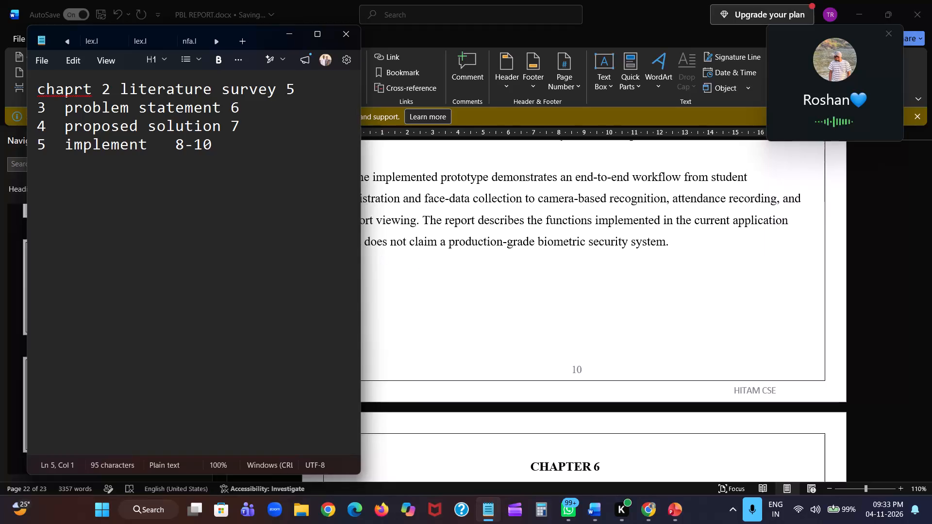
Enter the Chapter 6 number and shortened title on the note's fifth line, reading "6 results".
click(108, 162)
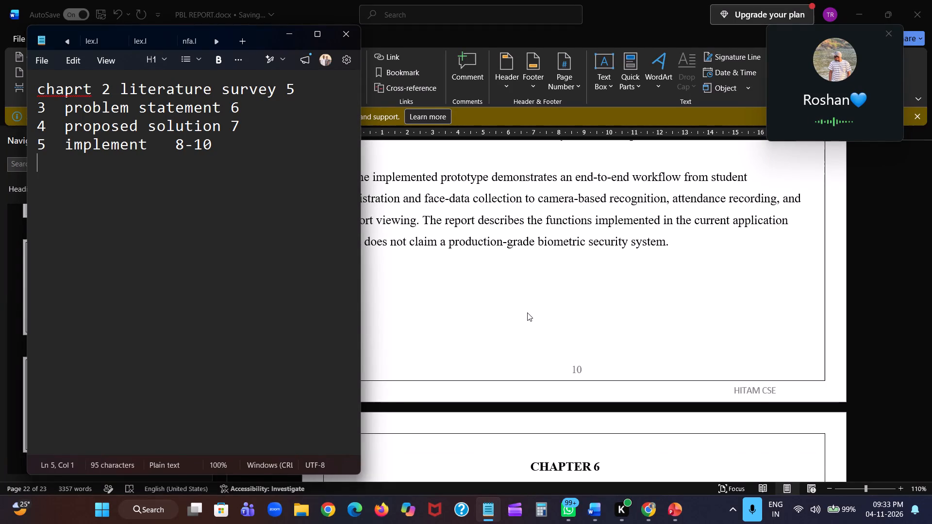
scroll(527, 312, down, 1)
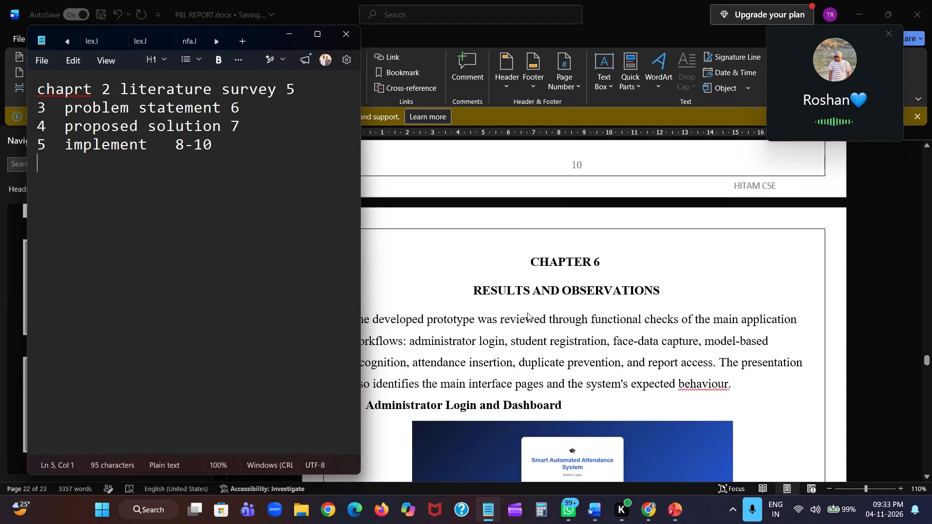
text(6)
key(space)
text(results)
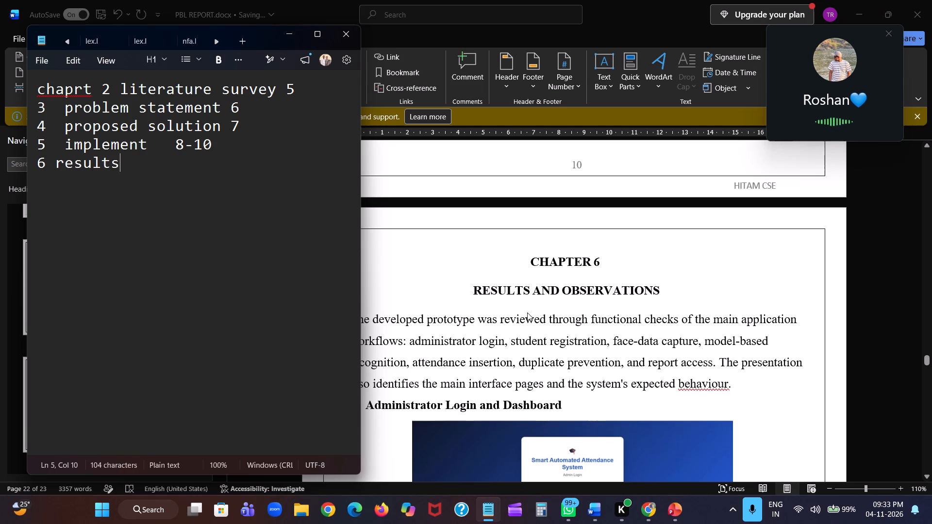
key(space)
Add an extra space before "results" to align it with the titles above, and leave spacing after it for the page numbers.
key(Left)
key(Left)
key(Left)
key(Left)
key(Left)
key(Left)
key(Left)
key(Left)
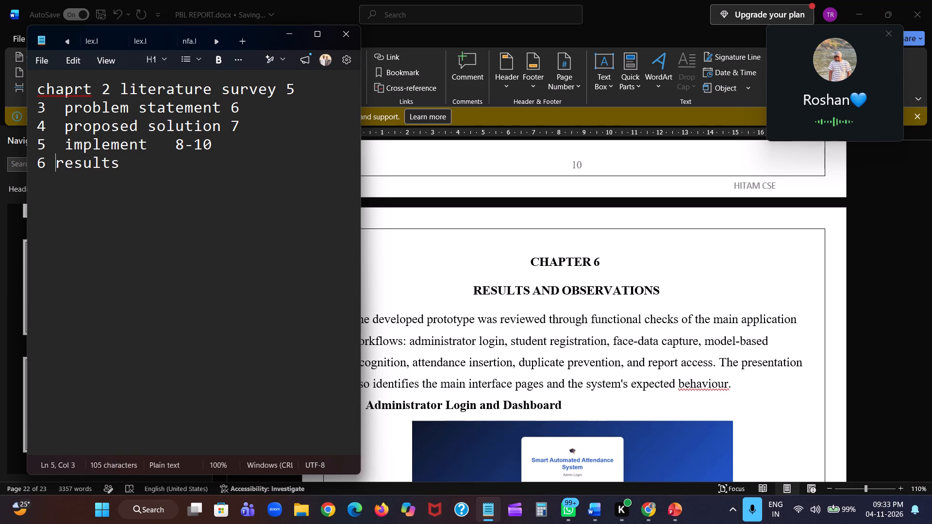
key(space)
key(Right)
key(Right)
key(Right)
key(Right)
key(Right)
key(Right)
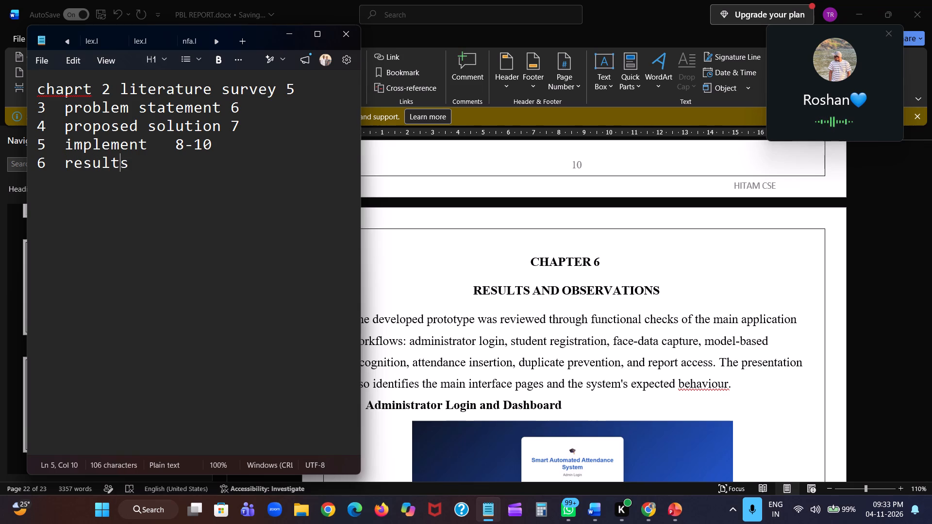
key(Right)
key(space)
key(space)
Find the pages Chapter 6 spans in the report and complete its note line with the range "11-12".
scroll(603, 335, down, 1)
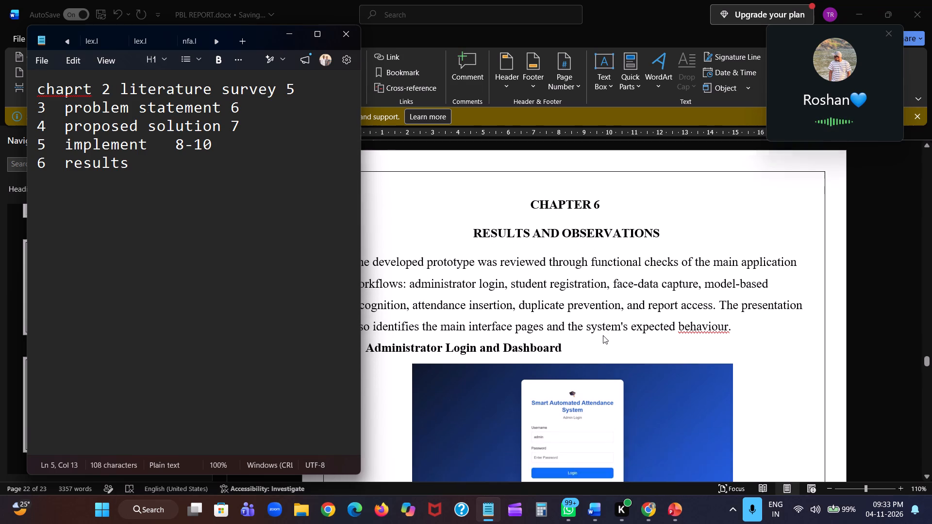
scroll(603, 335, down, 3)
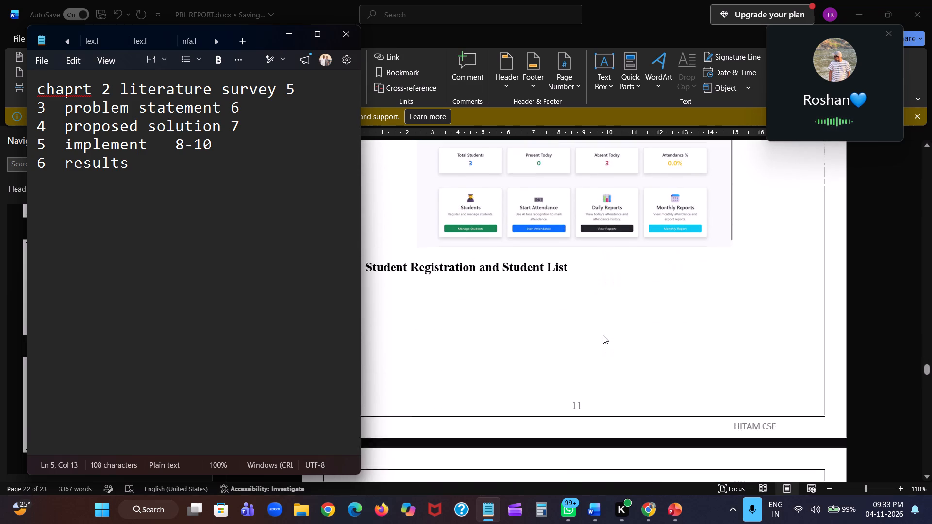
scroll(603, 335, down, 3)
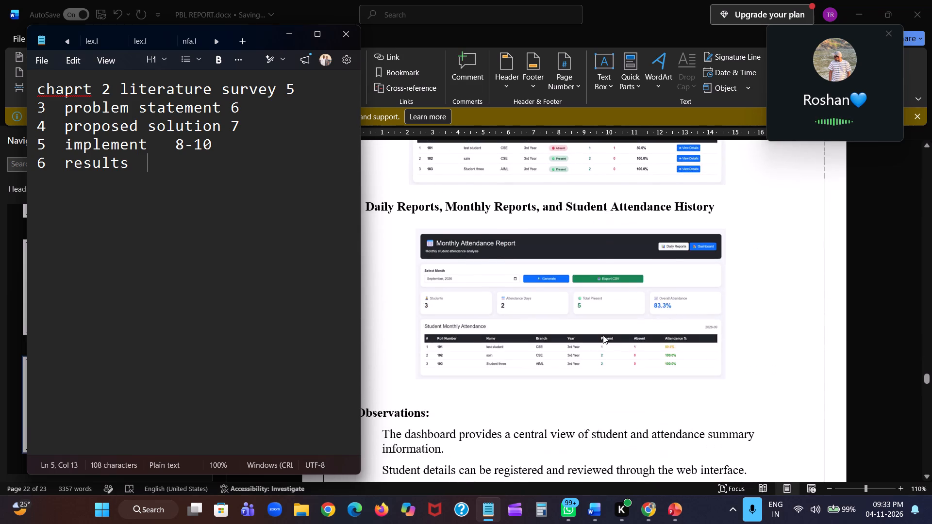
scroll(603, 335, down, 2)
scroll(603, 335, up, 1)
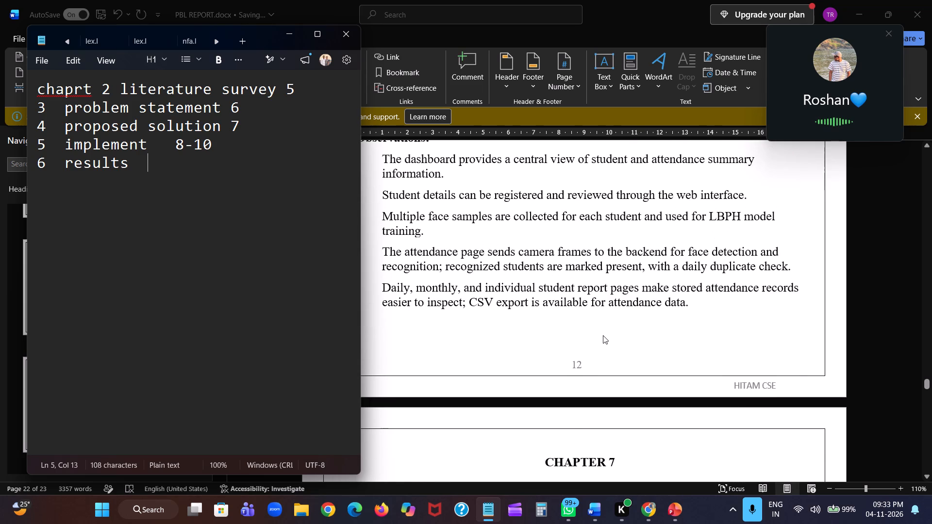
text(11)
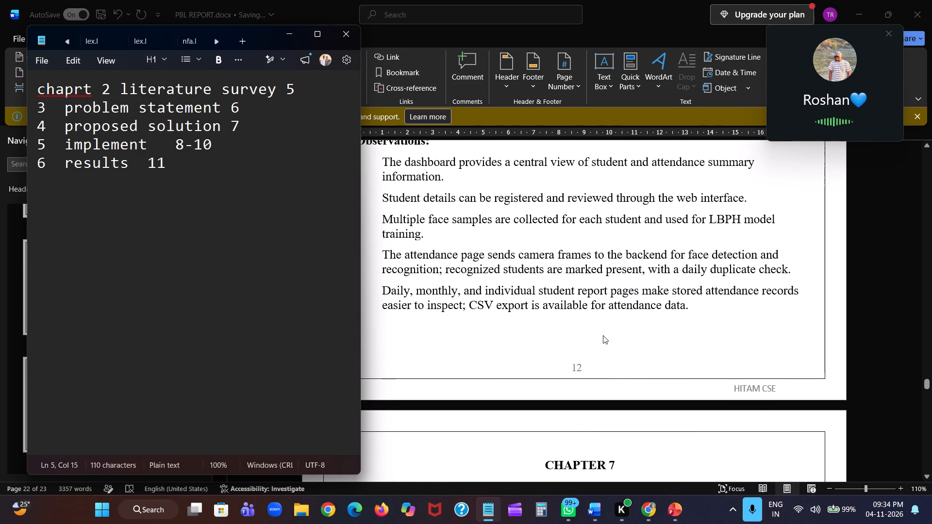
text(-12)
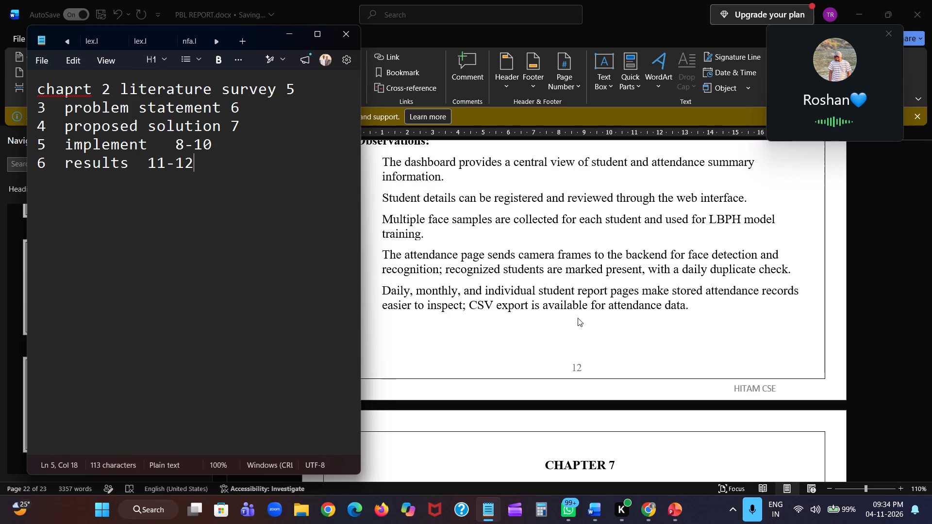
Add a sixth line to the note for Chapter 7 with the shortened title, reading "7 reflection".
key(Return)
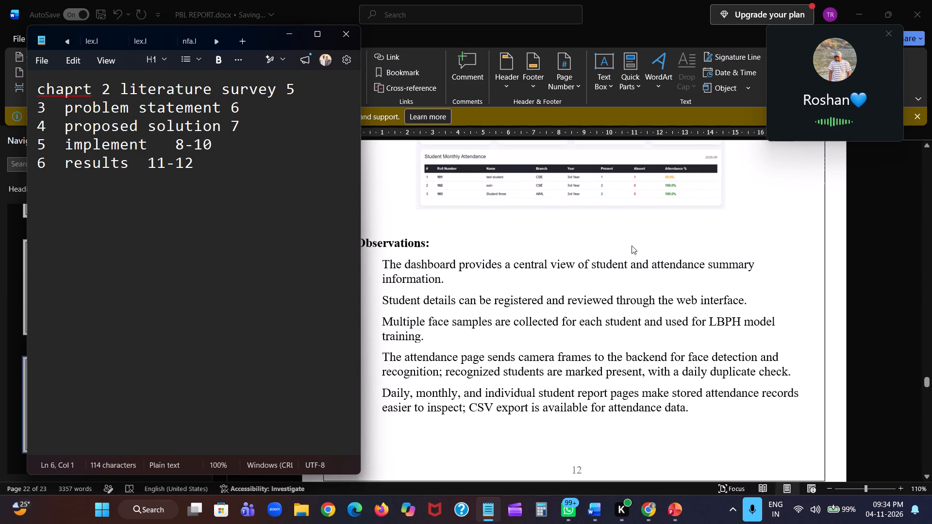
scroll(632, 246, down, 1)
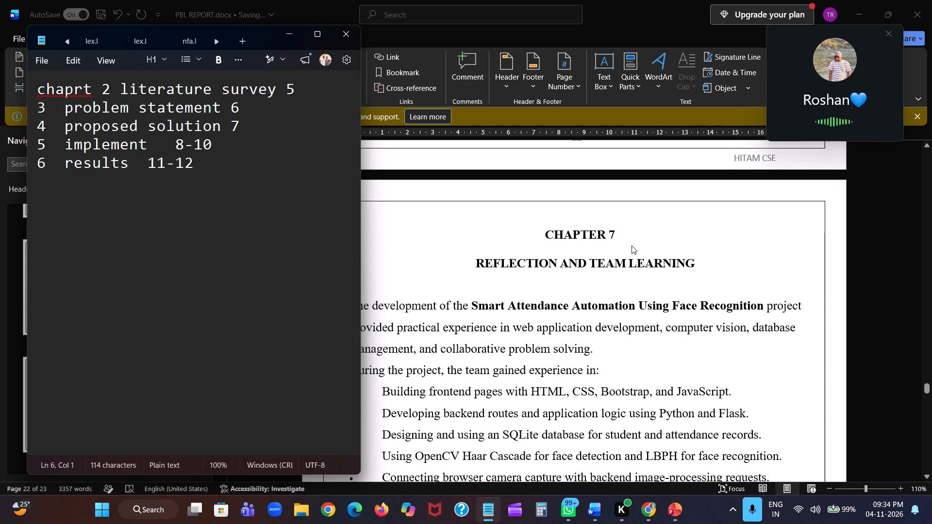
scroll(632, 246, down, 1)
text(7)
key(space)
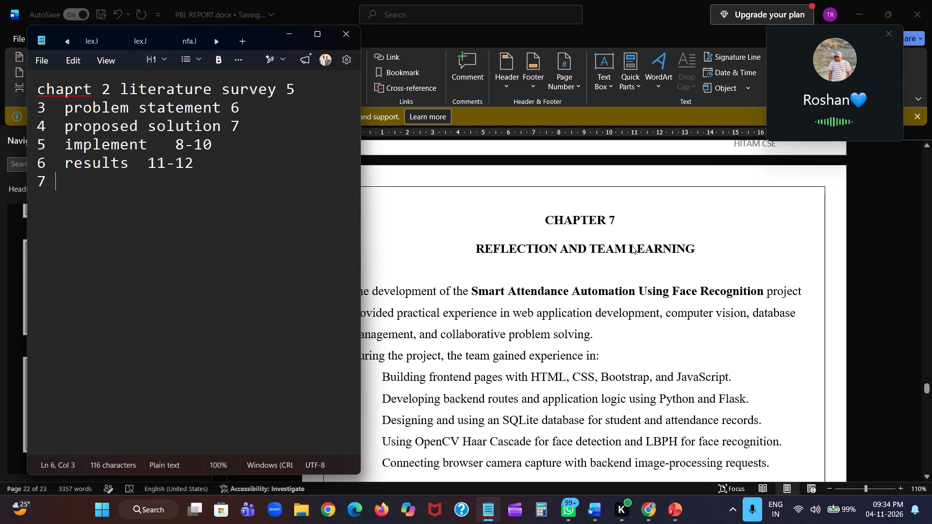
key(space)
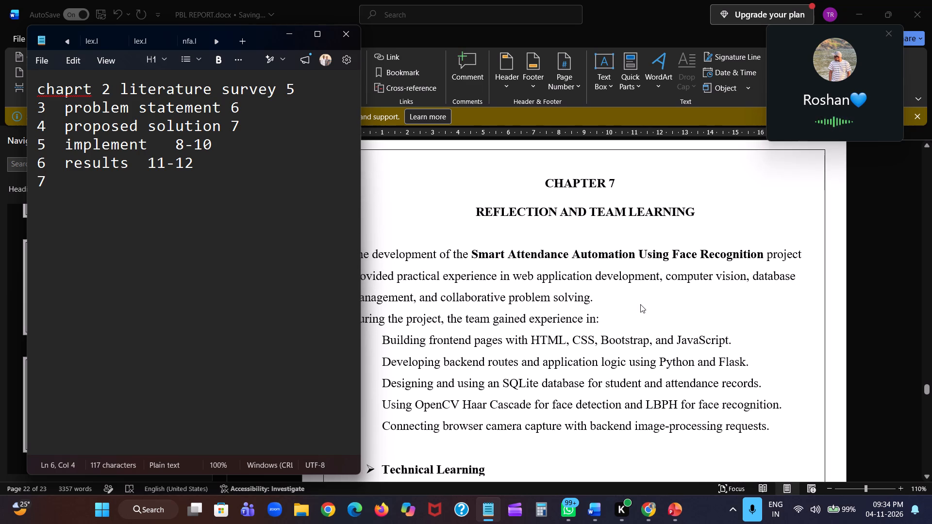
text(reflection)
key(space)
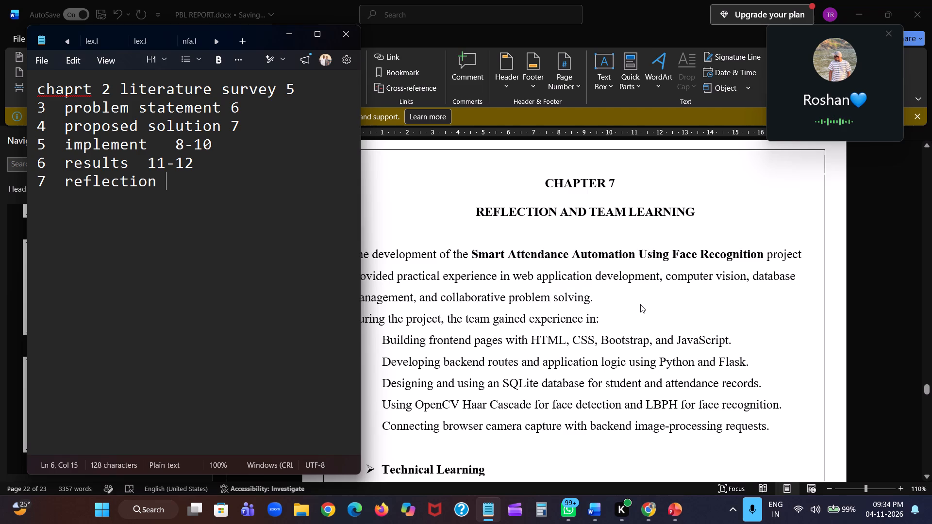
key(space)
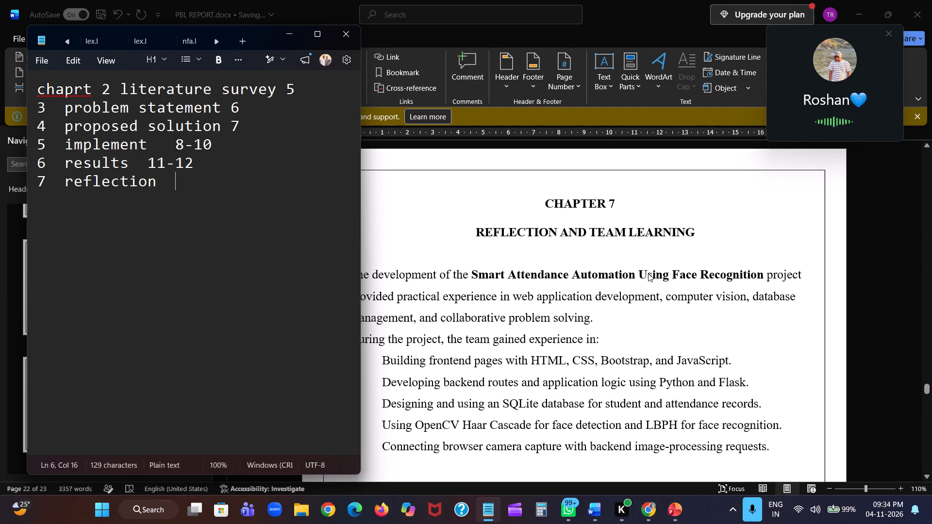
Find the pages Chapter 7 spans in the report and complete its note line with the range "13-14".
scroll(648, 273, down, 2)
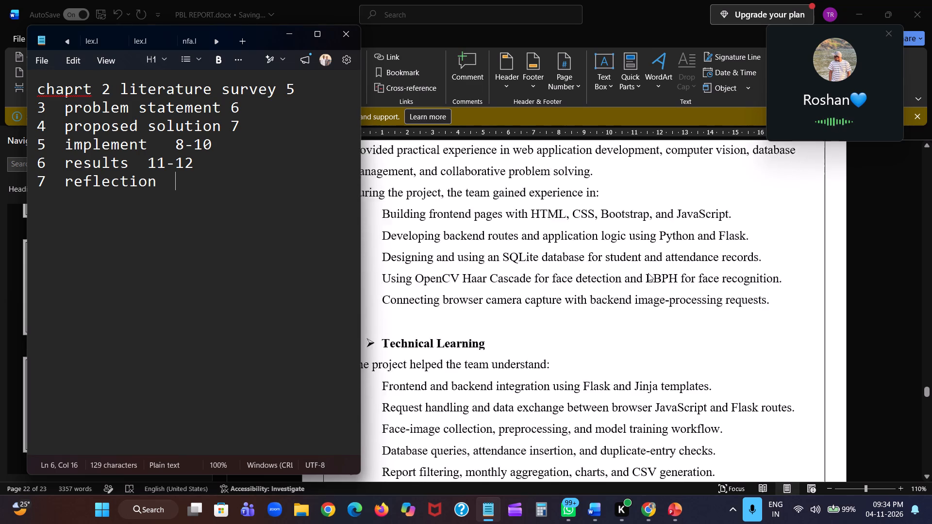
scroll(648, 273, down, 3)
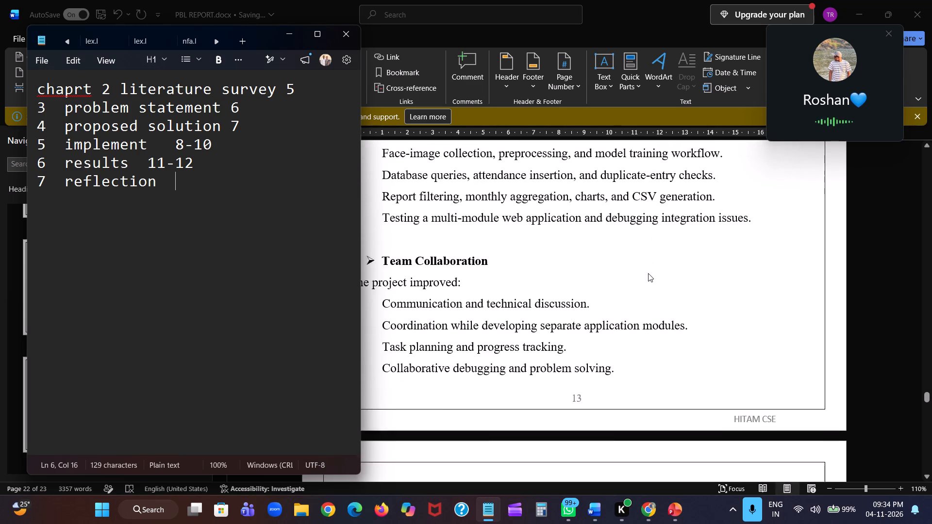
scroll(648, 273, down, 3)
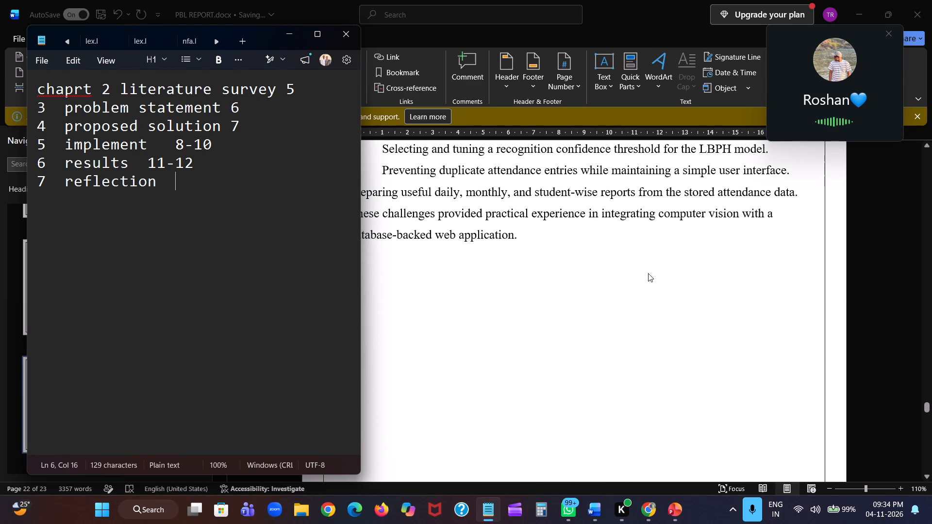
scroll(648, 273, down, 1)
text(13-14)
key(space)
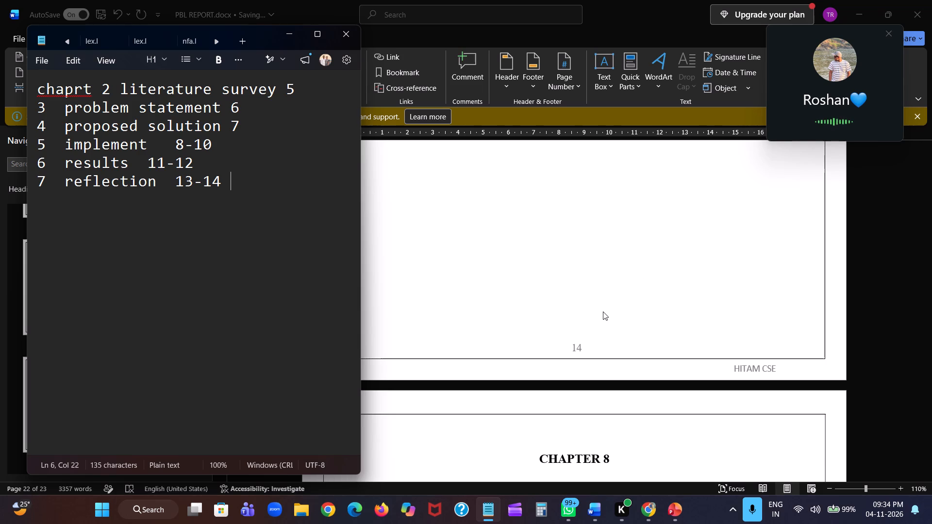
Add a seventh line to the note for Chapter 8 with its page number, reading "8 conclusion 15".
scroll(603, 311, down, 1)
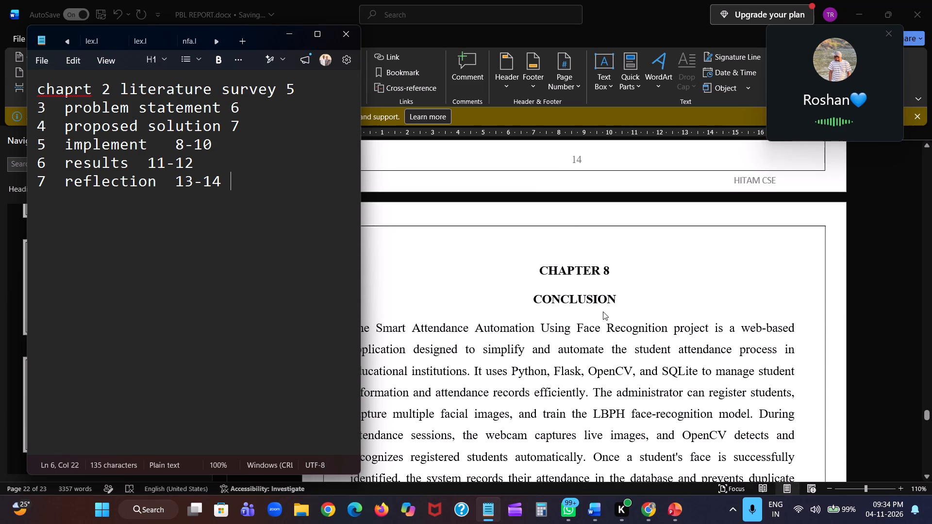
key(Return)
text(8)
key(space)
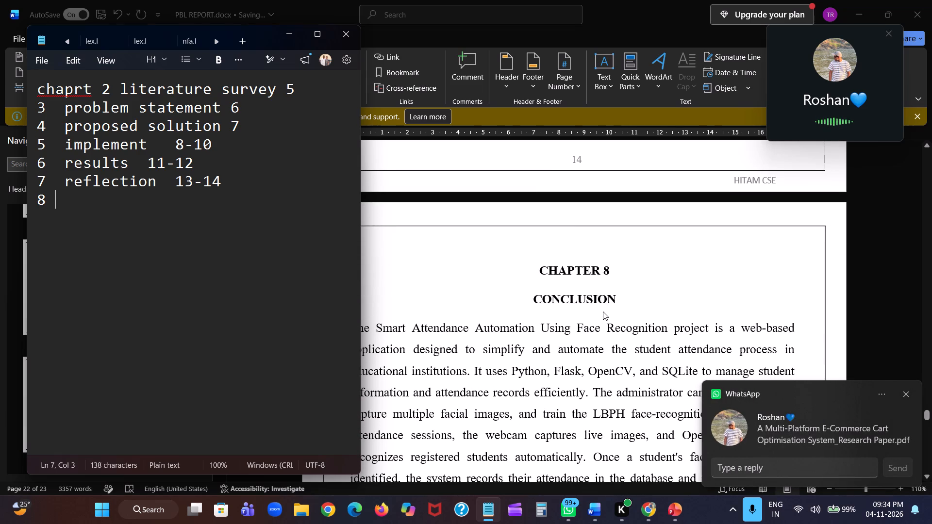
text(con)
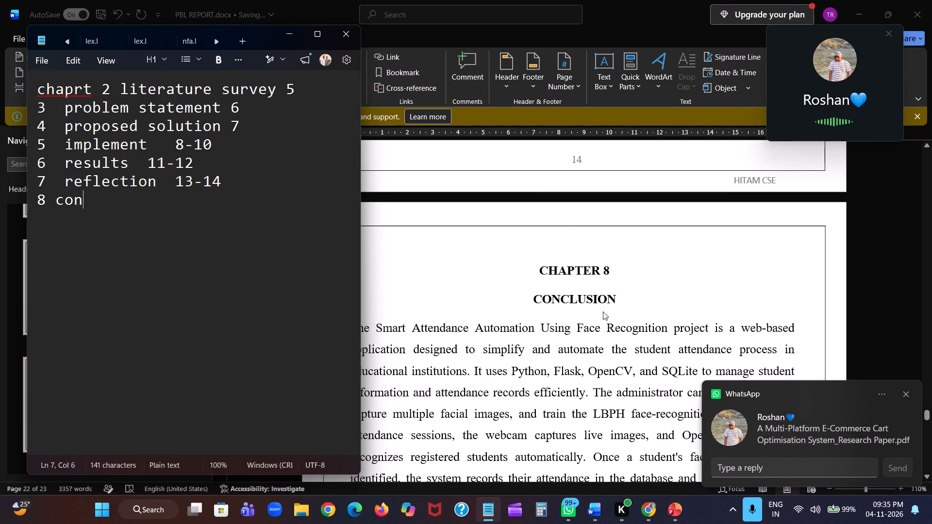
key(space)
key(BackSpace)
text(cluso)
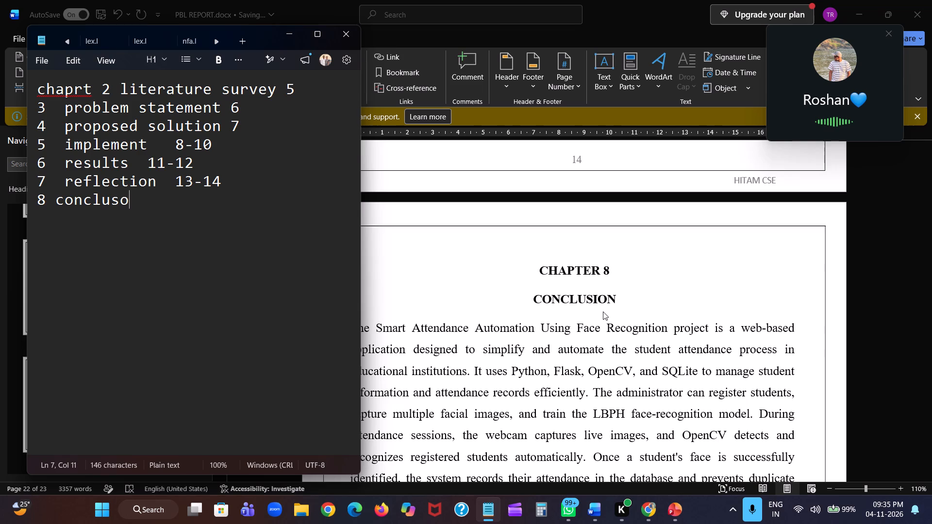
text(n)
key(space)
scroll(603, 311, down, 2)
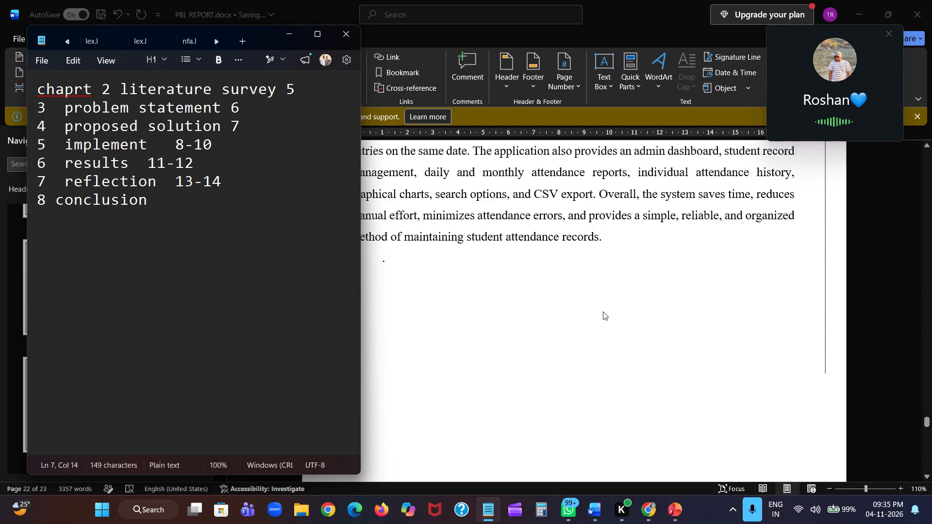
scroll(603, 311, down, 1)
key(1)
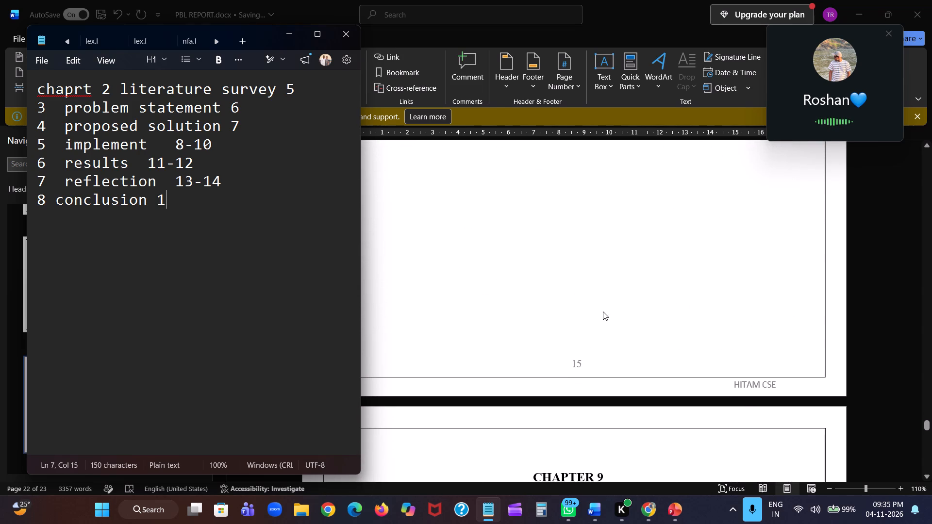
key(5)
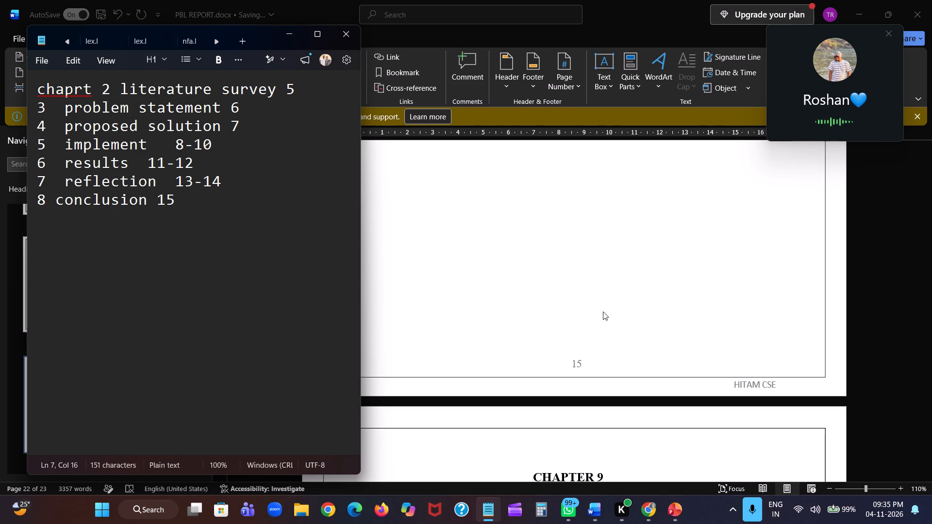
Add an eighth line to the note for Chapter 9 with its title, reading "9 future scope".
key(Return)
text(9)
key(space)
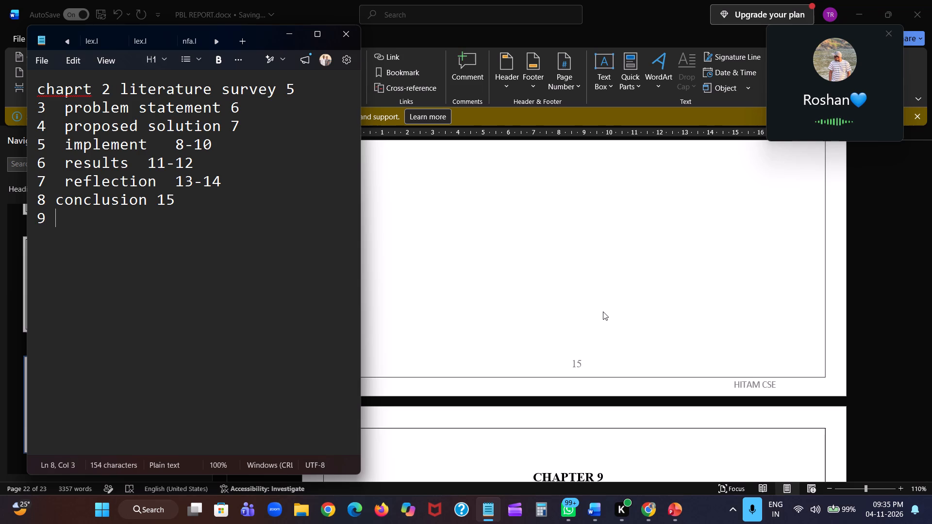
scroll(562, 342, down, 1)
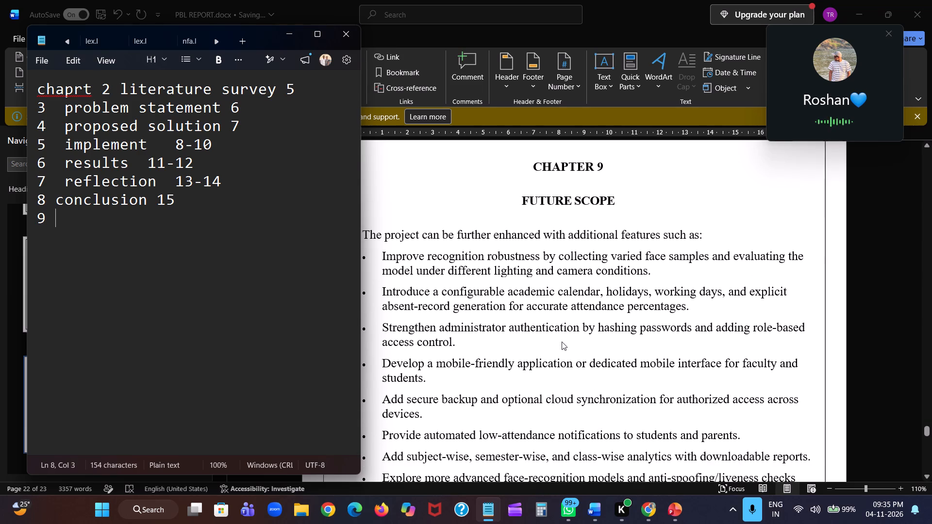
key(space)
text(future scope)
Find the page number of Chapter 9 in the report and complete its note line with 16.
scroll(691, 323, down, 1)
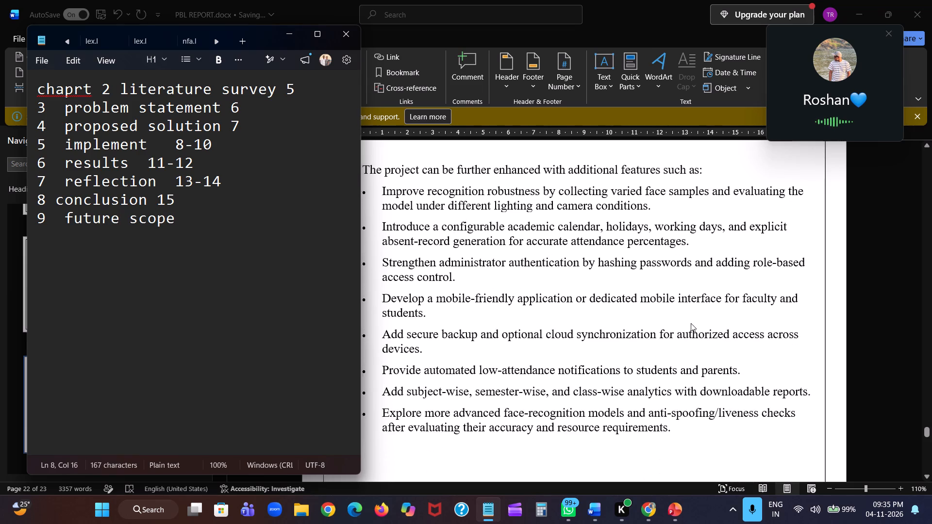
scroll(691, 323, down, 1)
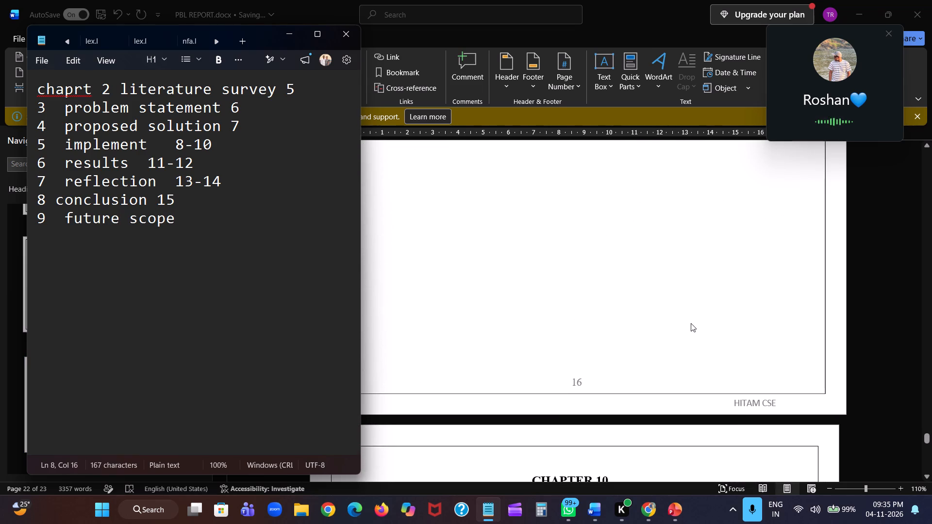
key(space)
key(space)
text(16)
key(space)
Add a ninth line to the note for Chapter 10 with its title, reading "10 references".
scroll(653, 330, down, 1)
key(Return)
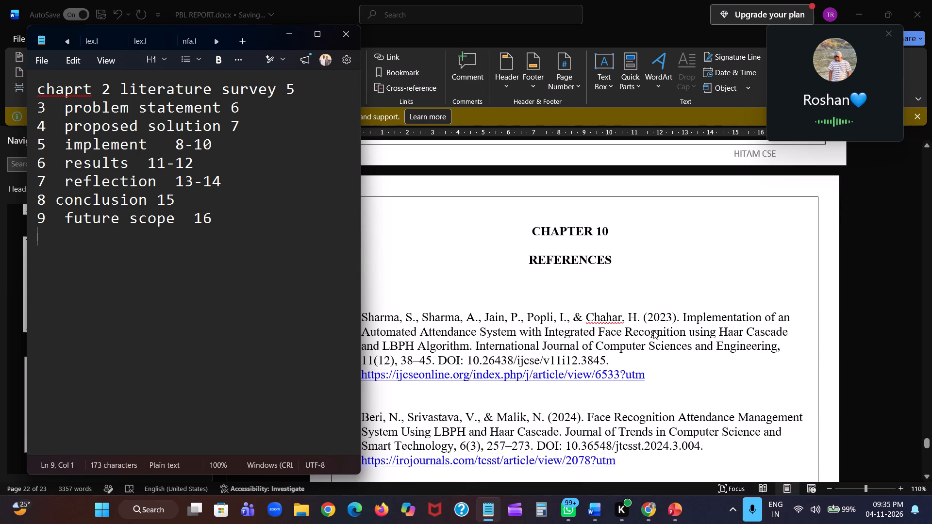
text(10v)
key(BackSpace)
key(space)
key(space)
text(refee)
key(BackSpace)
text(rences)
key(space)
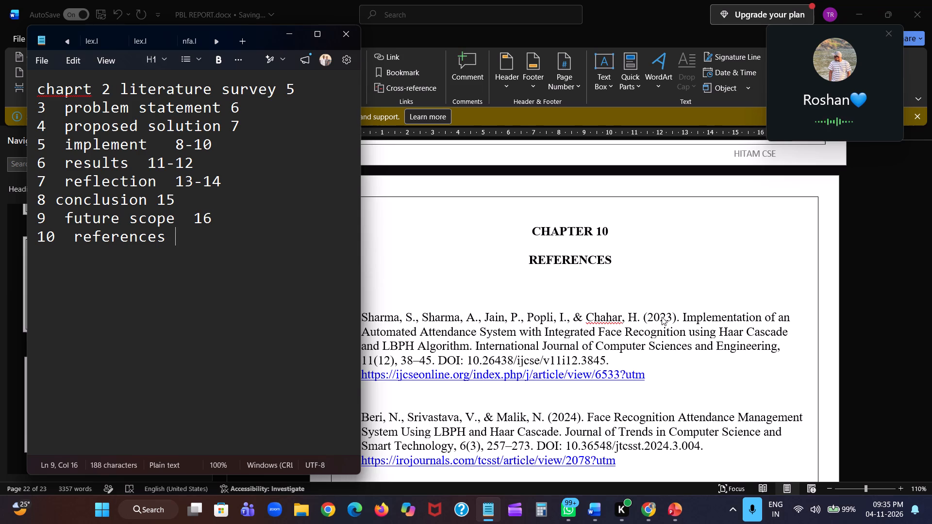
Complete the Chapter 10 note line with page number 17, checking the extent of the references in the report.
scroll(662, 317, down, 1)
text(14)
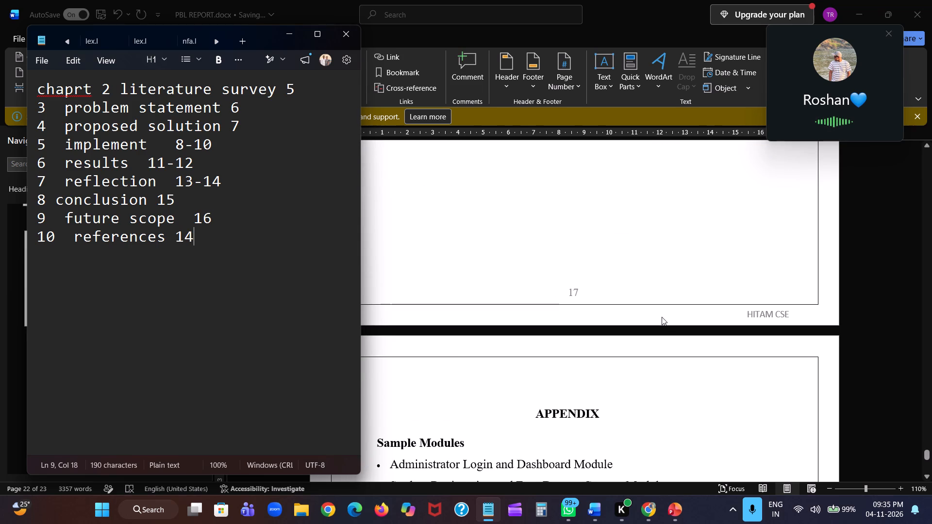
key(BackSpace)
text(7)
key(space)
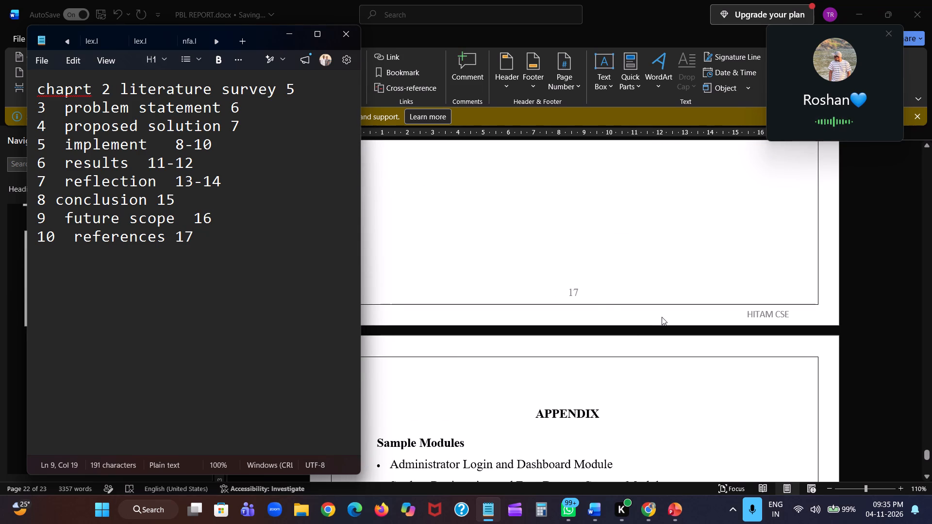
scroll(616, 306, up, 2)
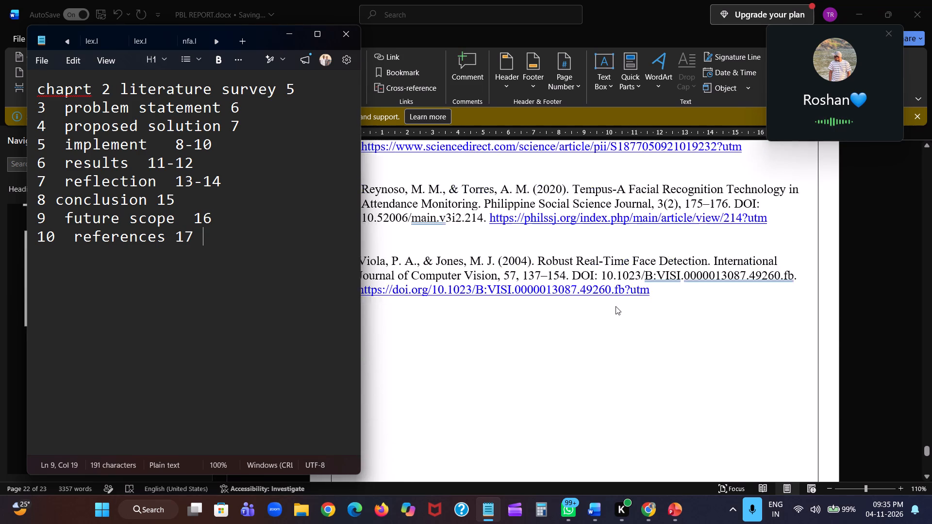
scroll(616, 306, up, 1)
scroll(616, 306, down, 2)
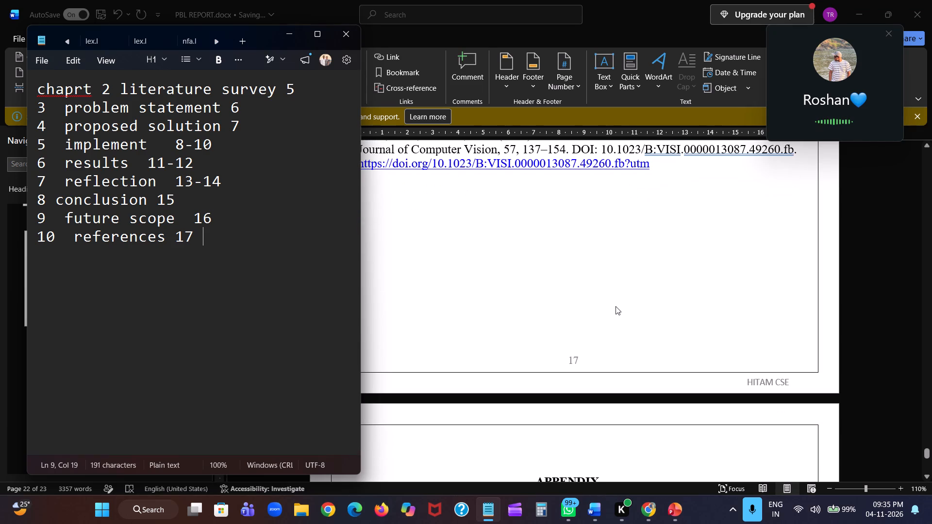
scroll(616, 306, up, 1)
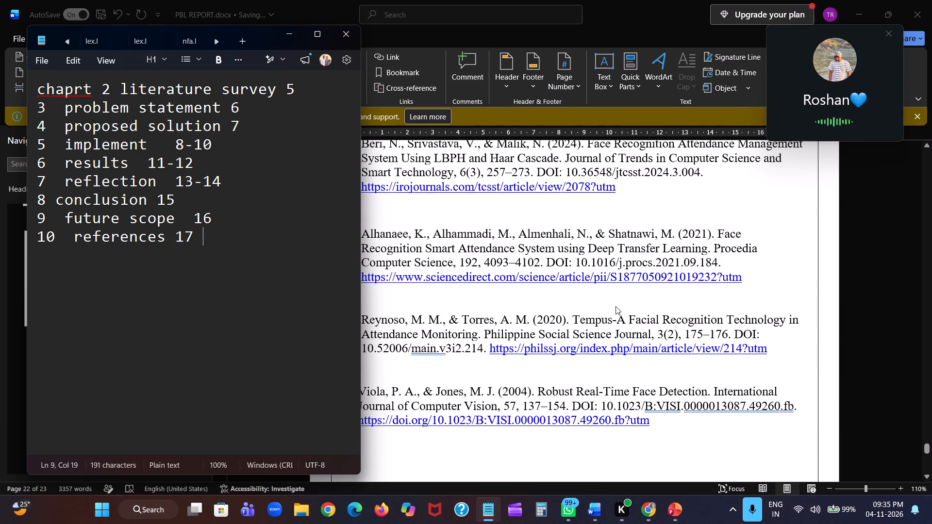
Add a tenth line to the note for the appendix with its page number, reading "appendix 18".
scroll(616, 306, down, 2)
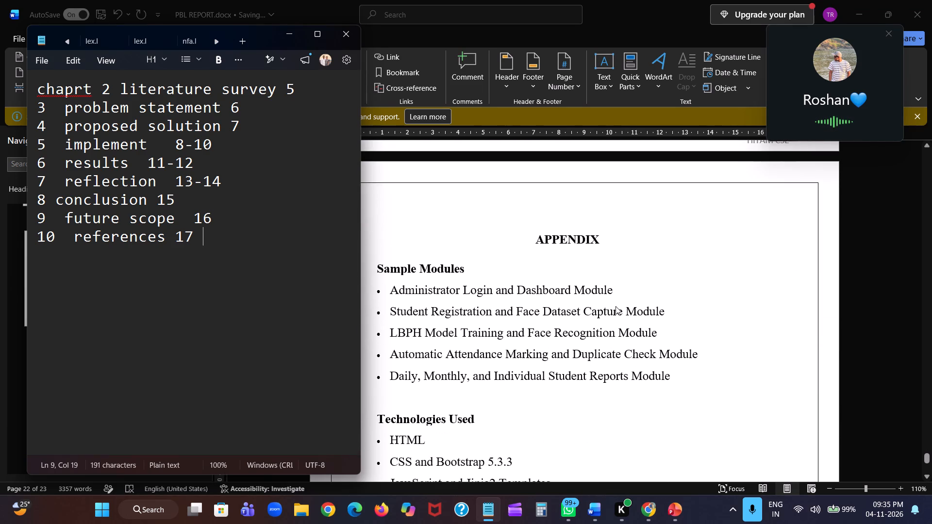
key(Return)
key(space)
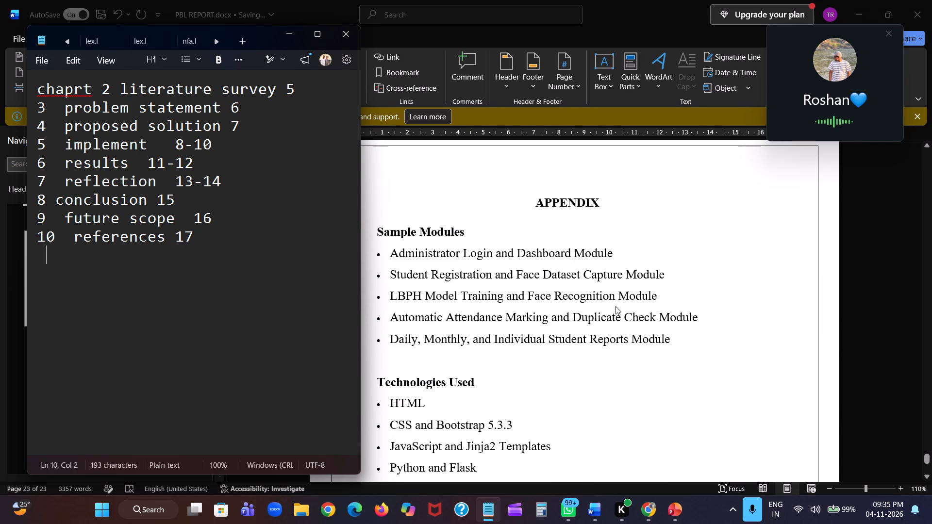
key(BackSpace)
key(space)
key(BackSpace)
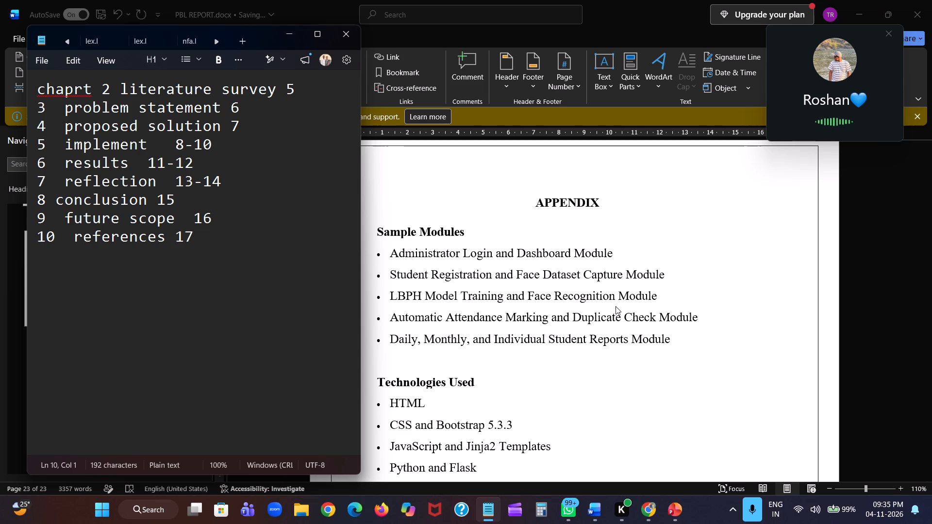
text(appendix)
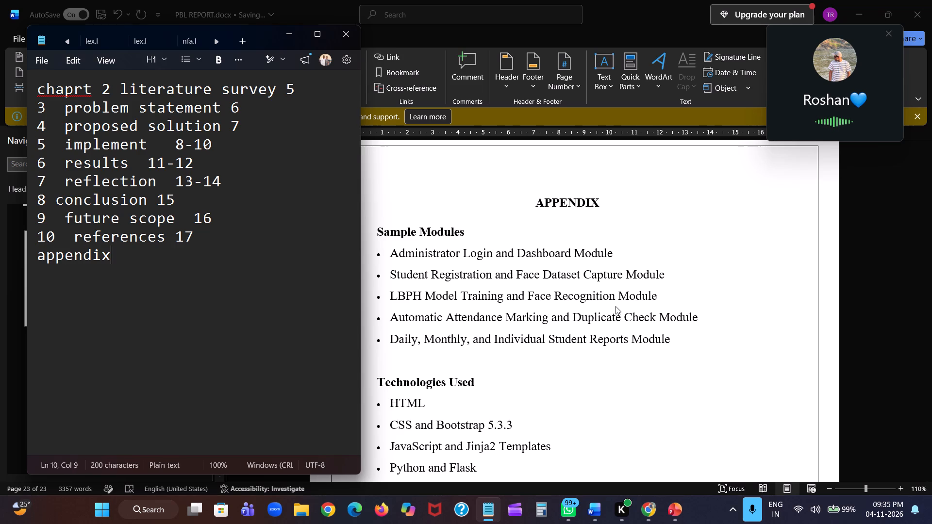
key(space)
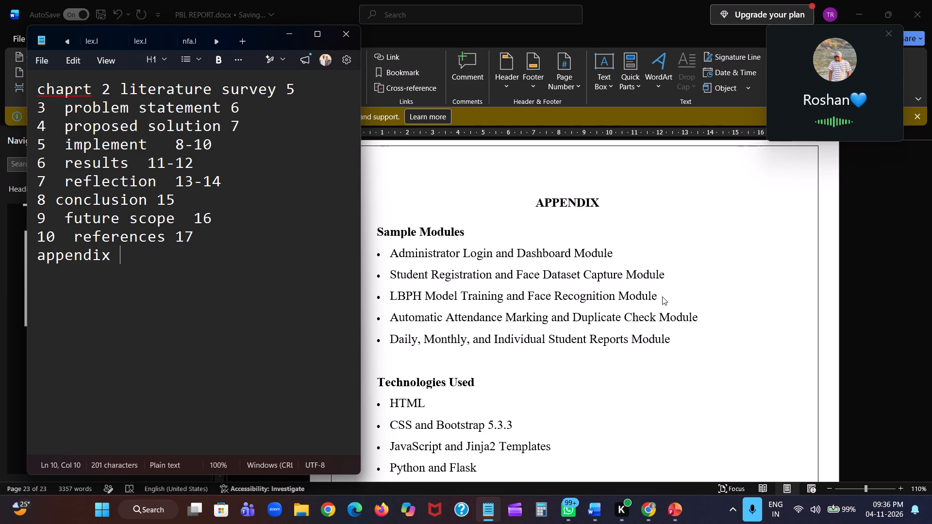
key(space)
scroll(662, 296, down, 2)
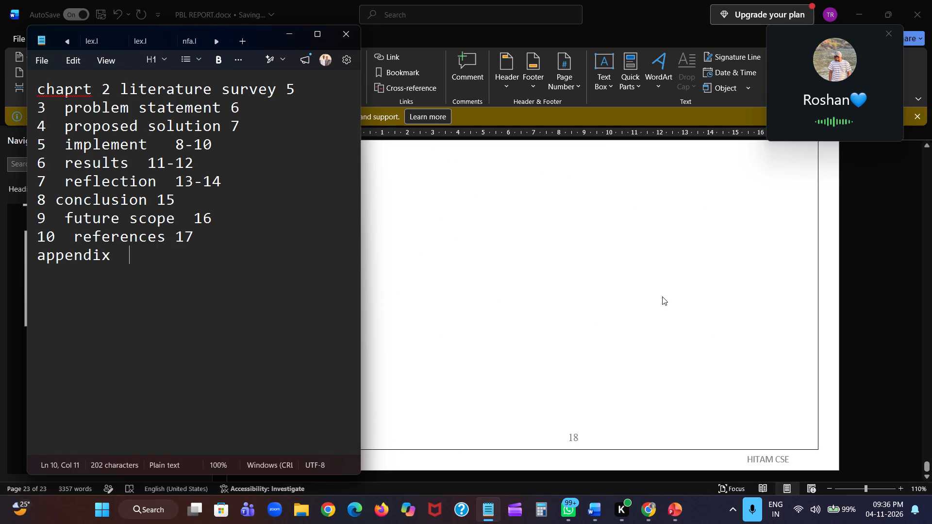
text(18)
Return to the report's contents table and change the chapter number of the Proposed solution row to 3.
scroll(602, 248, up, 1)
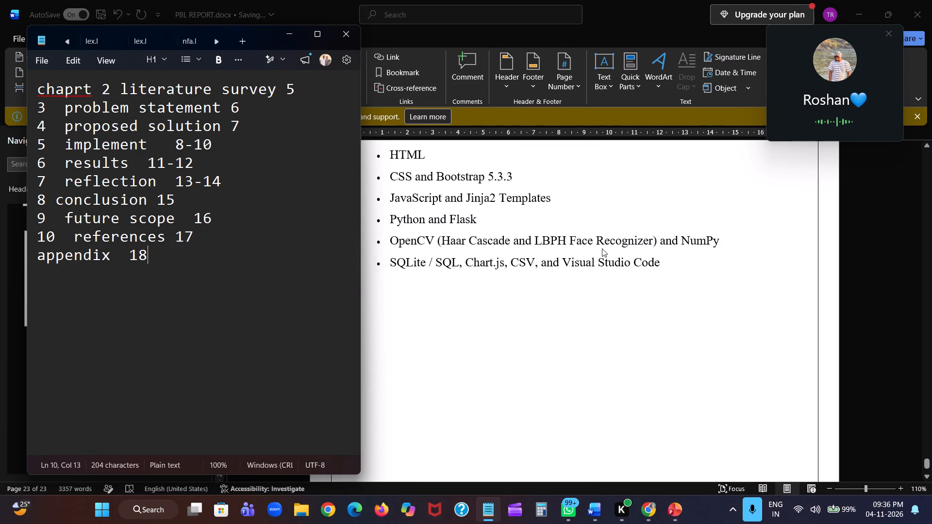
scroll(602, 248, up, 2)
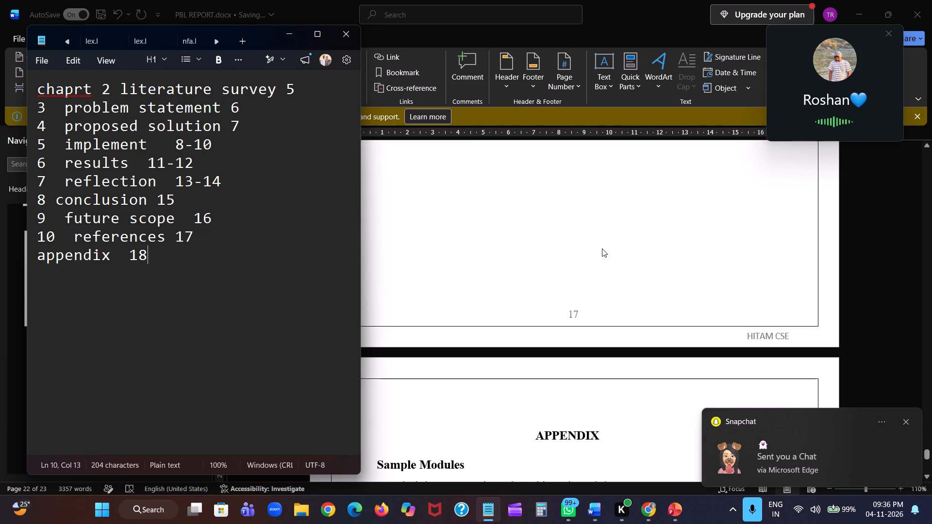
scroll(597, 283, up, 1)
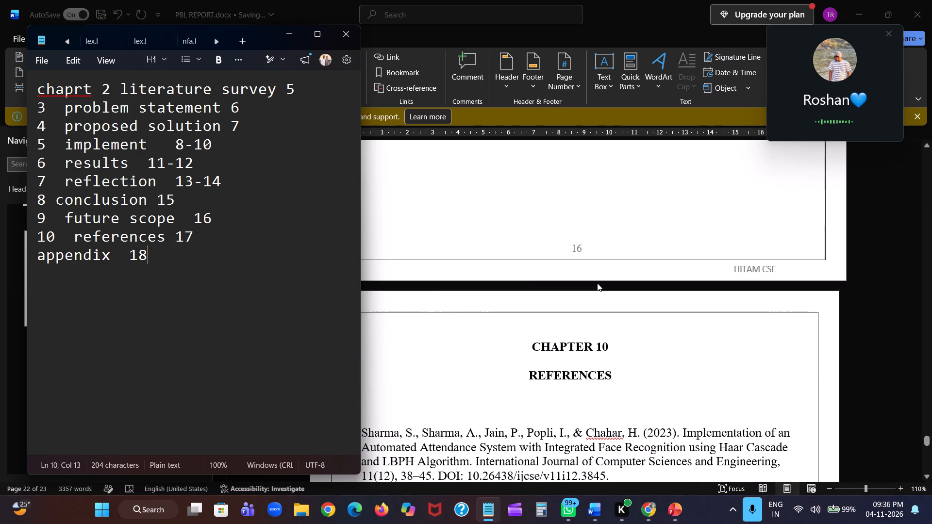
scroll(597, 283, up, 4)
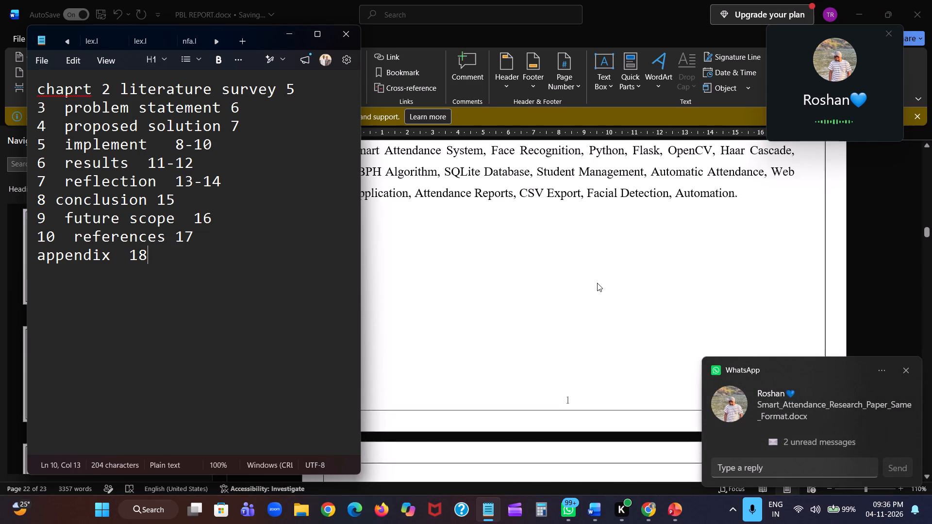
scroll(597, 283, up, 4)
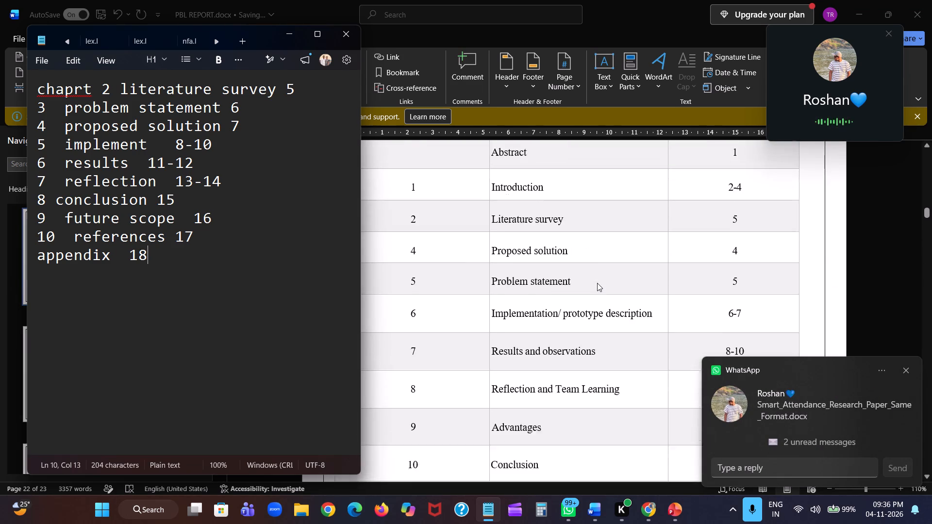
scroll(597, 283, up, 2)
scroll(597, 283, down, 1)
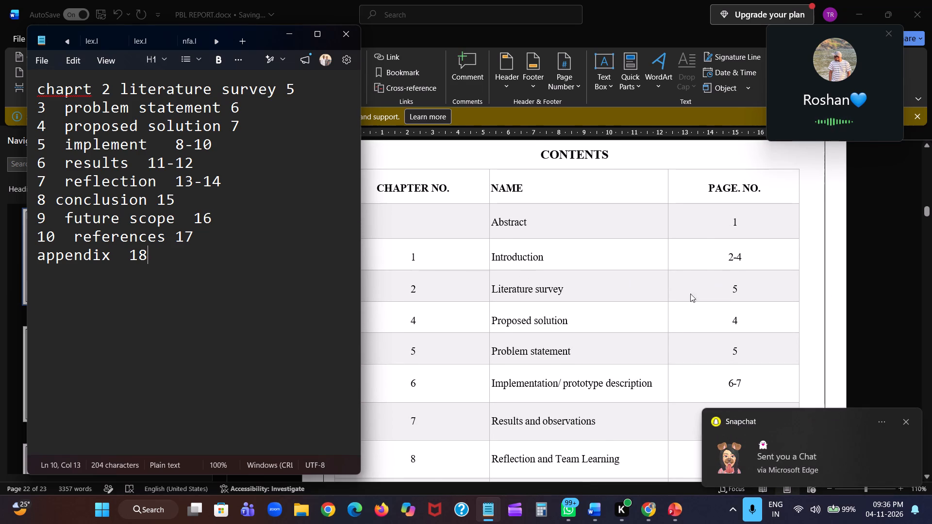
click(420, 319)
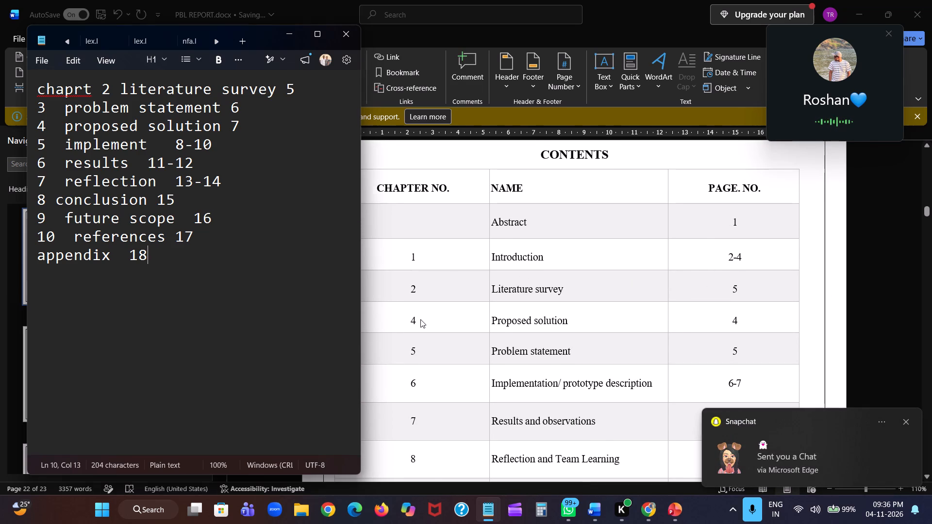
click(416, 319)
key(alt+Tab)
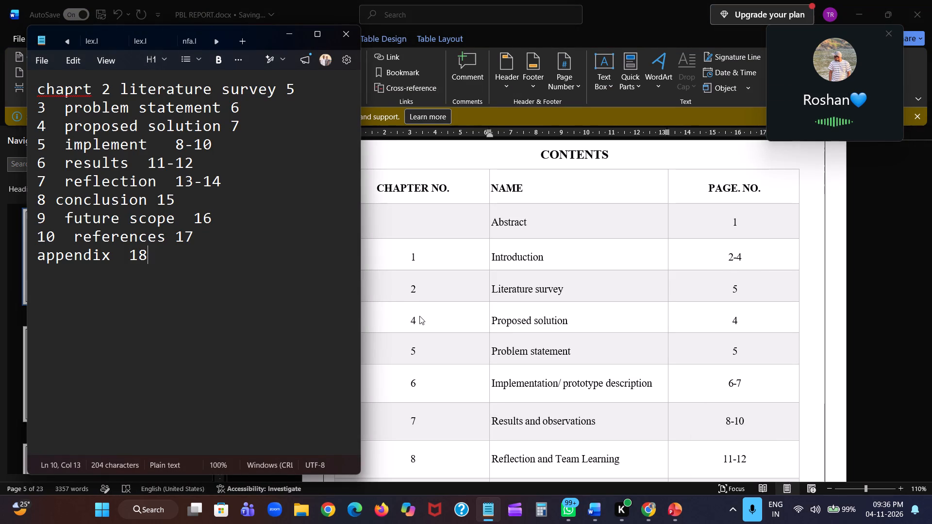
click(419, 318)
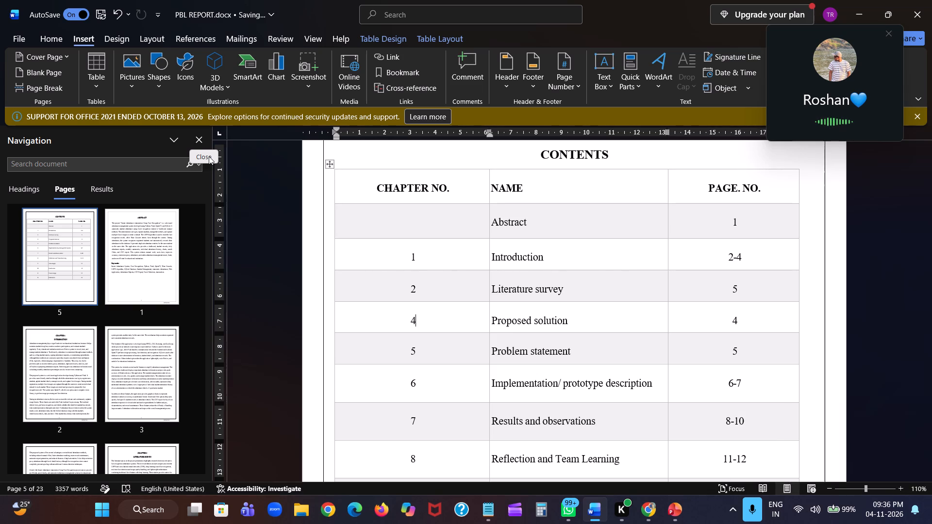
scroll(209, 156, down, 1)
key(BackSpace)
key(3)
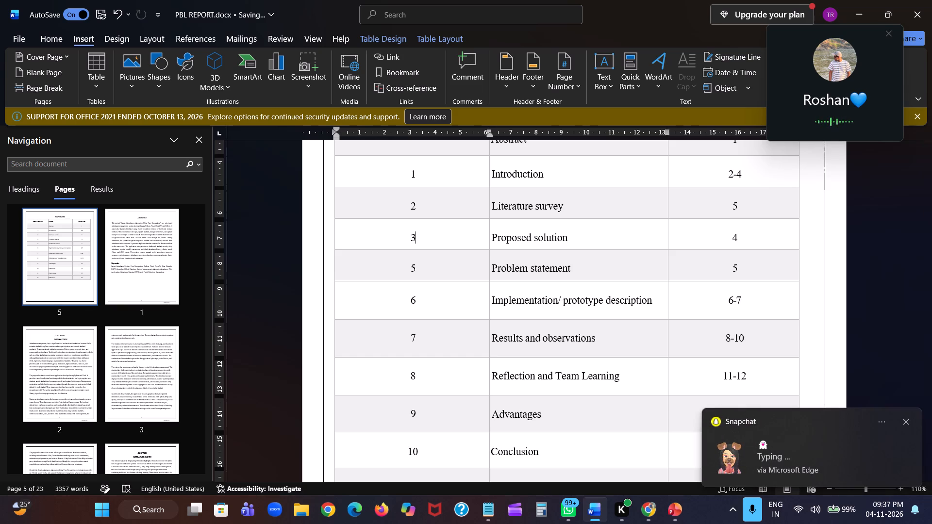
Review the remaining chapter numbers, names and page numbers in the contents table.
scroll(596, 307, down, 1)
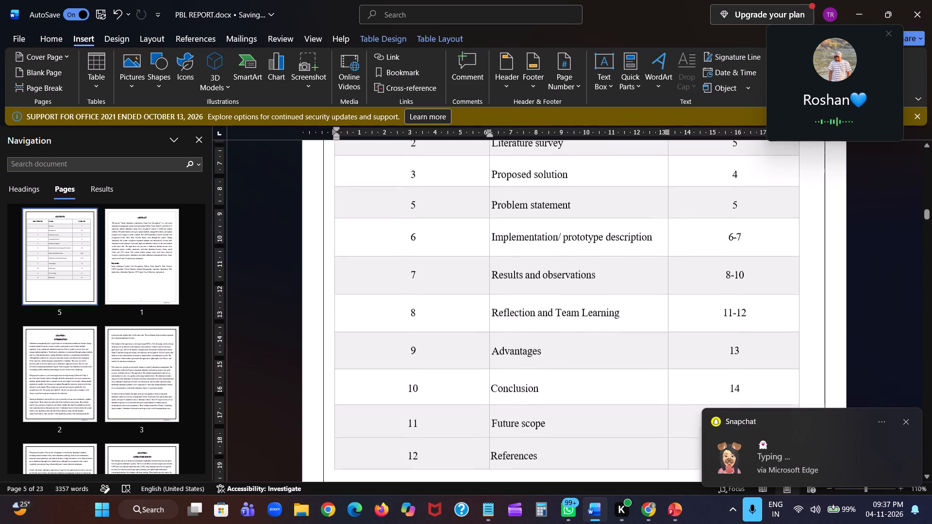
scroll(596, 307, down, 1)
scroll(596, 307, up, 1)
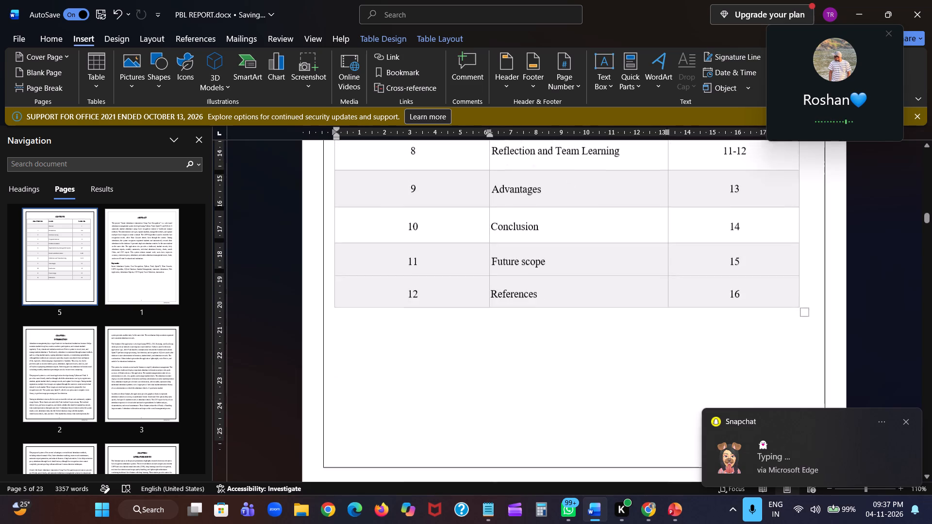
scroll(596, 307, up, 1)
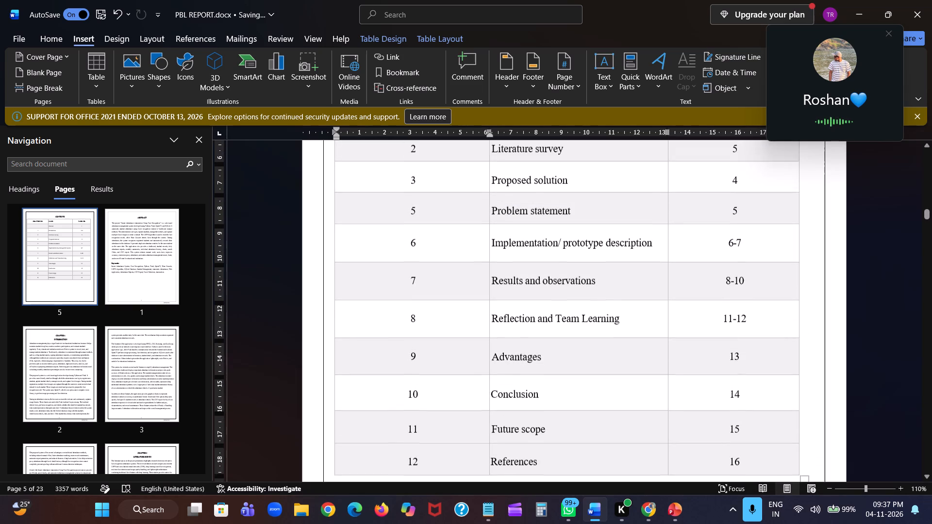
scroll(596, 307, up, 2)
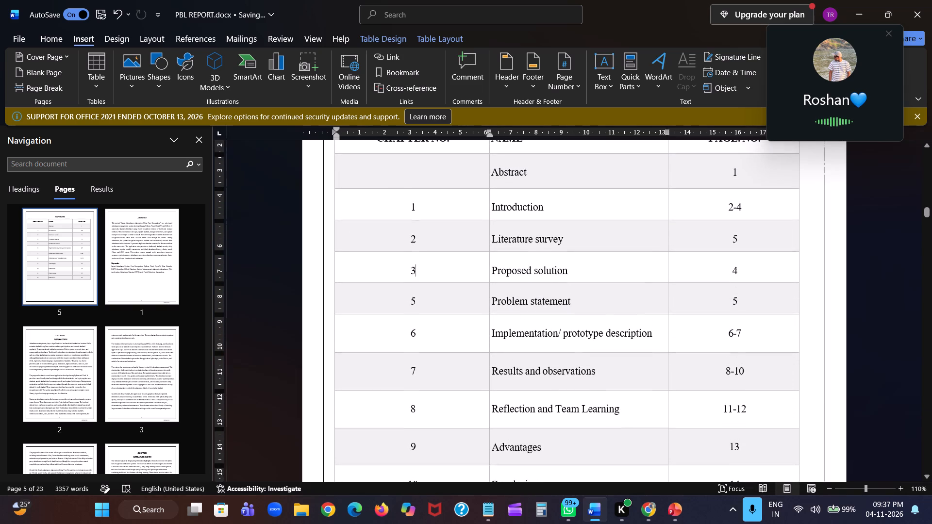
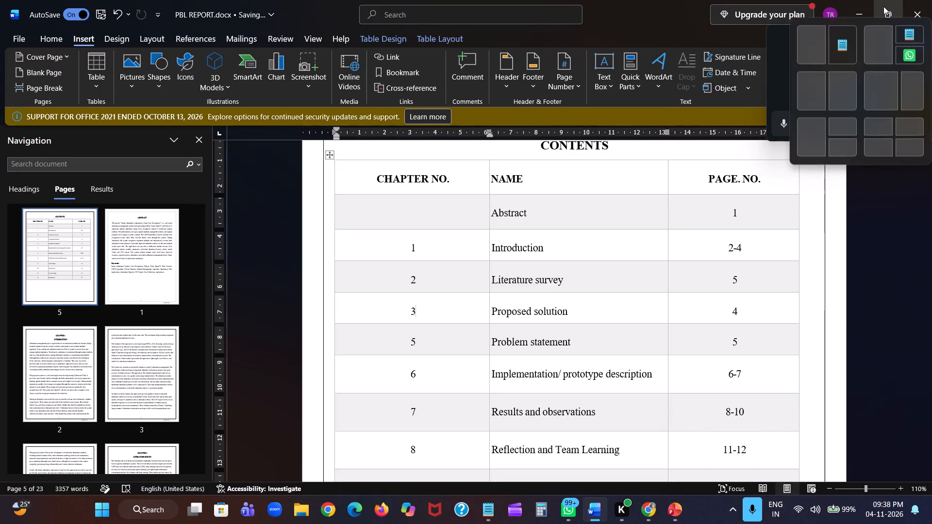
Arrange the report and the chapter note side by side, hide the report's navigation pane, and widen the report to show the whole contents table.
click(809, 62)
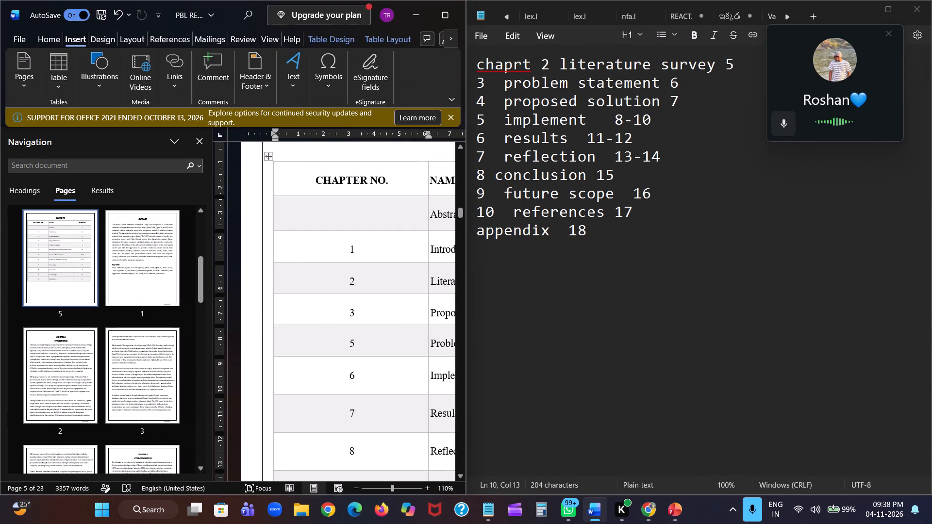
click(201, 146)
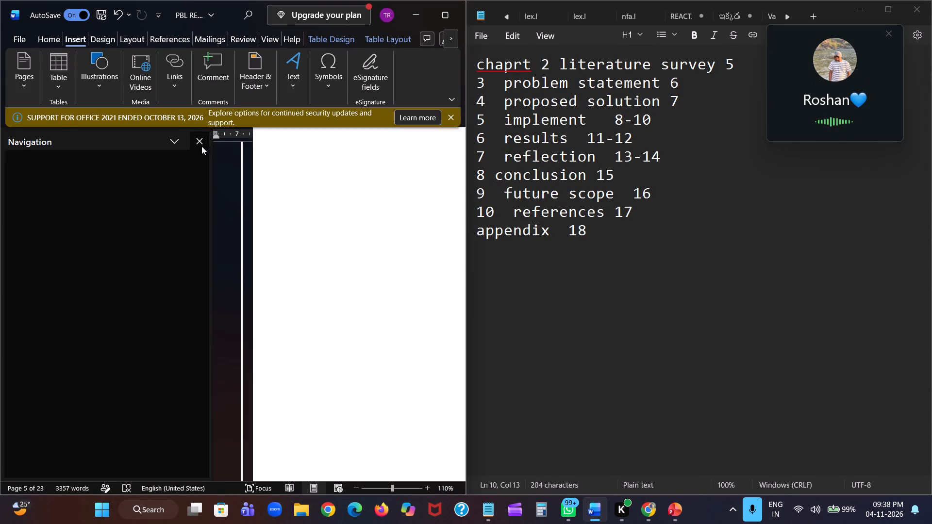
scroll(289, 274, left, 1)
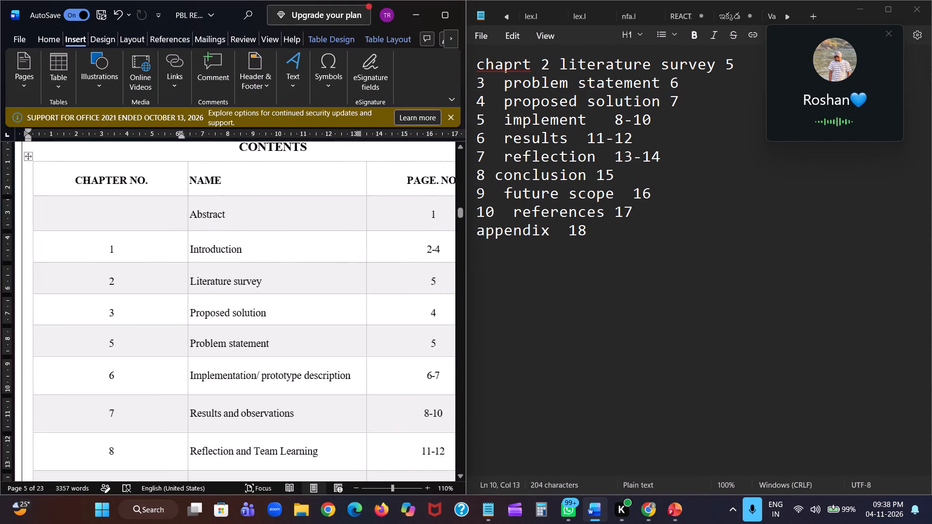
scroll(289, 274, left, 1)
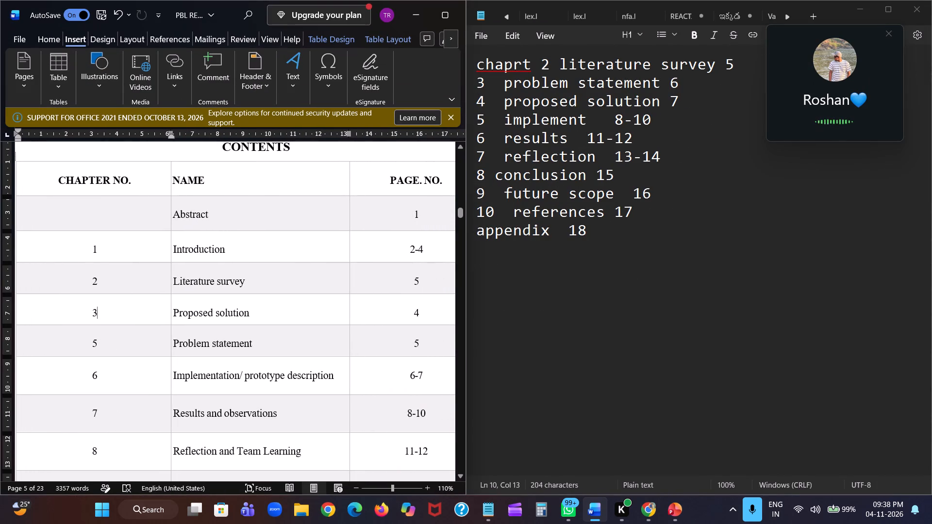
drag(466, 166, 533, 169)
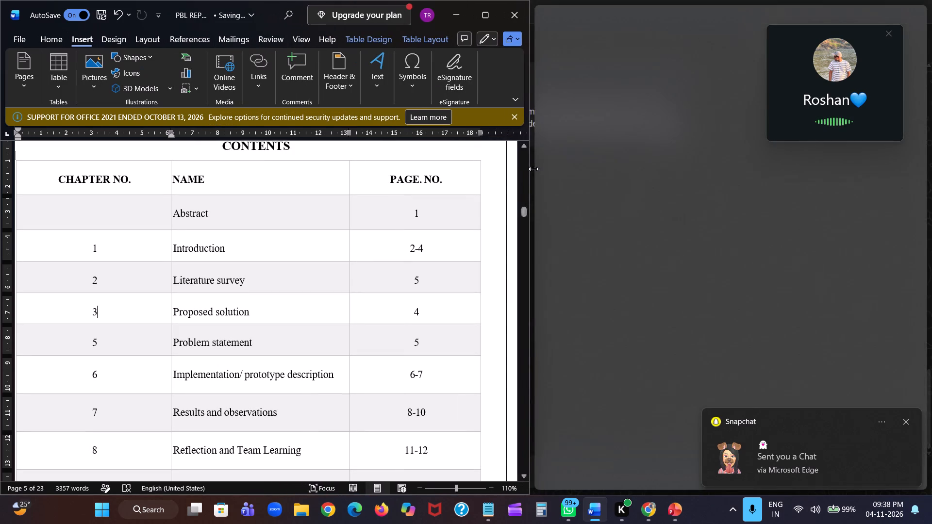
drag(533, 169, 534, 169)
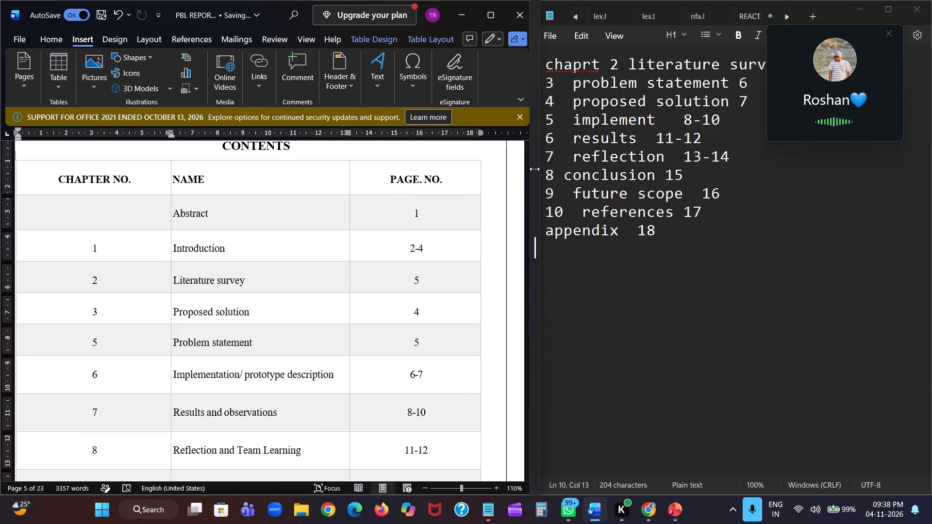
key(alt+Tab)
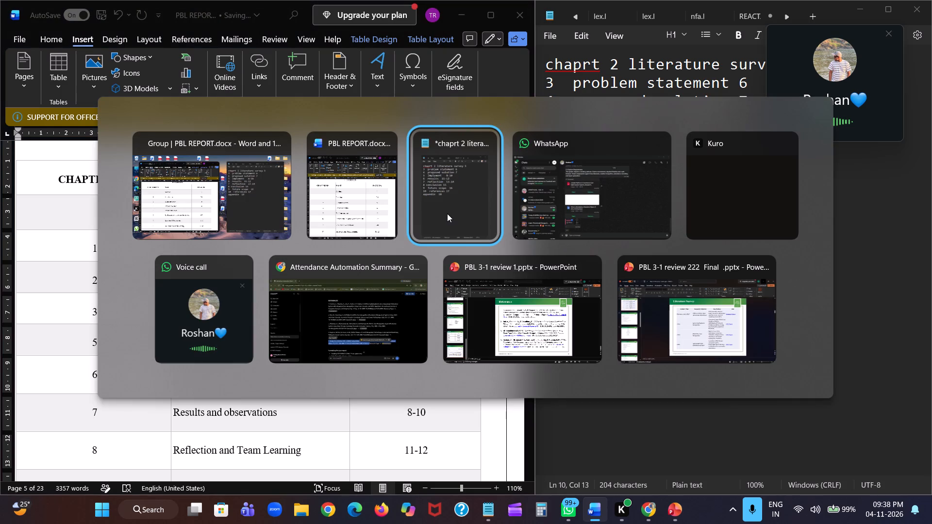
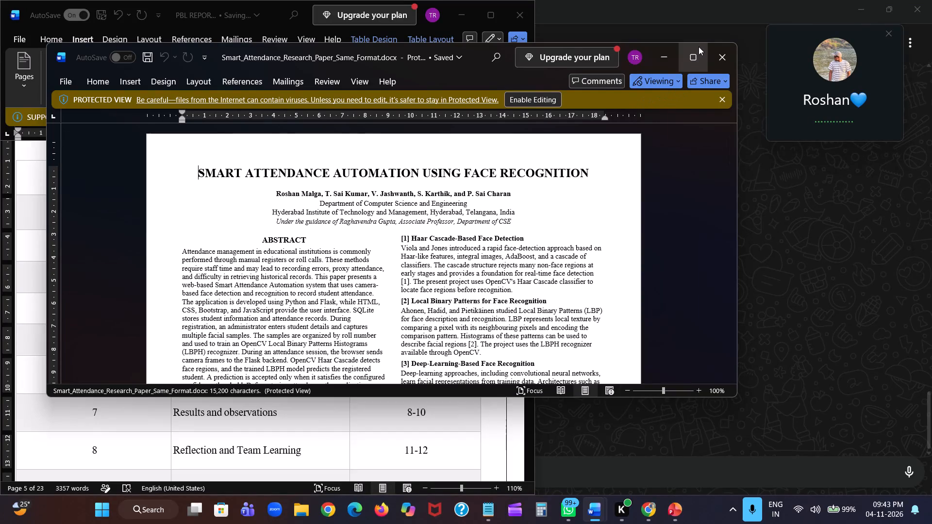
Maximize the Smart_Attendance_Research_Paper_Same_Format document and read through its sections from the abstract to the final page.
click(696, 49)
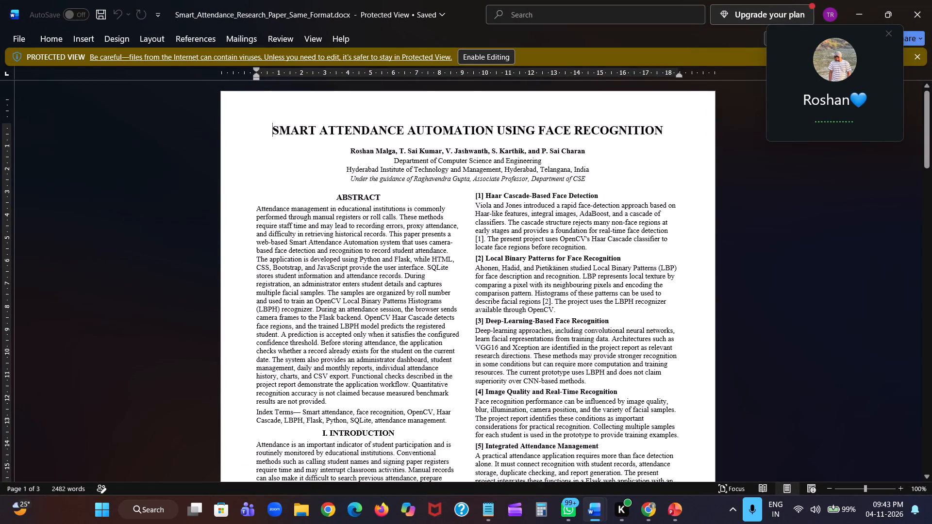
ctrl+scroll(460, 213, up, 1)
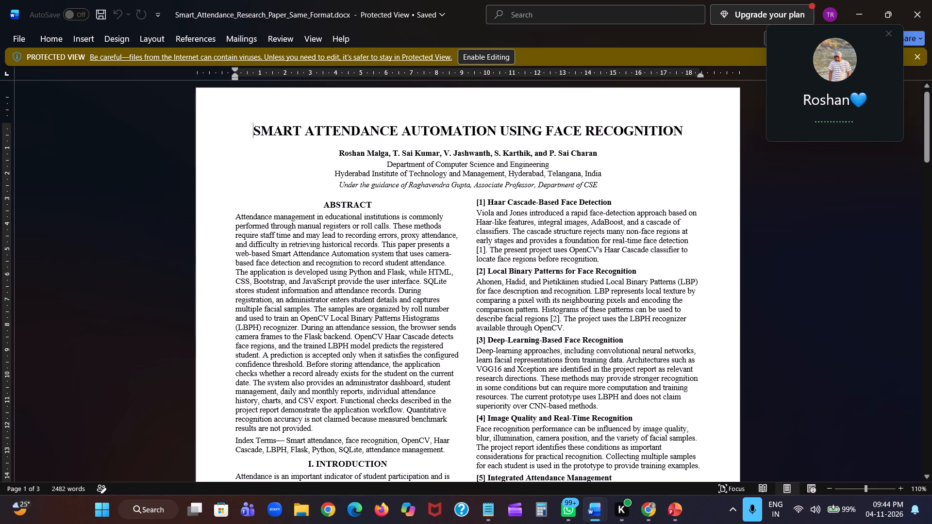
scroll(390, 283, down, 1)
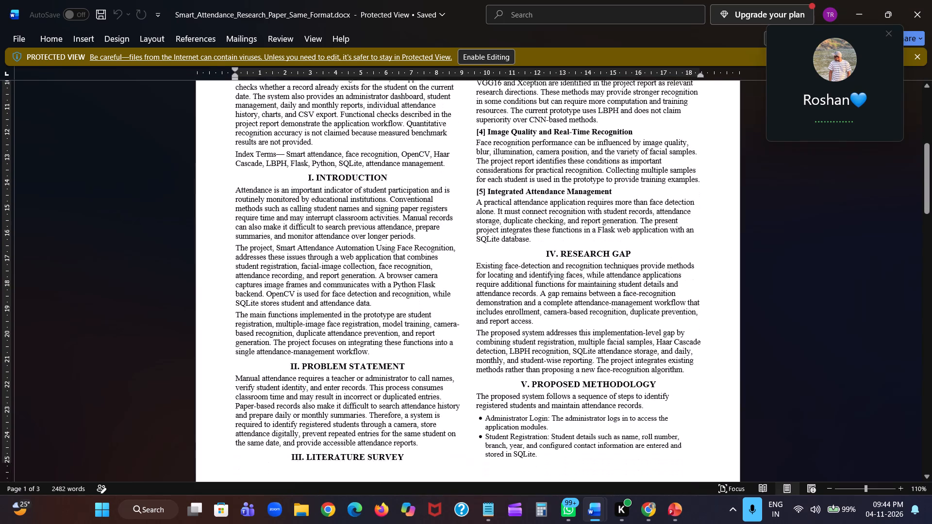
scroll(390, 283, down, 2)
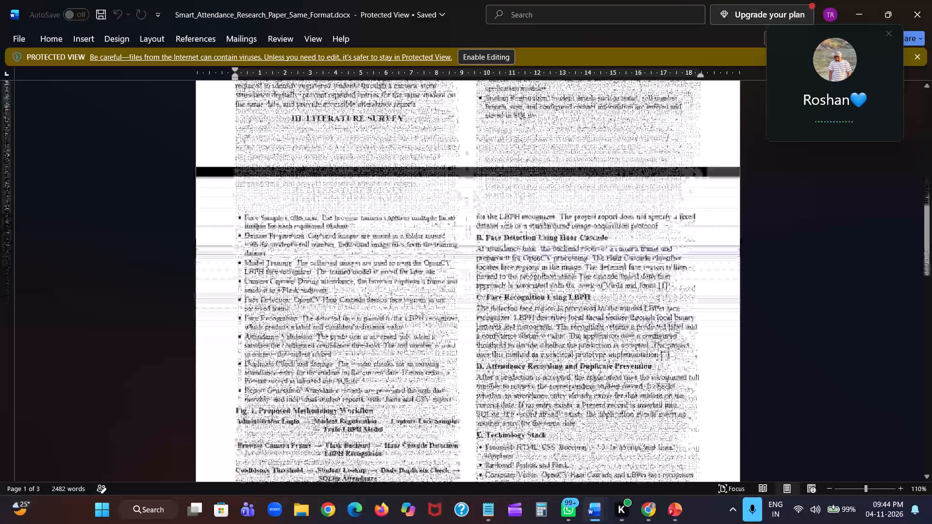
scroll(390, 283, down, 1)
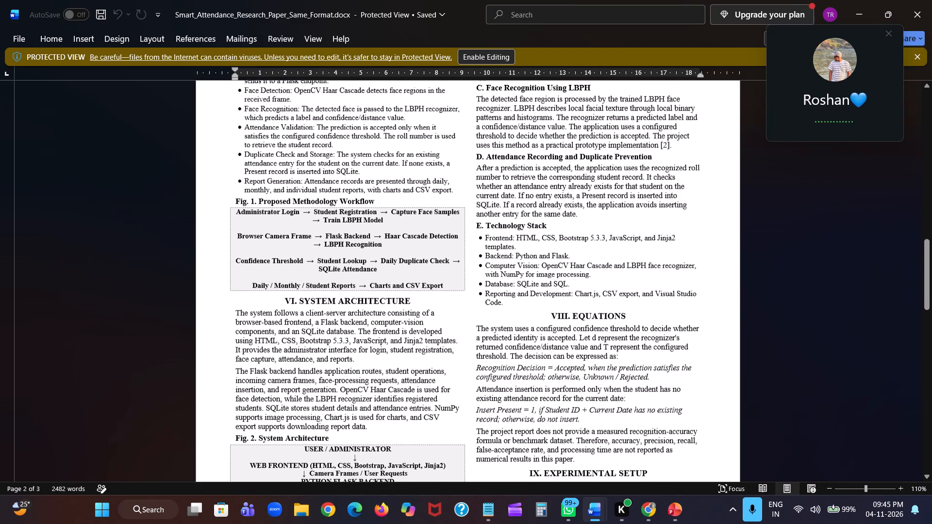
scroll(367, 238, down, 1)
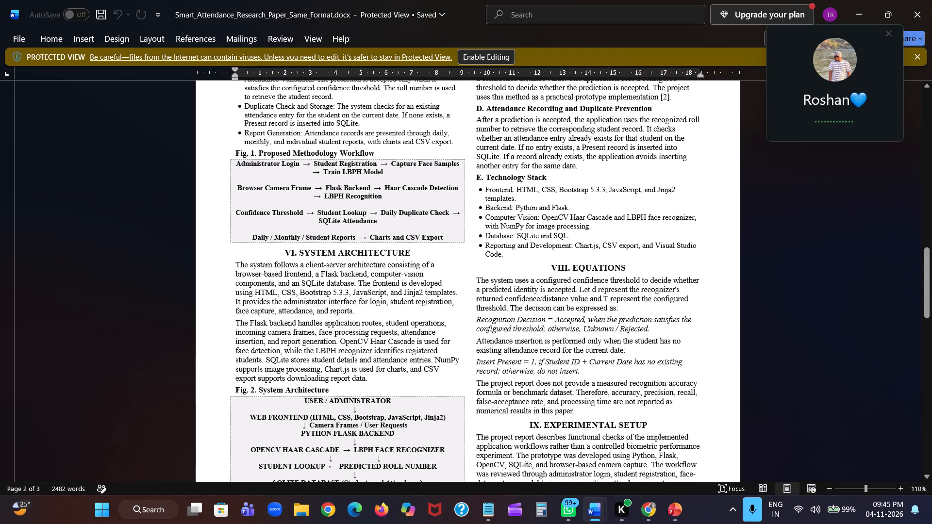
scroll(367, 238, up, 1)
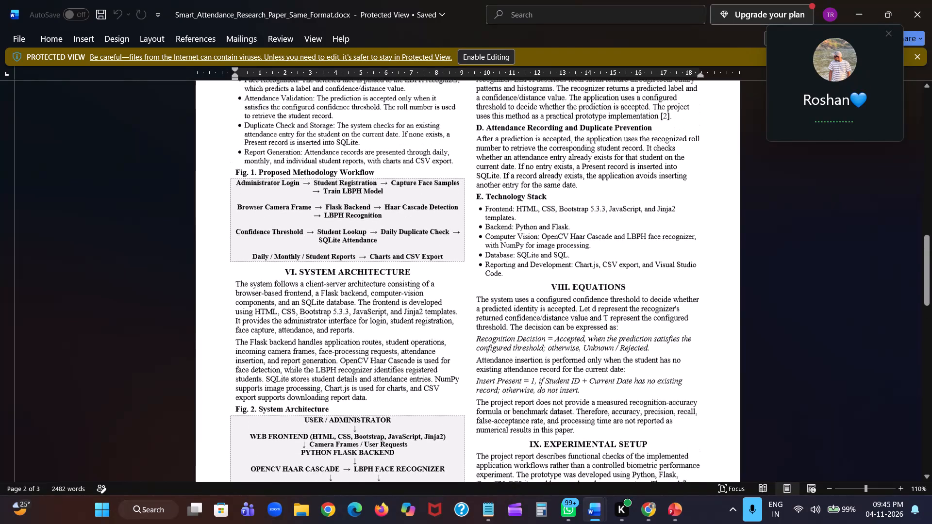
scroll(367, 238, up, 1)
scroll(367, 238, down, 1)
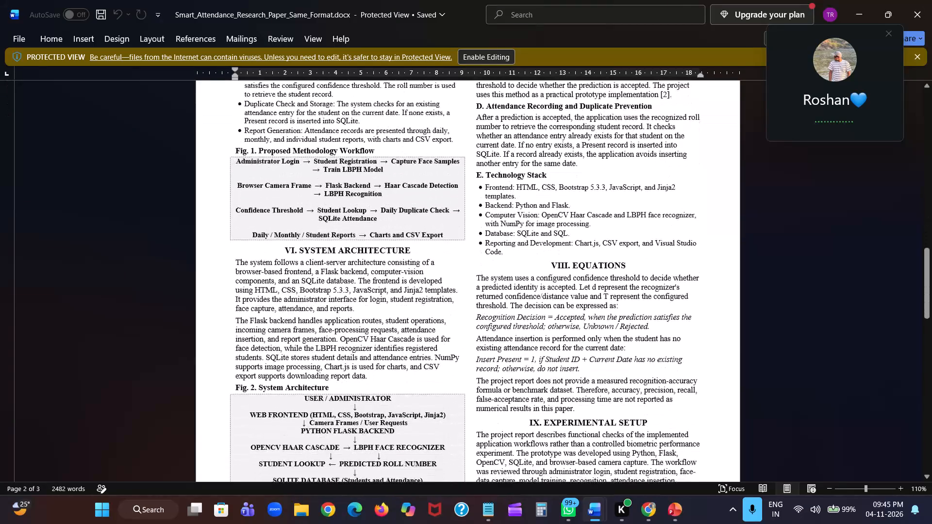
scroll(367, 238, down, 1)
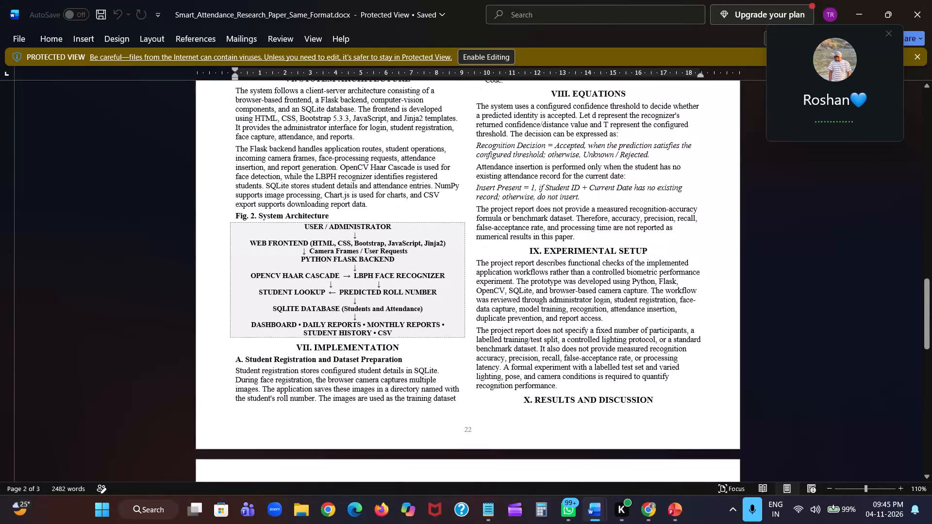
scroll(367, 238, down, 2)
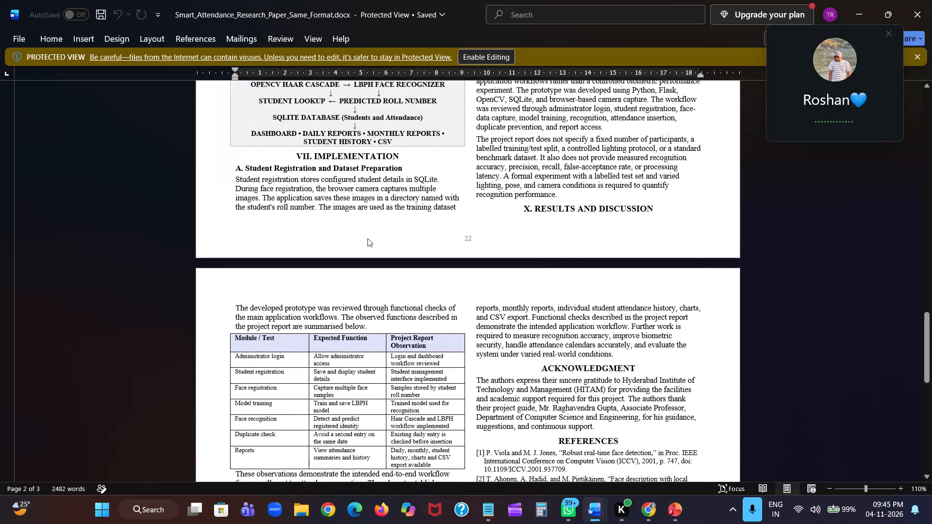
scroll(367, 238, down, 2)
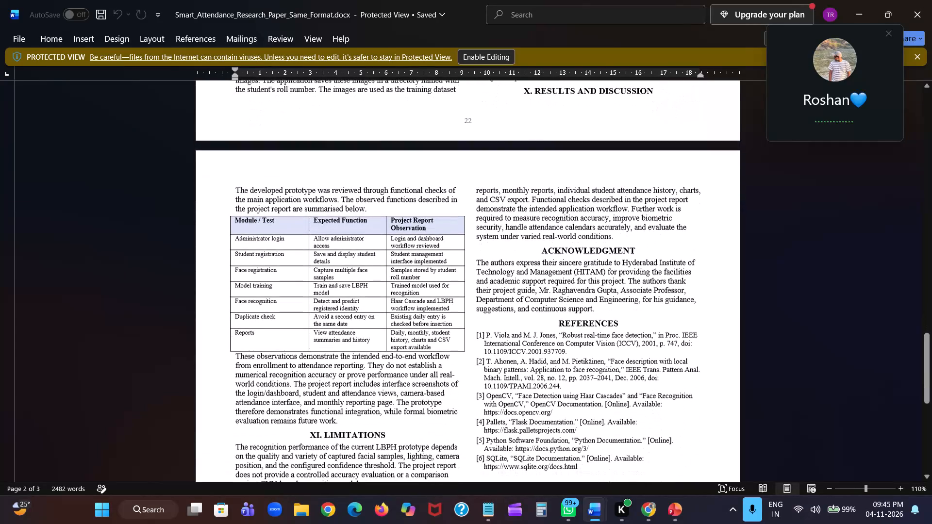
scroll(367, 238, down, 1)
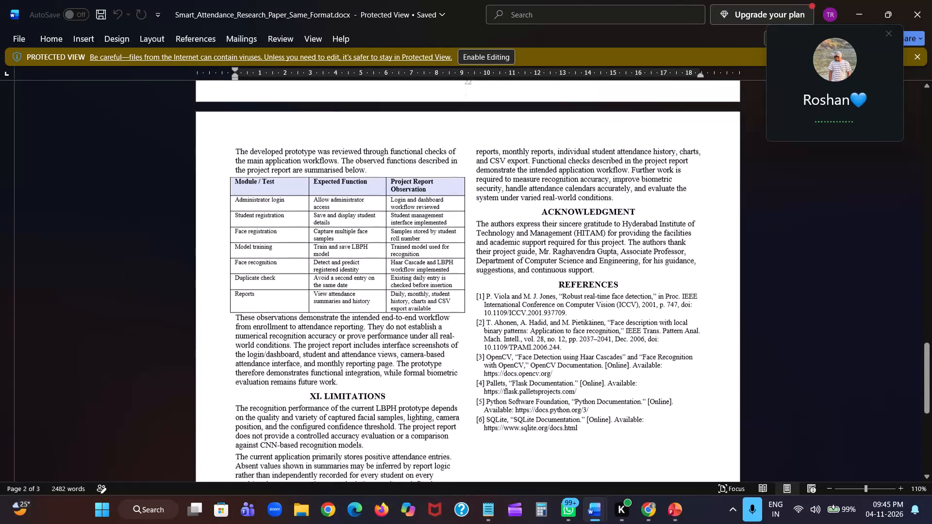
scroll(367, 238, down, 3)
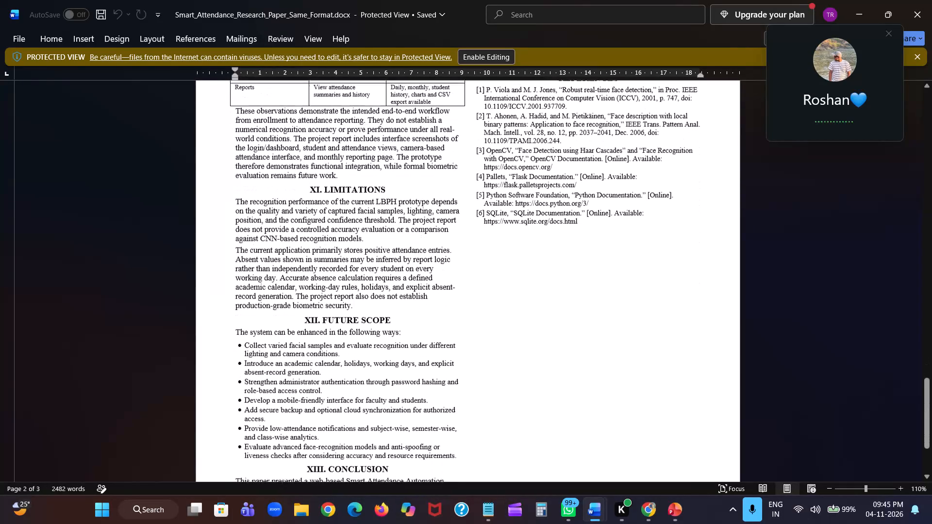
Review the research paper's last page, covering the results table, limitations, future scope, conclusion and references.
click(367, 238)
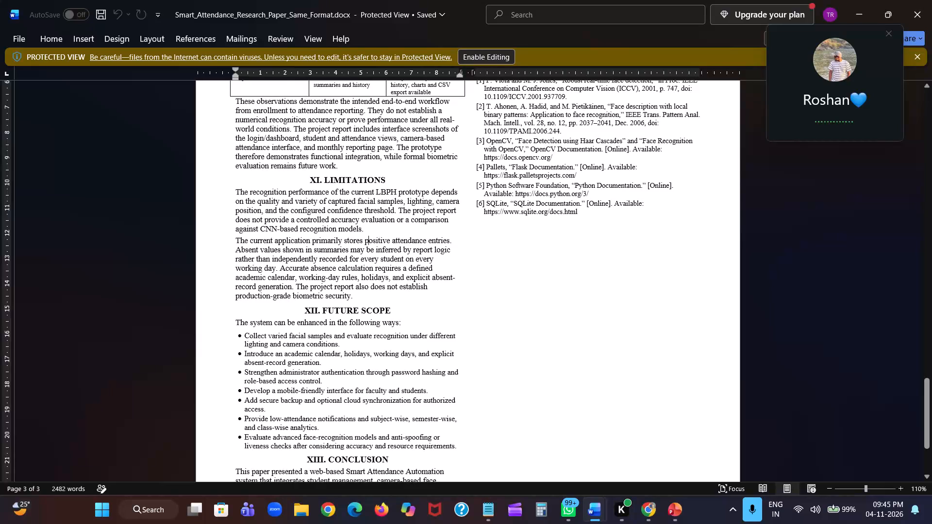
scroll(401, 264, up, 1)
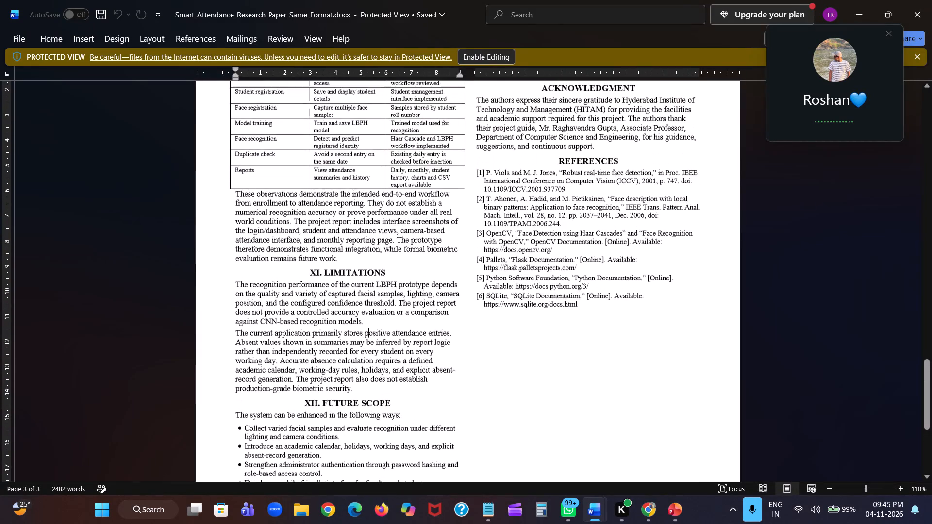
scroll(401, 264, up, 2)
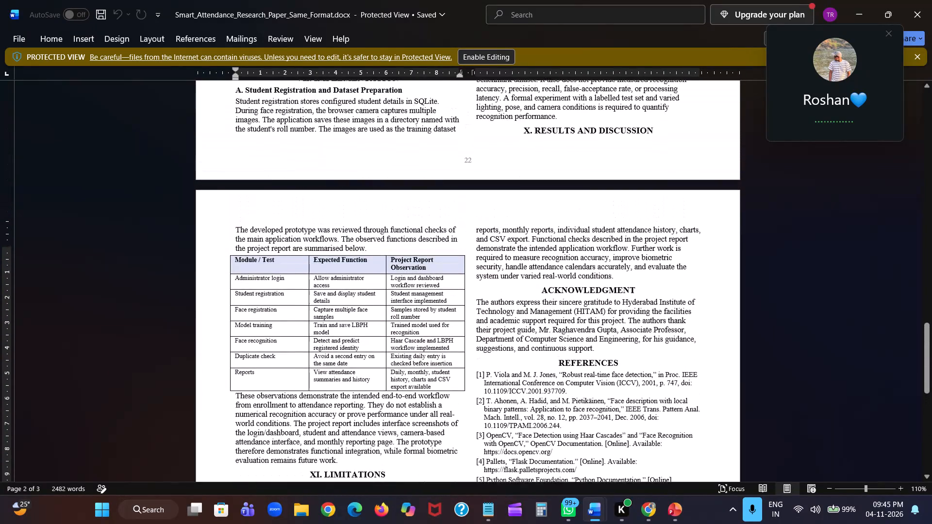
scroll(401, 264, up, 1)
scroll(401, 264, down, 1)
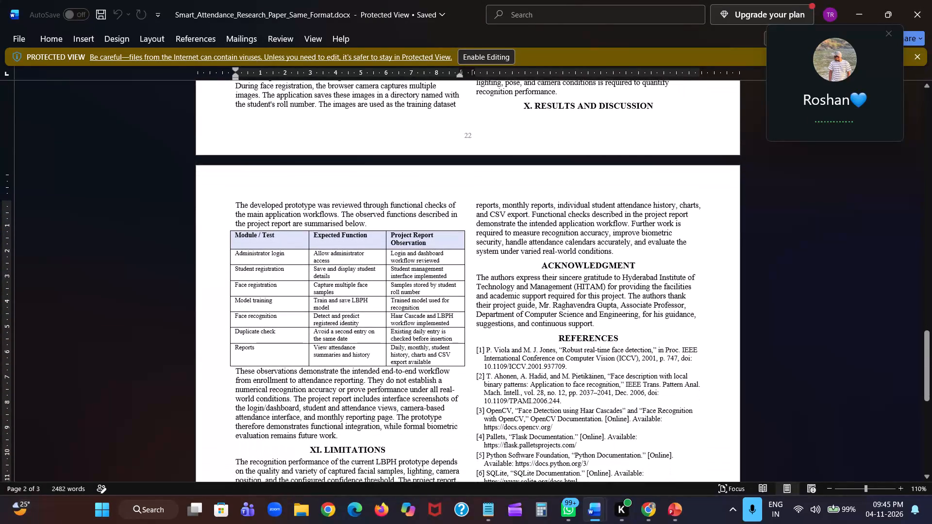
scroll(401, 264, down, 2)
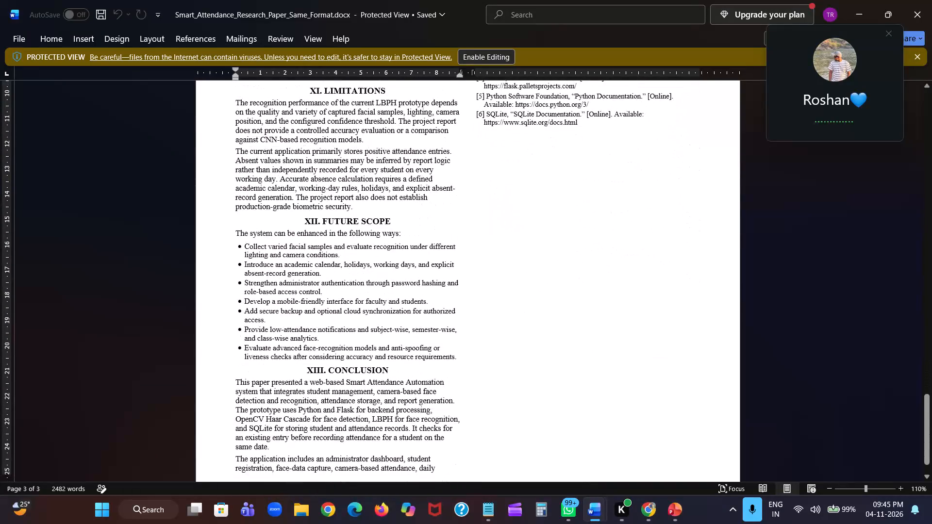
scroll(388, 256, down, 2)
scroll(388, 256, up, 1)
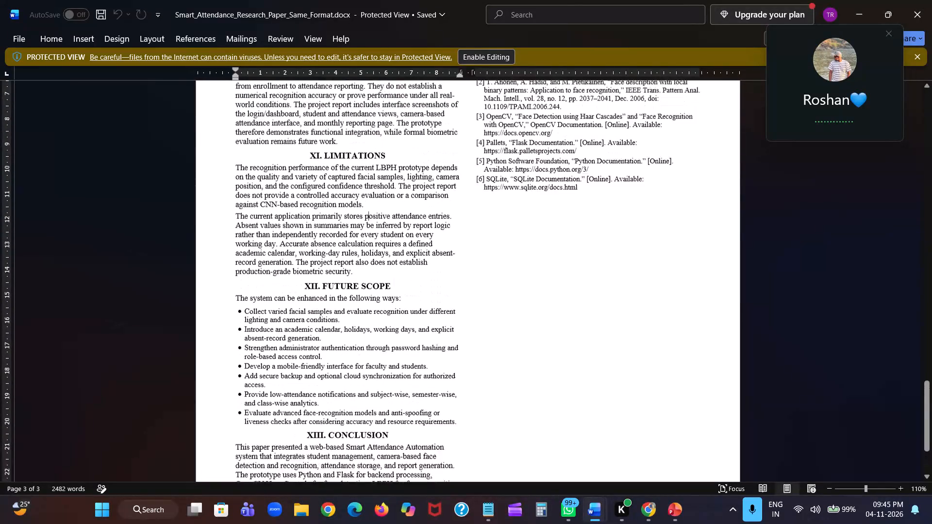
scroll(388, 256, up, 2)
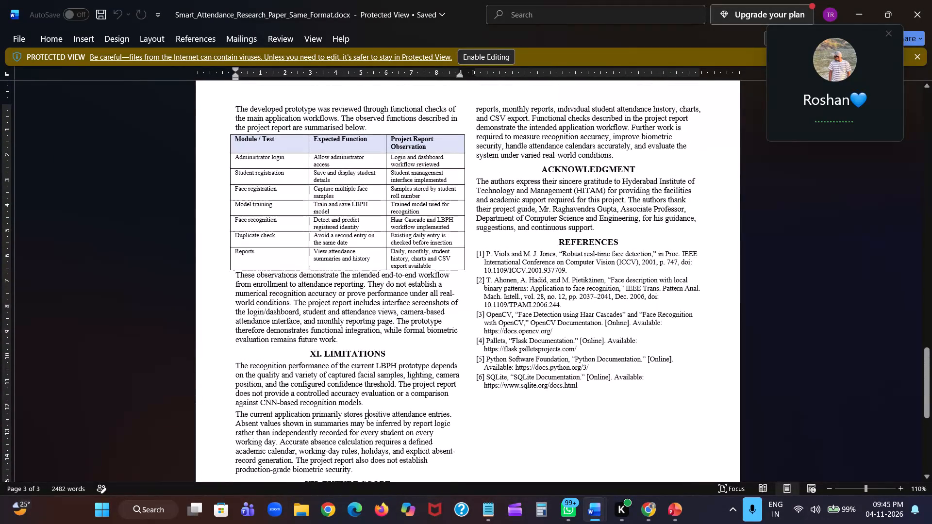
Re-examine the research paper's first two pages, from the title and abstract through the methodology and technology stack.
scroll(388, 256, up, 3)
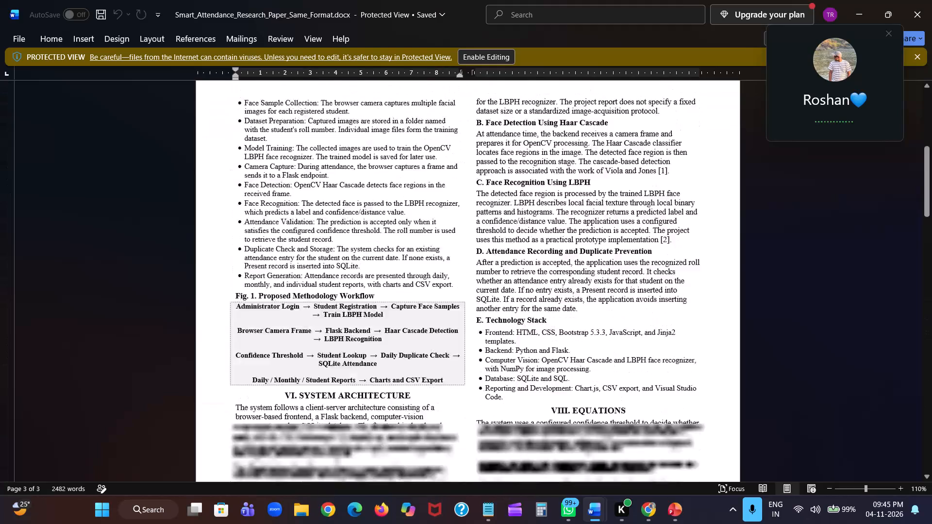
scroll(388, 256, up, 2)
scroll(388, 256, down, 1)
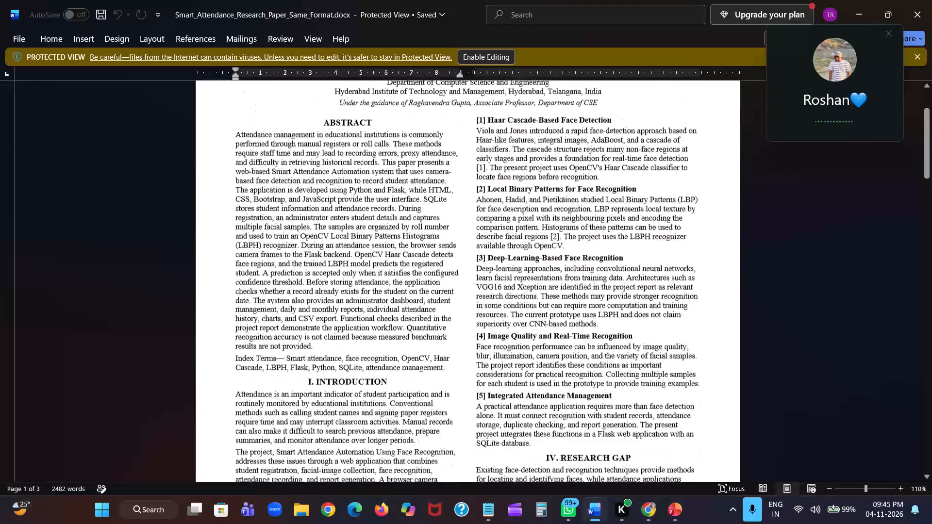
scroll(388, 256, down, 1)
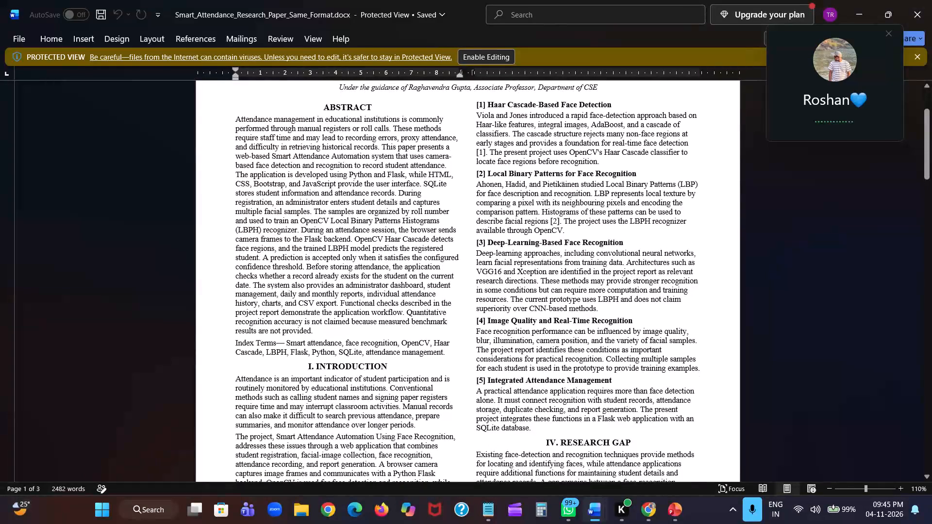
scroll(398, 239, up, 1)
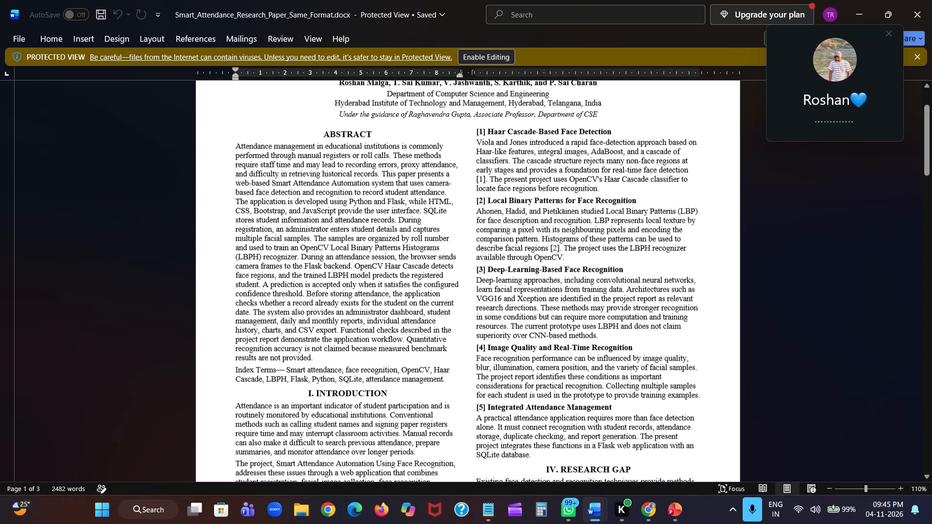
scroll(381, 255, down, 1)
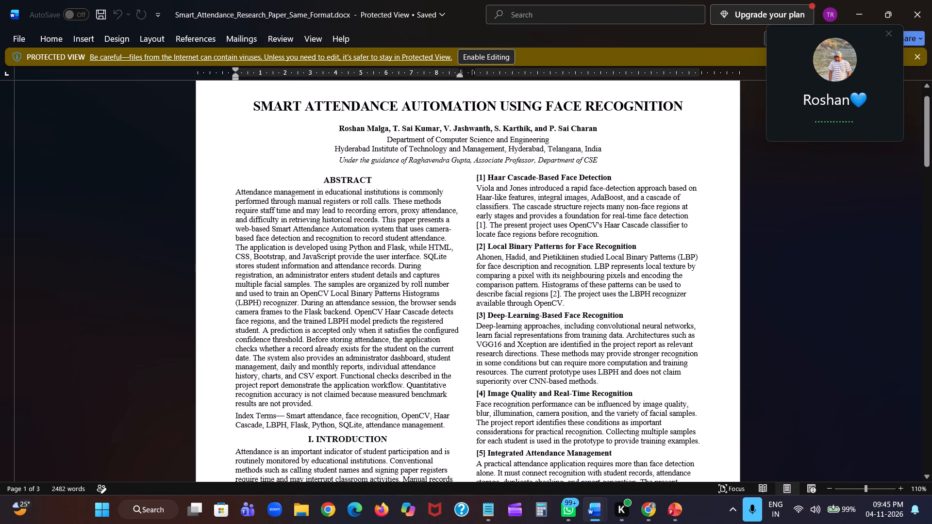
scroll(383, 254, down, 1)
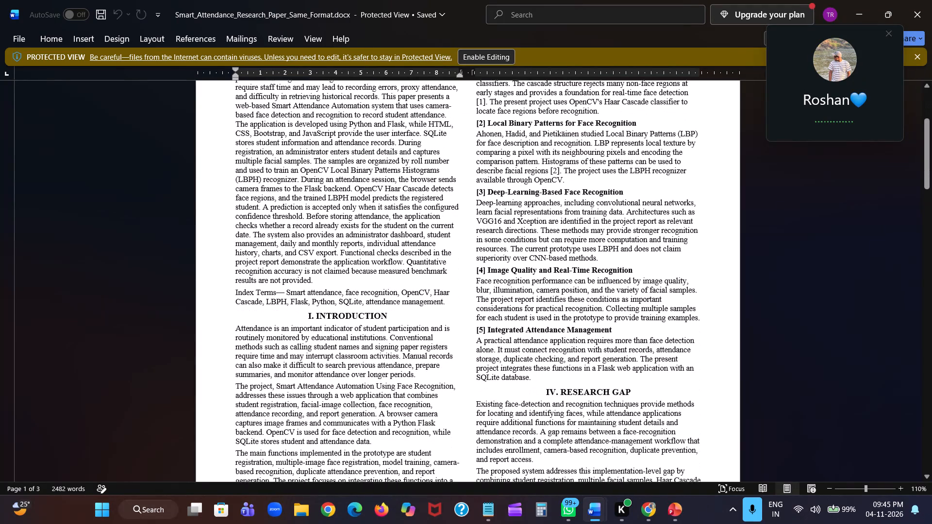
scroll(383, 254, down, 1)
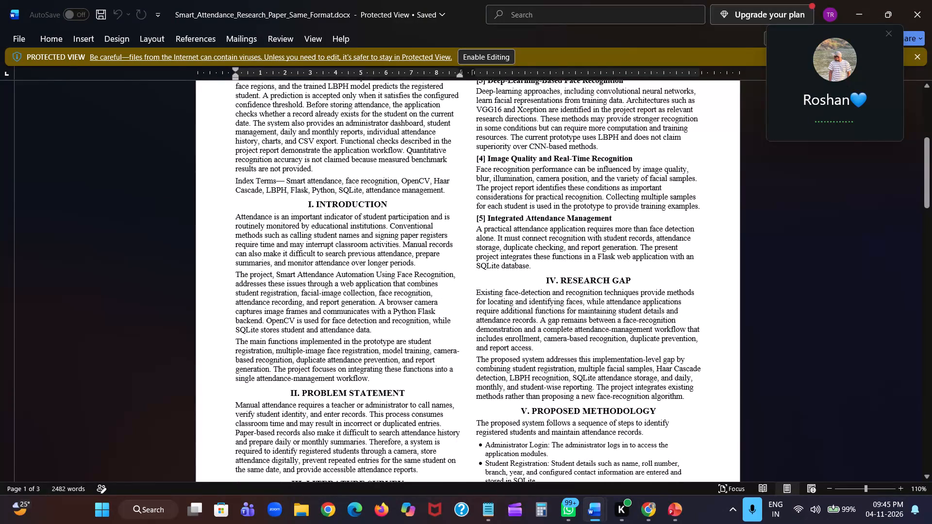
scroll(393, 272, down, 2)
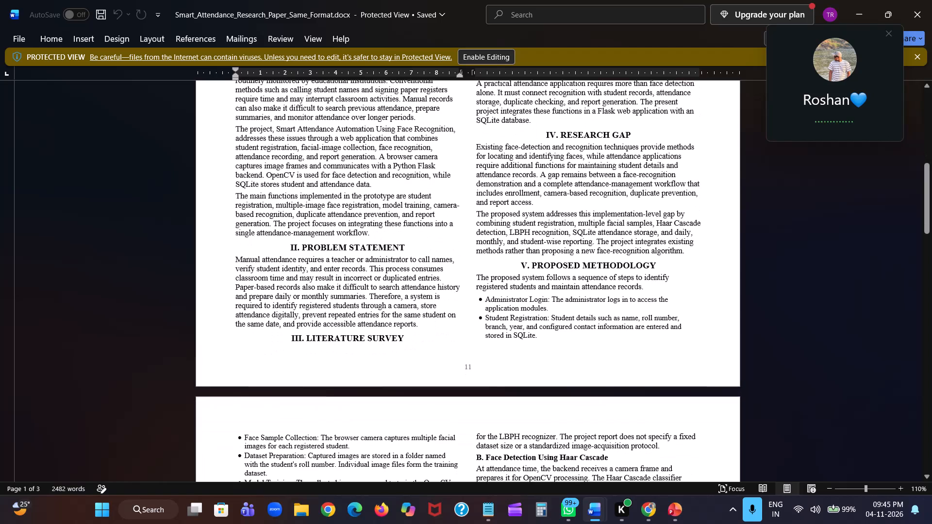
scroll(457, 254, down, 2)
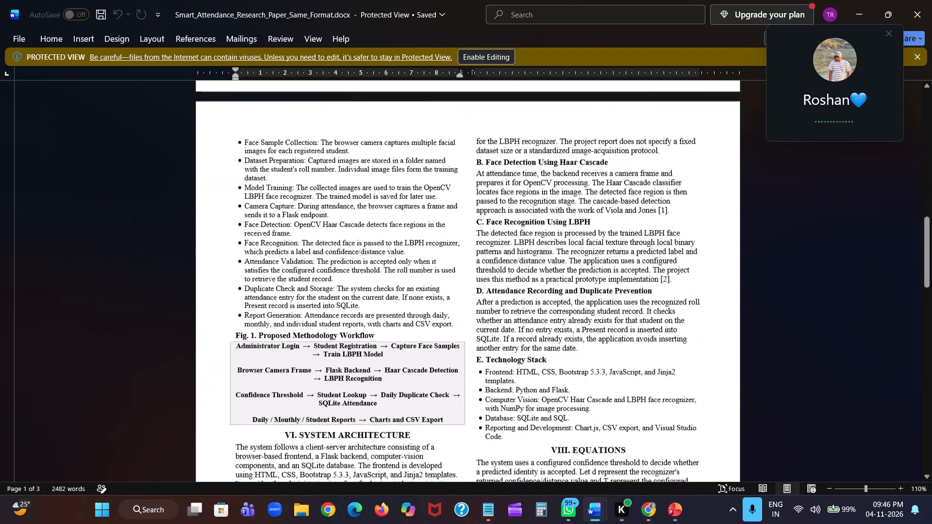
scroll(457, 254, up, 3)
scroll(457, 254, down, 1)
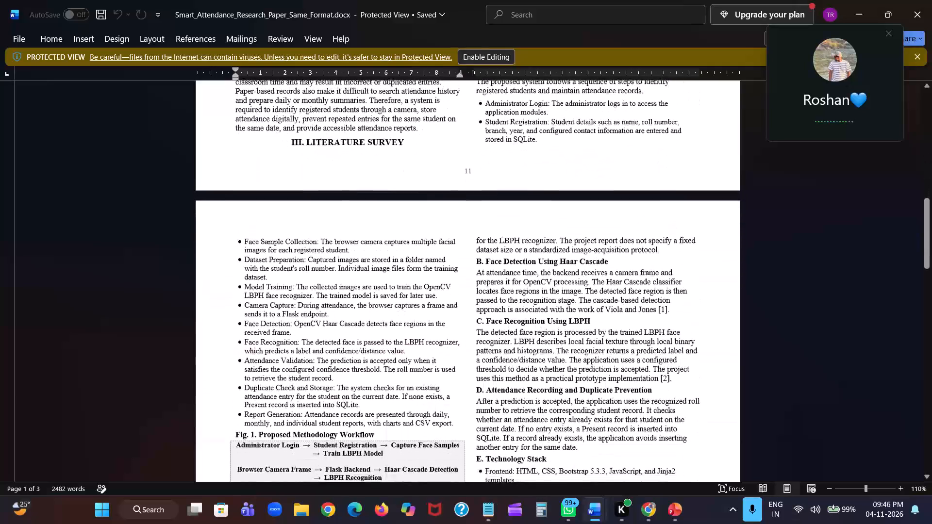
scroll(457, 254, down, 1)
scroll(457, 254, up, 1)
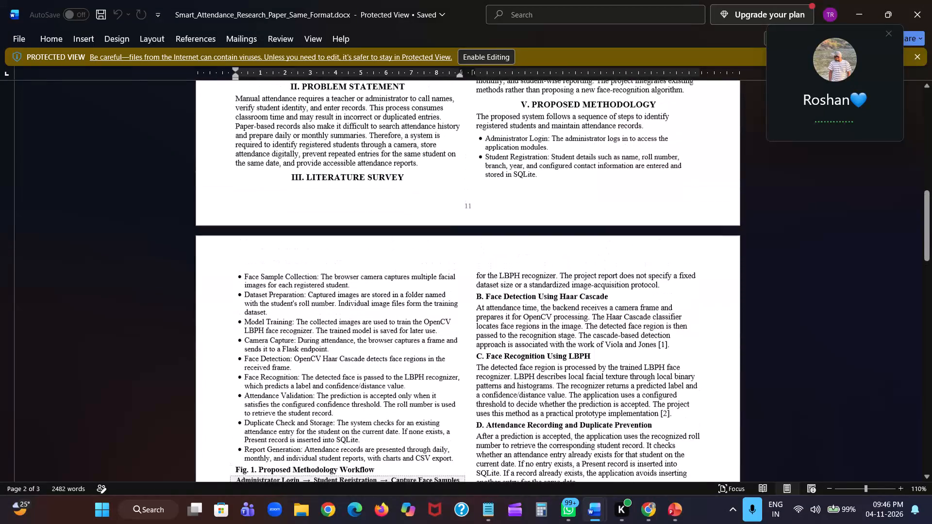
scroll(457, 254, up, 3)
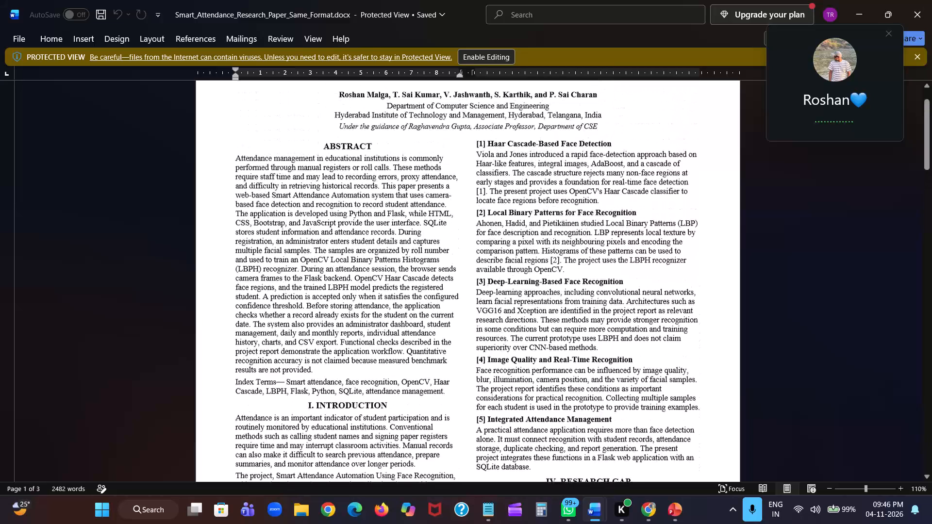
scroll(457, 254, up, 1)
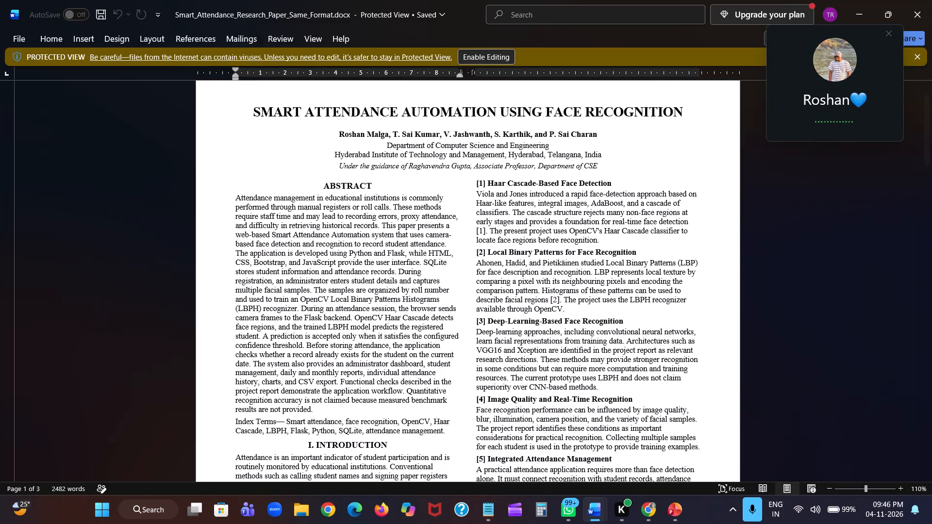
Return to the PBL report, maximize it at the contents table, and show the chapter note narrowed beside the table's page-number column.
key(alt+Tab)
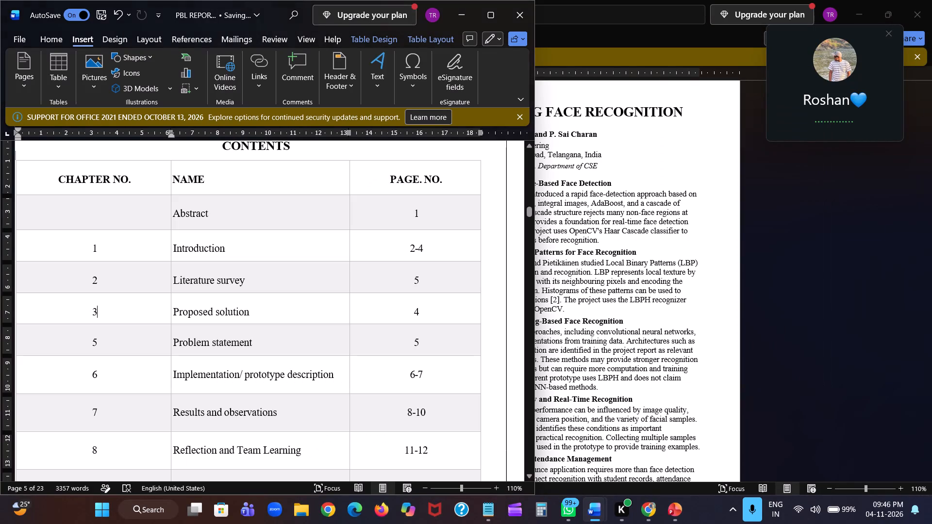
click(496, 16)
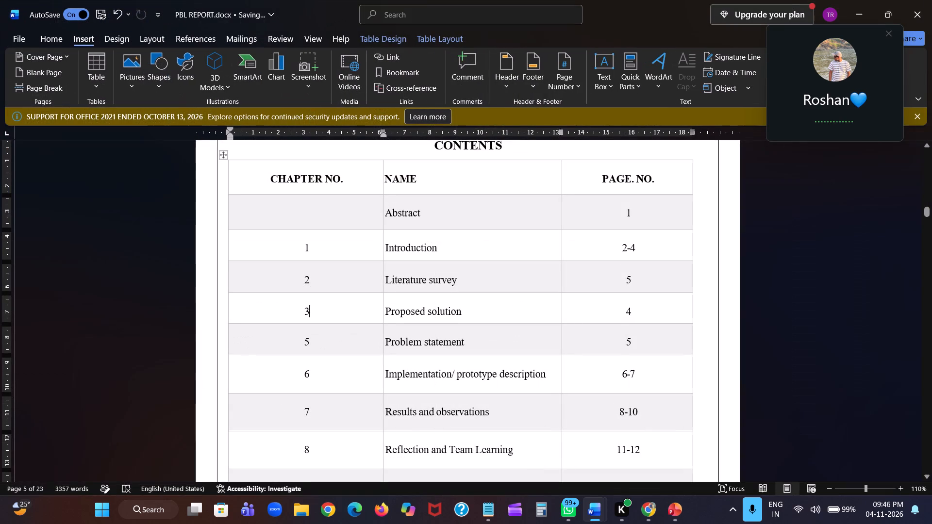
scroll(482, 291, down, 1)
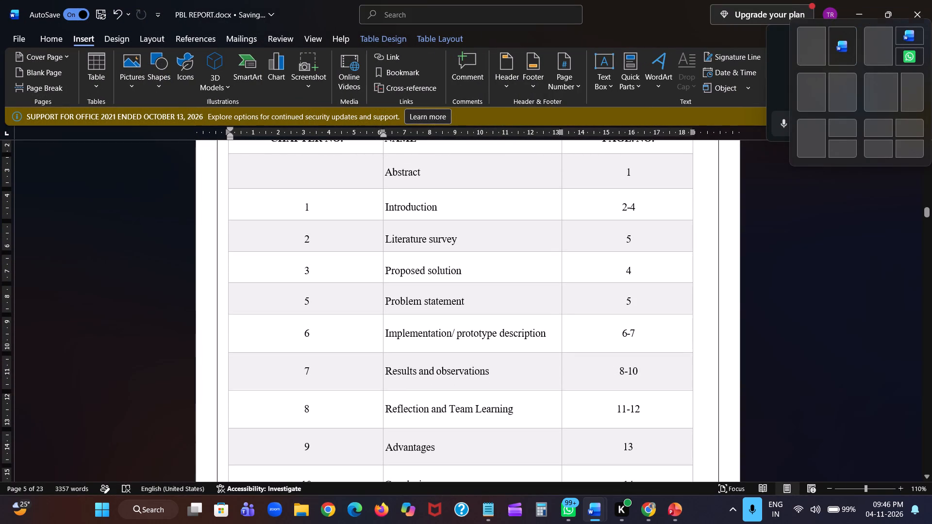
key(alt+Tab)
key(alt+Tab)
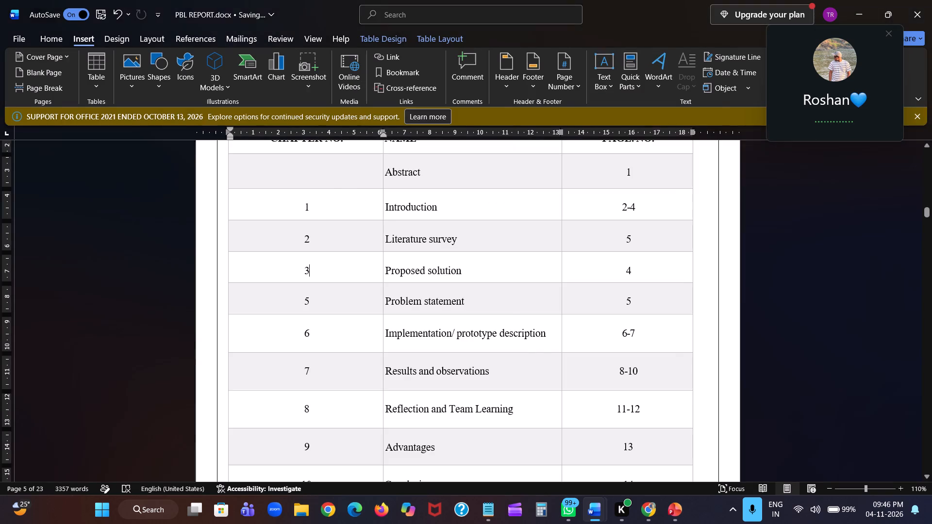
key(alt+Tab)
key(alt+Tab)
key(alt+Tab)
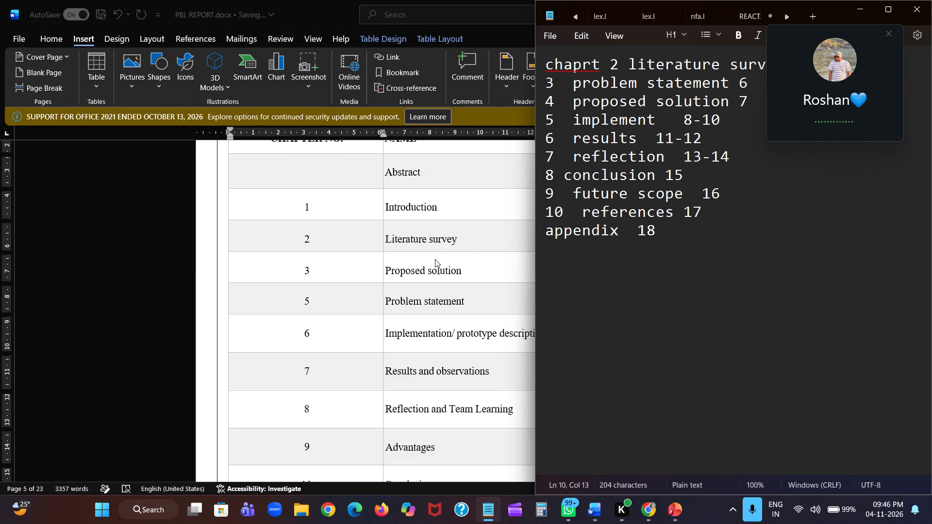
drag(532, 183, 652, 182)
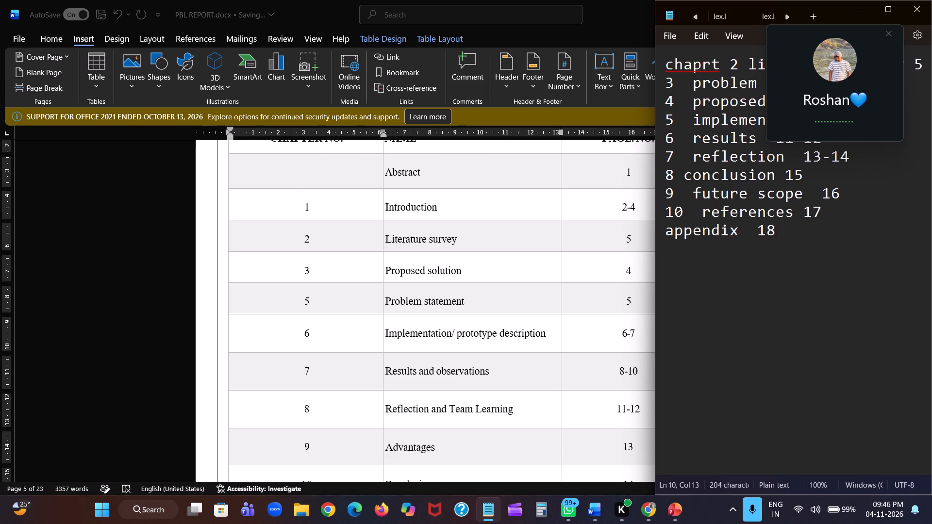
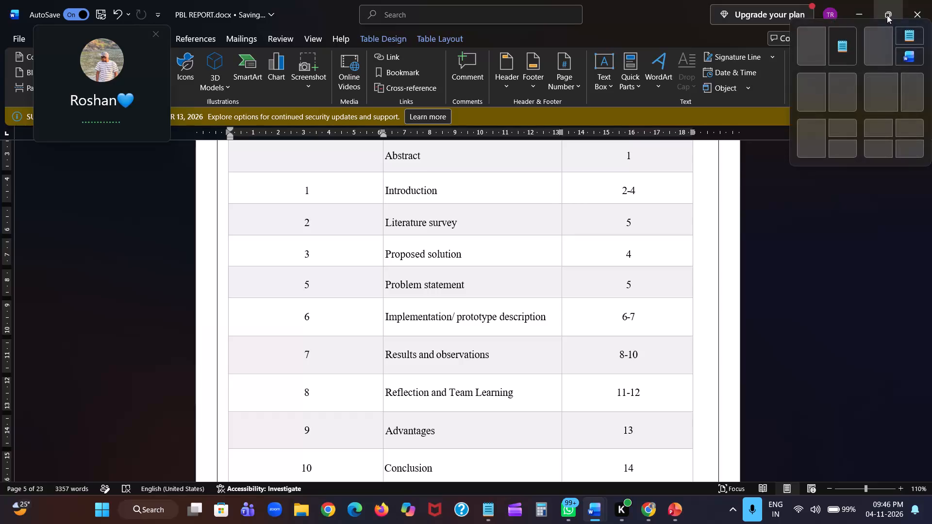
Arrange the PBL report and the chapter note side by side, each filling half of the screen.
click(829, 39)
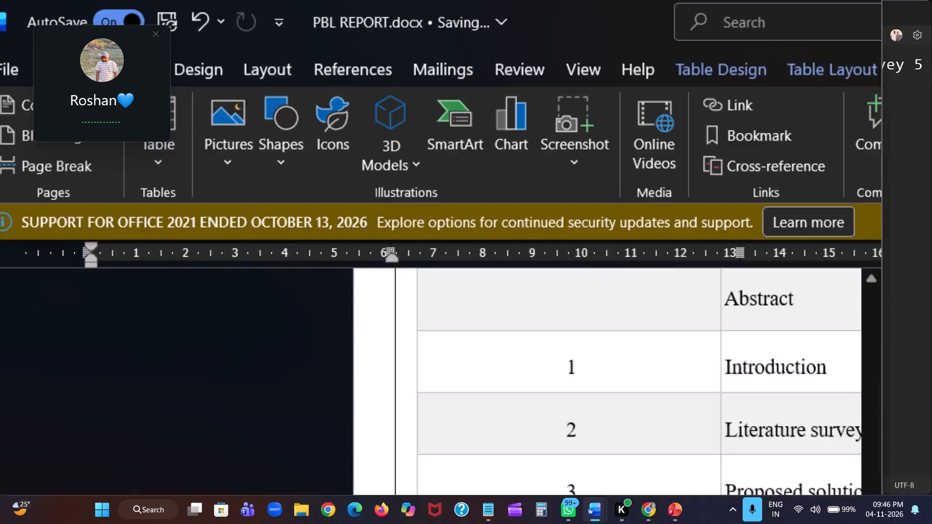
Replace the chapter 3 title "Proposed solution" in the contents table with "Problem Statement".
scroll(316, 228, left, 1)
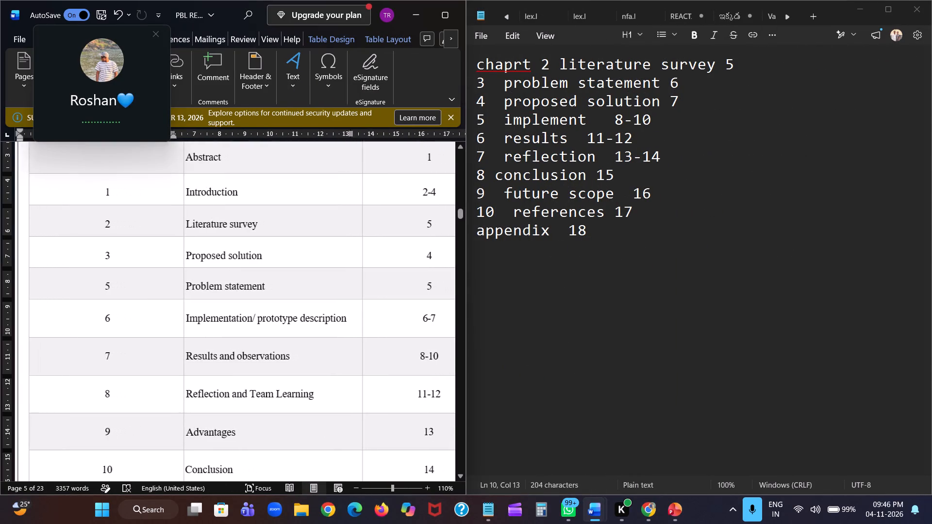
scroll(316, 228, left, 1)
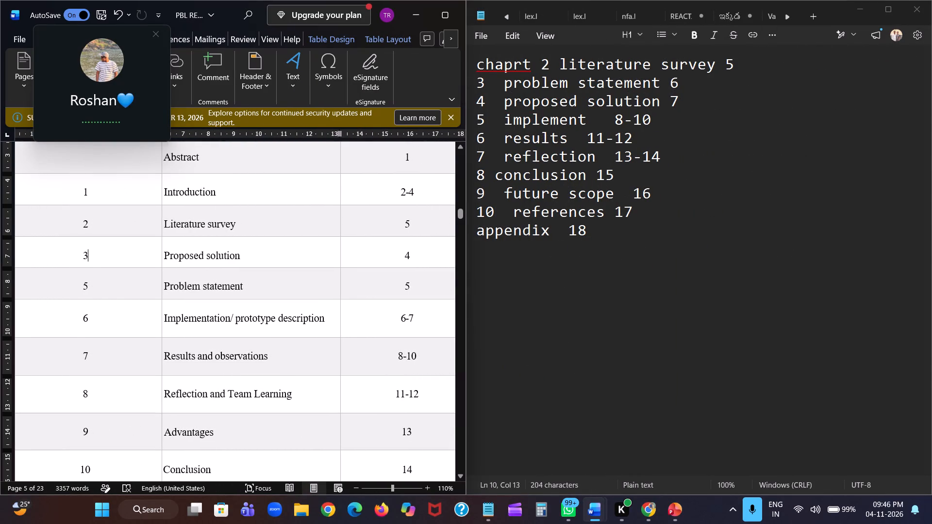
drag(241, 257, 191, 264)
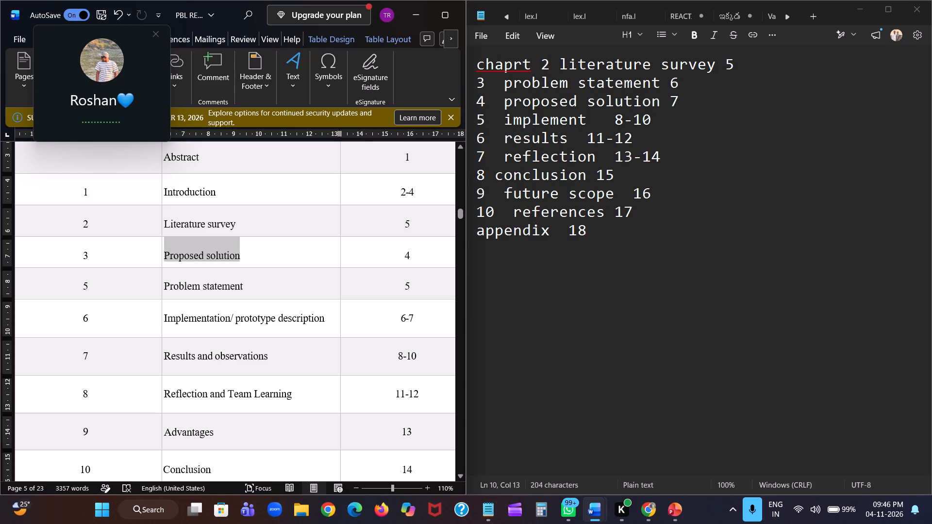
drag(191, 264, 183, 263)
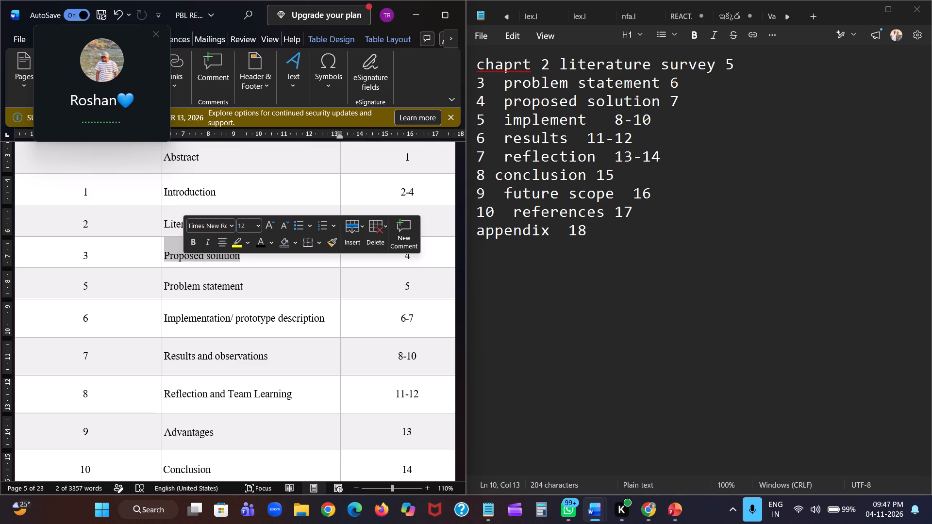
text(Problm)
key(BackSpace)
text(em)
key(space)
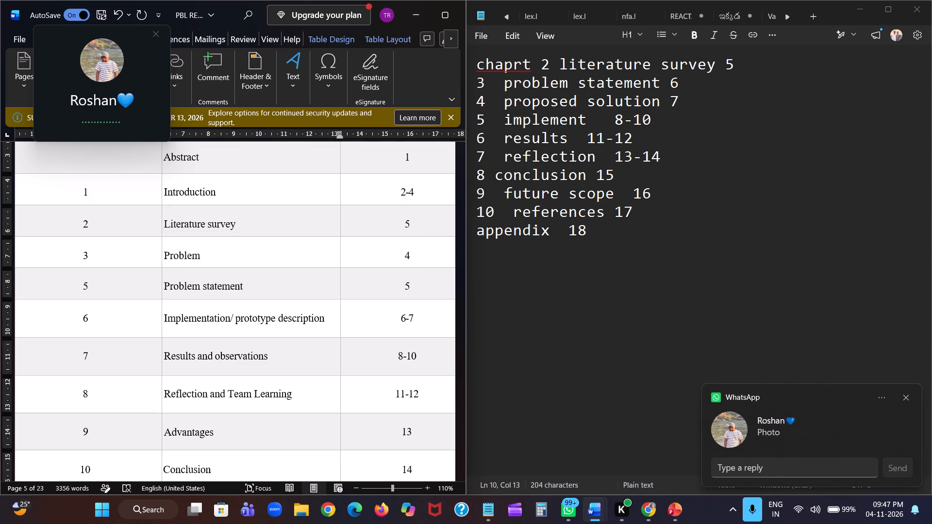
text(Sol)
key(BackSpace)
key(BackSpace)
text(tatement)
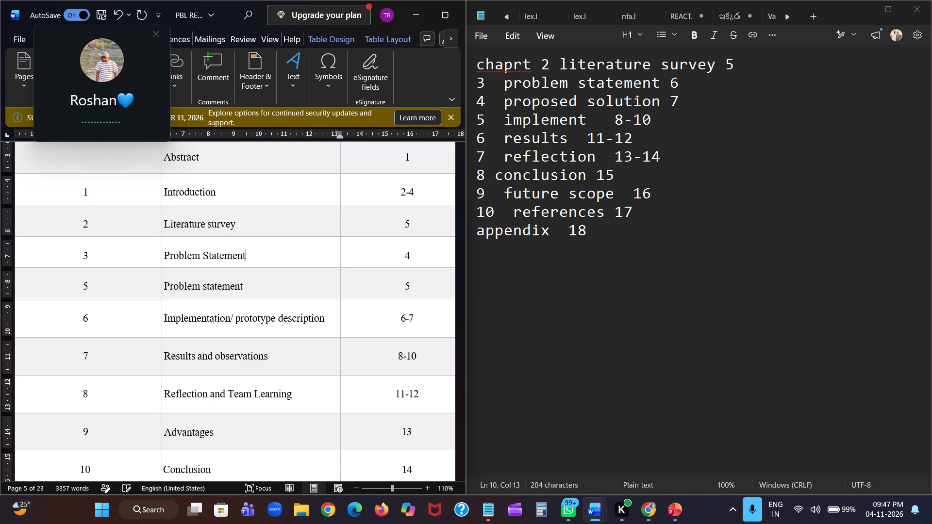
Switch from the PBL report through the open windows towards the Smart_Attendance research paper.
key(alt+Tab)
key(alt+Tab)
key(alt+Tab)
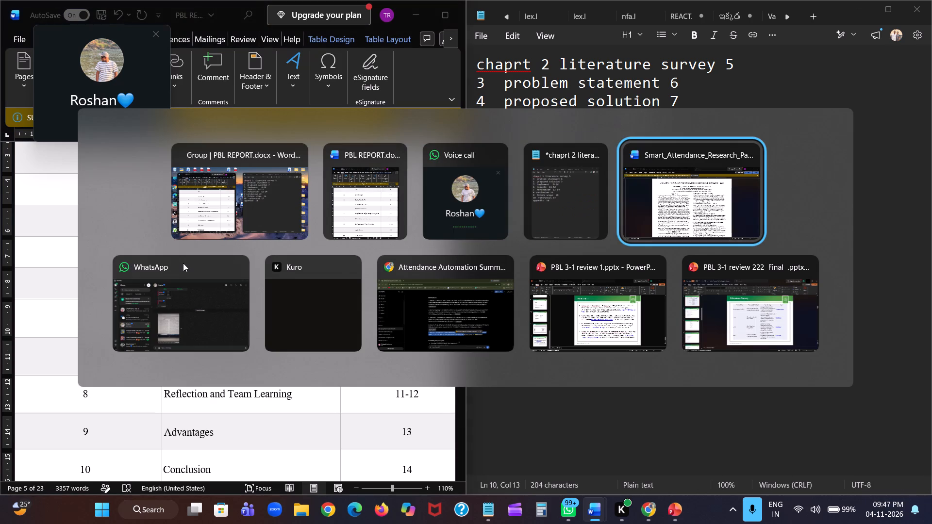
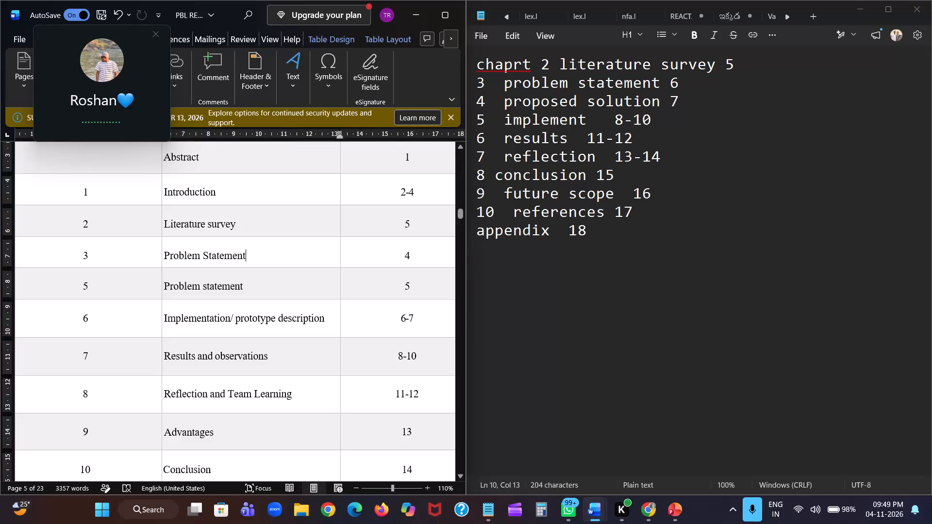
Set the page number of the Problem Statement row in the contents table to 6.
click(410, 254)
key(BackSpace)
key(6)
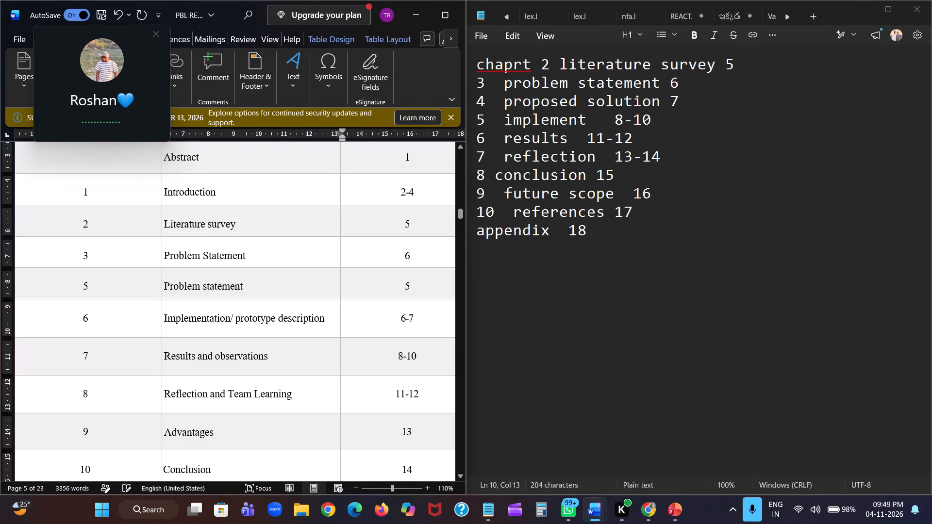
Change the row below Problem Statement to chapter 4, titled "Proposed Solution", on page 7.
click(87, 287)
key(BackSpace)
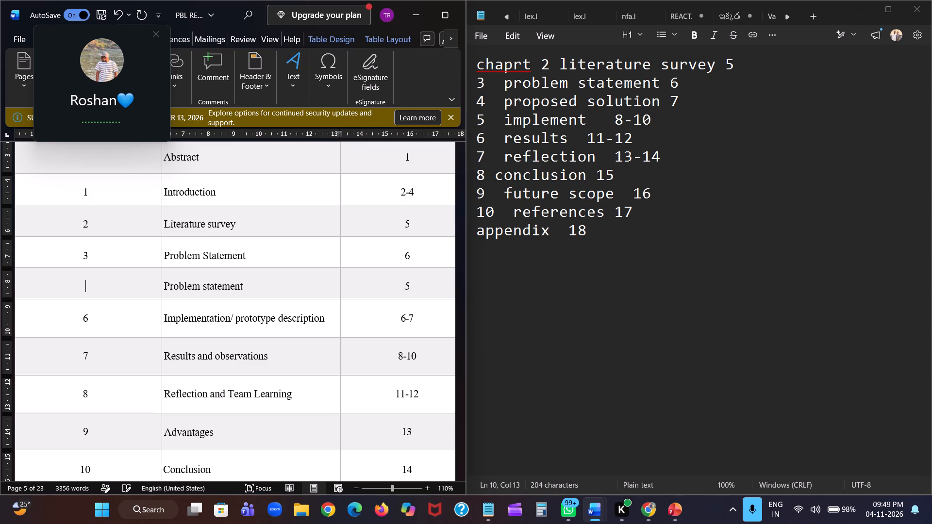
key(4)
drag(244, 285, 164, 290)
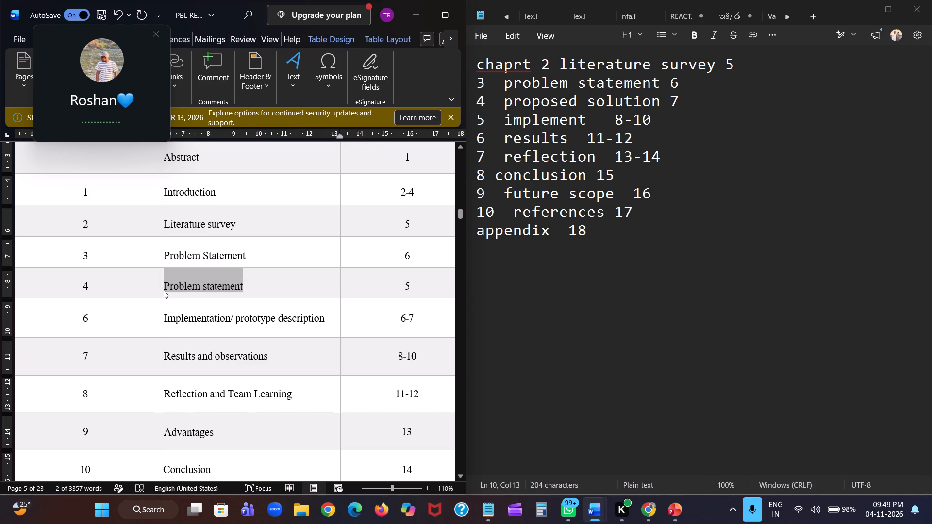
text(Proposed)
key(space)
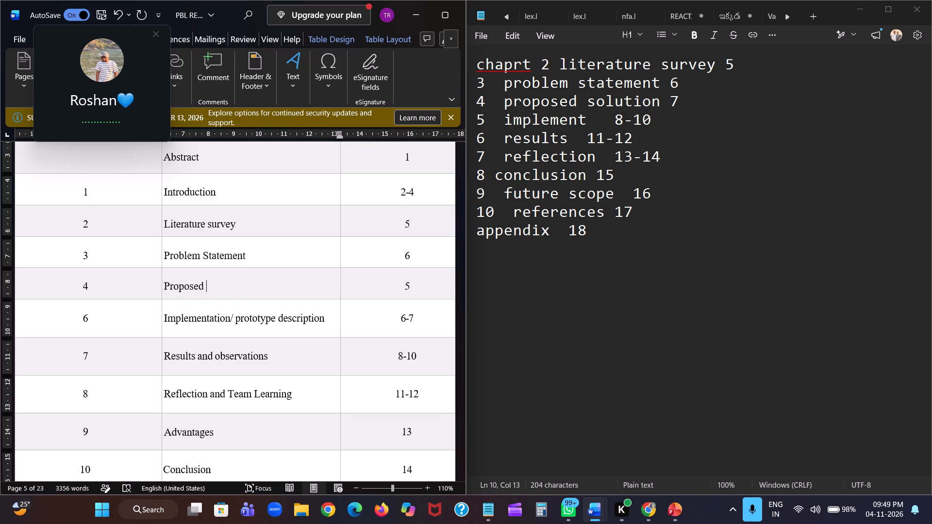
text(Solution)
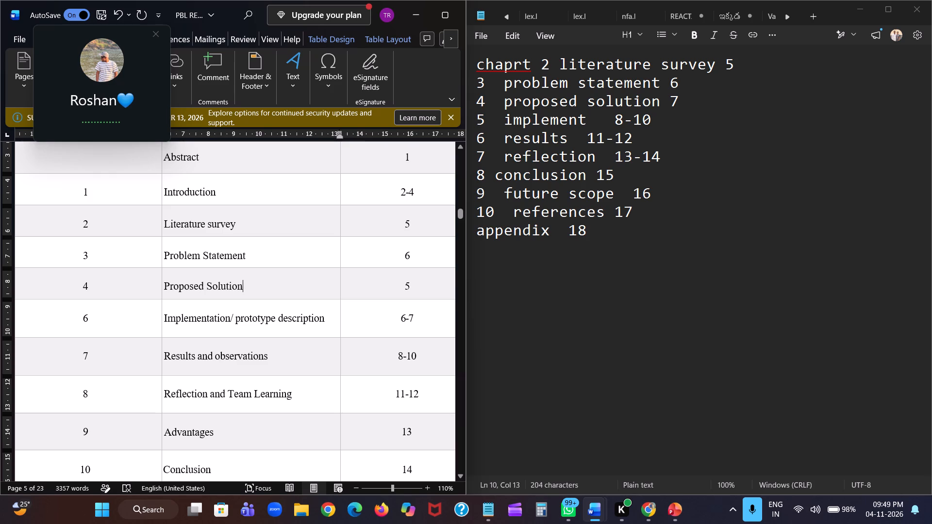
click(410, 290)
key(BackSpace)
key(7)
Renumber the "Implementation/ prototype description" row as chapter 5 and set its pages to 8-10.
key(Tab)
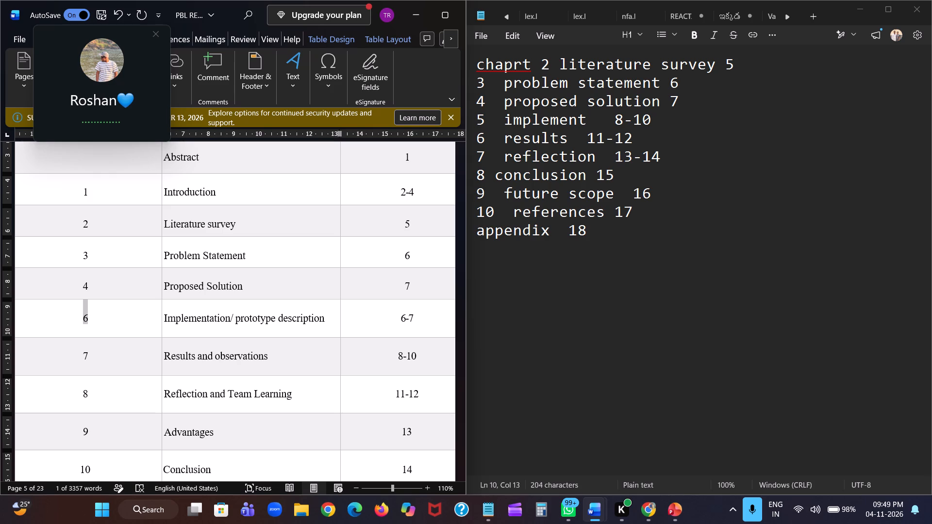
key(5)
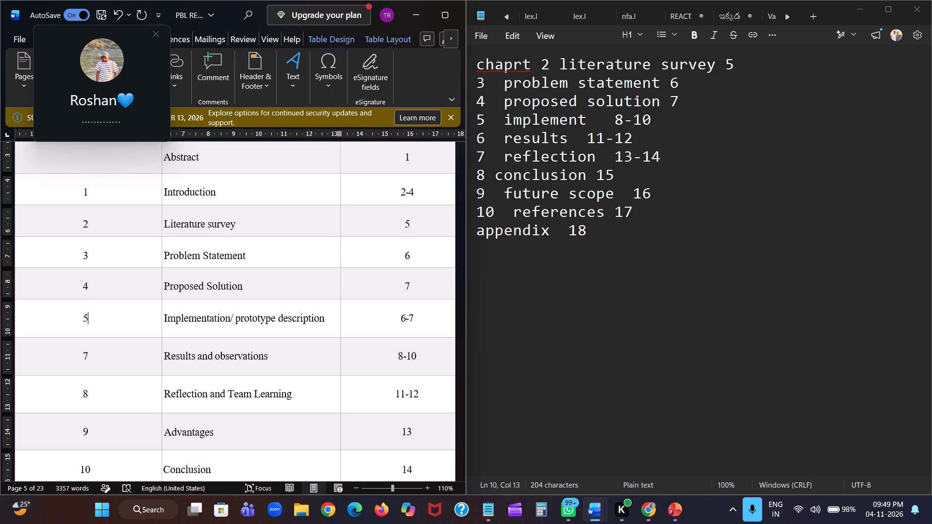
key(Tab)
key(Tab)
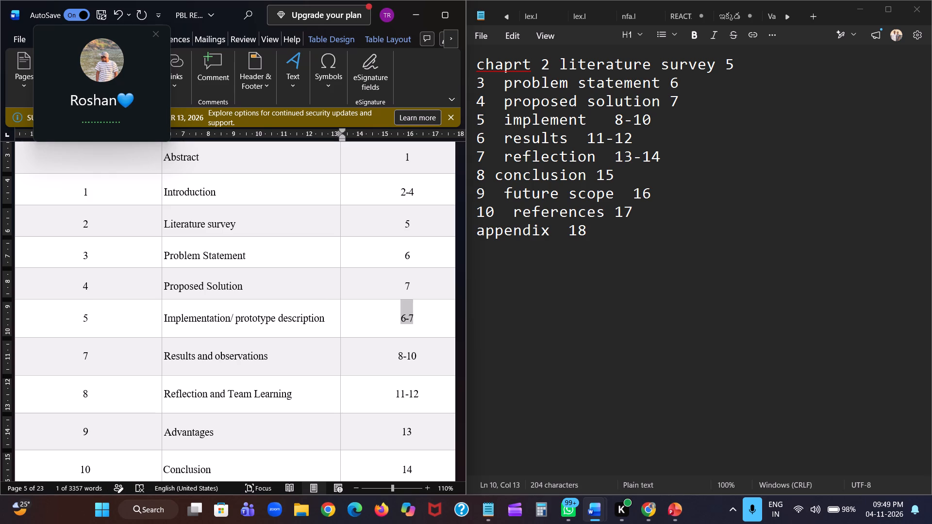
text(8-)
text(10)
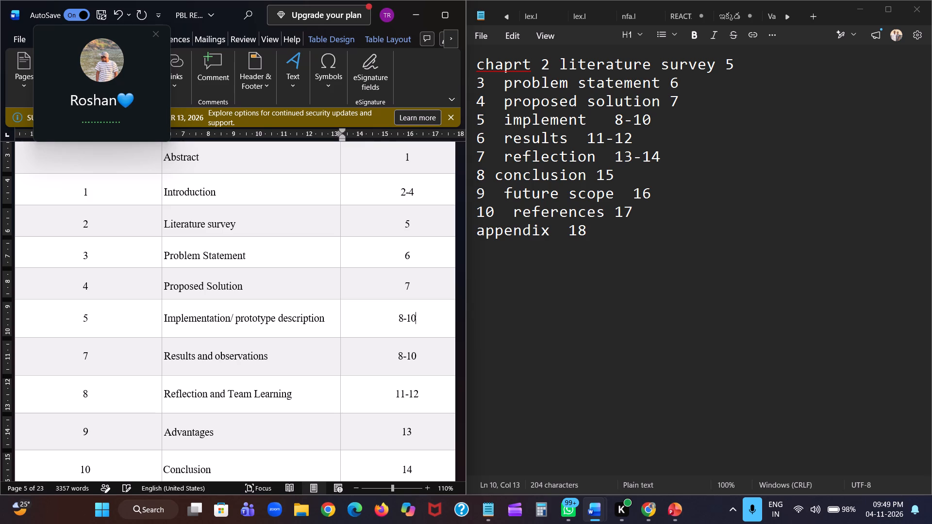
Renumber the "Results and observations" row as chapter 6 and set its pages to 11-12.
key(Tab)
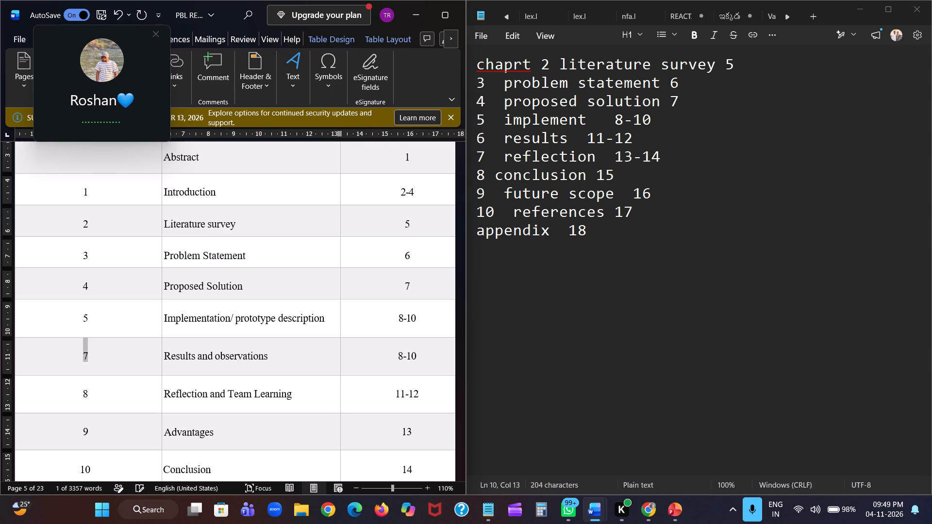
key(6)
key(Tab)
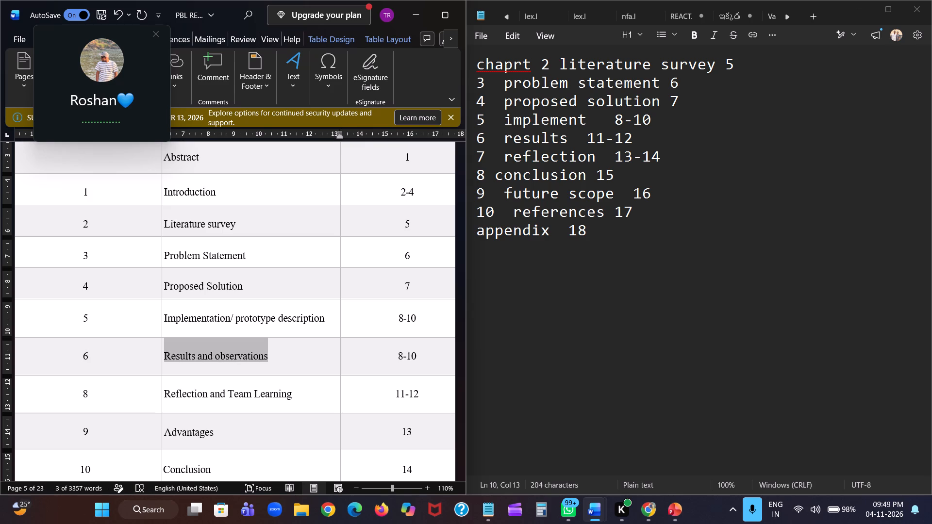
key(Tab)
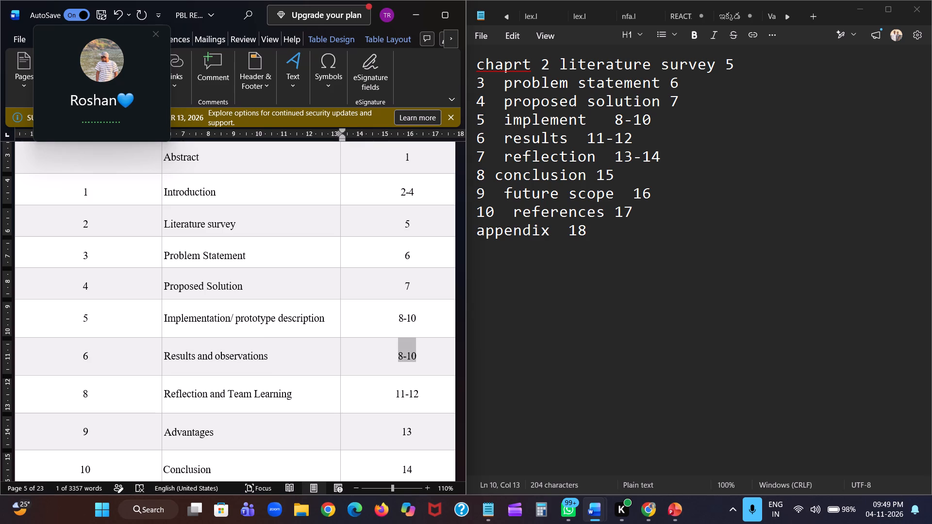
text(11-12)
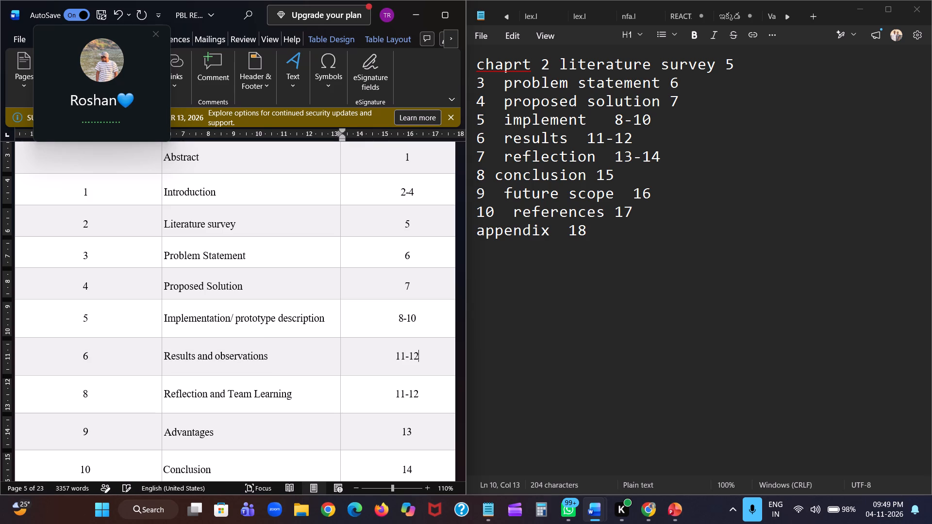
Renumber the "Reflection and Team Learning" row as chapter 7 and set its pages to 13-14.
key(Tab)
key(7)
key(Tab)
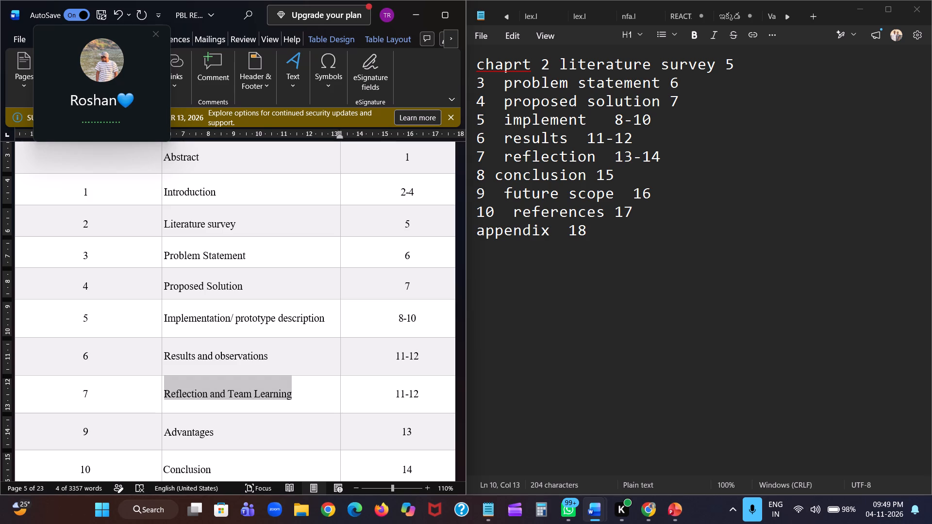
key(Tab)
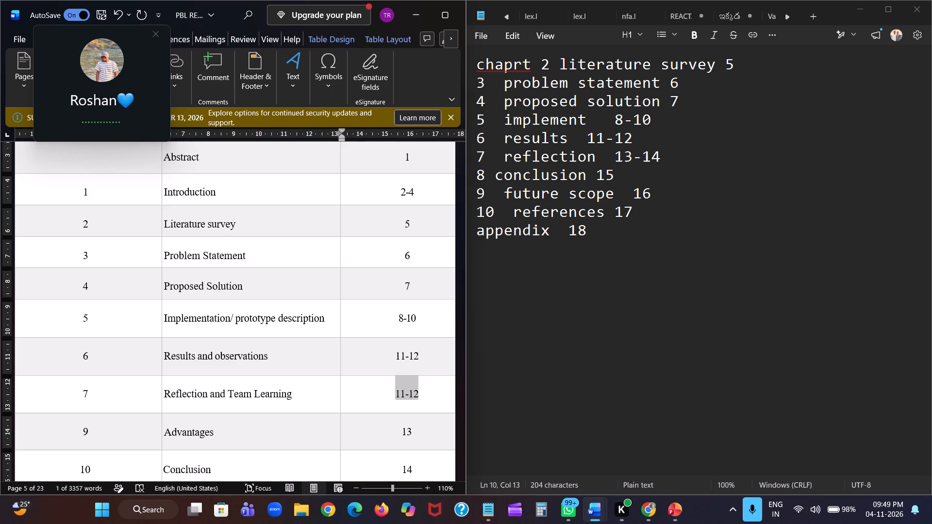
text(13-14)
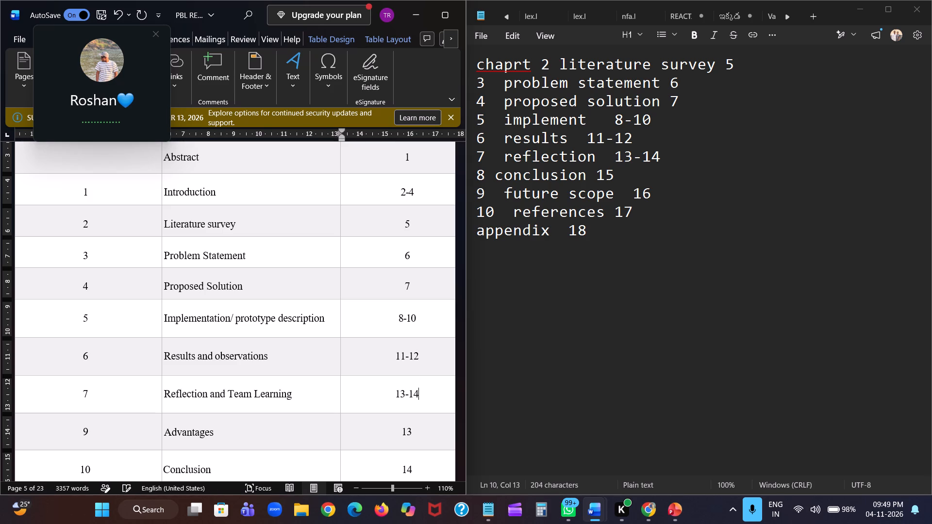
Change the Advantages row of the contents table to chapter 8, titled "Conclusion", on page 15.
key(Tab)
key(8)
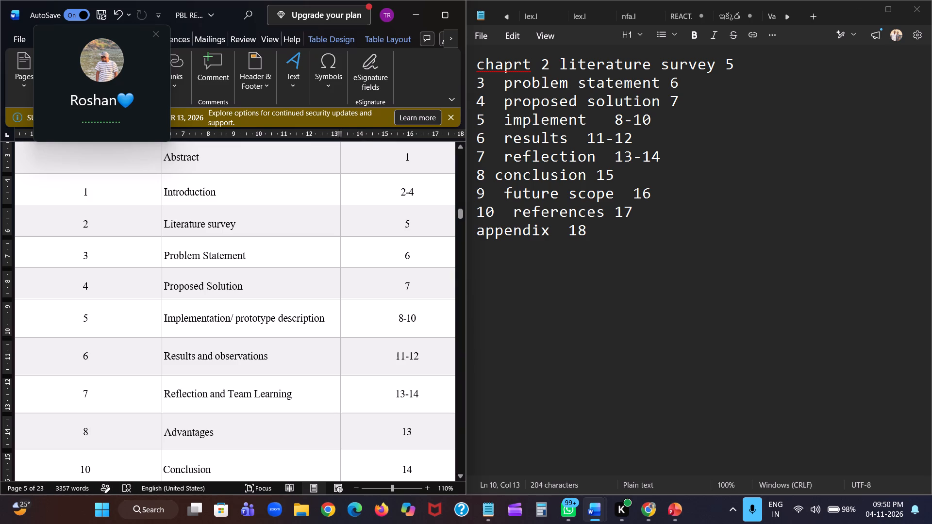
key(Tab)
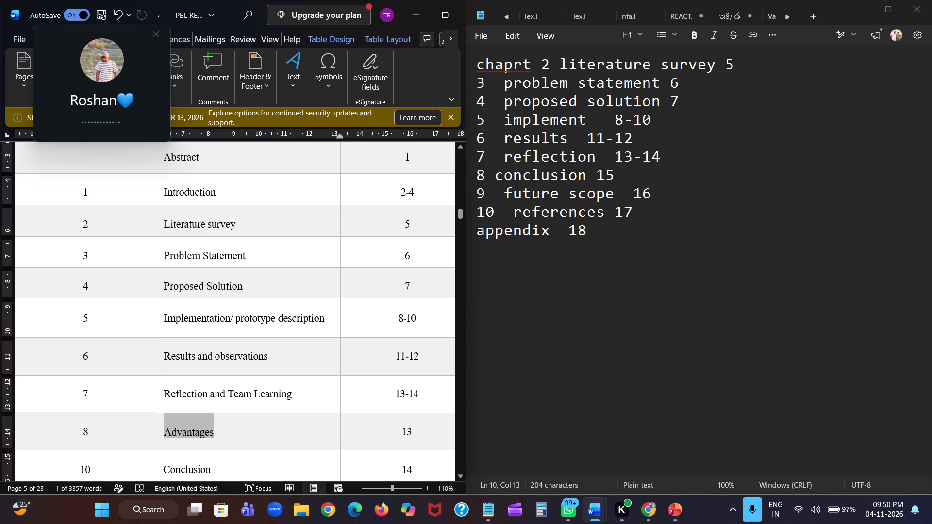
text(co)
key(BackSpace)
key(BackSpace)
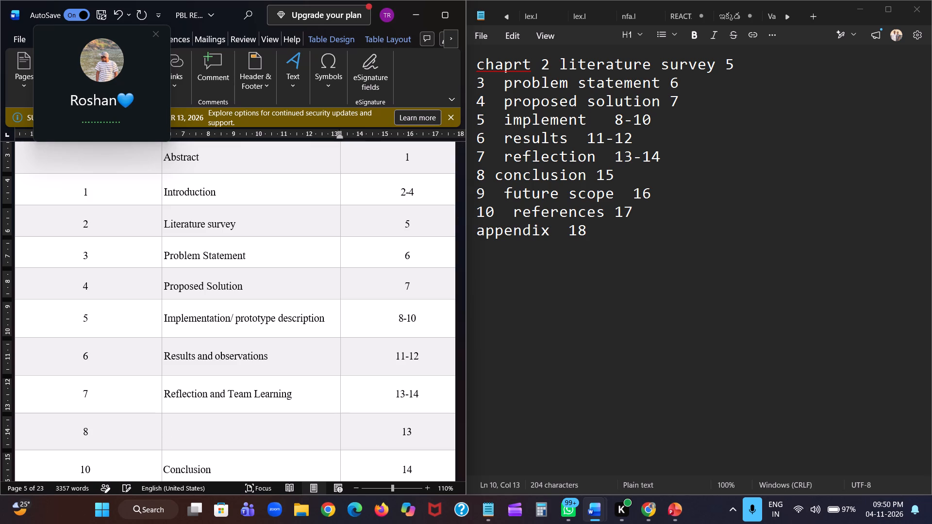
text(Conclution)
key(space)
key(BackSpace)
key(BackSpace)
key(BackSpace)
key(BackSpace)
key(BackSpace)
text(sion)
key(space)
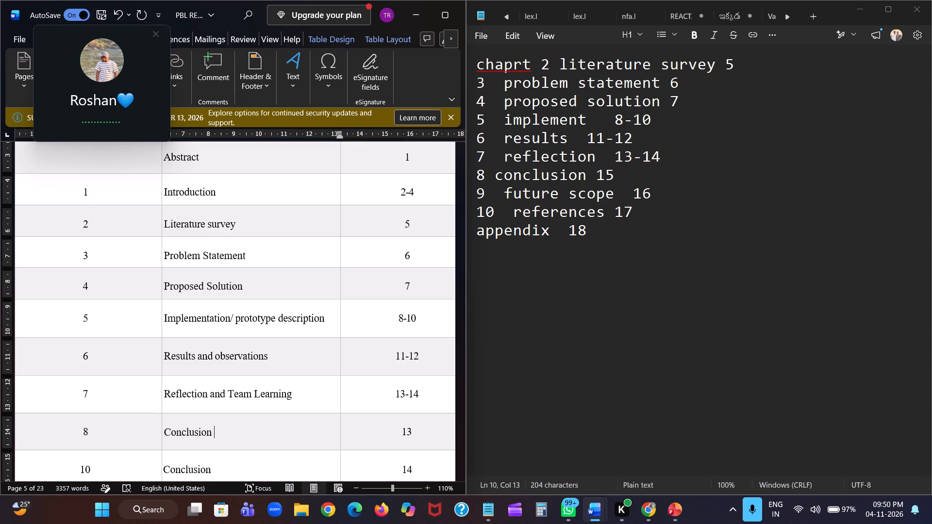
key(Tab)
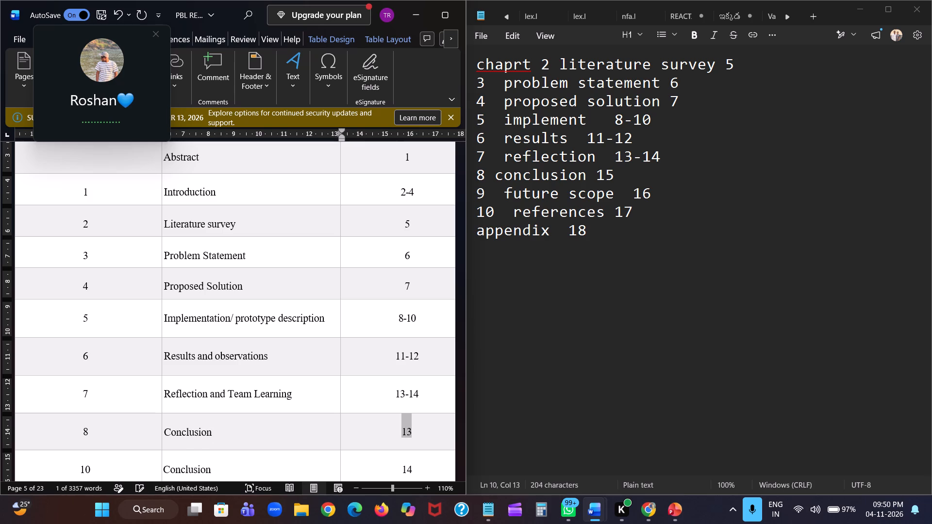
text(15)
Change the row below chapter 8 in the contents table to chapter 9, titled "Future Scope", on page 16.
key(Tab)
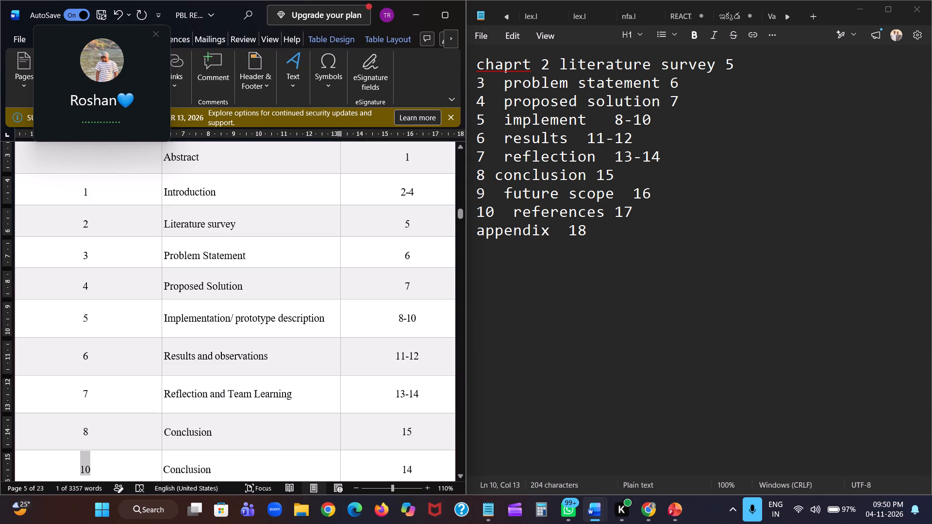
scroll(203, 377, down, 1)
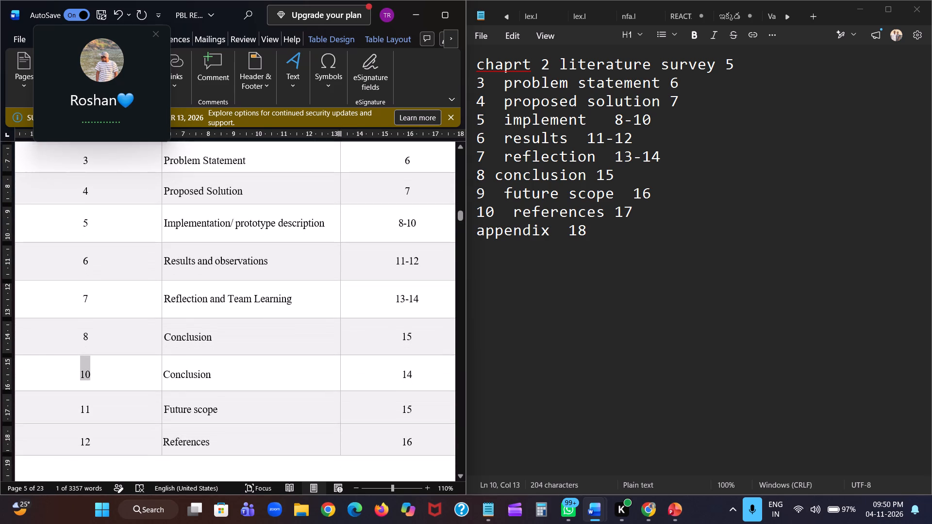
key(9)
key(Tab)
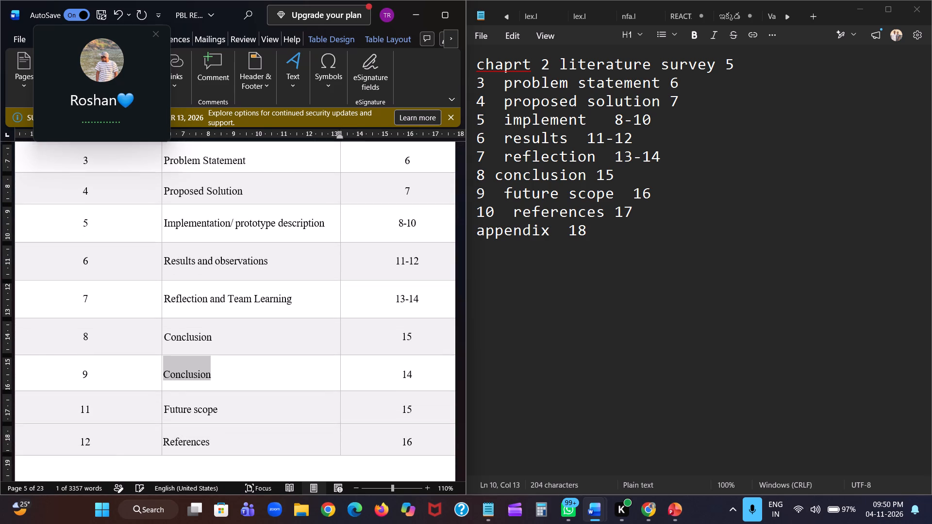
text(Future)
key(space)
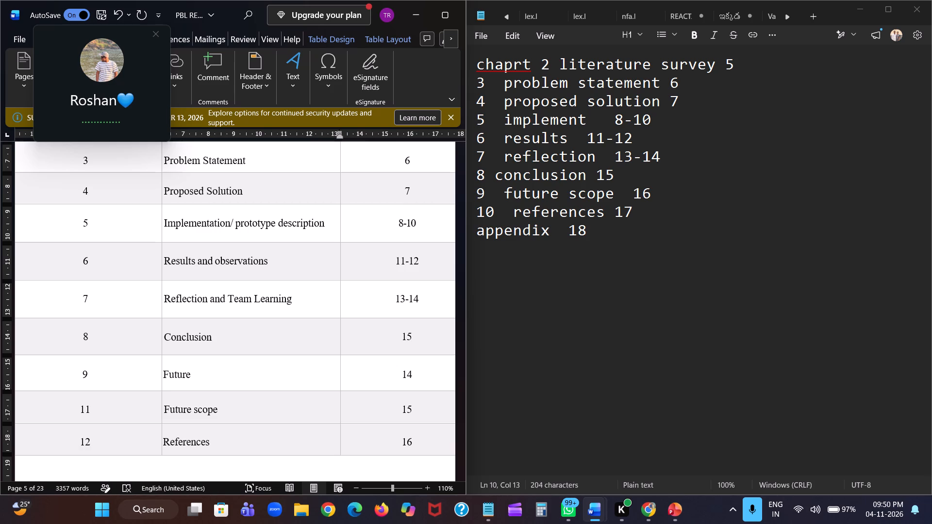
text(Scope)
key(Tab)
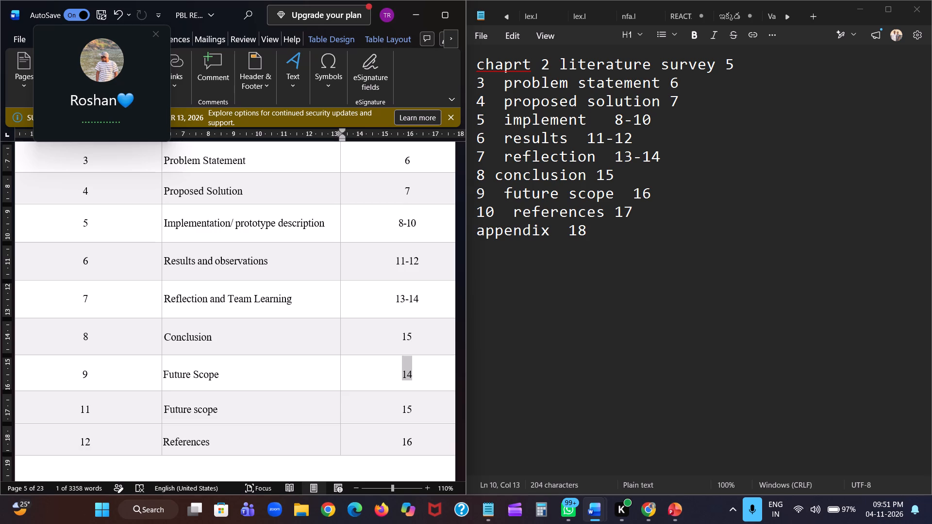
text(16)
Change the row below chapter 9 in the contents table to chapter 10, titled "References", on page 17.
key(Tab)
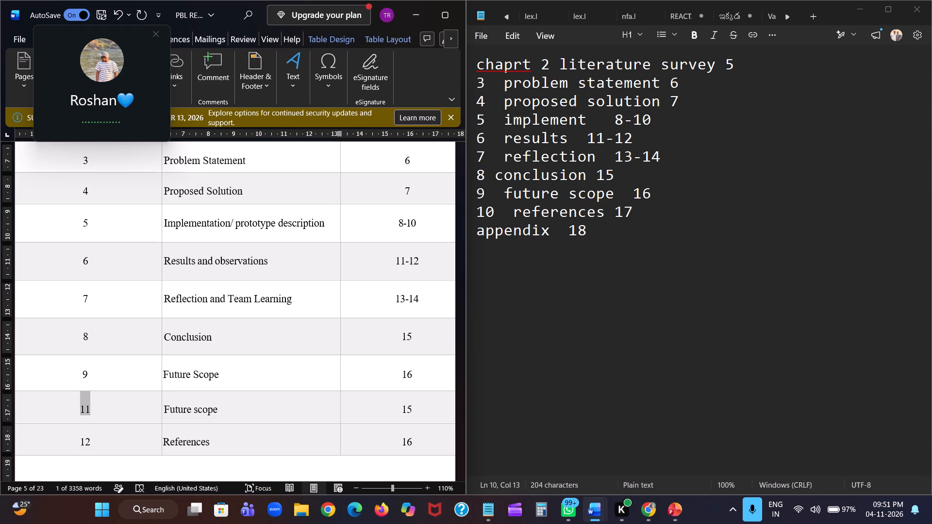
text(10)
key(Tab)
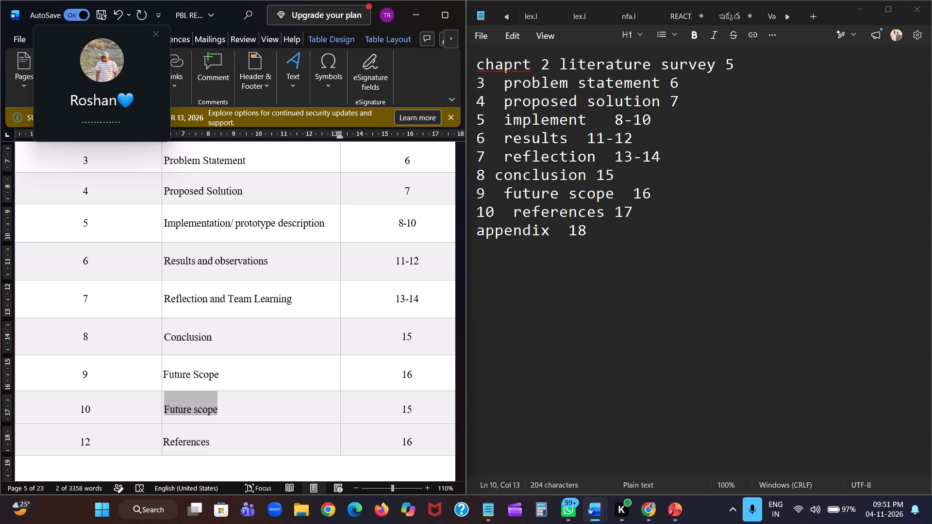
text(ref)
key(BackSpace)
key(BackSpace)
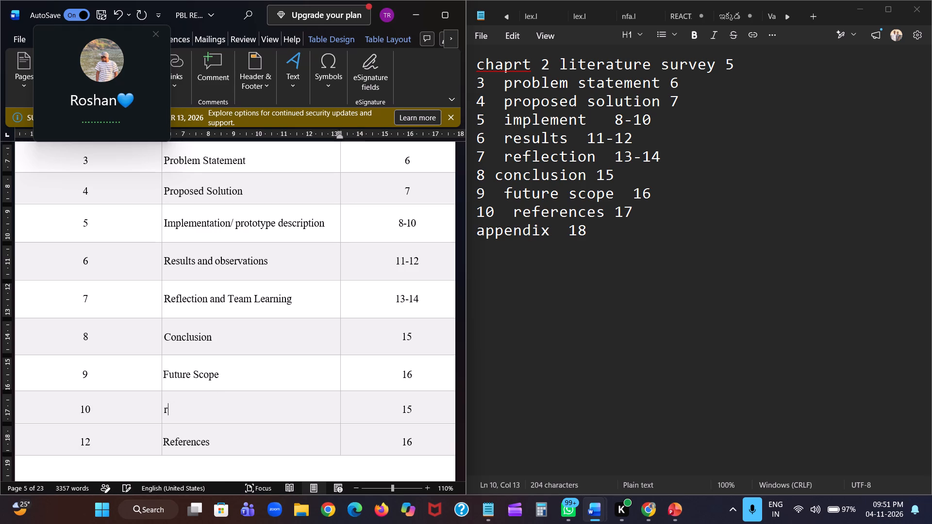
key(BackSpace)
text(References)
key(Tab)
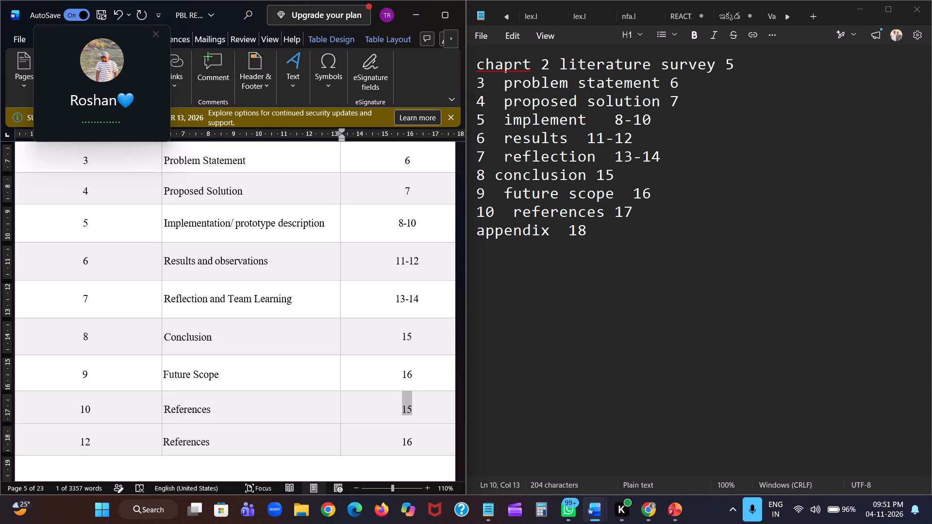
text(17)
Turn the last contents row into an "Appendix" entry with no chapter number on page 18, and save the report.
key(Tab)
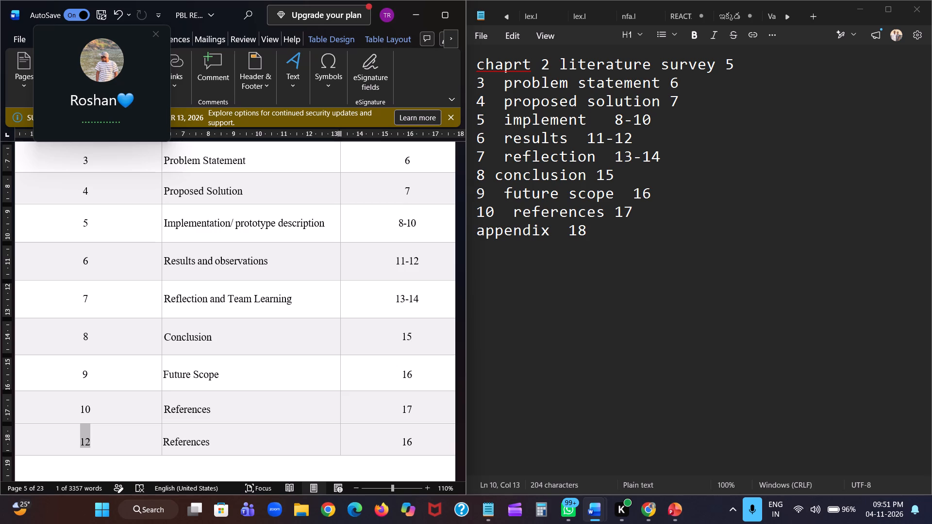
key(BackSpace)
key(Tab)
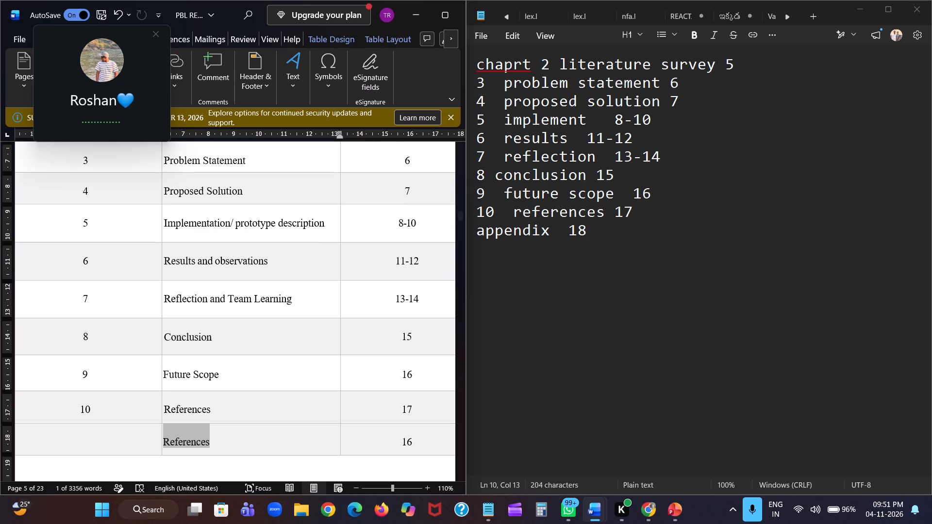
text(App)
text(ende)
key(BackSpace)
text(ix)
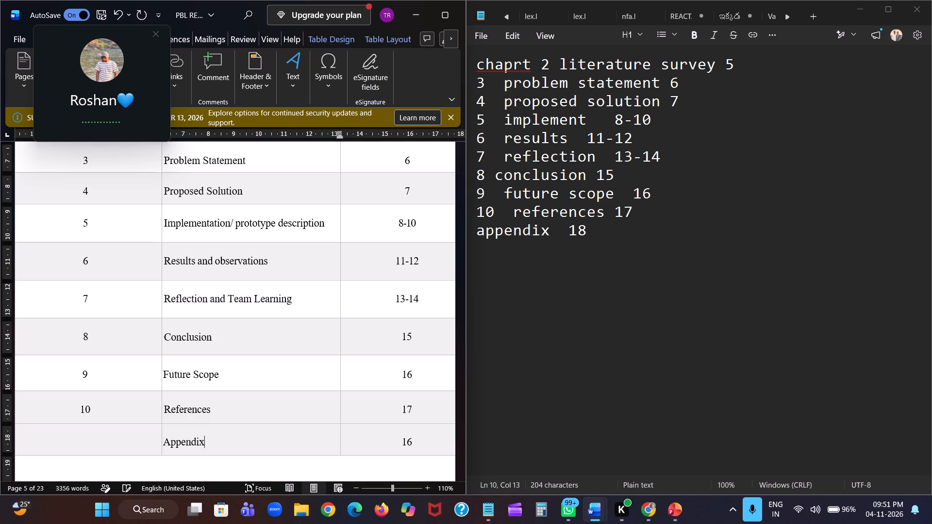
key(Tab)
text(18)
scroll(292, 305, up, 1)
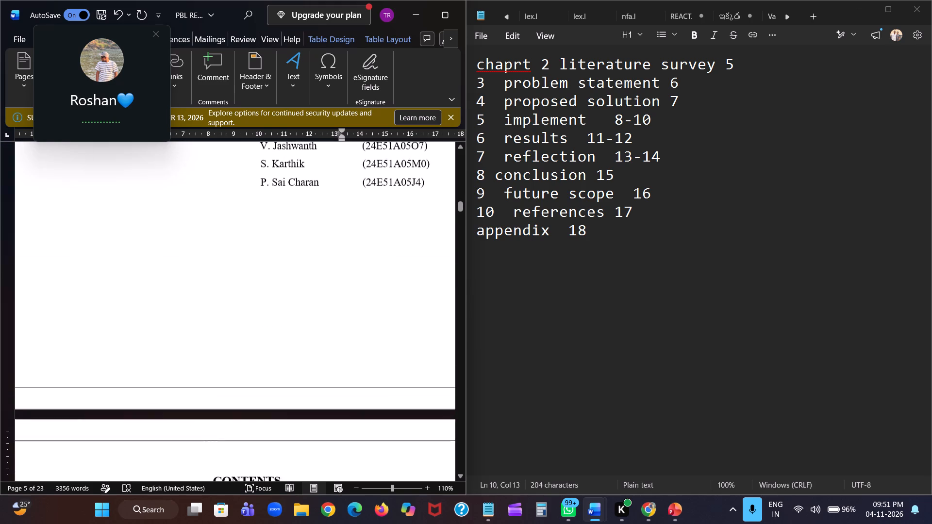
key(ctrl+s)
Review the report's front pages from the cover through the declaration and acknowledgement to the contents table.
scroll(292, 305, up, 1)
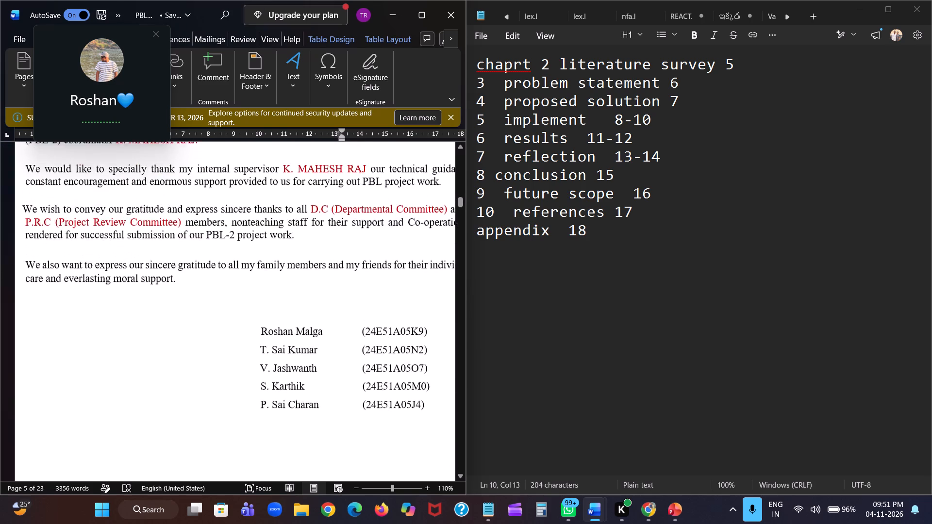
scroll(292, 305, up, 3)
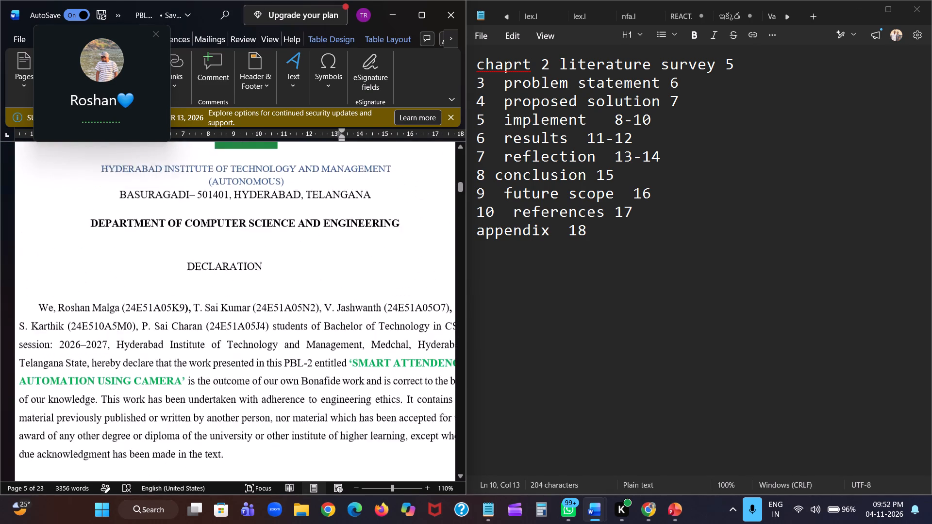
scroll(292, 305, up, 2)
scroll(292, 305, down, 1)
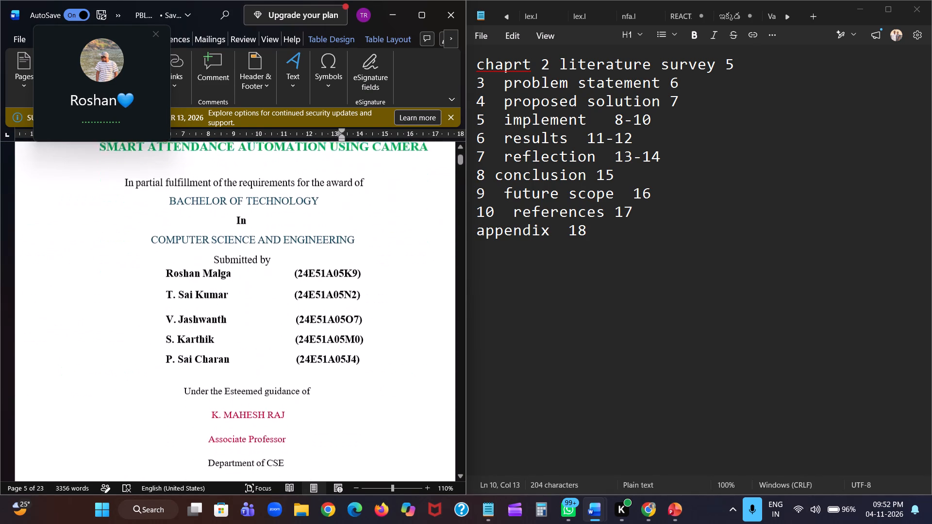
scroll(292, 305, down, 3)
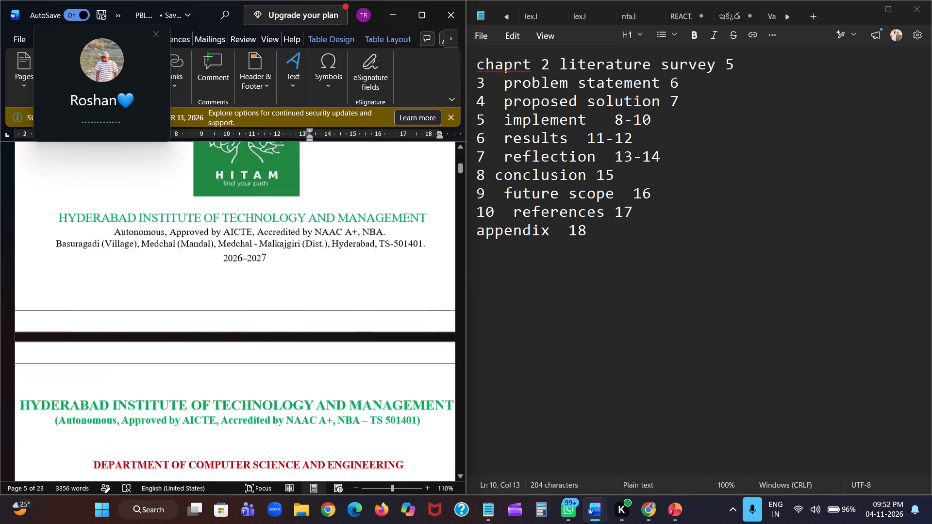
scroll(292, 305, down, 3)
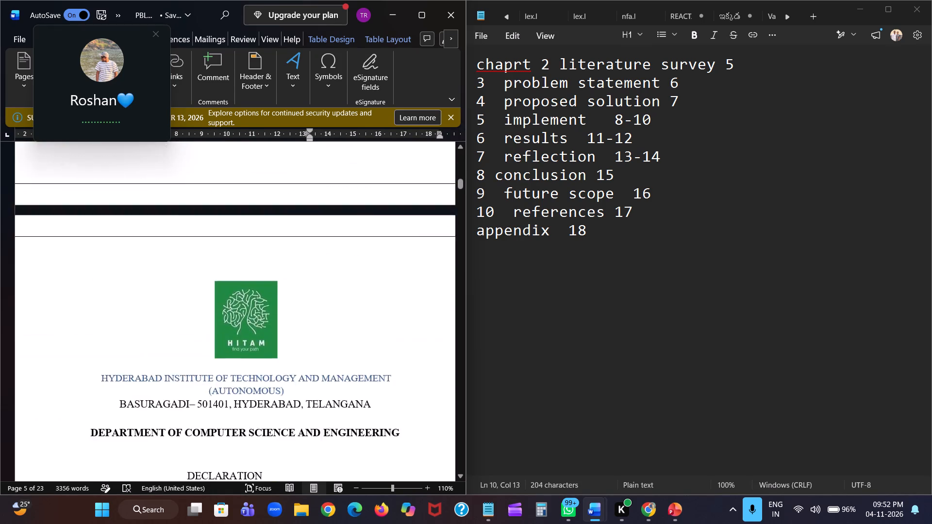
scroll(292, 310, down, 2)
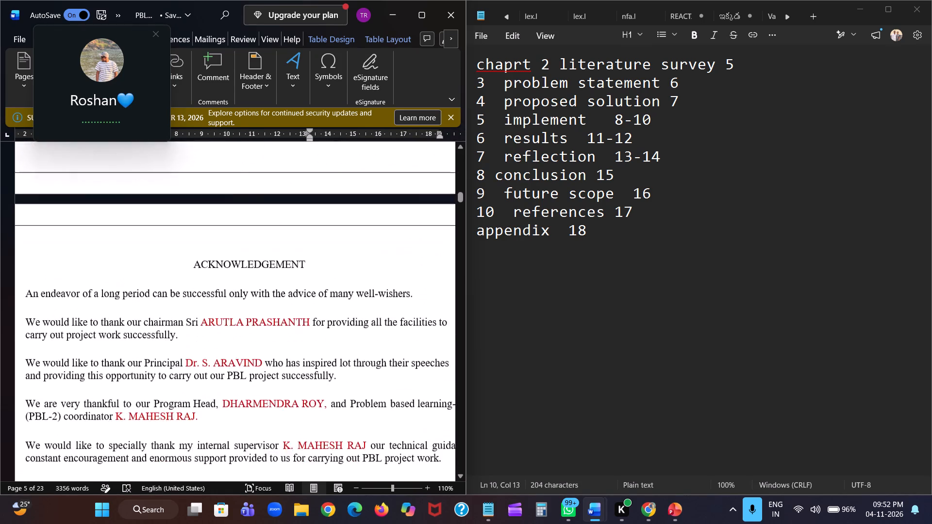
scroll(292, 310, down, 3)
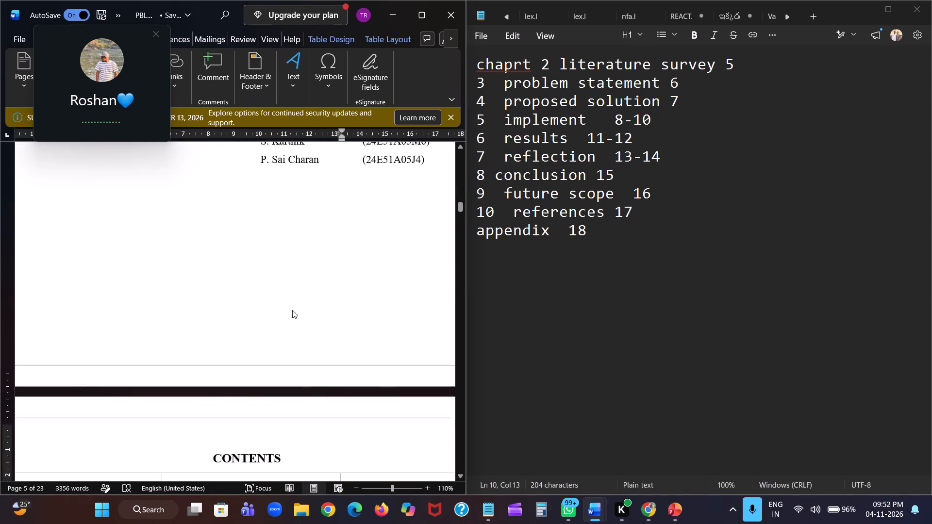
scroll(292, 310, down, 1)
Save the report with the corrected contents table.
click(260, 287)
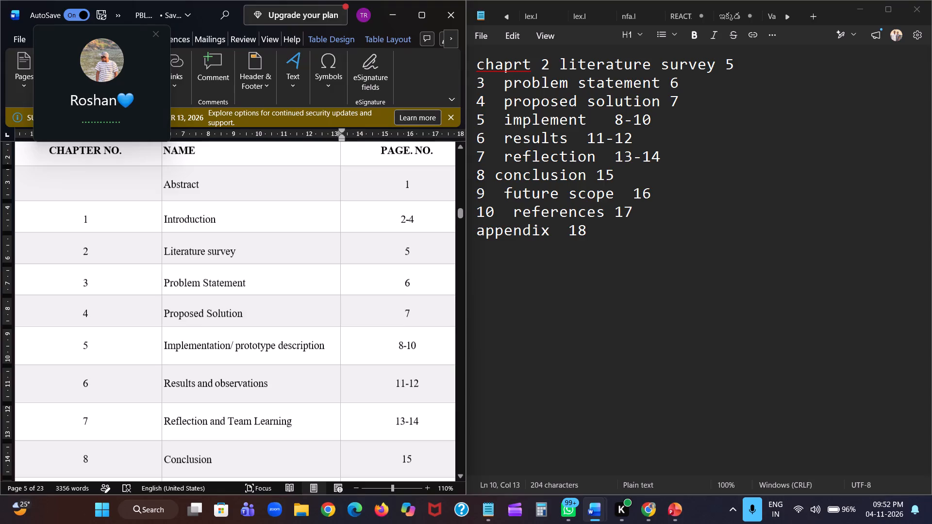
key(ctrl+s)
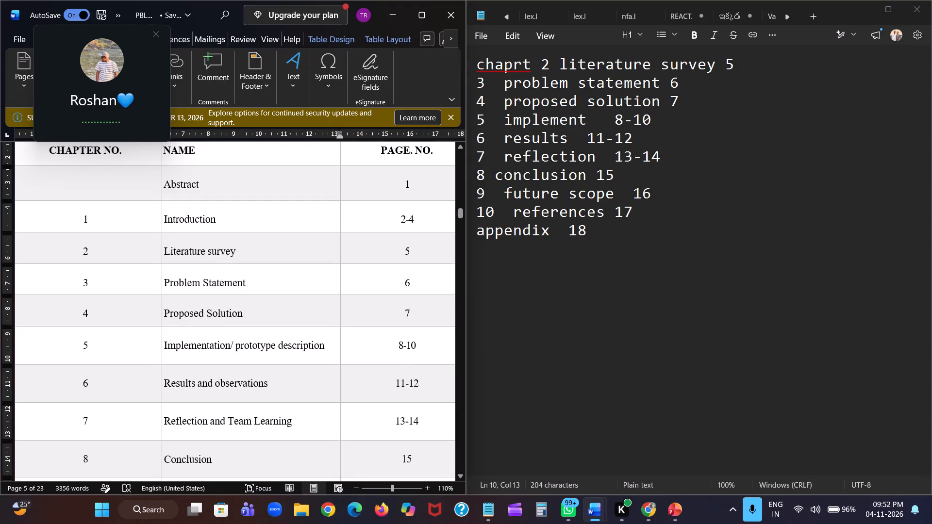
scroll(297, 392, down, 1)
scroll(376, 366, down, 1)
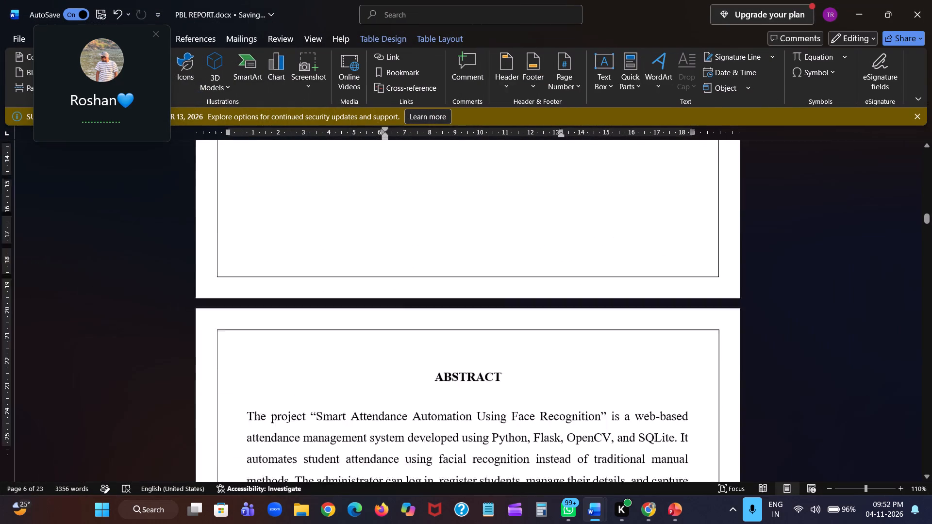
scroll(574, 230, up, 2)
click(462, 357)
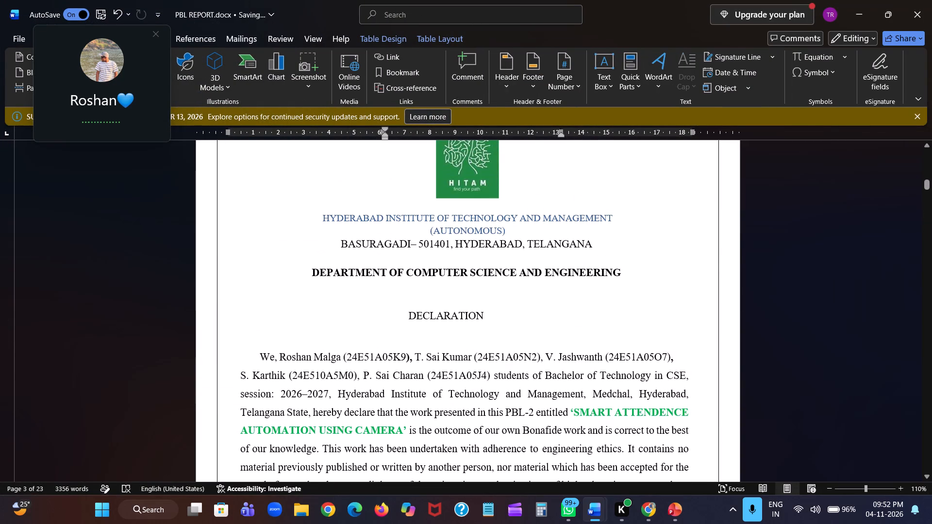
key(ctrl+s)
Look through the whole report, from the cover page to the Sample Modules and Technologies Used lists near the end.
scroll(462, 357, up, 2)
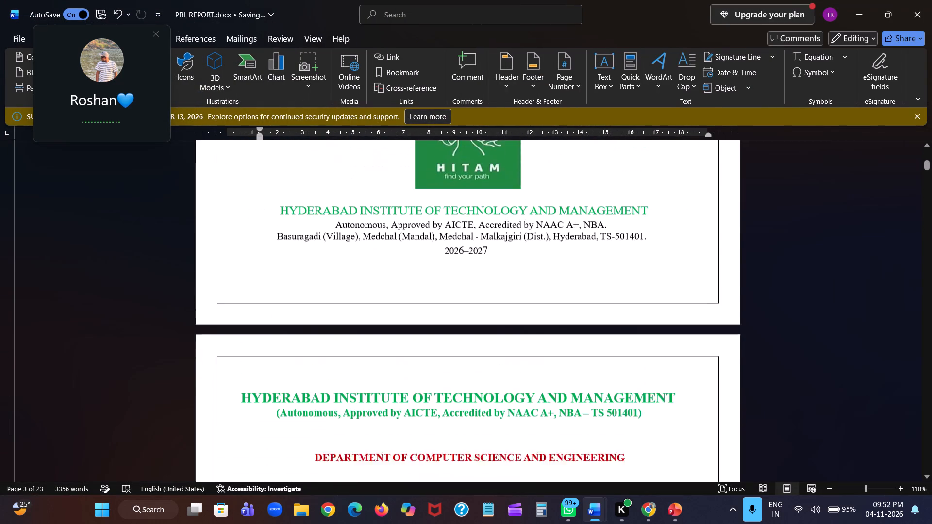
scroll(462, 357, up, 1)
scroll(462, 357, down, 1)
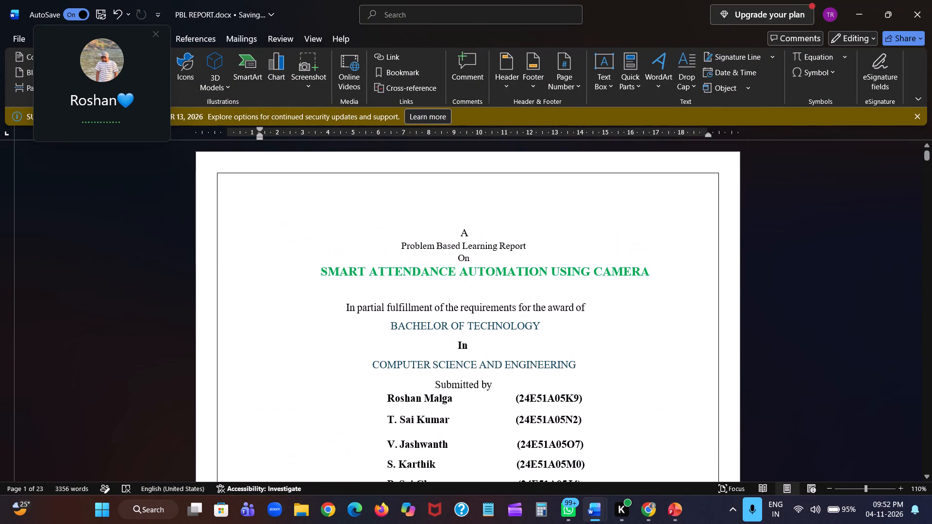
scroll(462, 357, down, 3)
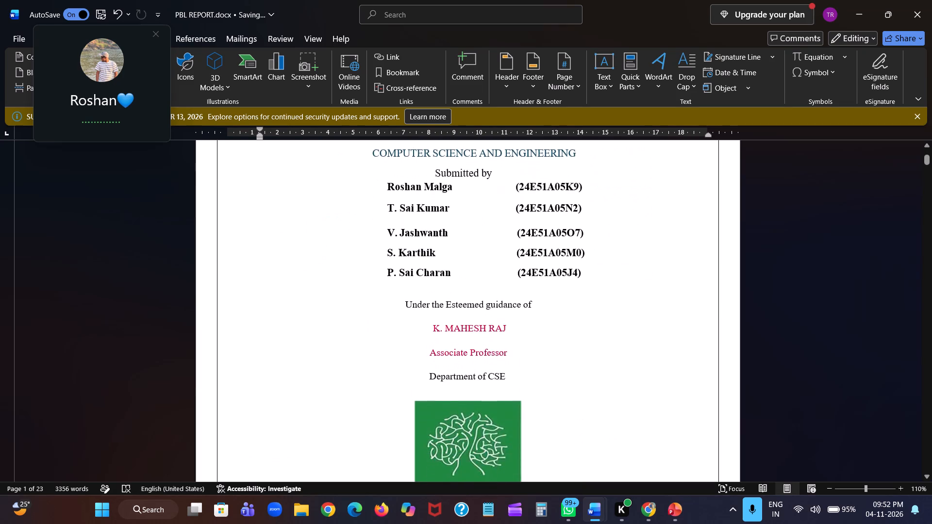
scroll(462, 357, down, 2)
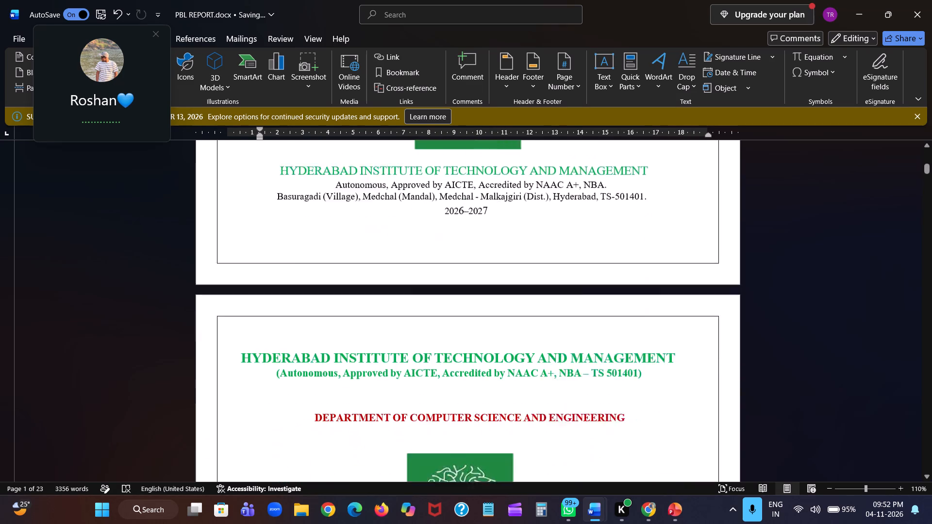
scroll(462, 357, down, 3)
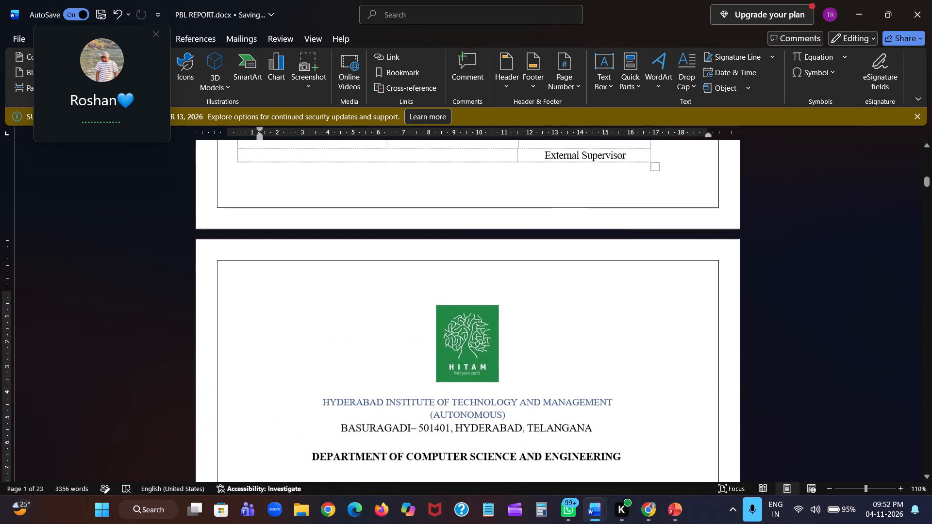
scroll(462, 357, down, 4)
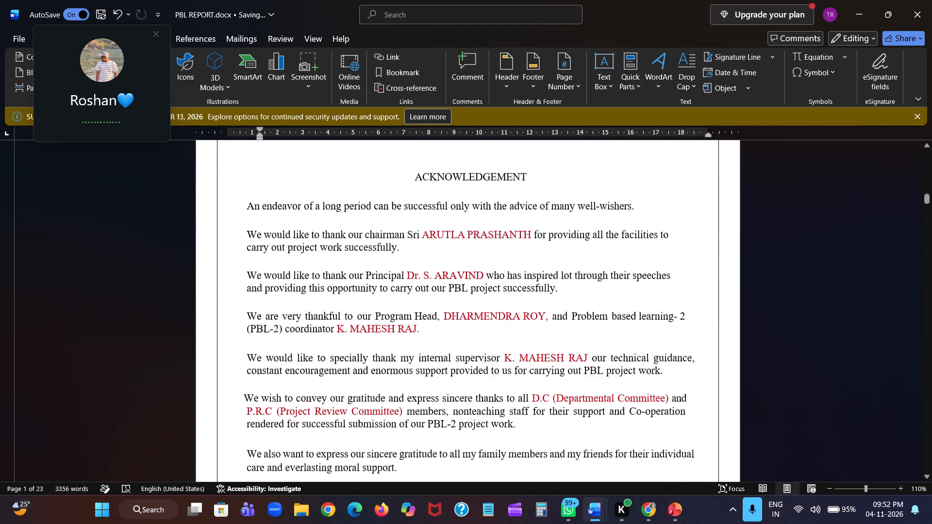
scroll(462, 357, down, 4)
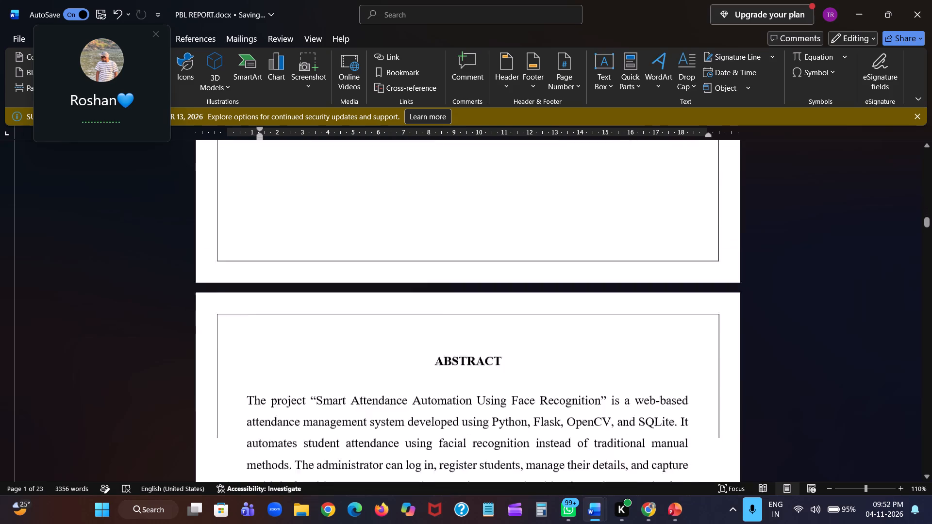
scroll(462, 357, down, 4)
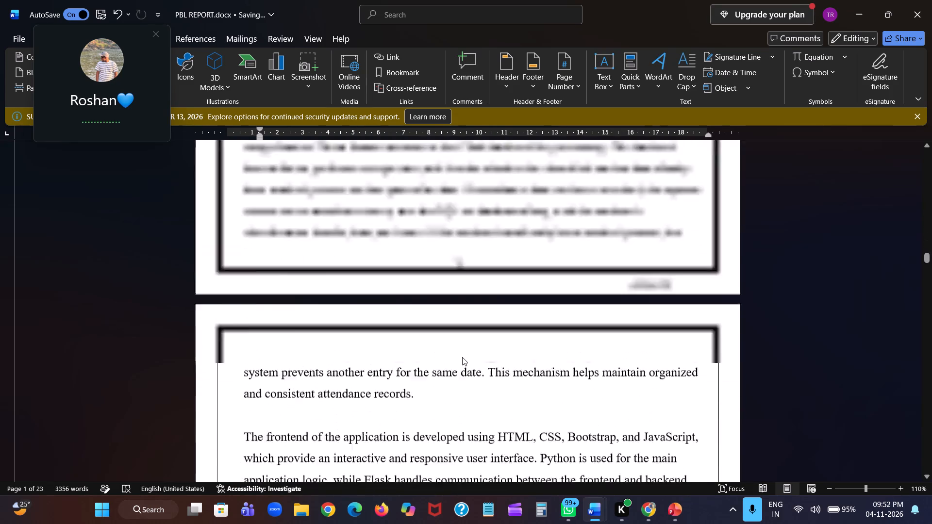
scroll(462, 357, down, 3)
scroll(462, 357, up, 1)
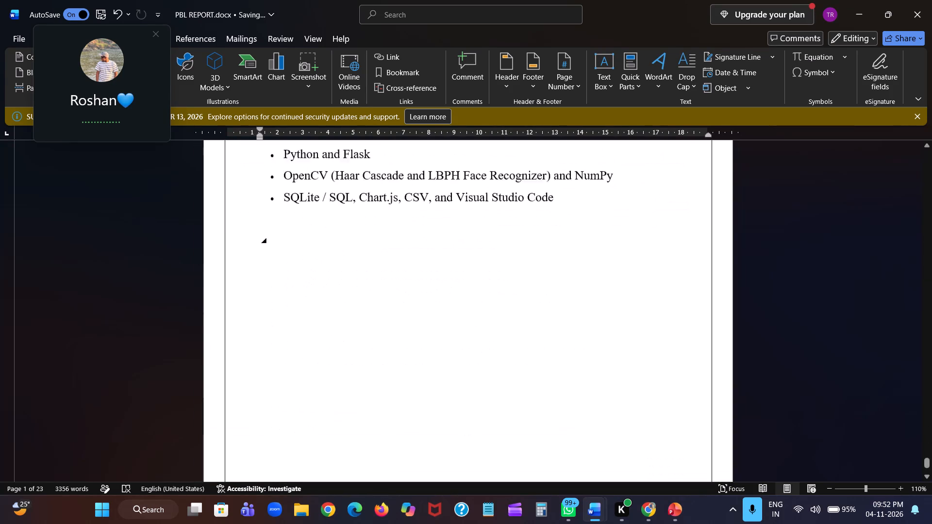
scroll(462, 357, up, 1)
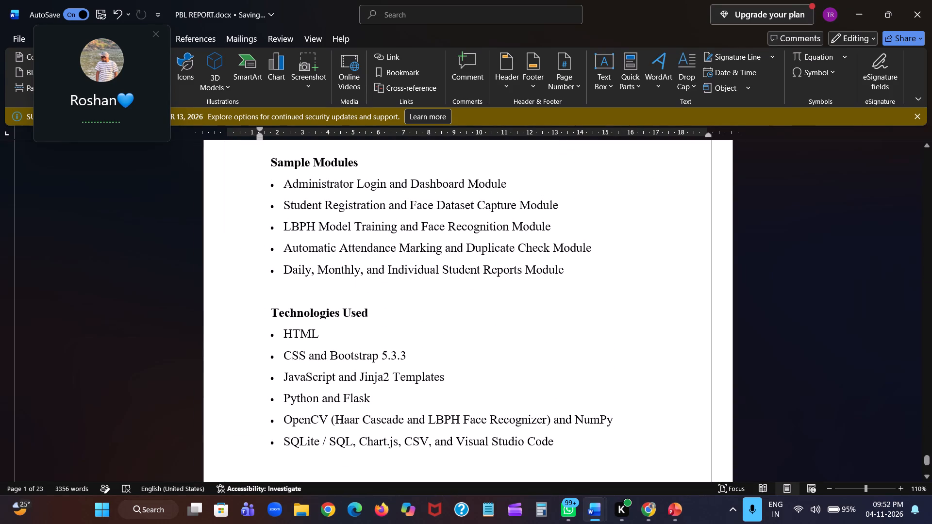
Save the report after the full review.
key(ctrl+s)
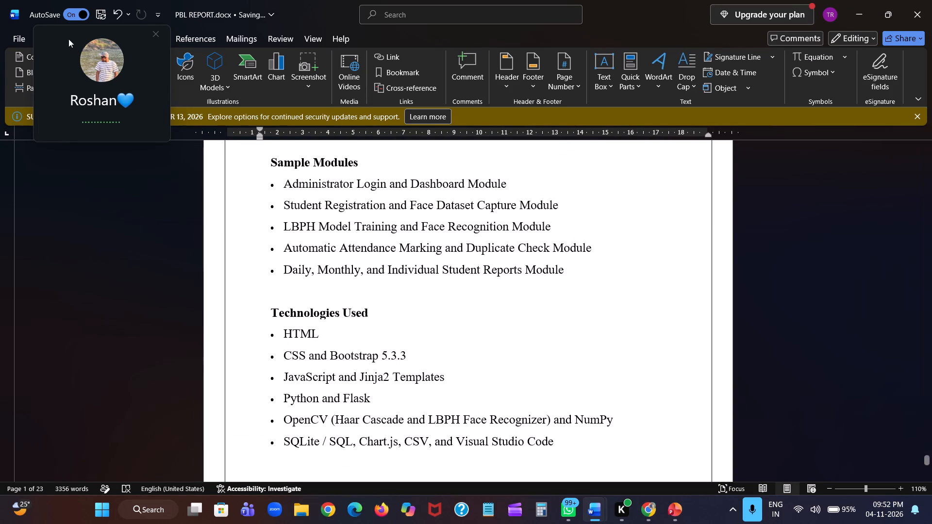
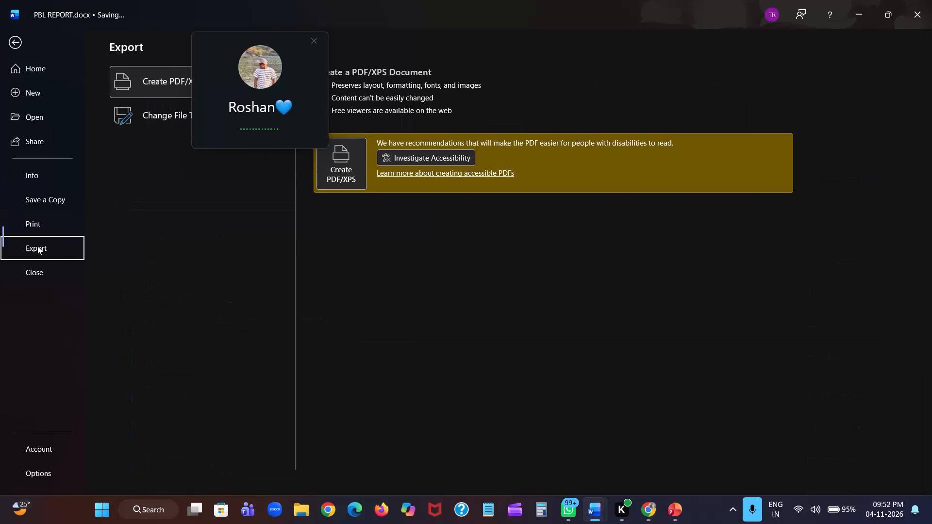
Start exporting the report as a PDF and choose the Desktop folder as its destination.
click(350, 177)
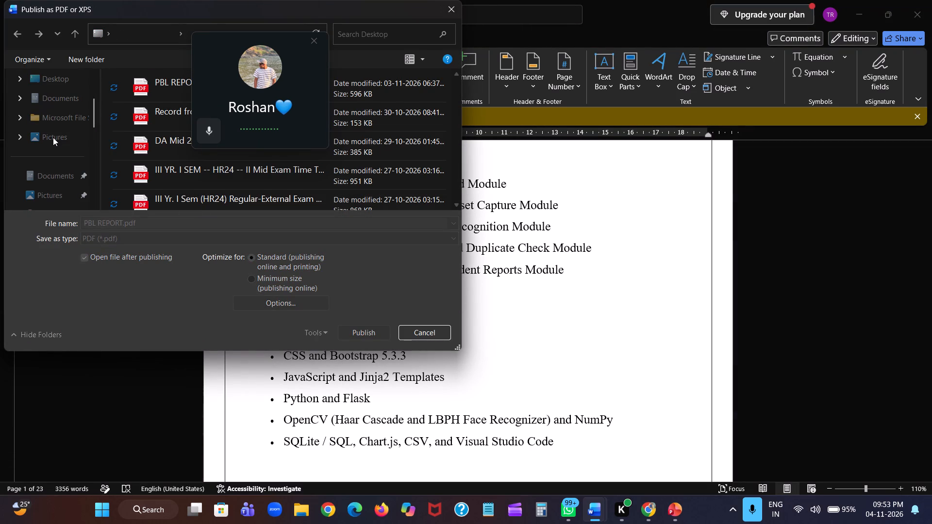
scroll(53, 137, down, 1)
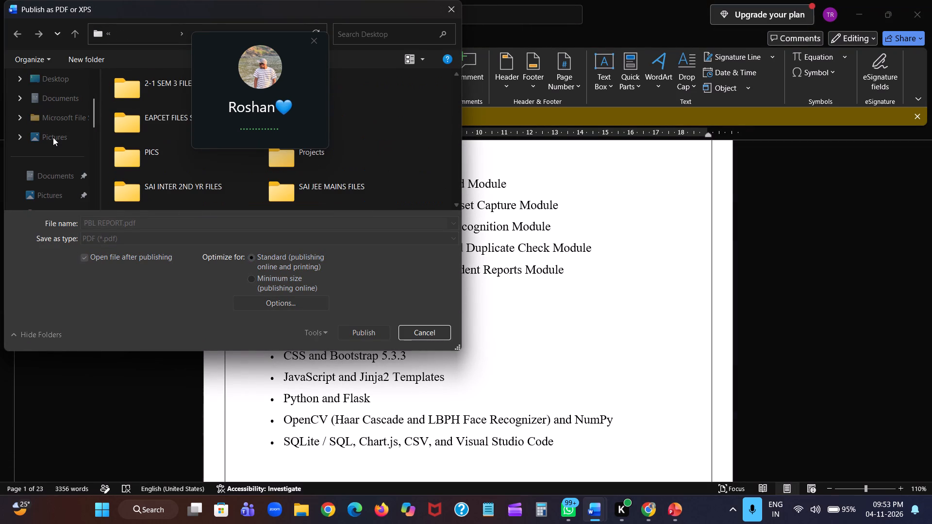
scroll(53, 137, down, 3)
scroll(53, 137, up, 2)
scroll(53, 137, down, 1)
scroll(53, 137, up, 1)
scroll(58, 182, down, 2)
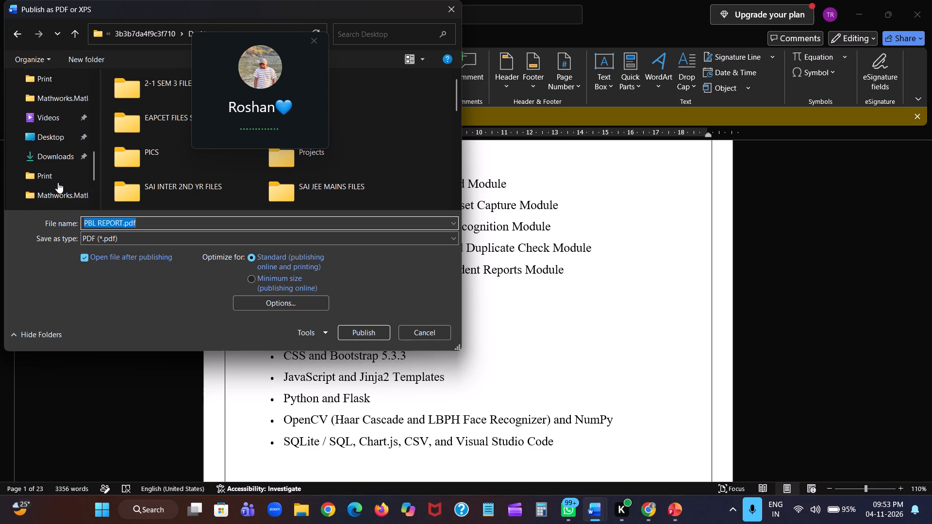
scroll(50, 132, up, 1)
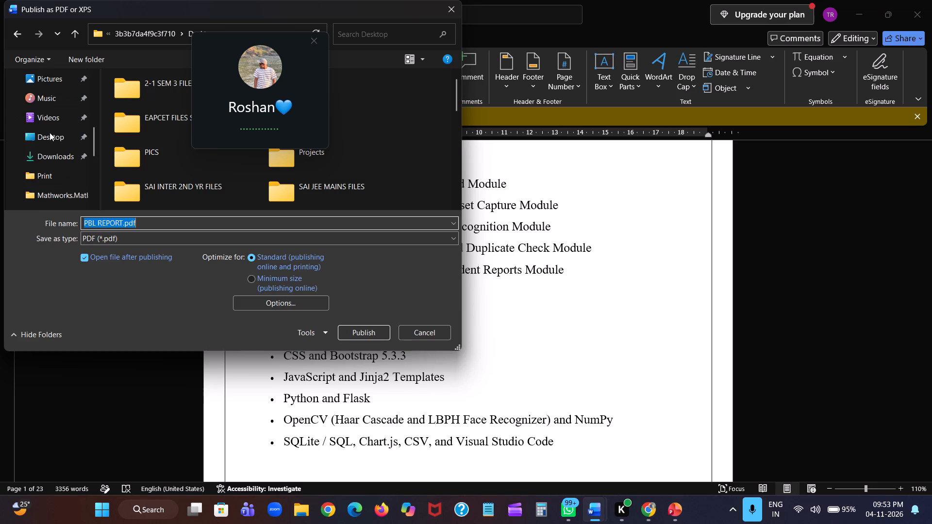
click(53, 142)
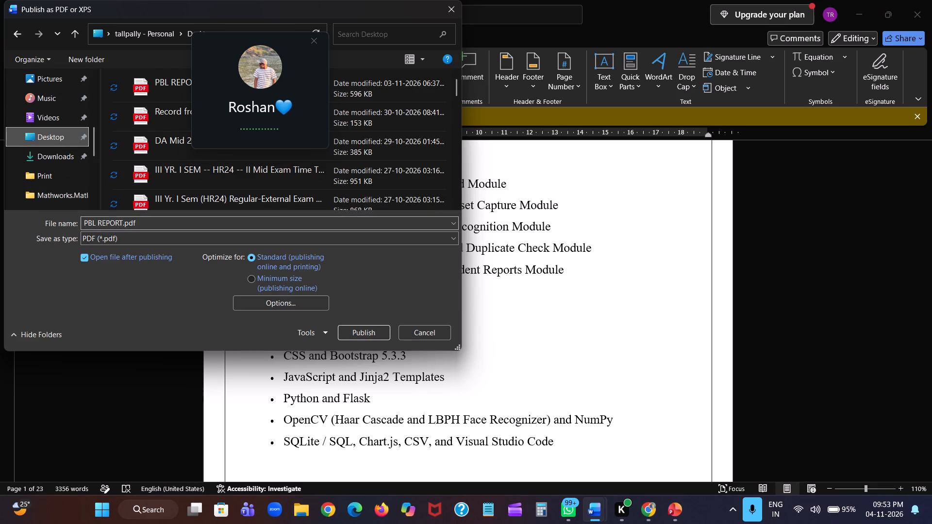
Name the PDF "PBL REPORT final .pdf" and publish it.
click(123, 219)
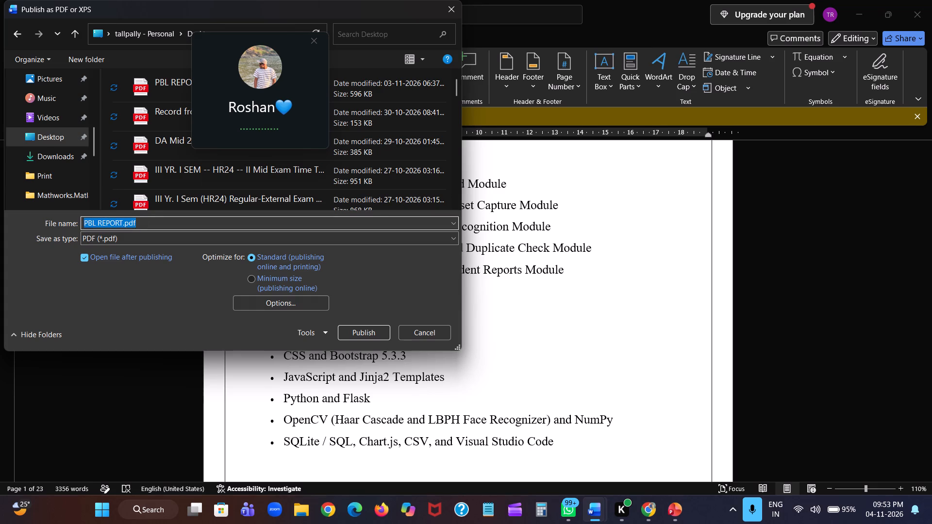
click(123, 219)
key(space)
text(final)
key(space)
click(348, 331)
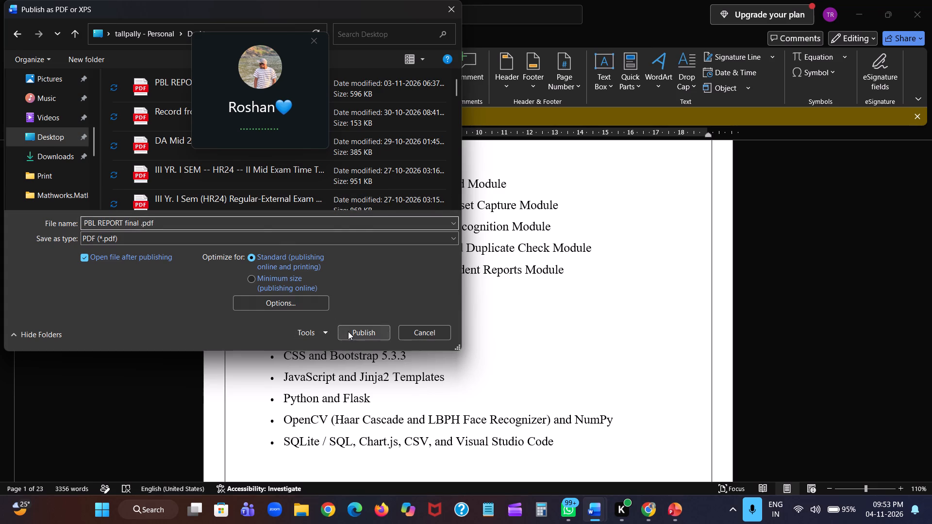
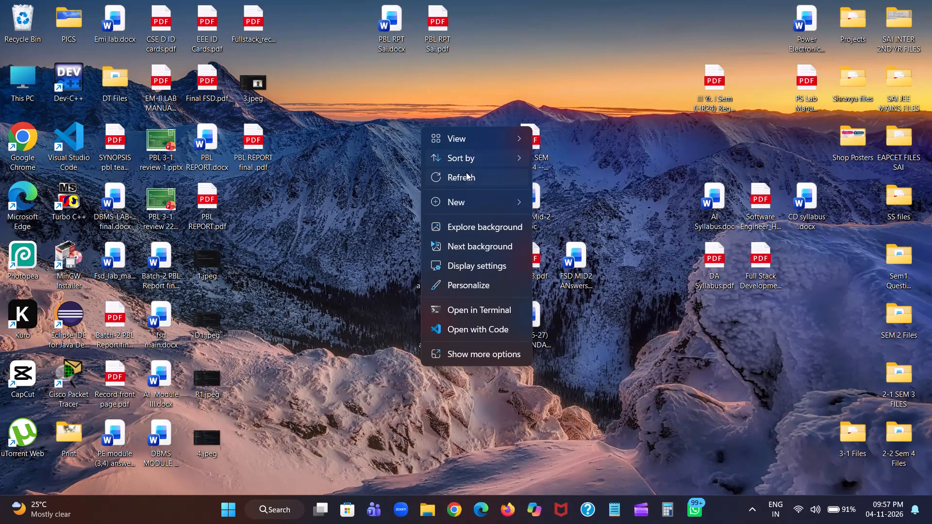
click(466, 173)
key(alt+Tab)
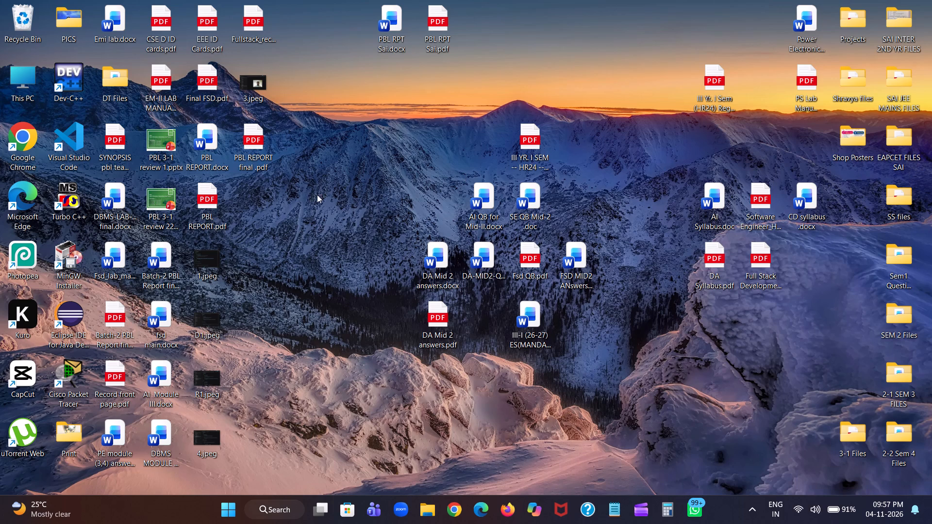
Delete the screenshot images 1.jpeg, D1.jpeg, R1.jpeg, 4.jpeg and 3.jpeg from the desktop.
drag(246, 449, 244, 301)
drag(244, 301, 214, 267)
key(Delete)
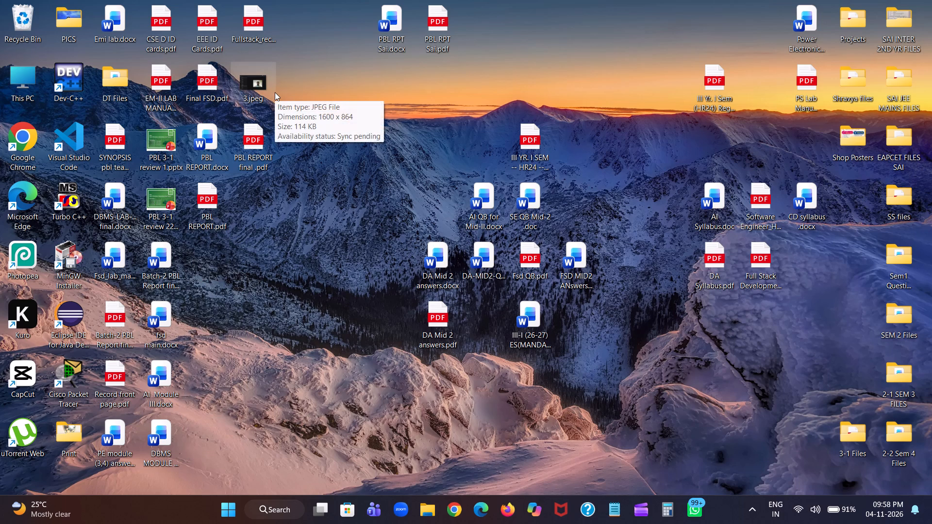
click(256, 85)
key(Delete)
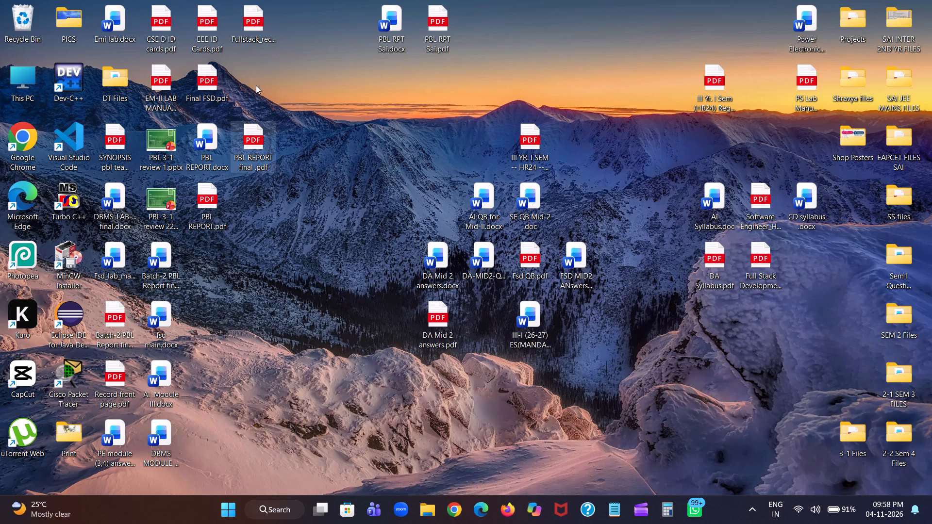
Move the PBL REPORT final PDF into the free desktop spot directly below PBL REPORT.pdf.
drag(256, 143, 214, 268)
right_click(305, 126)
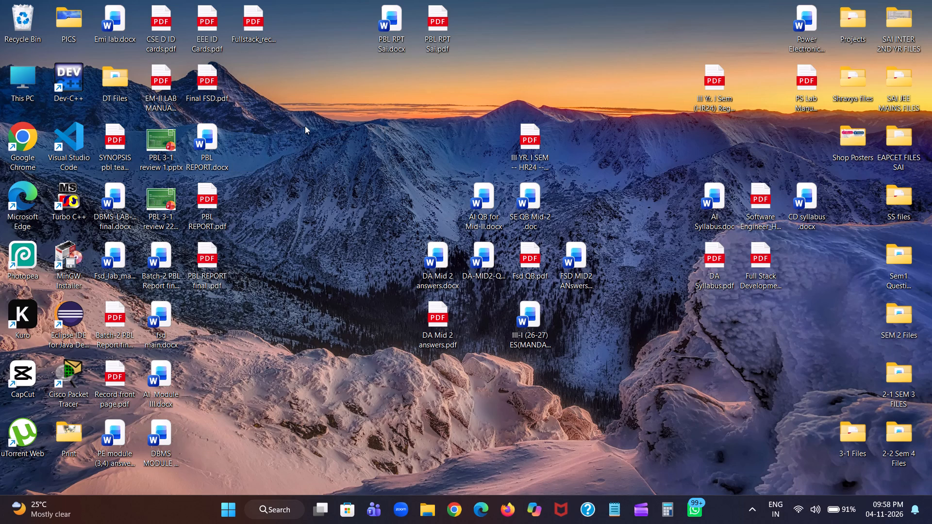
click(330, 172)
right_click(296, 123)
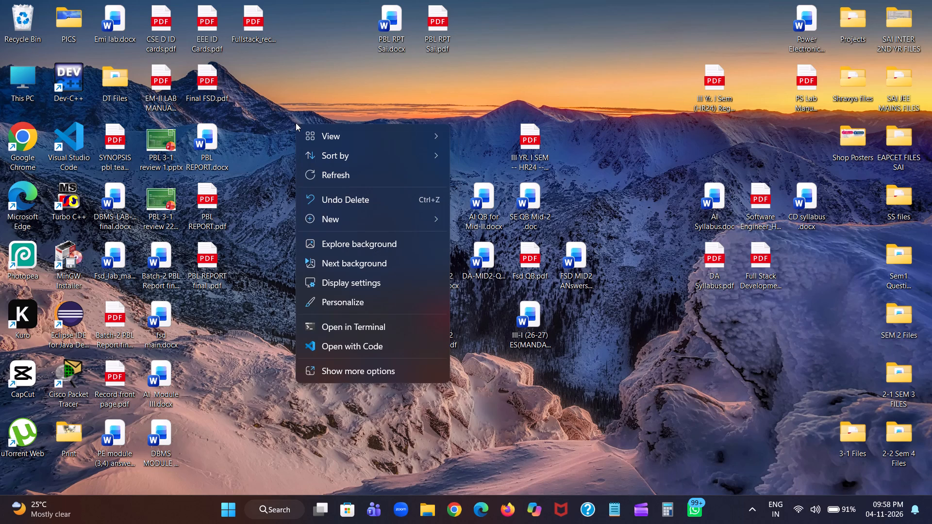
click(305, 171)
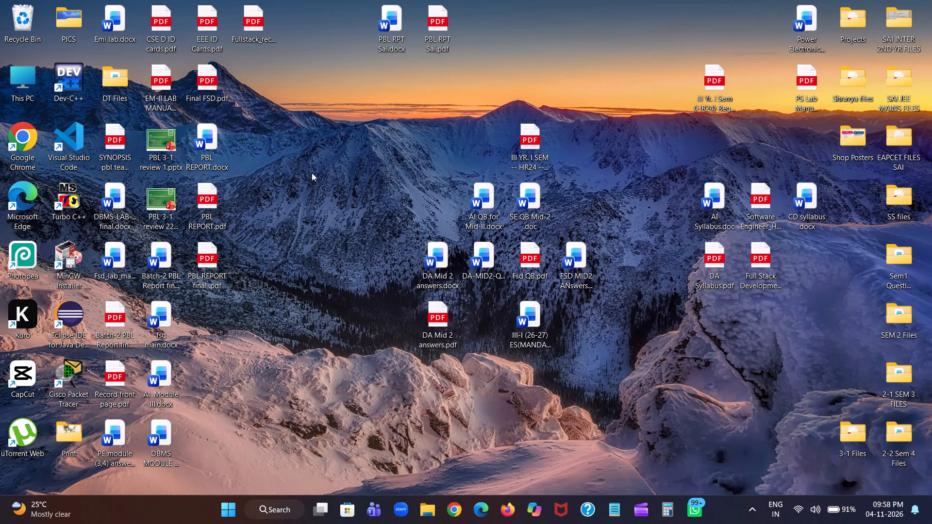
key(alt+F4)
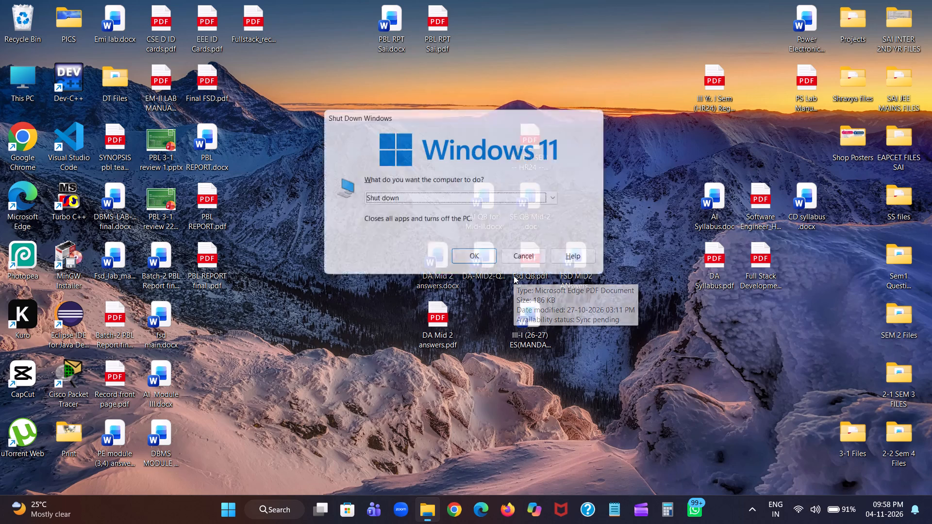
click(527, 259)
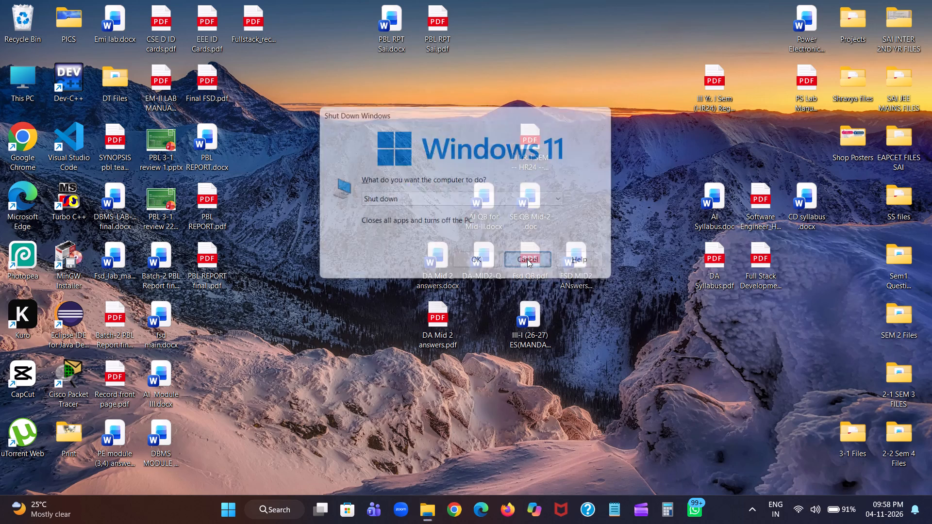